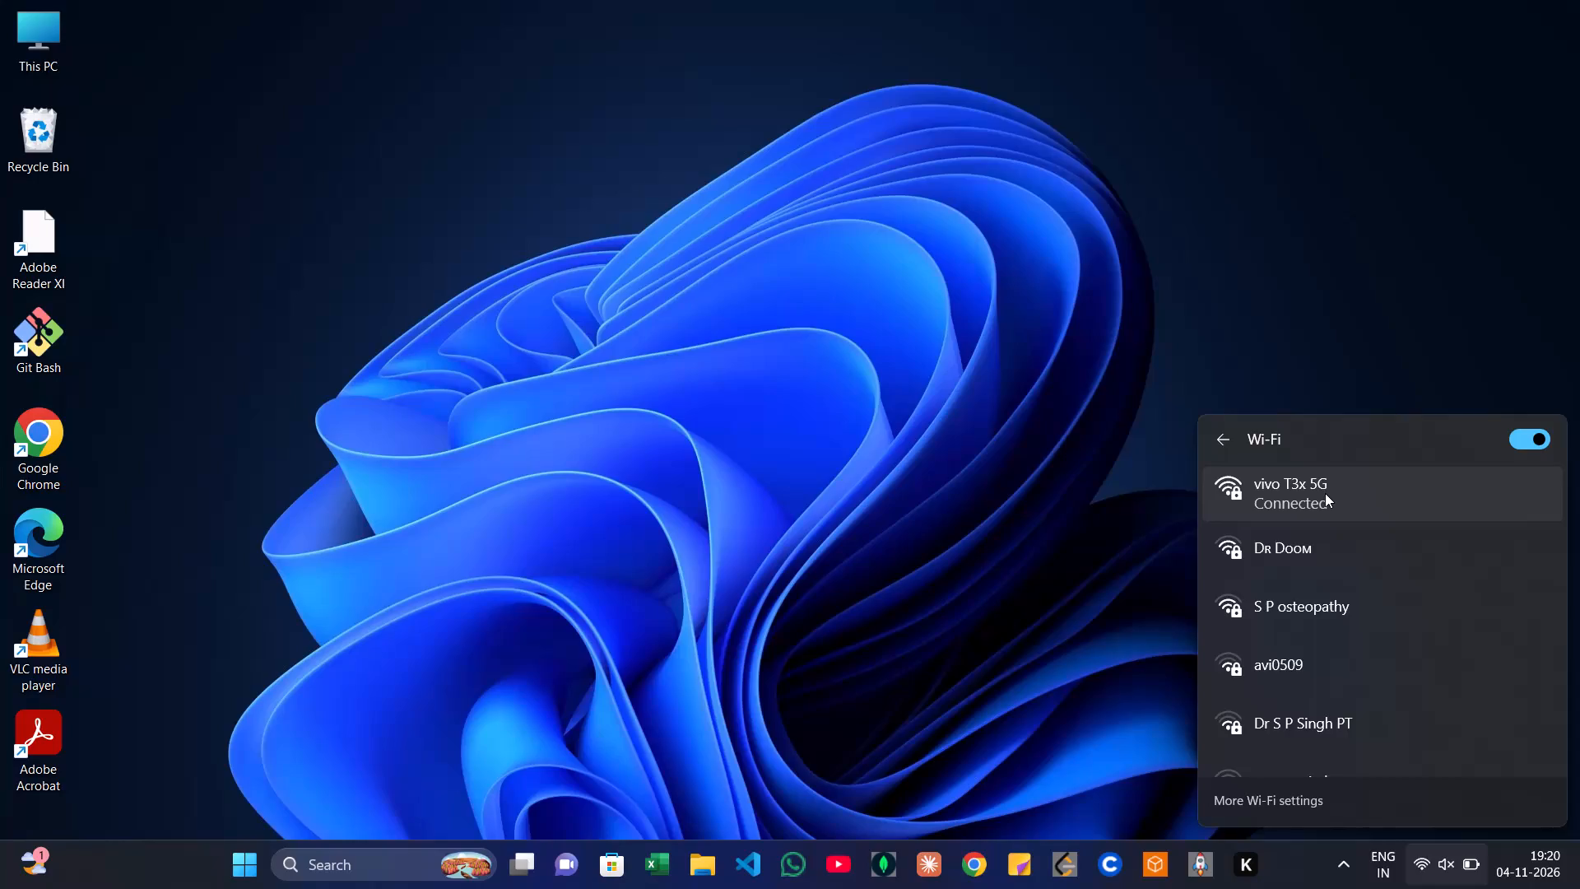
Expand the connection details of the connected vivo T3x 5G Wi-Fi network.
click(1325, 493)
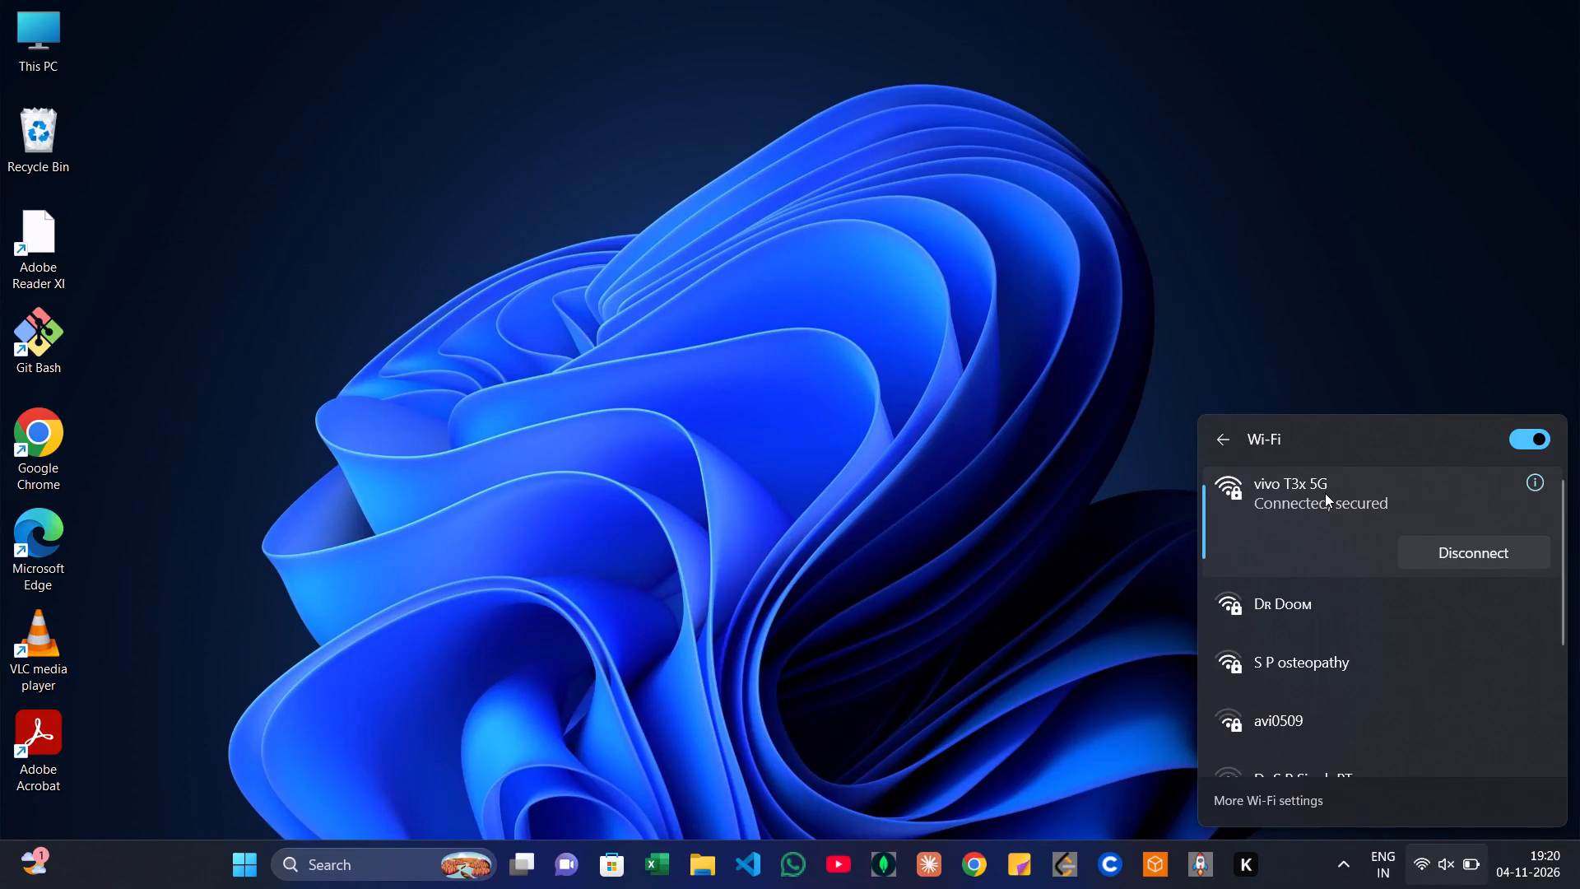
Close the Wi-Fi network list and launch the pinned K application.
double_click(1234, 857)
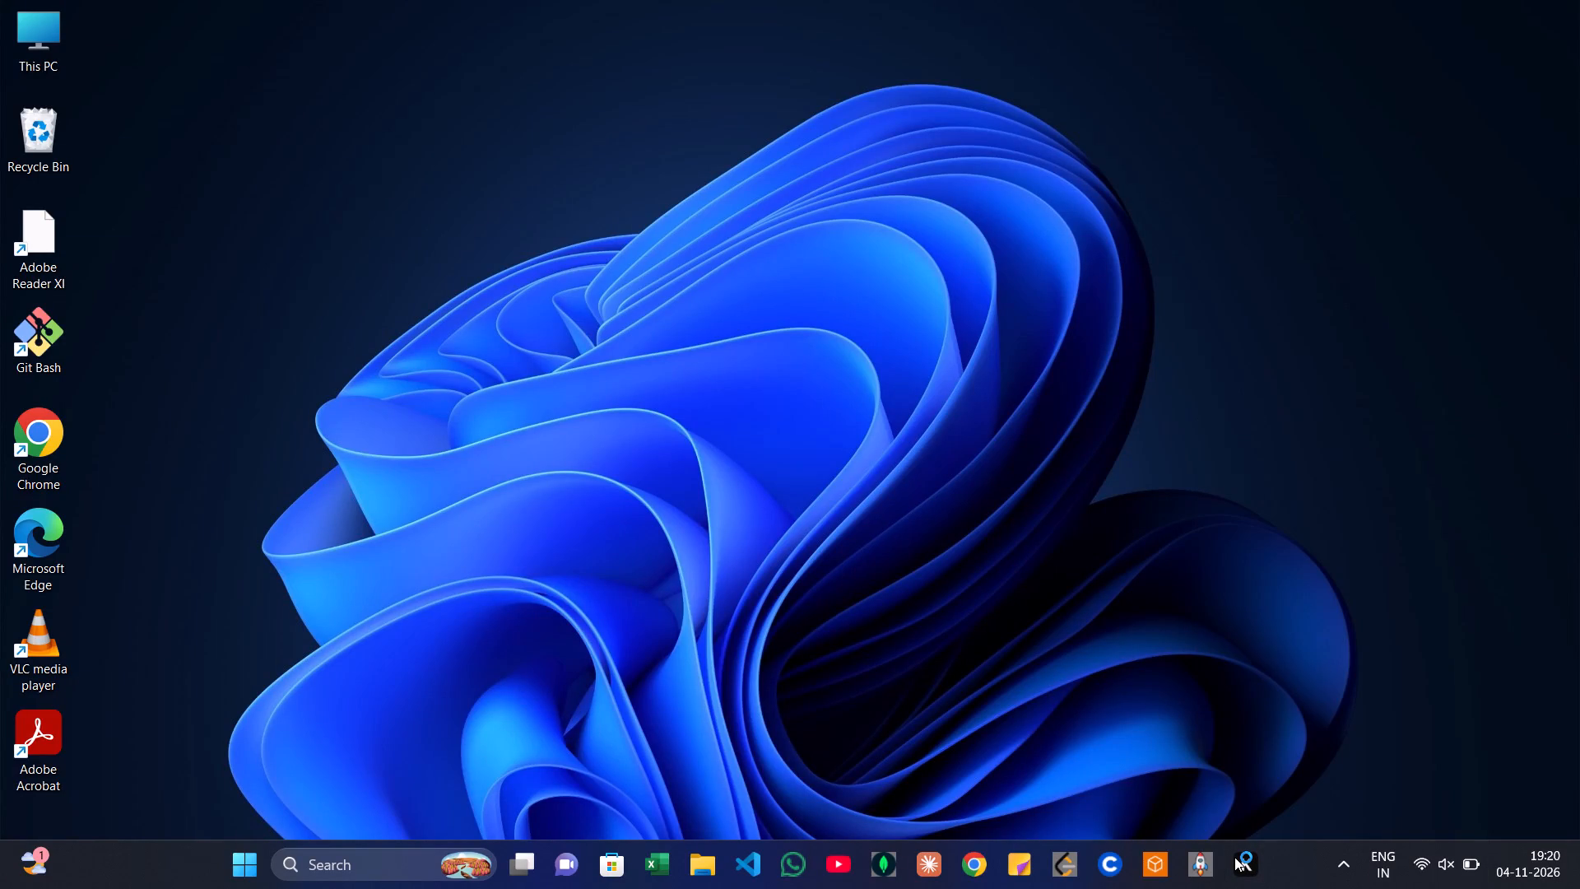
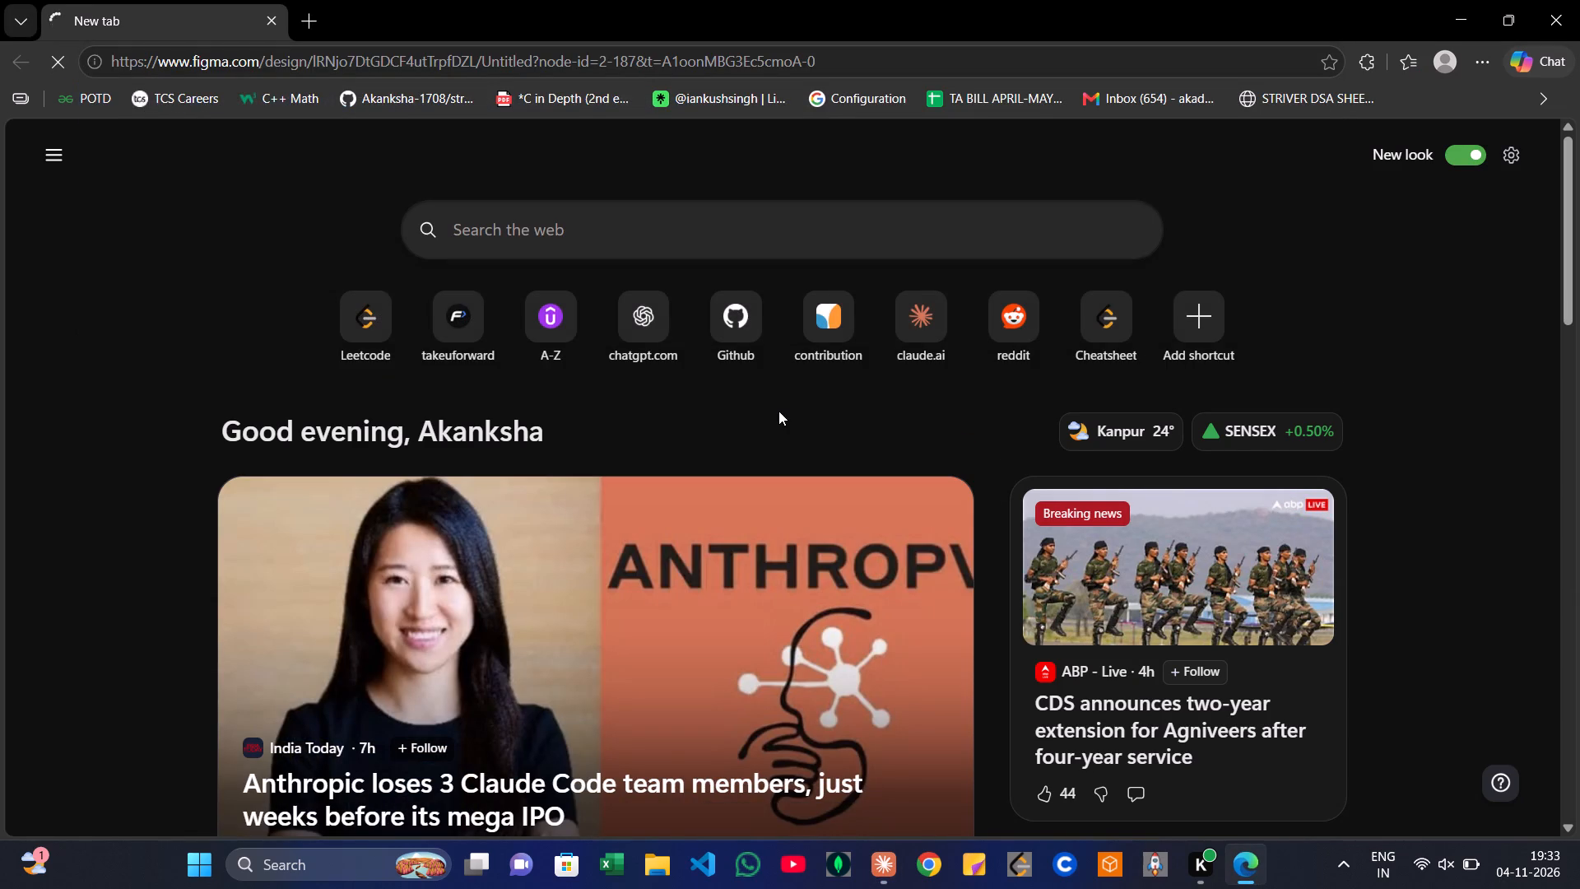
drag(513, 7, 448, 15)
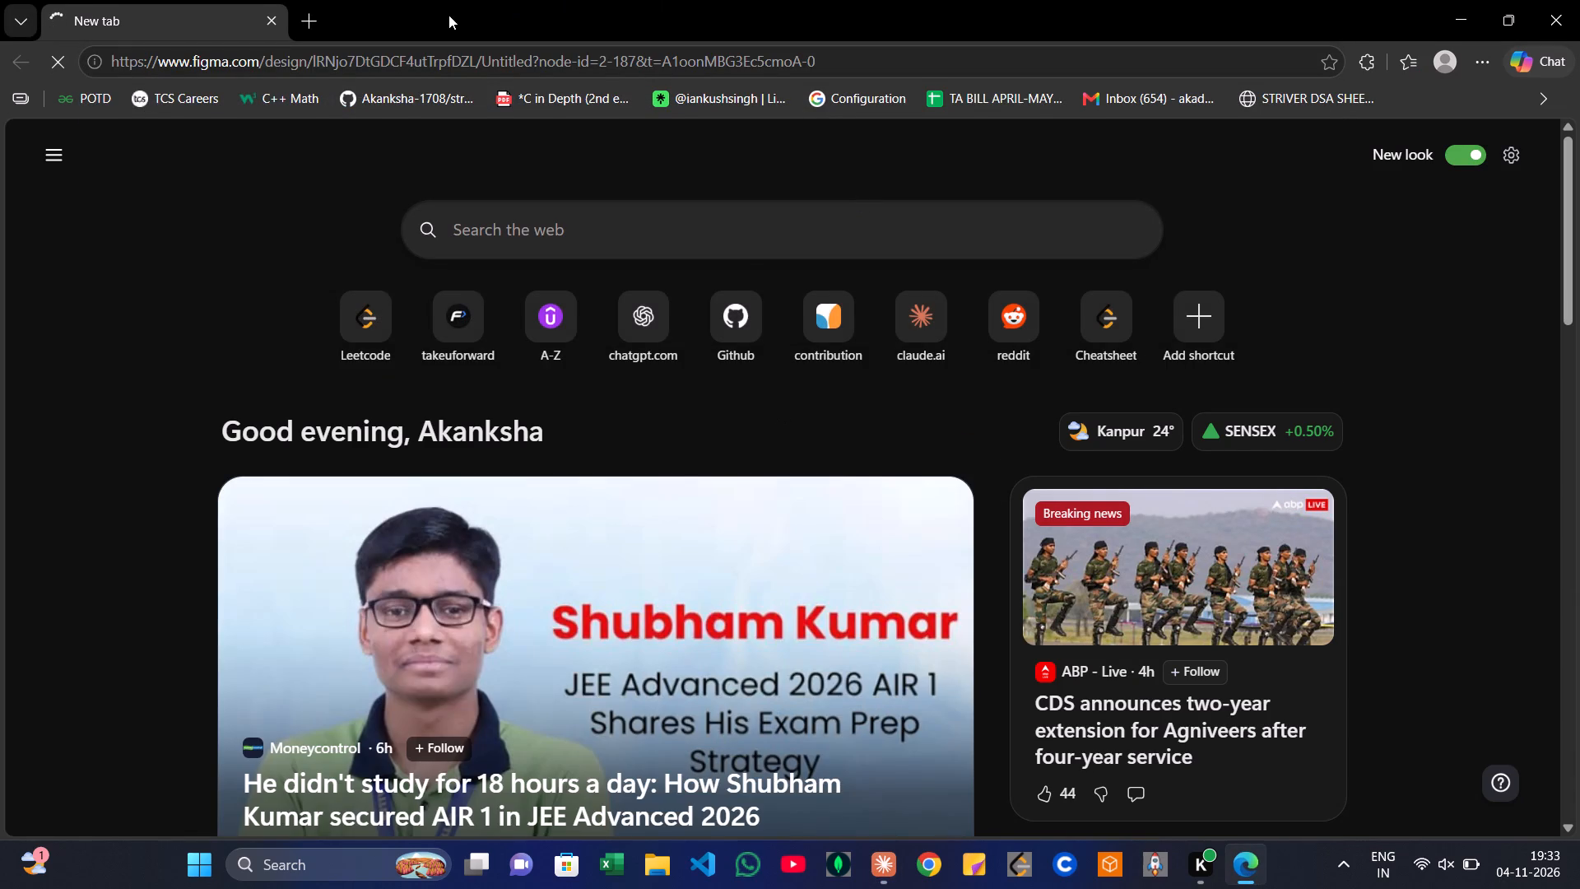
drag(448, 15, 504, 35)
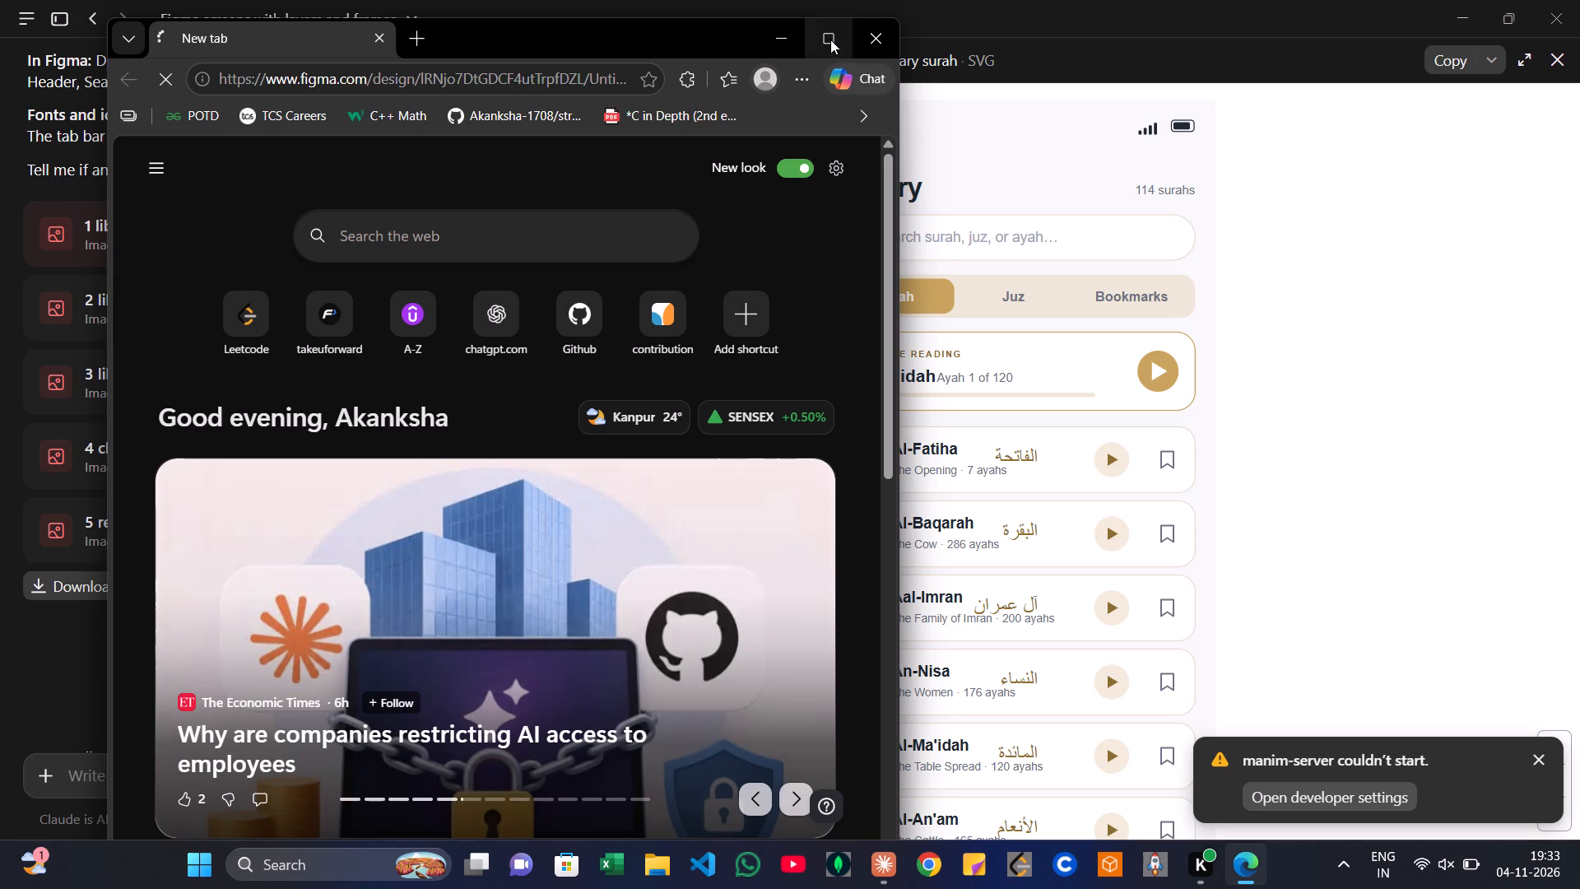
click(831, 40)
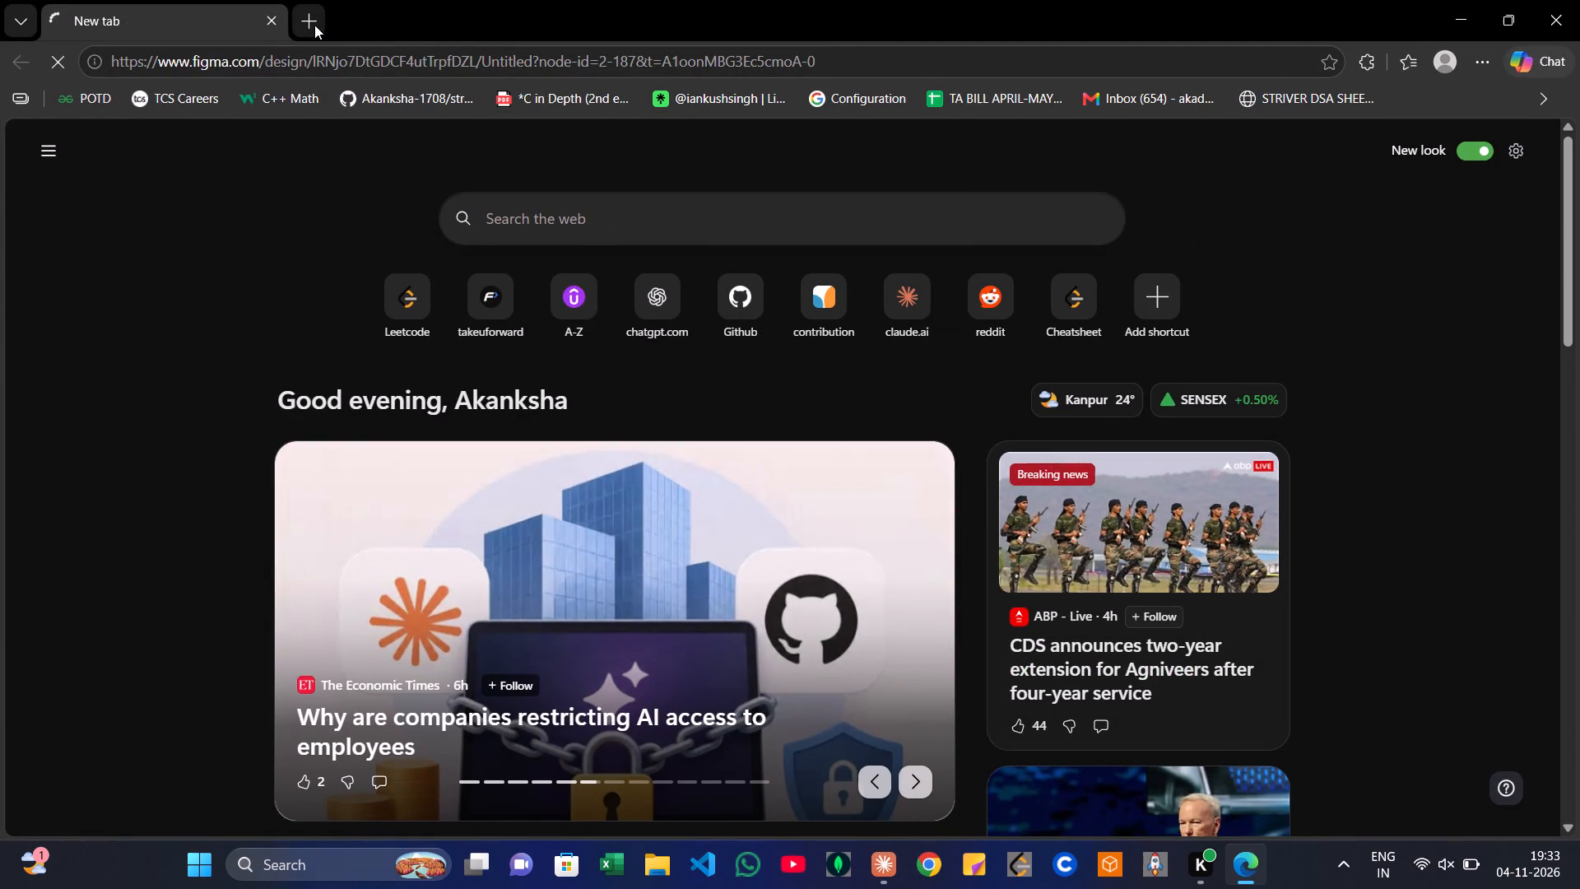
Look up the Rubat Team Quran App Design file in a new browser tab using "figma ruba".
click(314, 25)
text(figma)
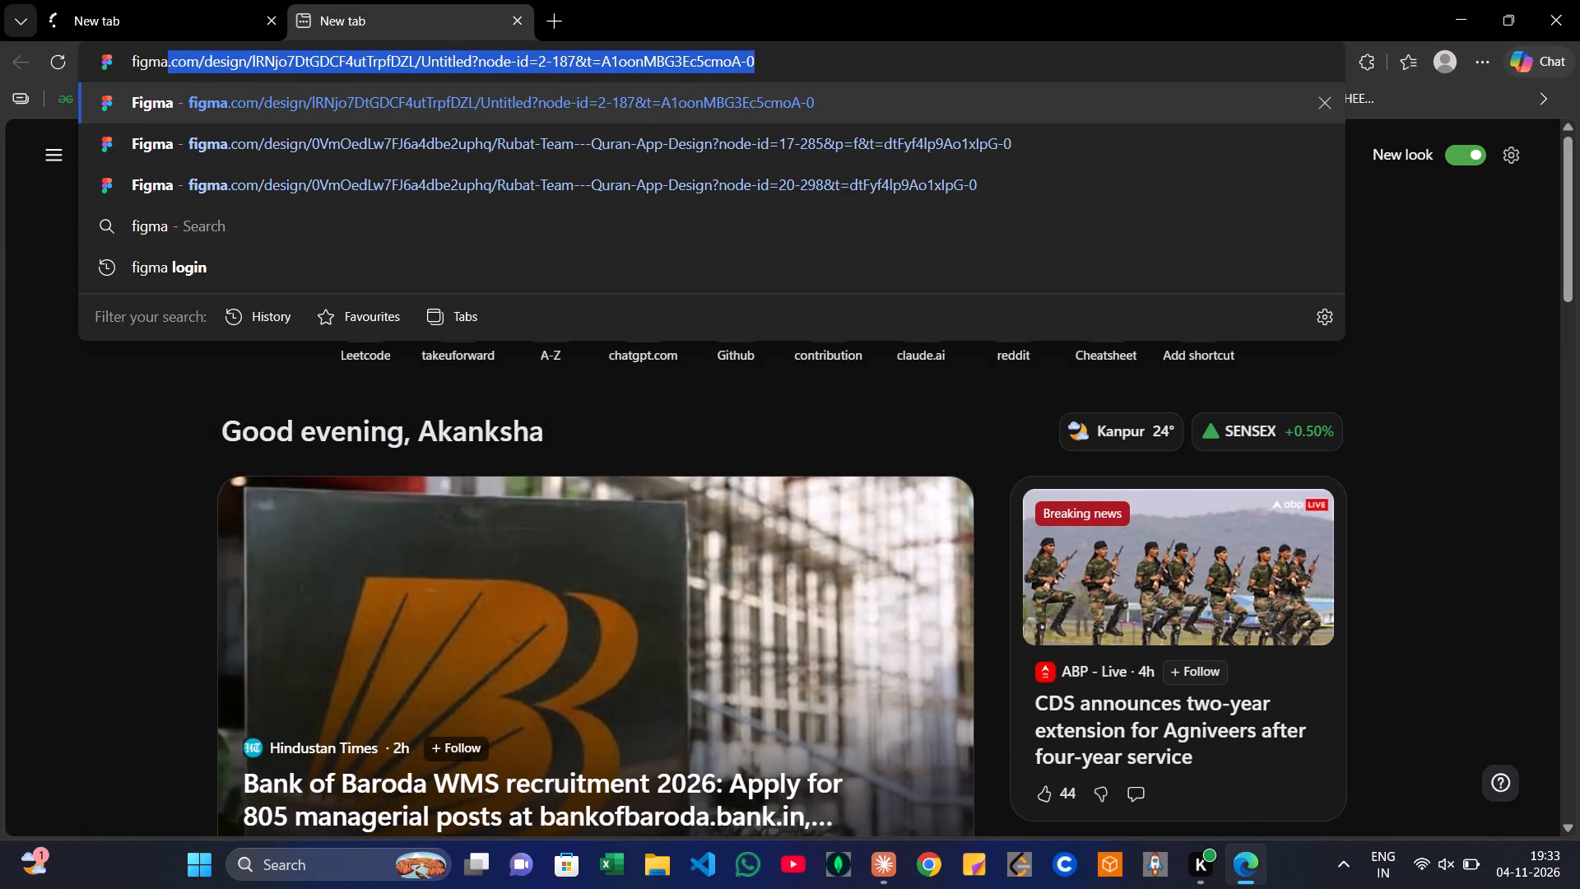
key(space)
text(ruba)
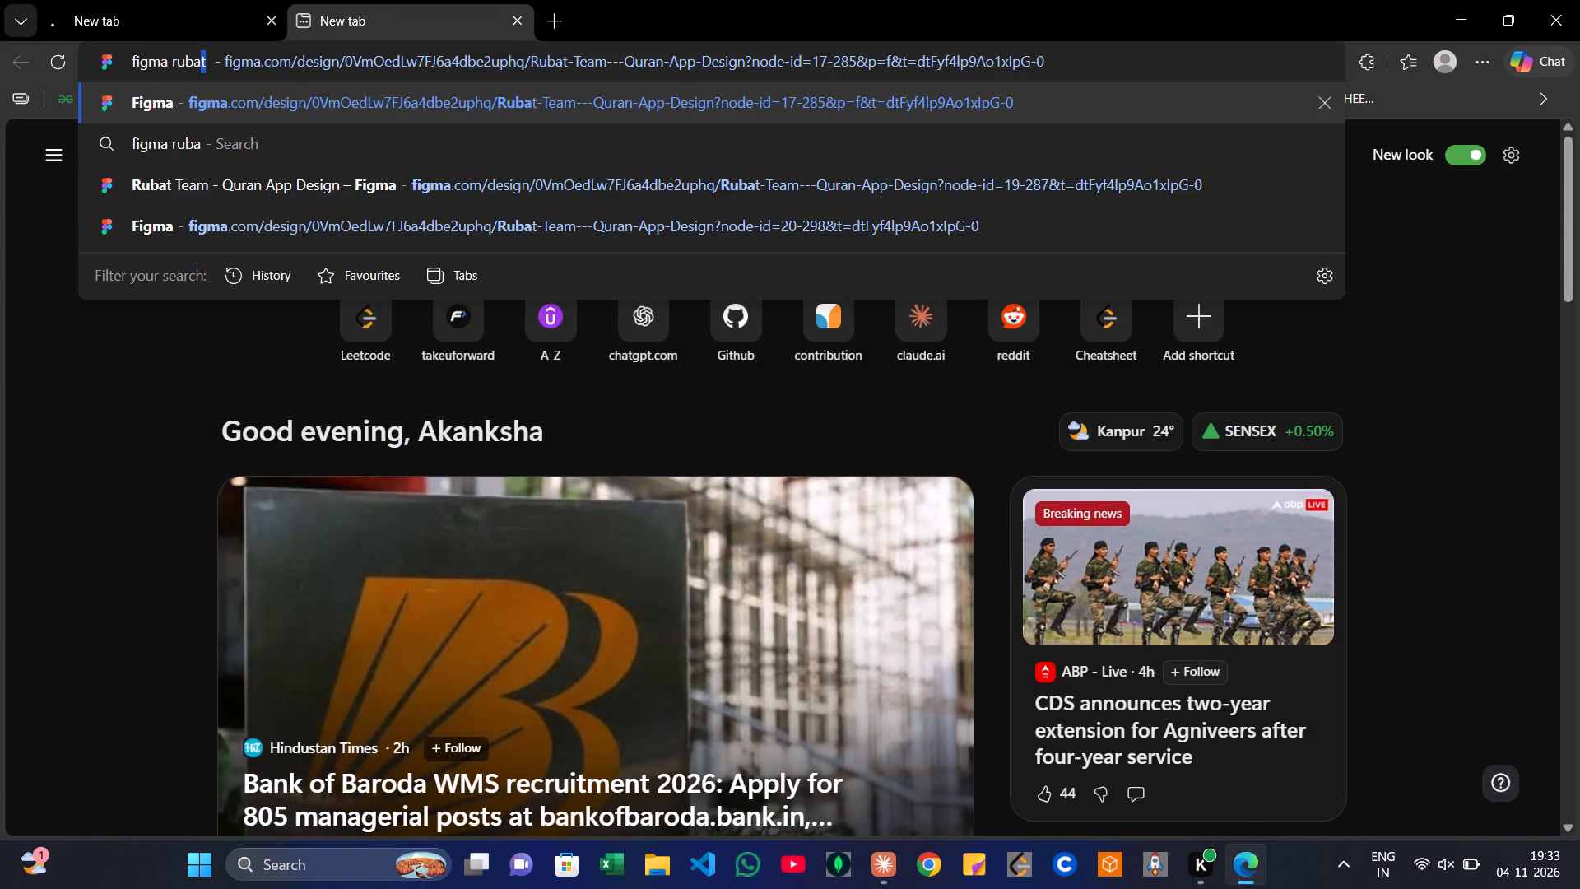
Open the suggested Rubat Team - Quran App Design Figma file, and return to the tab loading the Untitled design file.
click(685, 179)
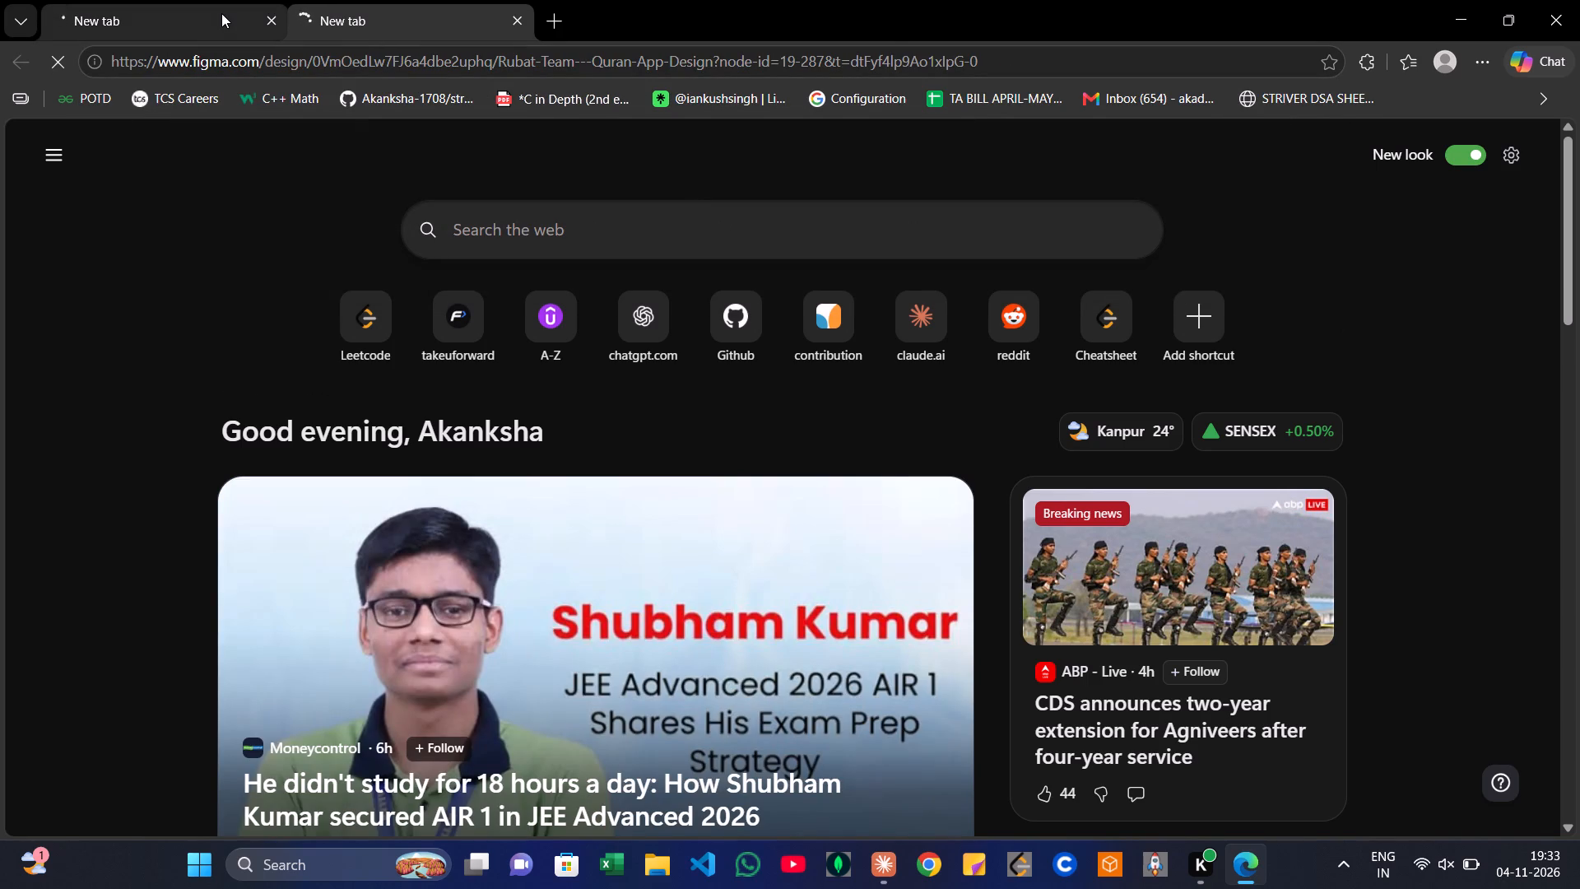
click(221, 13)
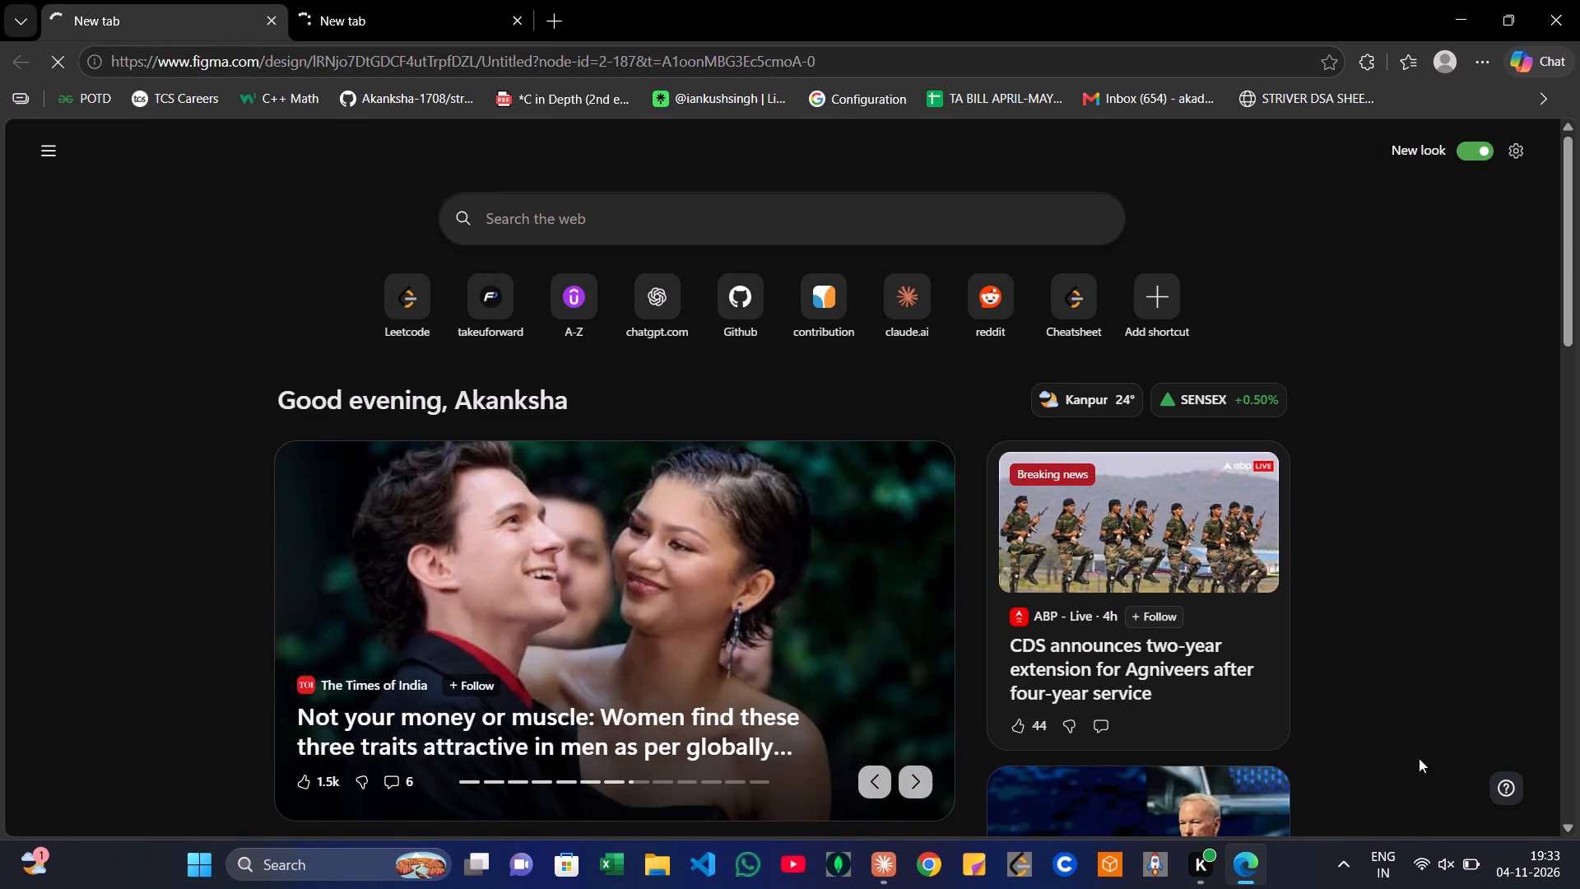
Switch the computer's Wi-Fi connection from vivo T3x 5G to the S25 Ultra hotspot.
click(1424, 863)
click(1285, 479)
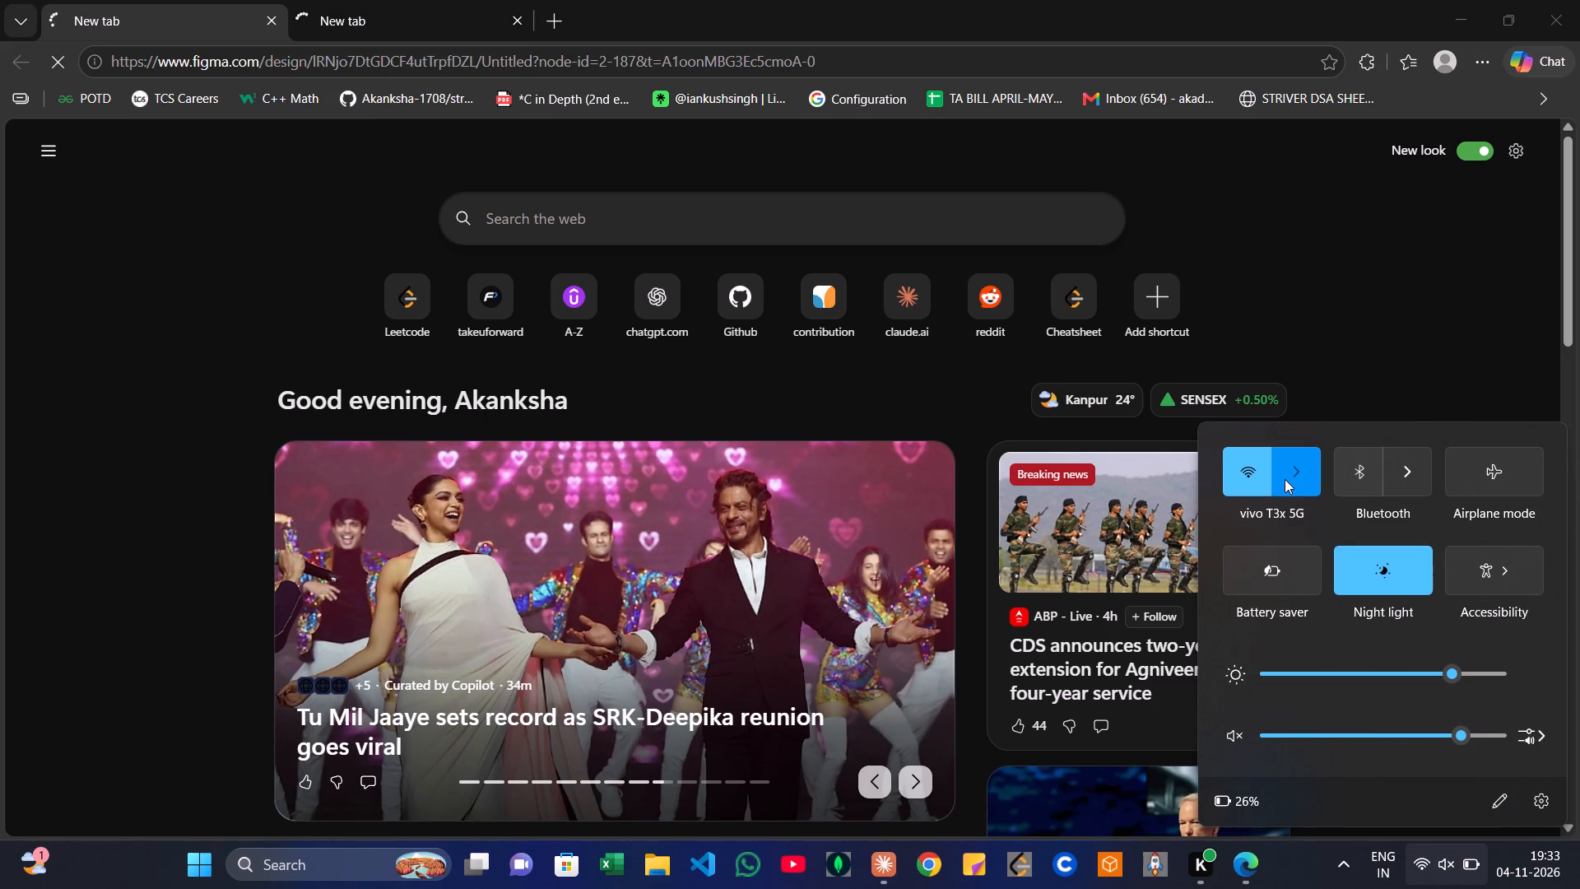
click(1333, 616)
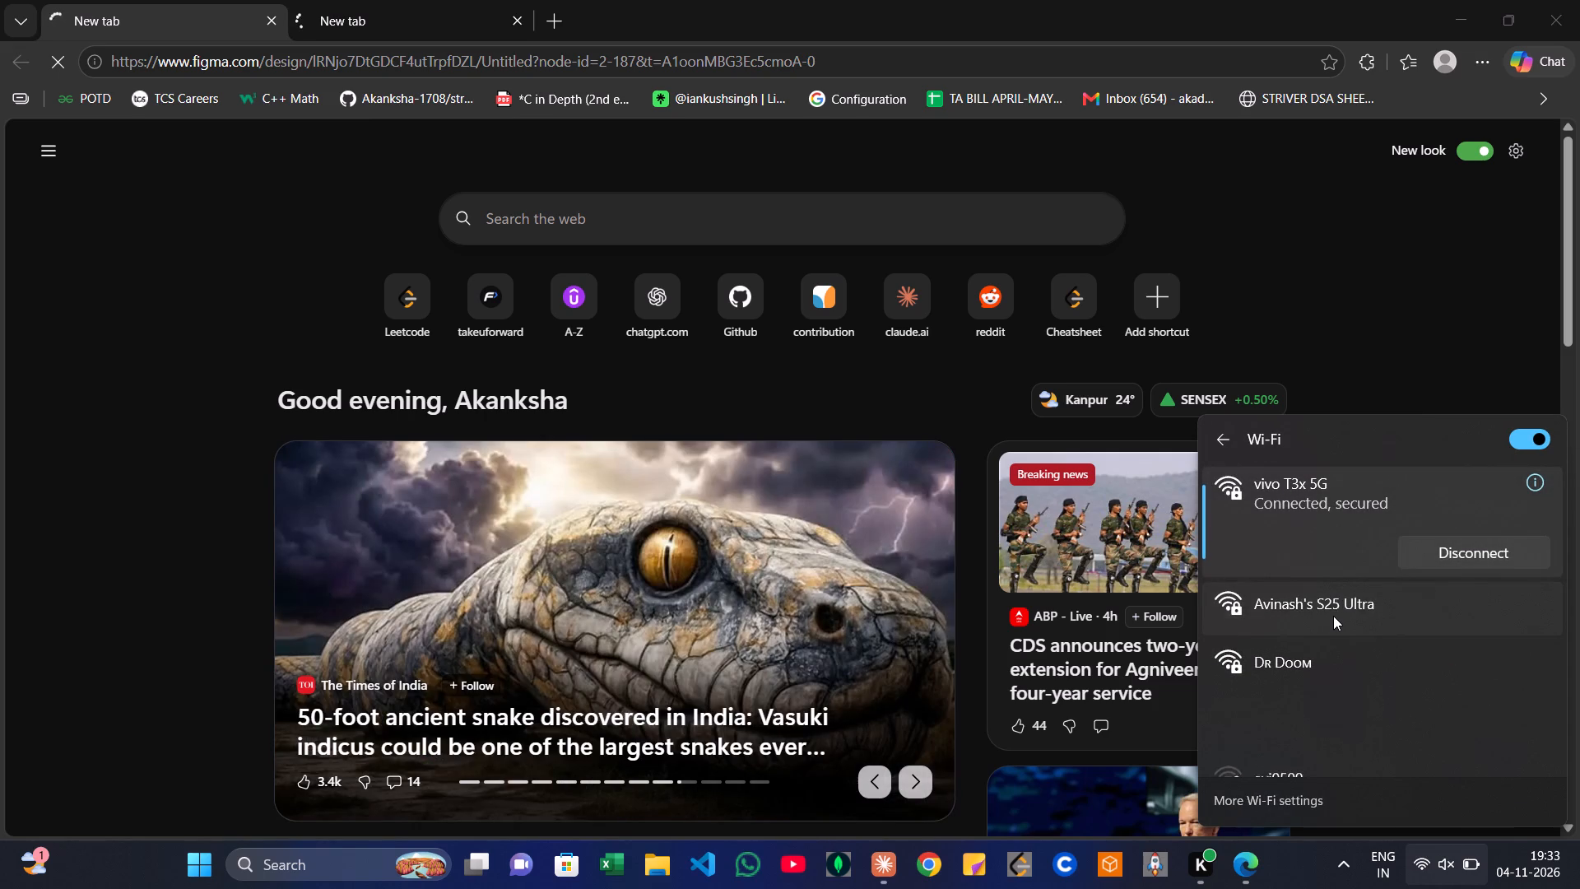
click(1424, 639)
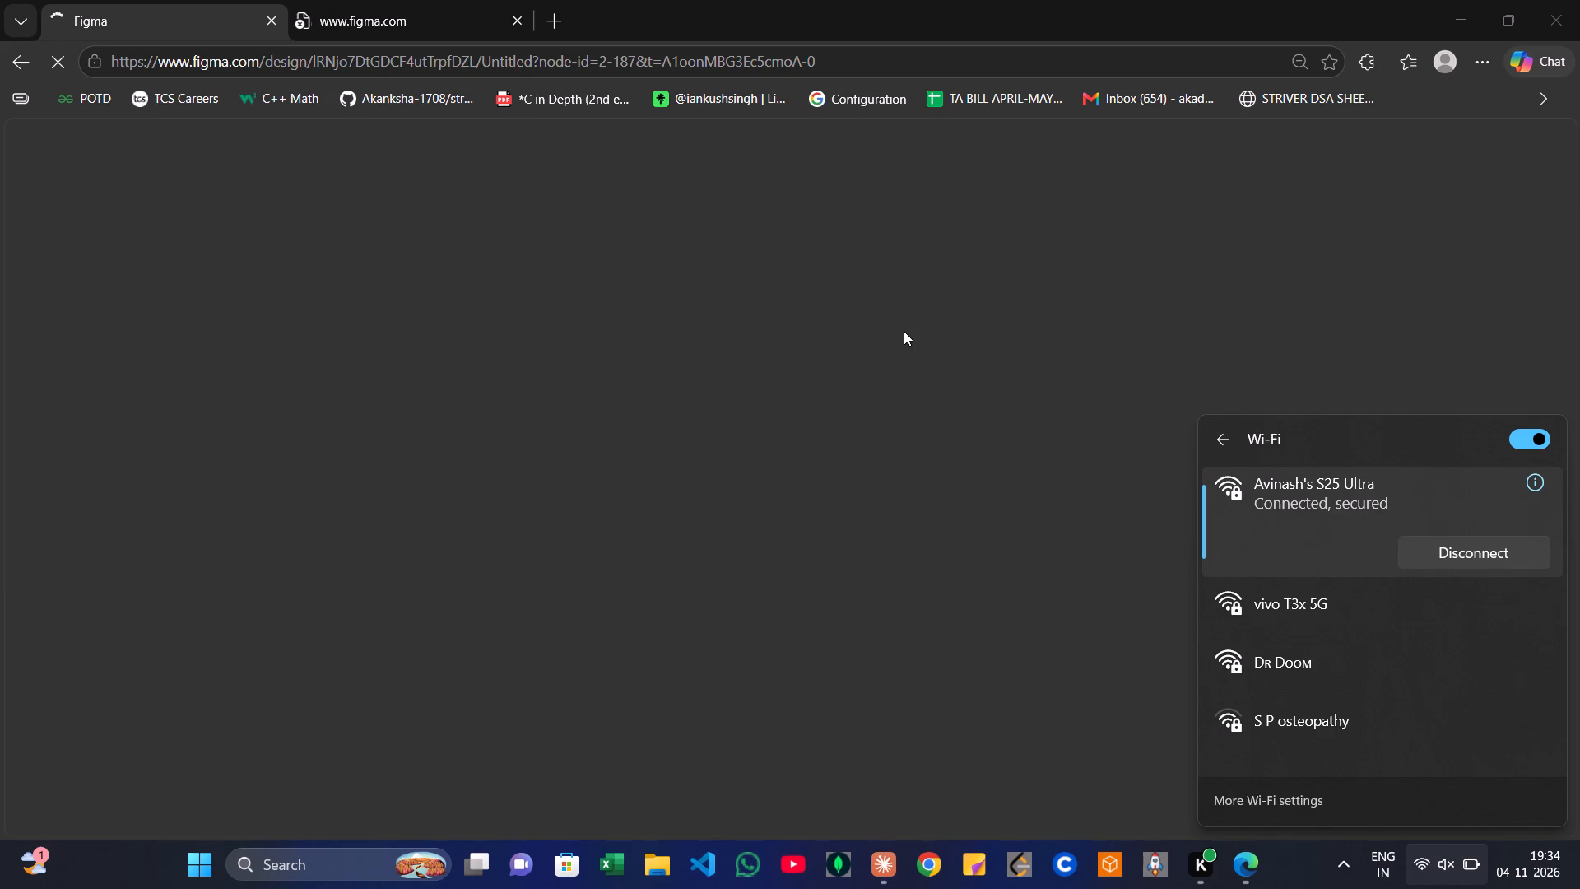
Reload the Rubat Team Quran App Design page that failed to load, and return to the other Figma design file's tab.
click(454, 0)
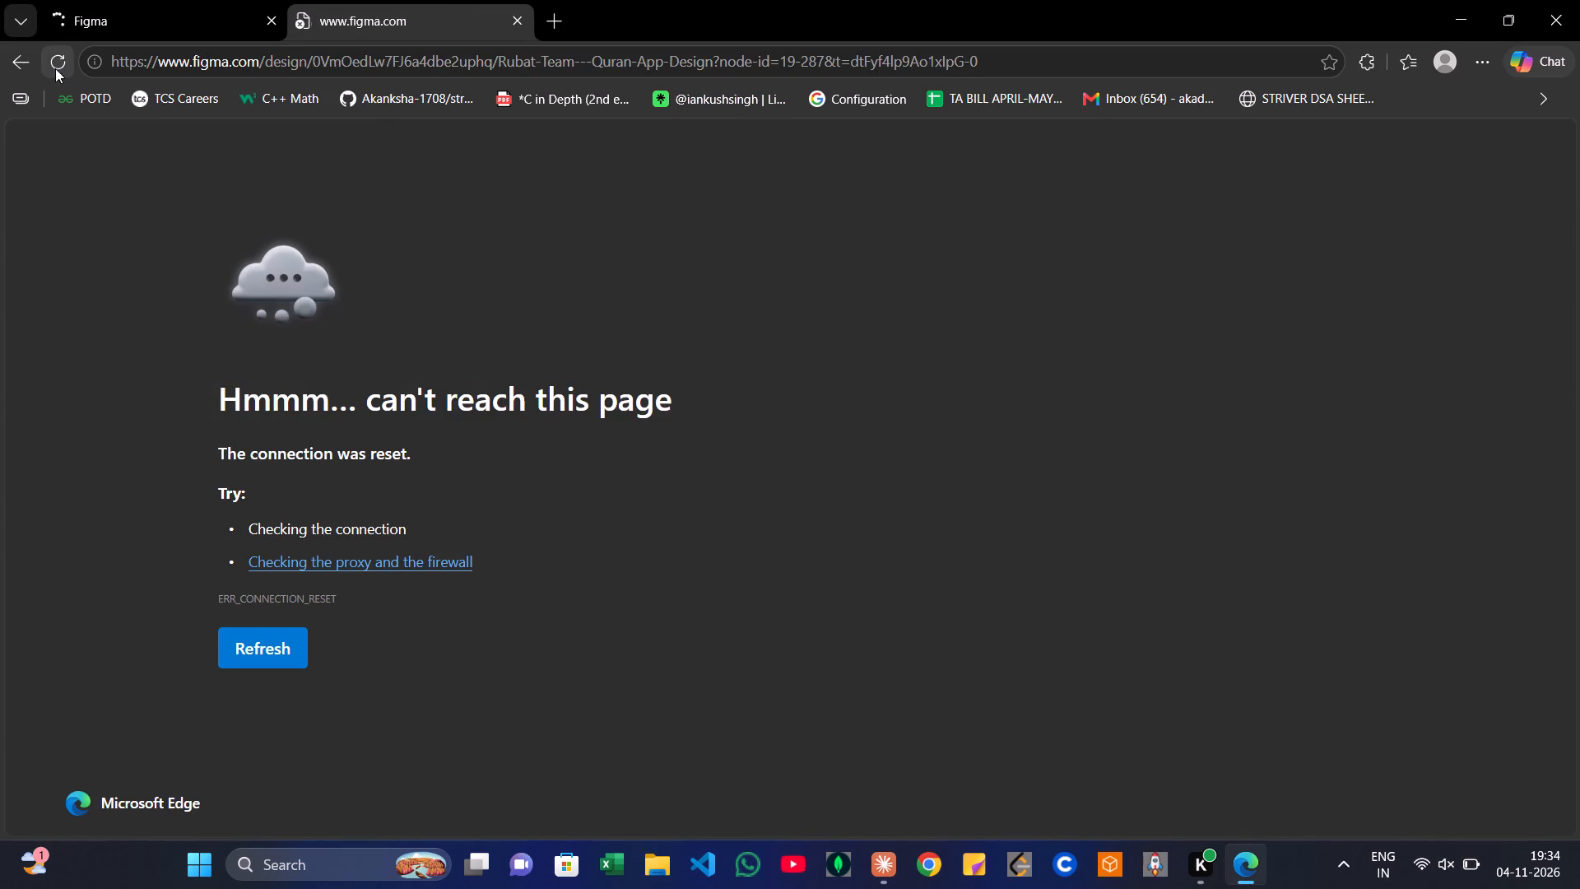
click(55, 68)
click(55, 68)
click(128, 0)
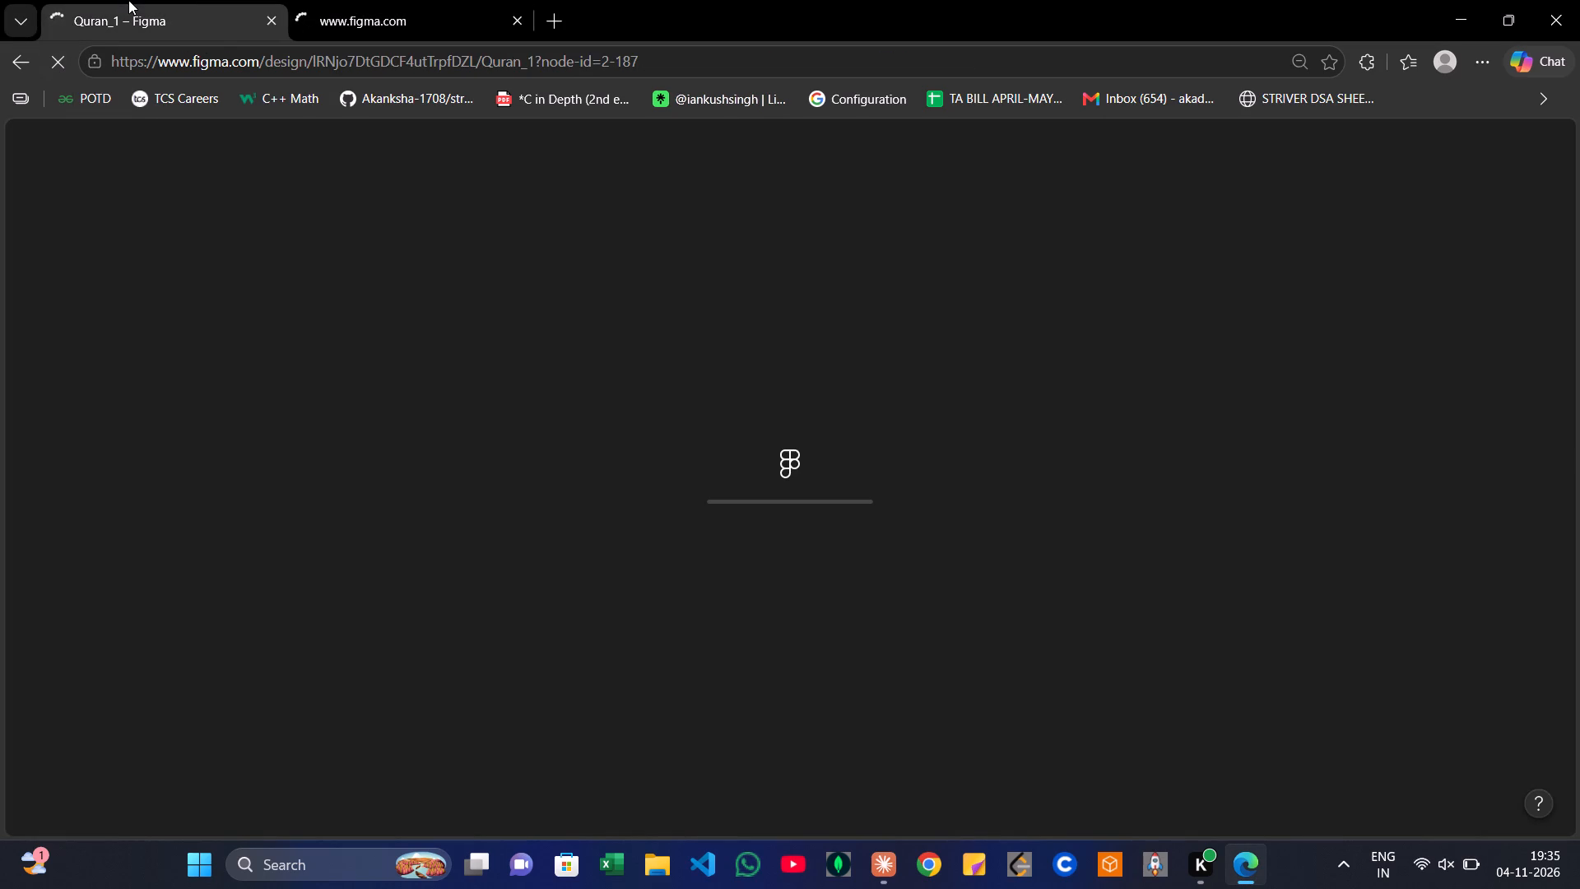
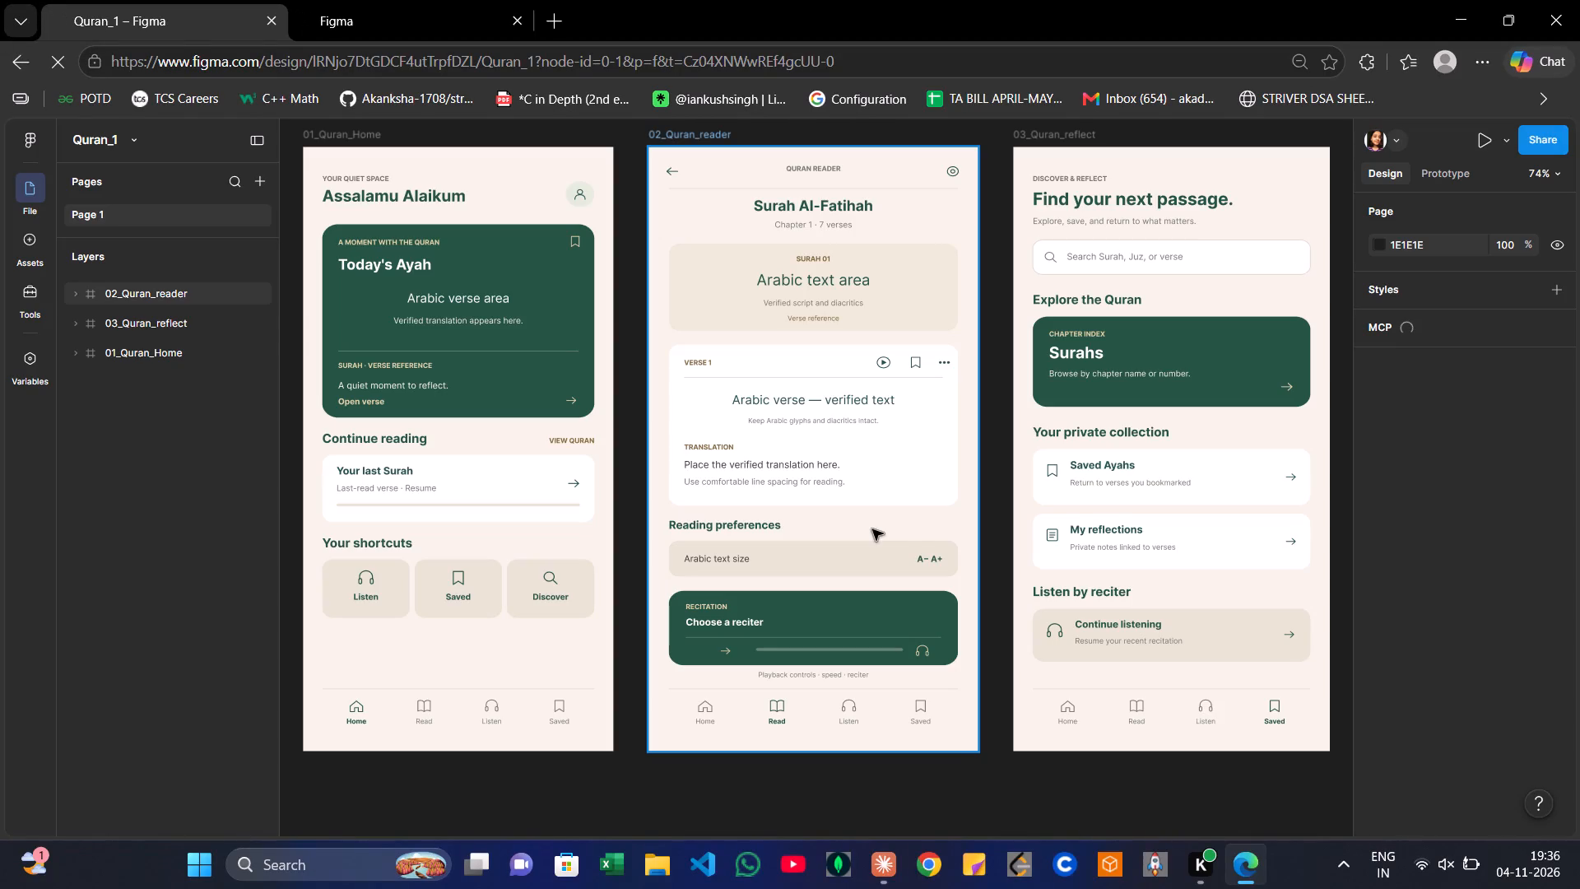
scroll(618, 382, up, 1)
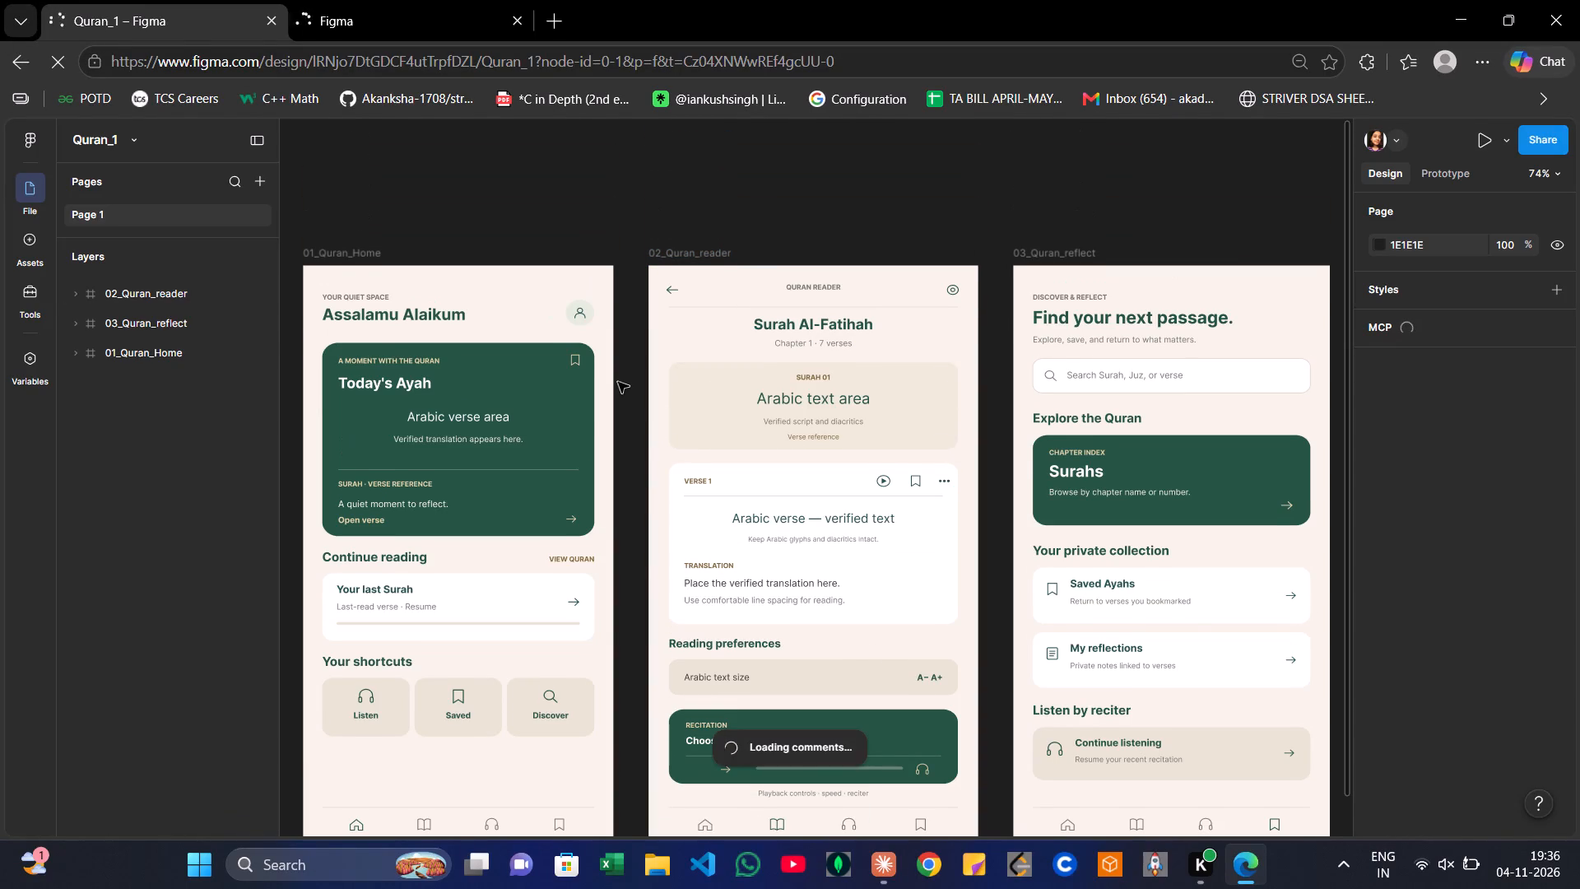
scroll(618, 382, up, 1)
scroll(618, 382, down, 1)
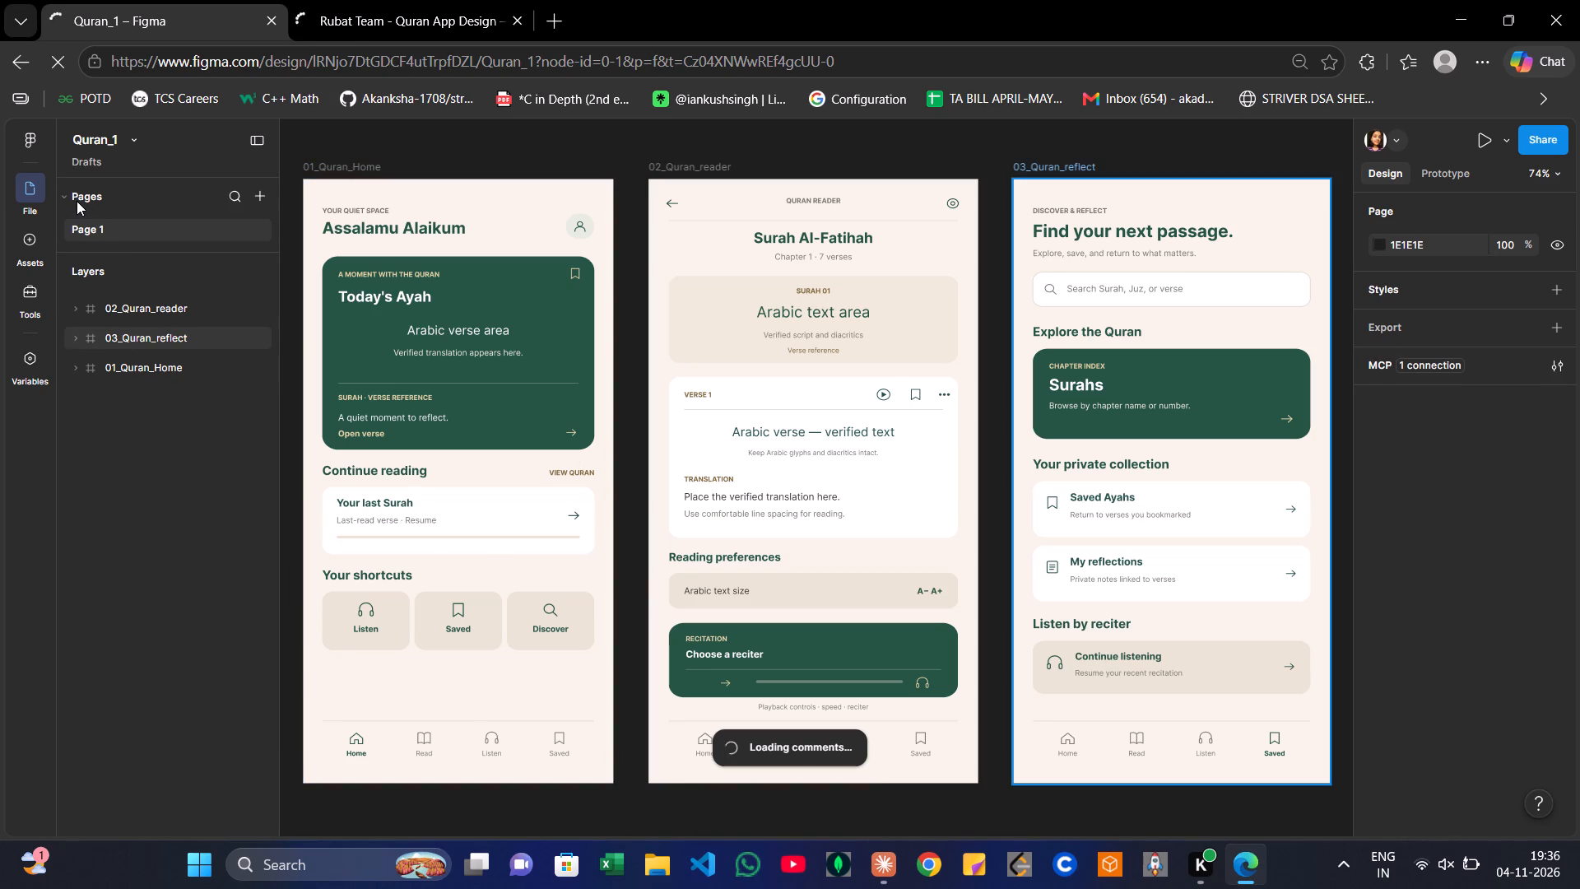
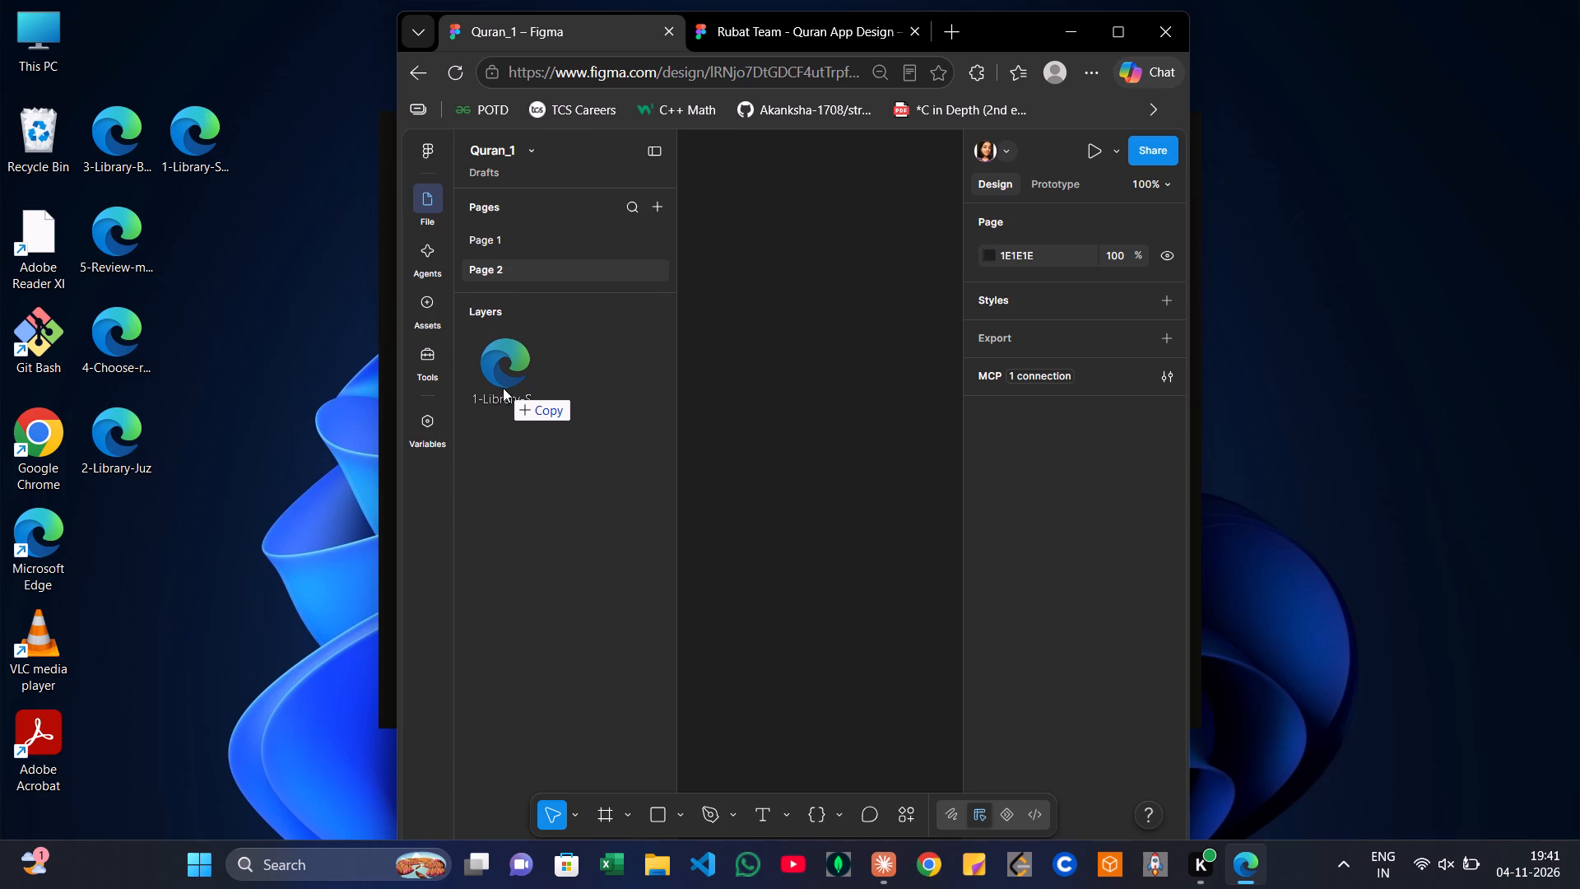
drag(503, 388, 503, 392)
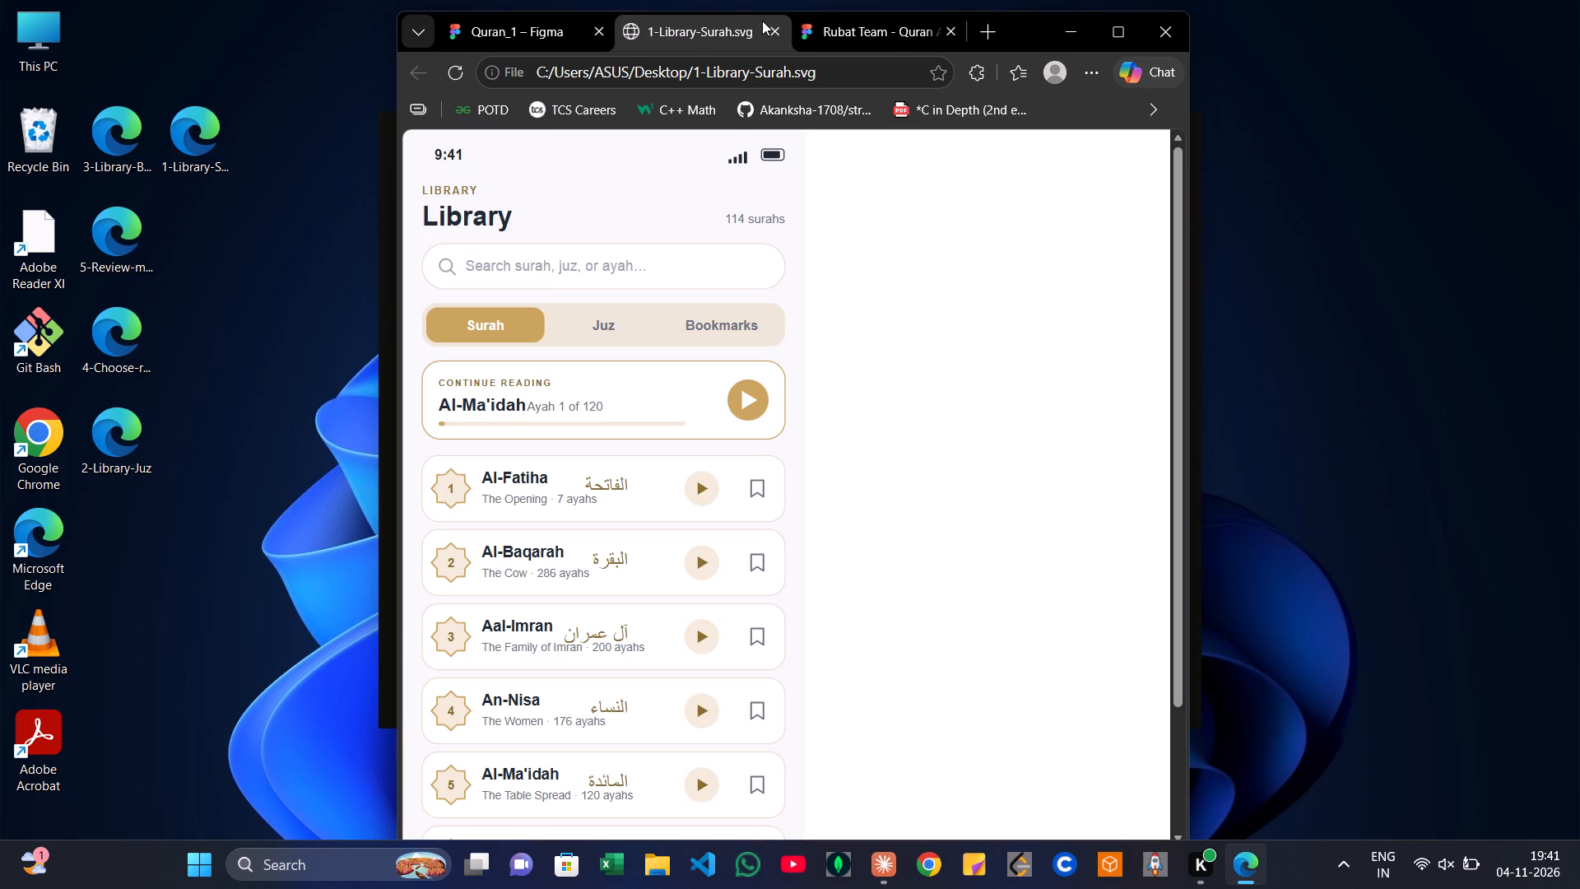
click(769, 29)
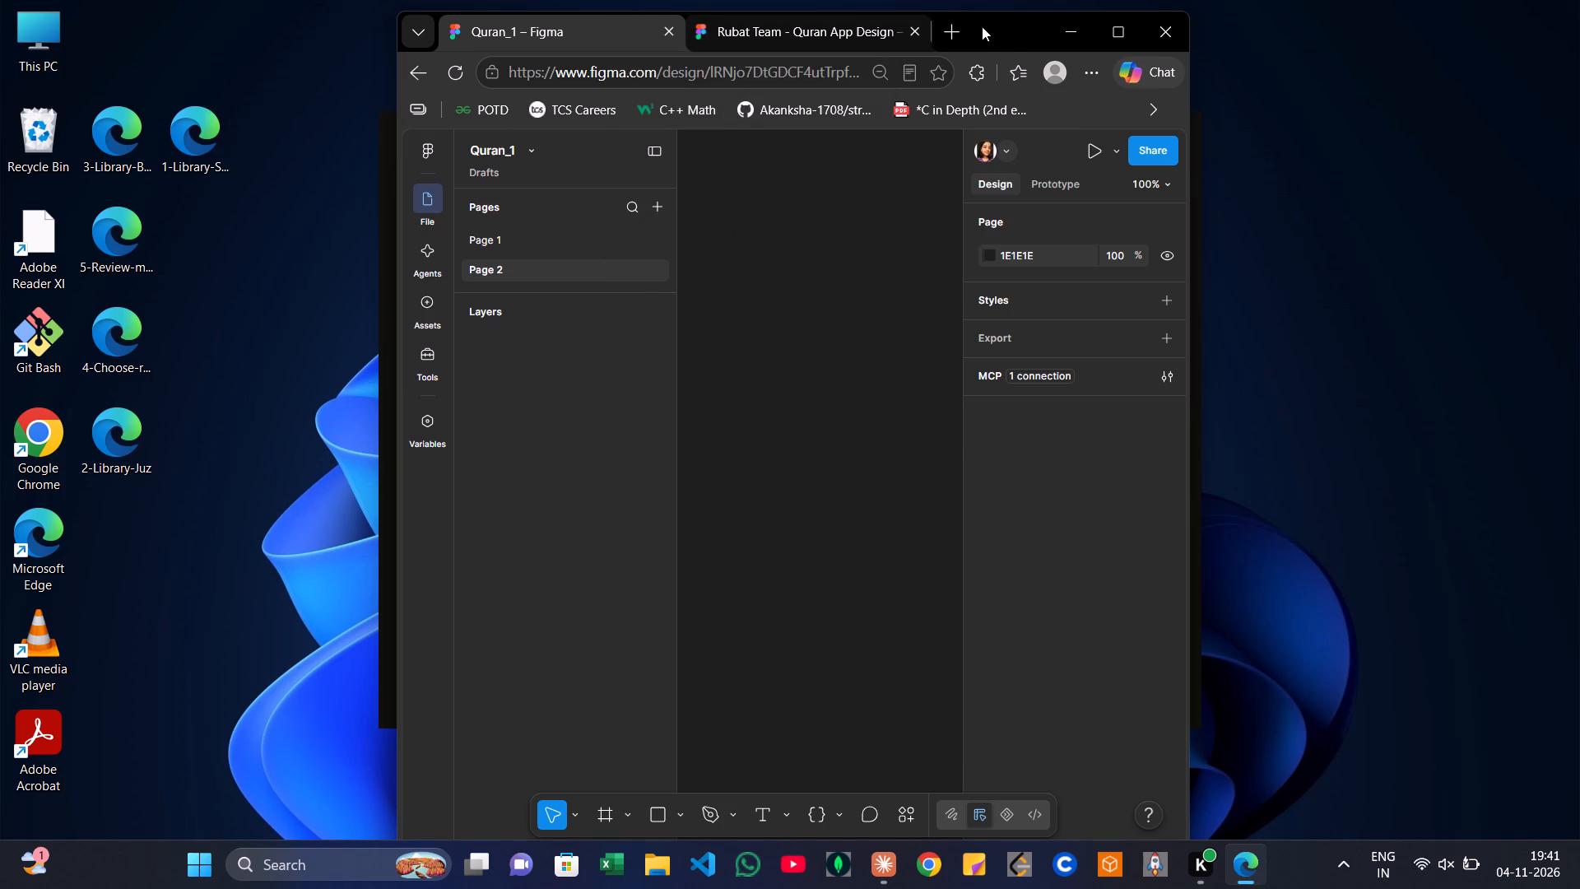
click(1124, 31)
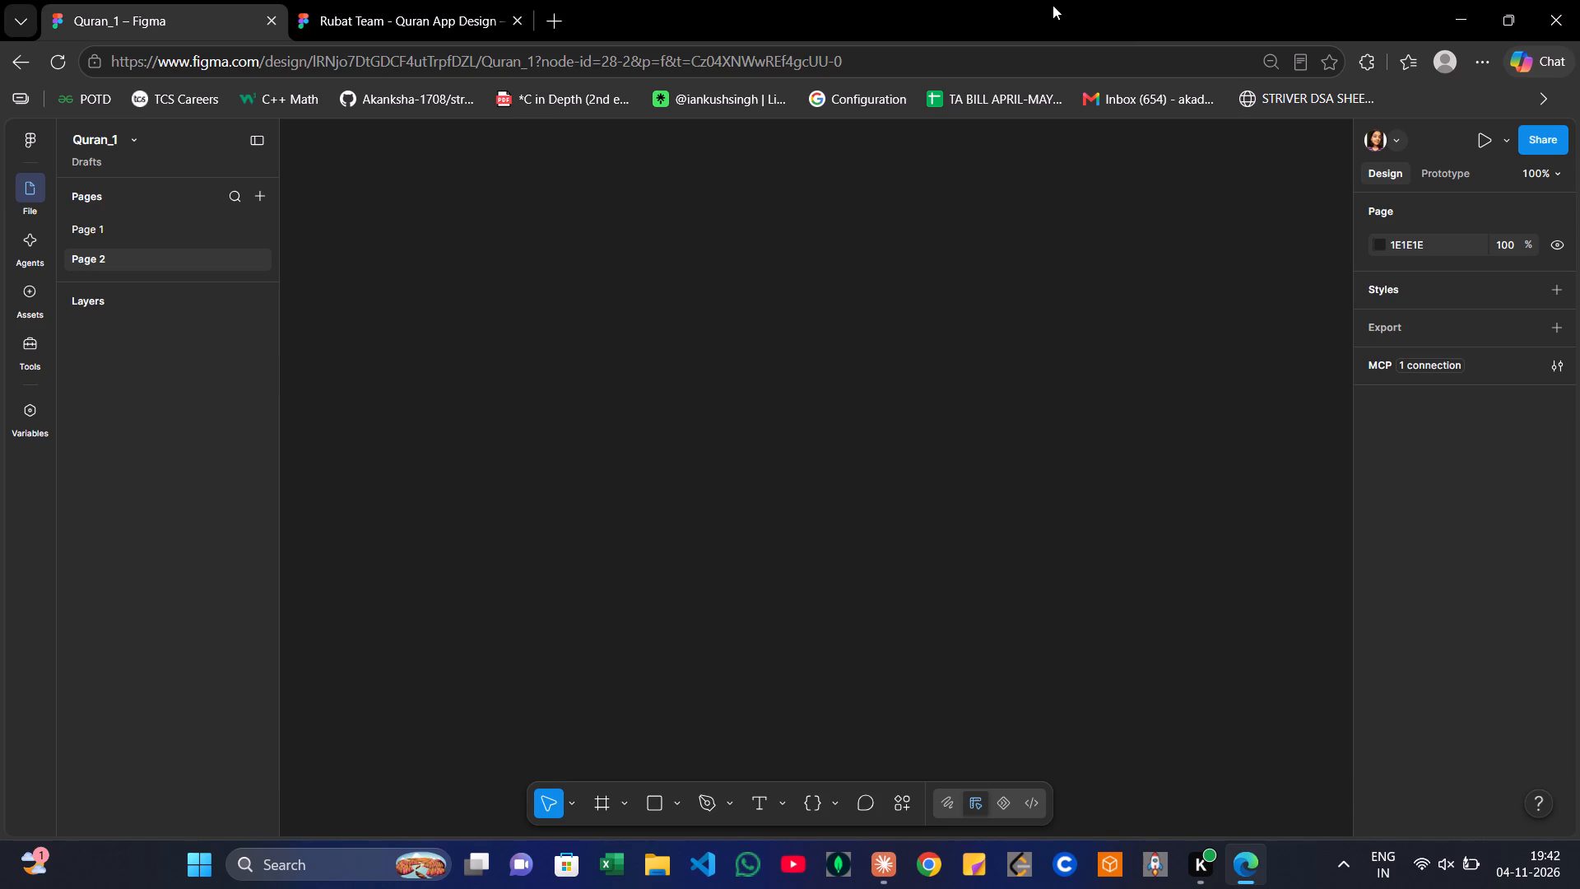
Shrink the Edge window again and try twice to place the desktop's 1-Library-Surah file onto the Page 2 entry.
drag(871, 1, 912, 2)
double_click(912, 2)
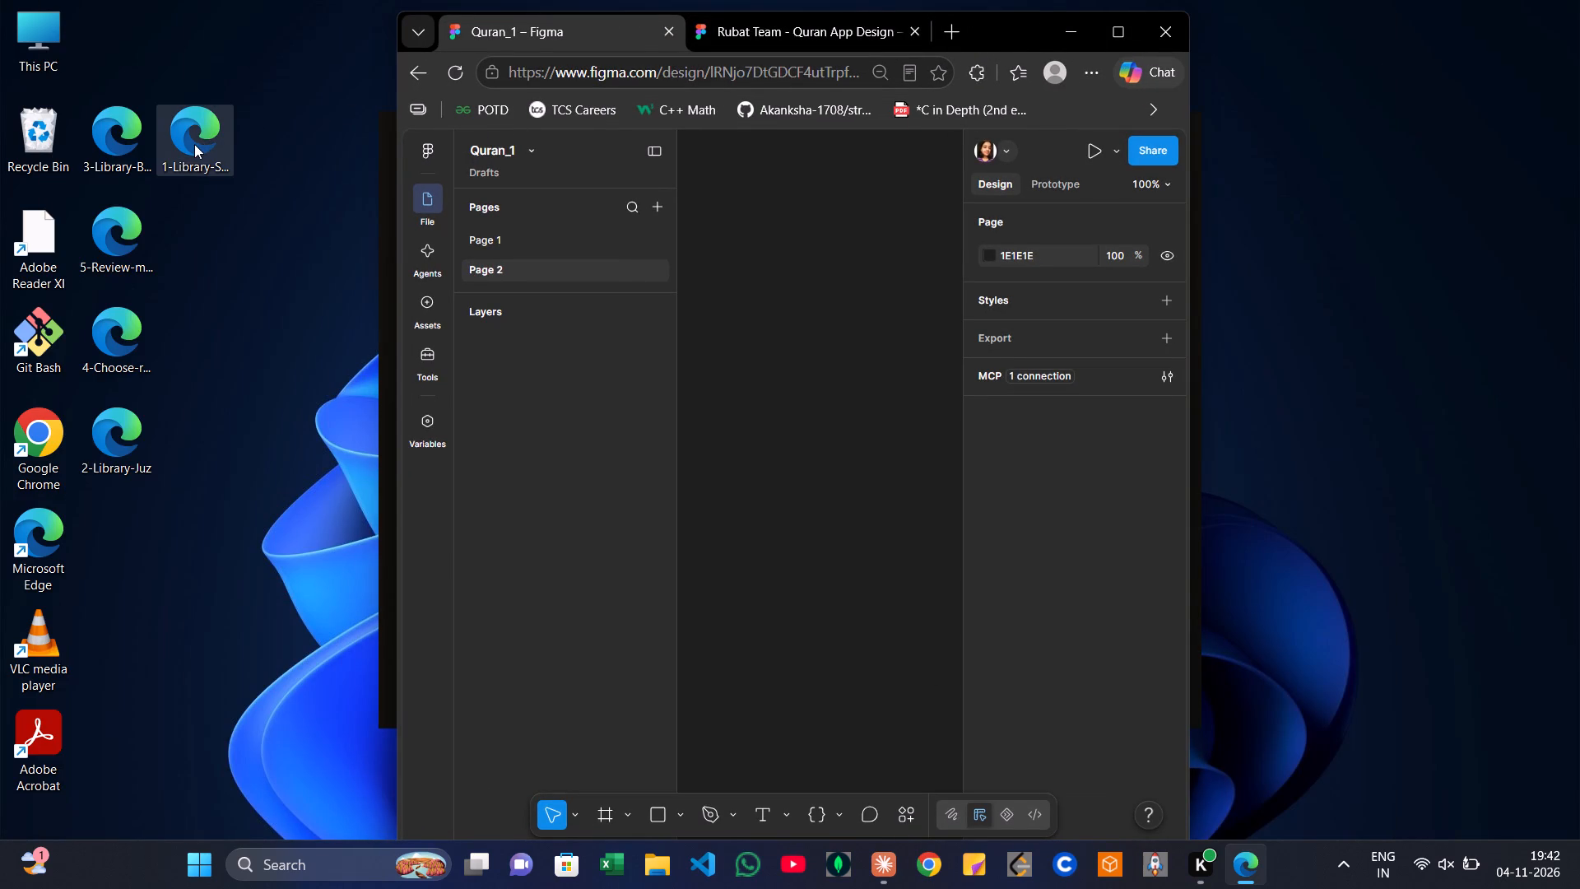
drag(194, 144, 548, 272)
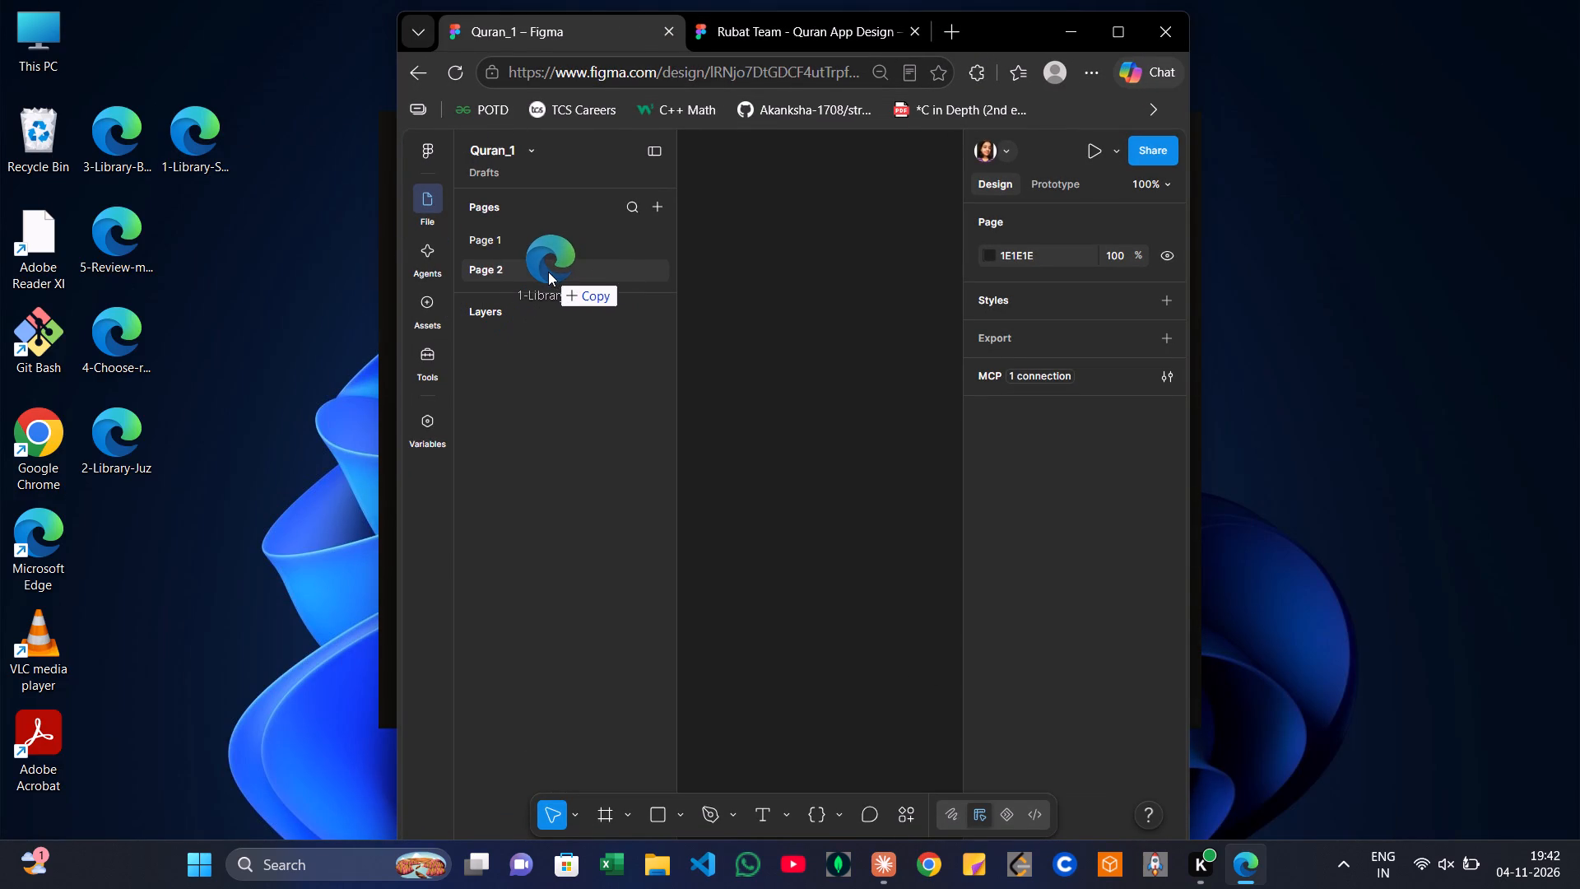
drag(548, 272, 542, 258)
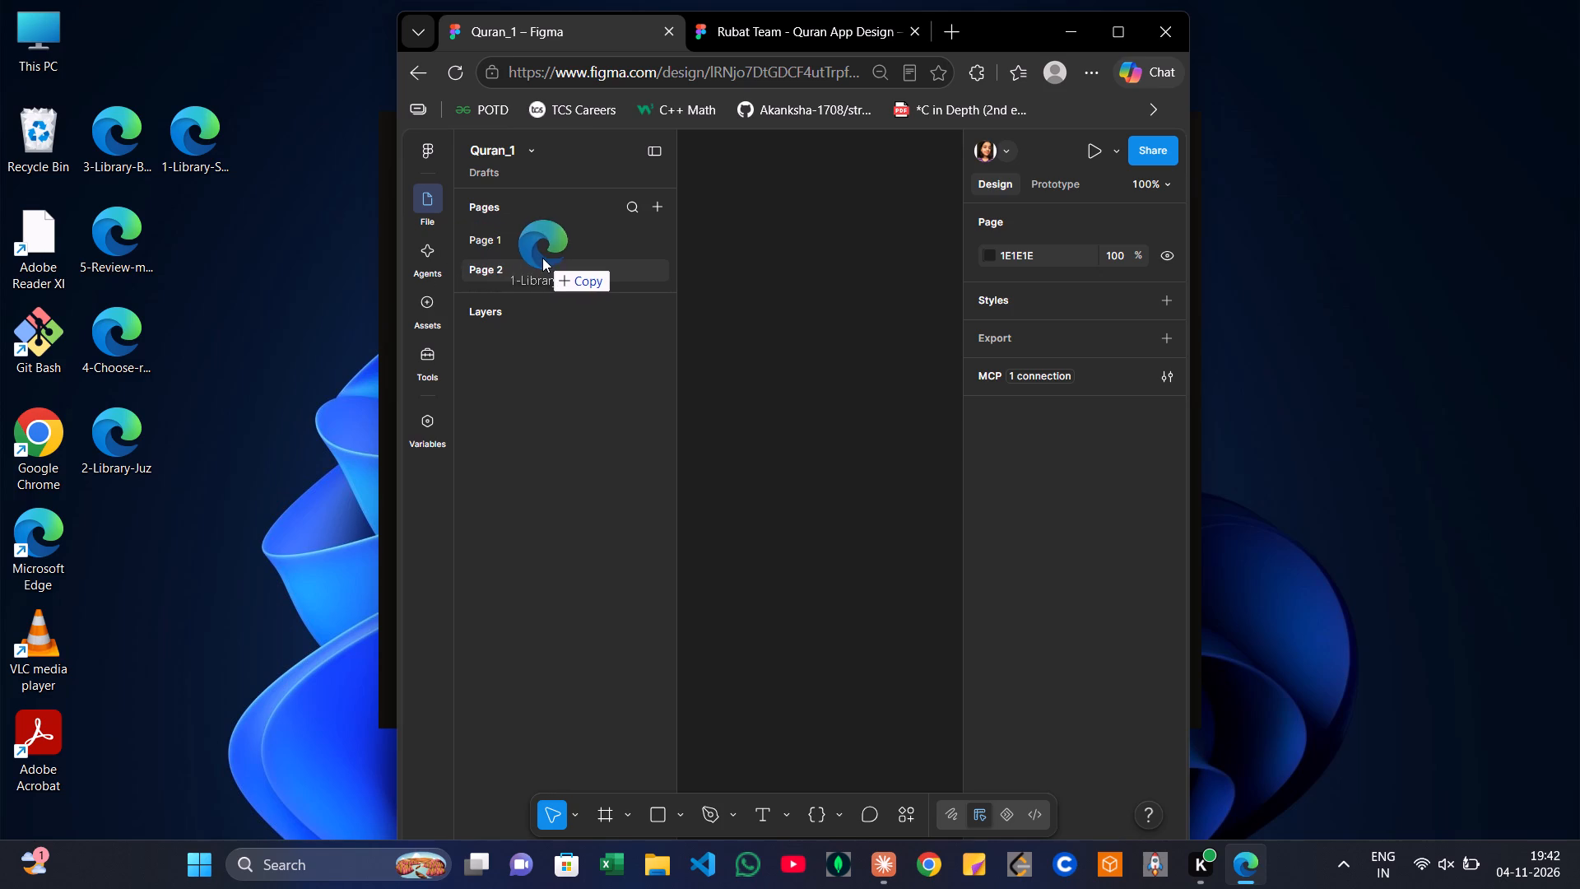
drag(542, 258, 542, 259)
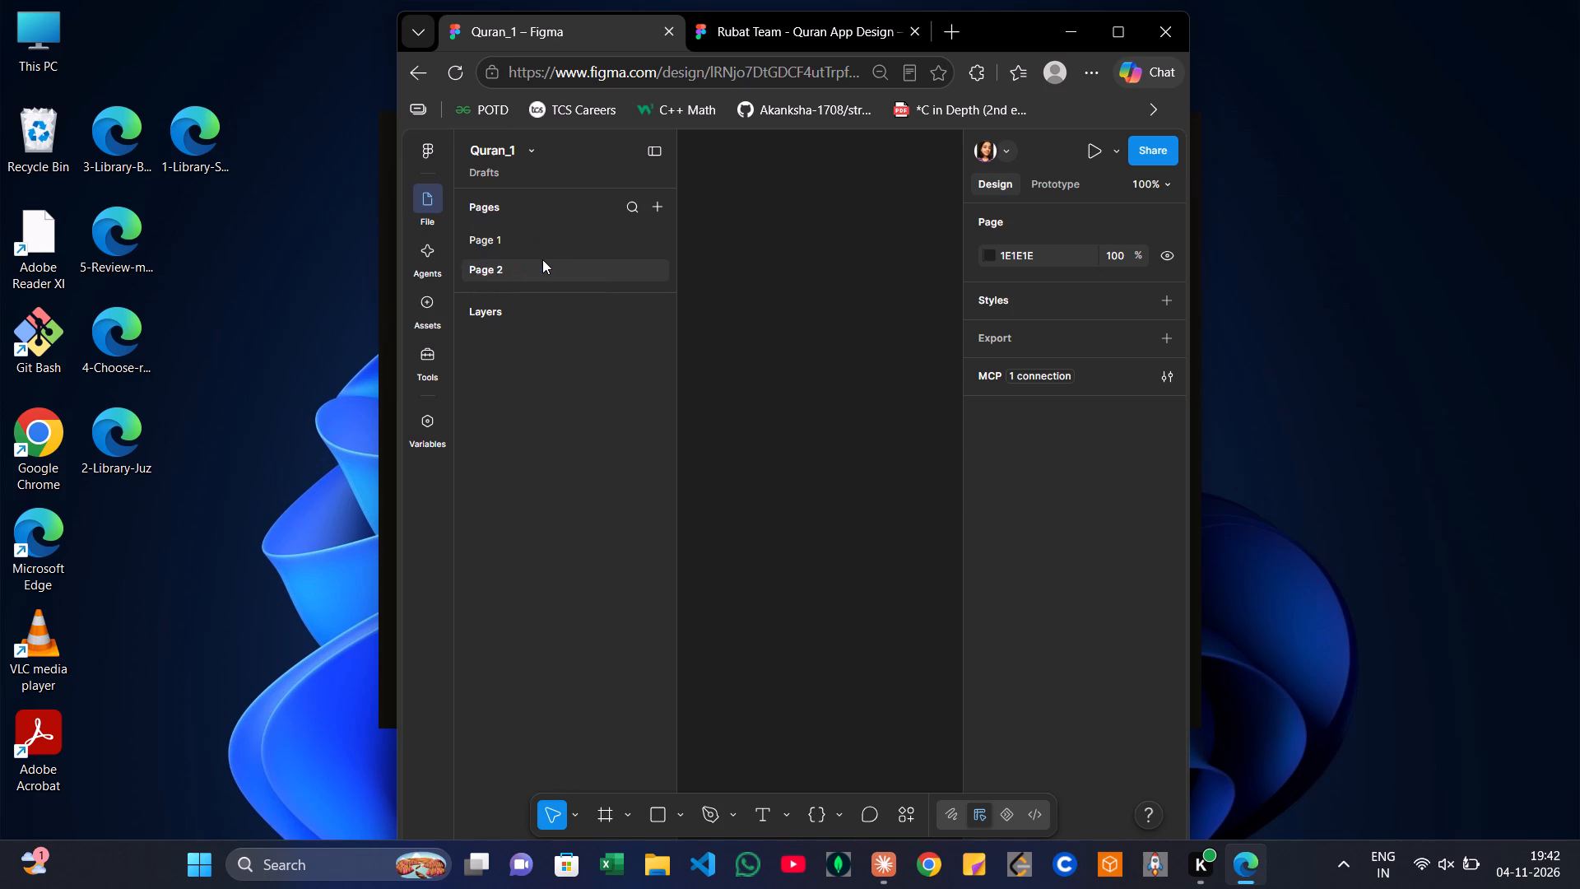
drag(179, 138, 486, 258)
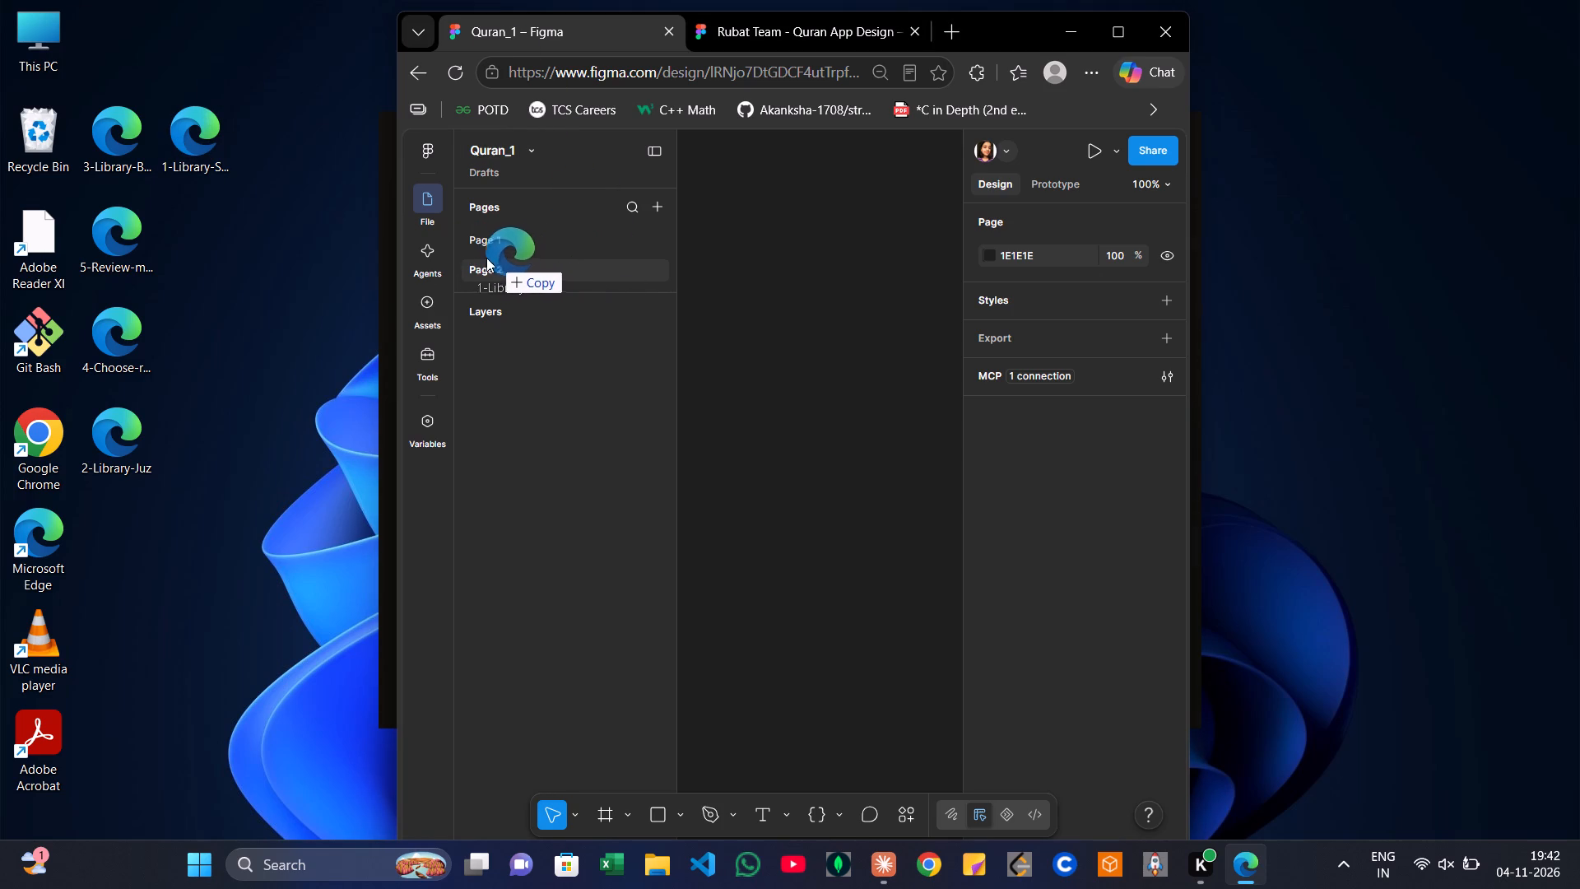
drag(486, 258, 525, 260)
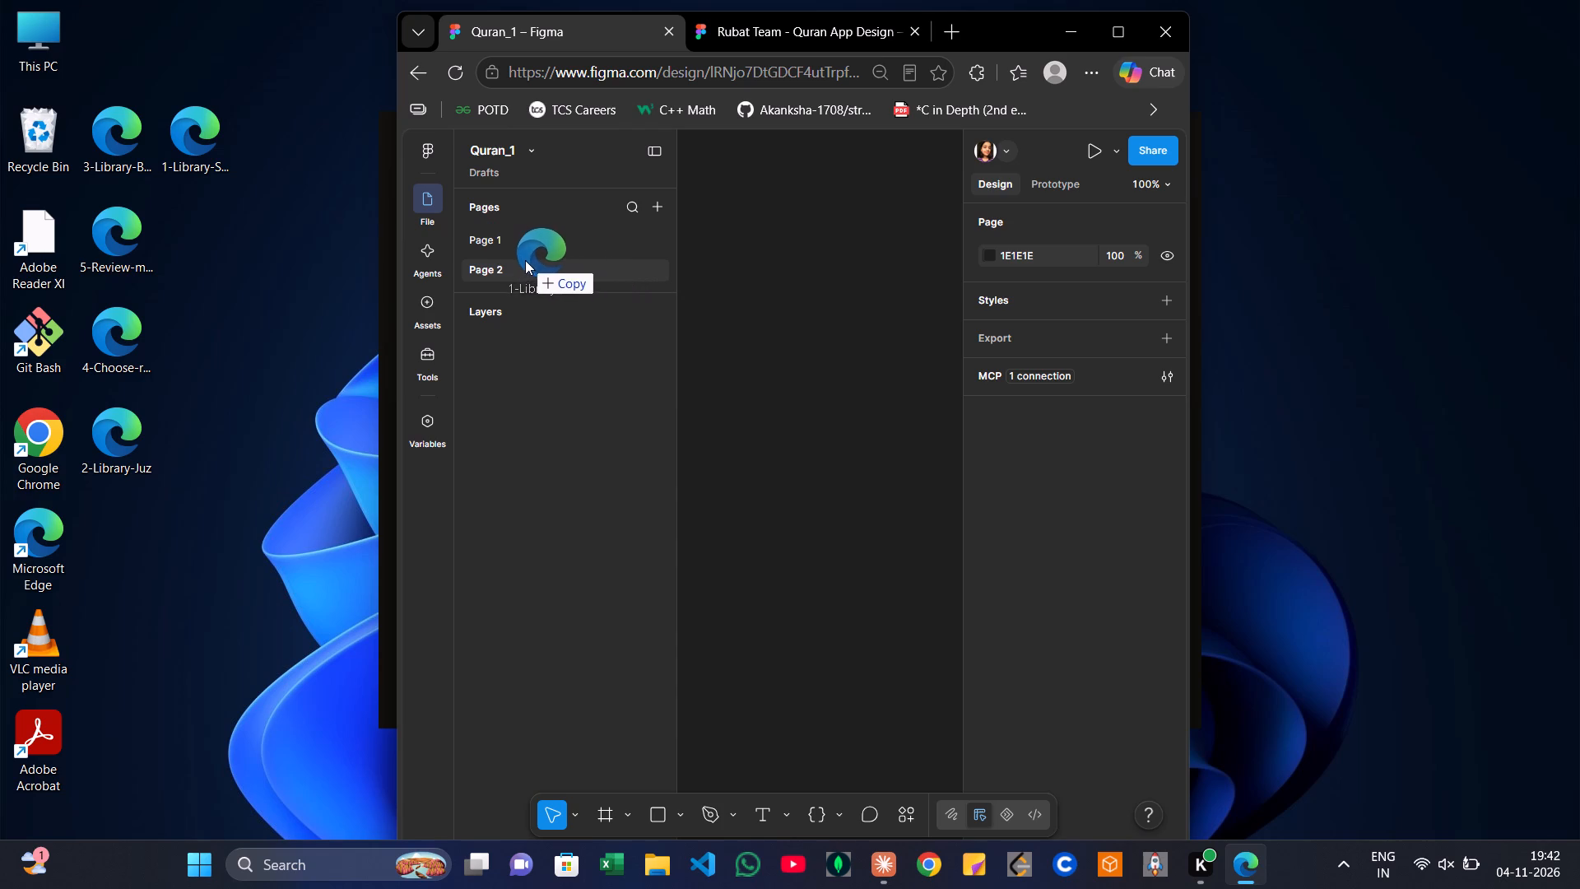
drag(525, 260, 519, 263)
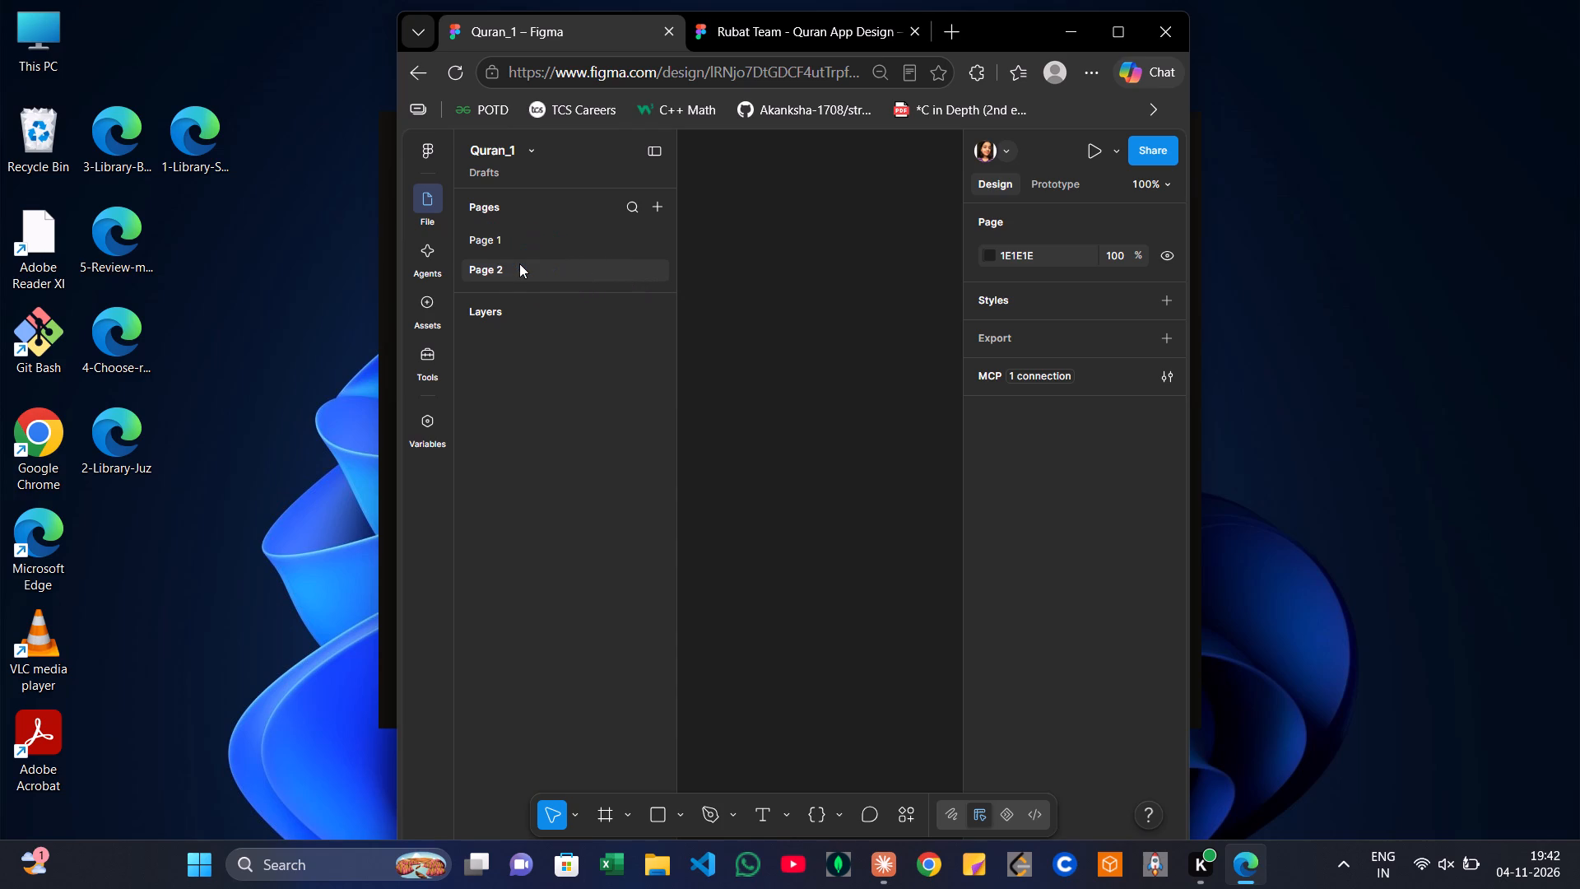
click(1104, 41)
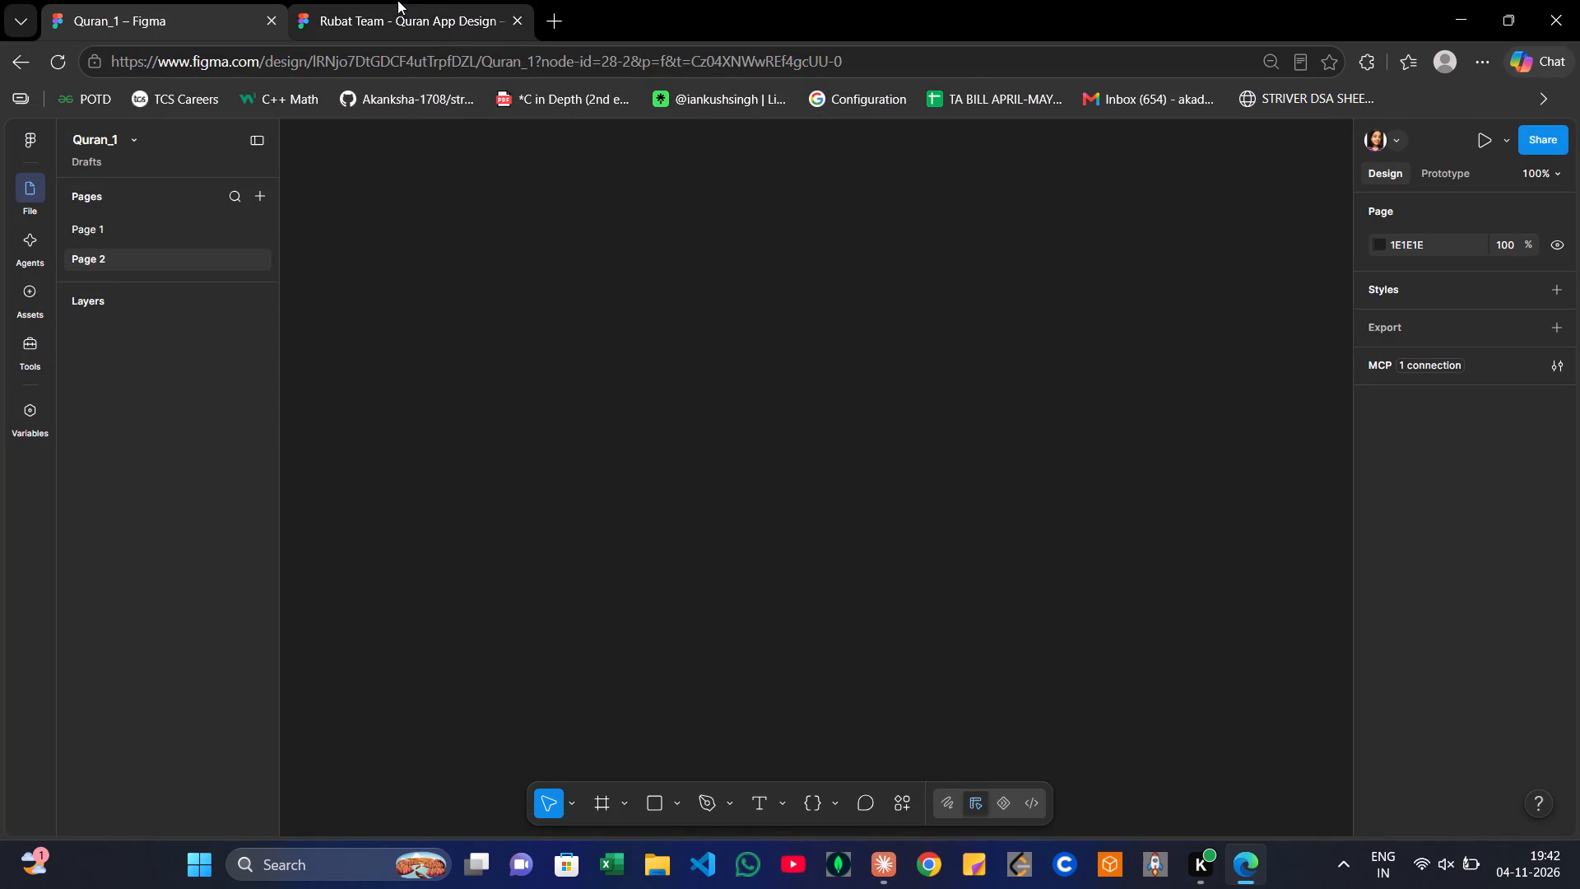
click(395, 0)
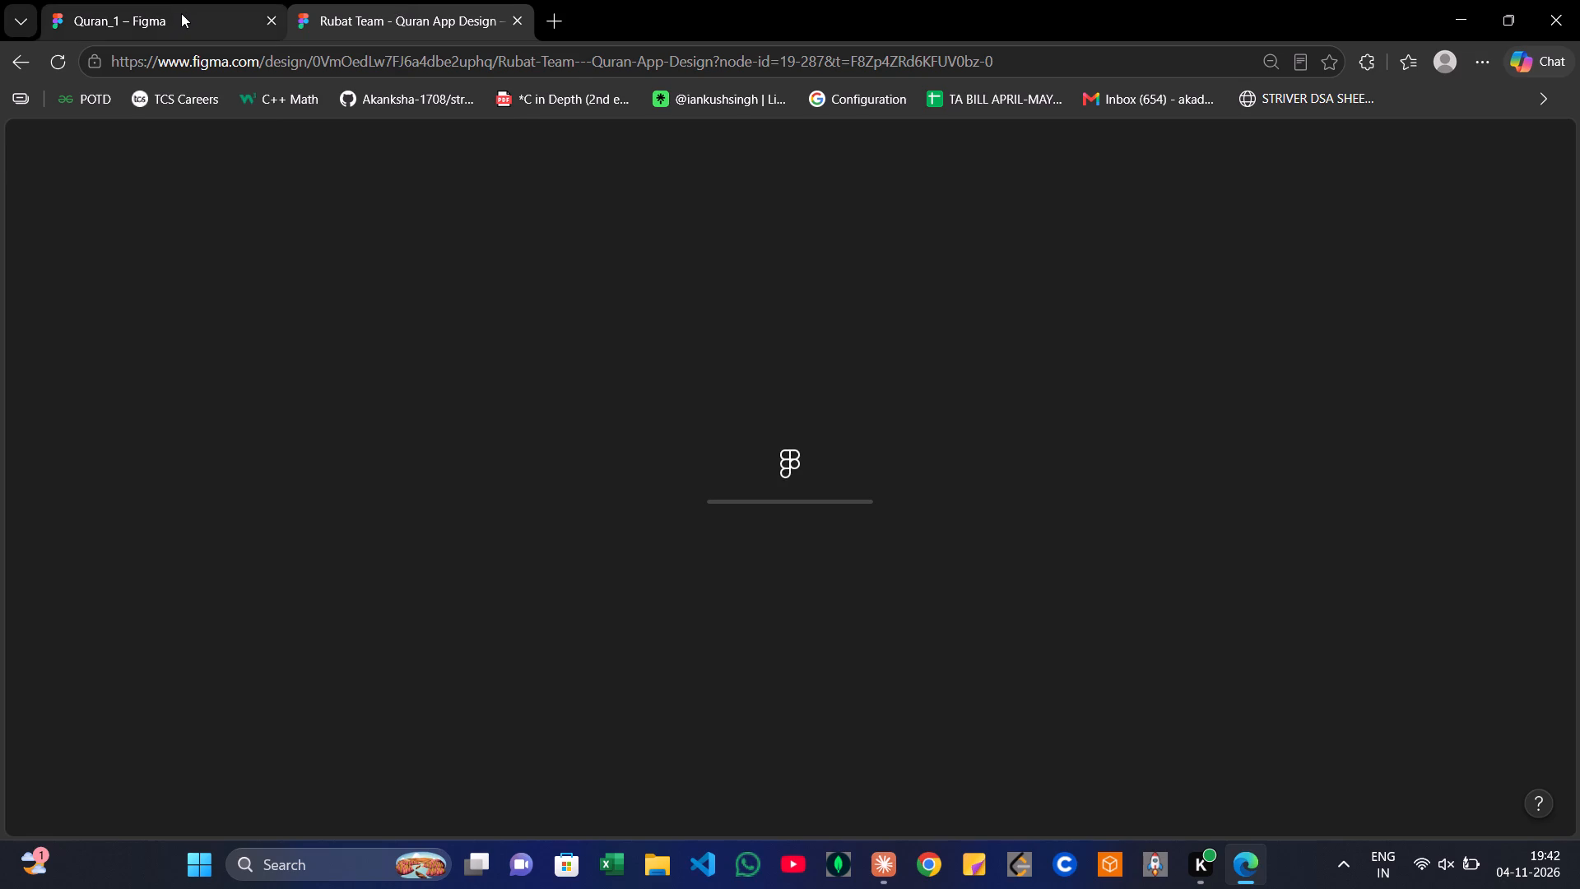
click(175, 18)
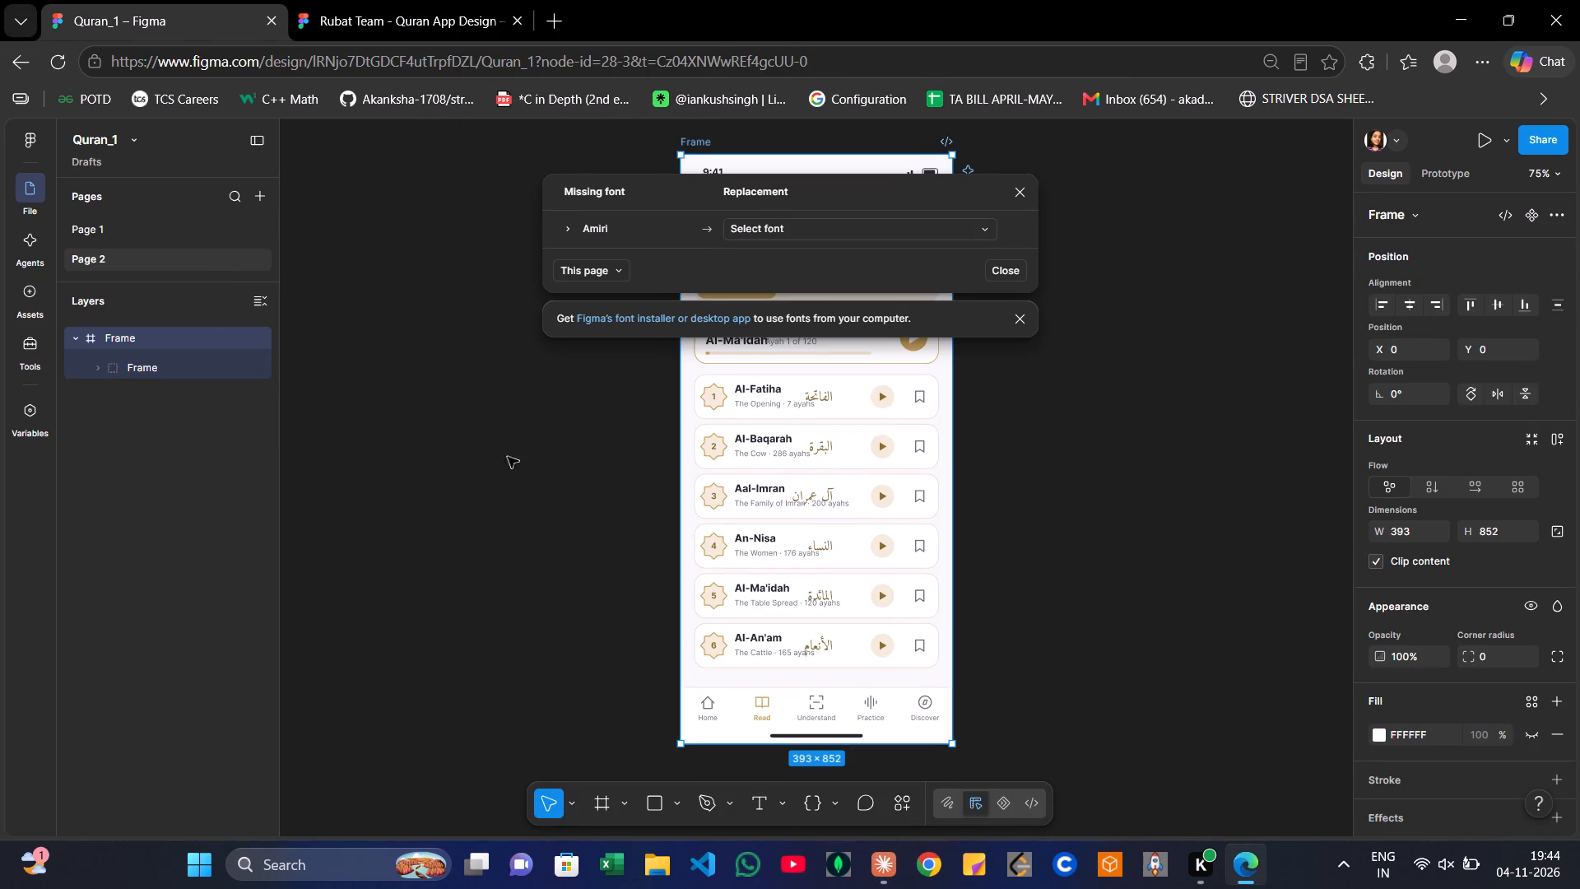
click(94, 363)
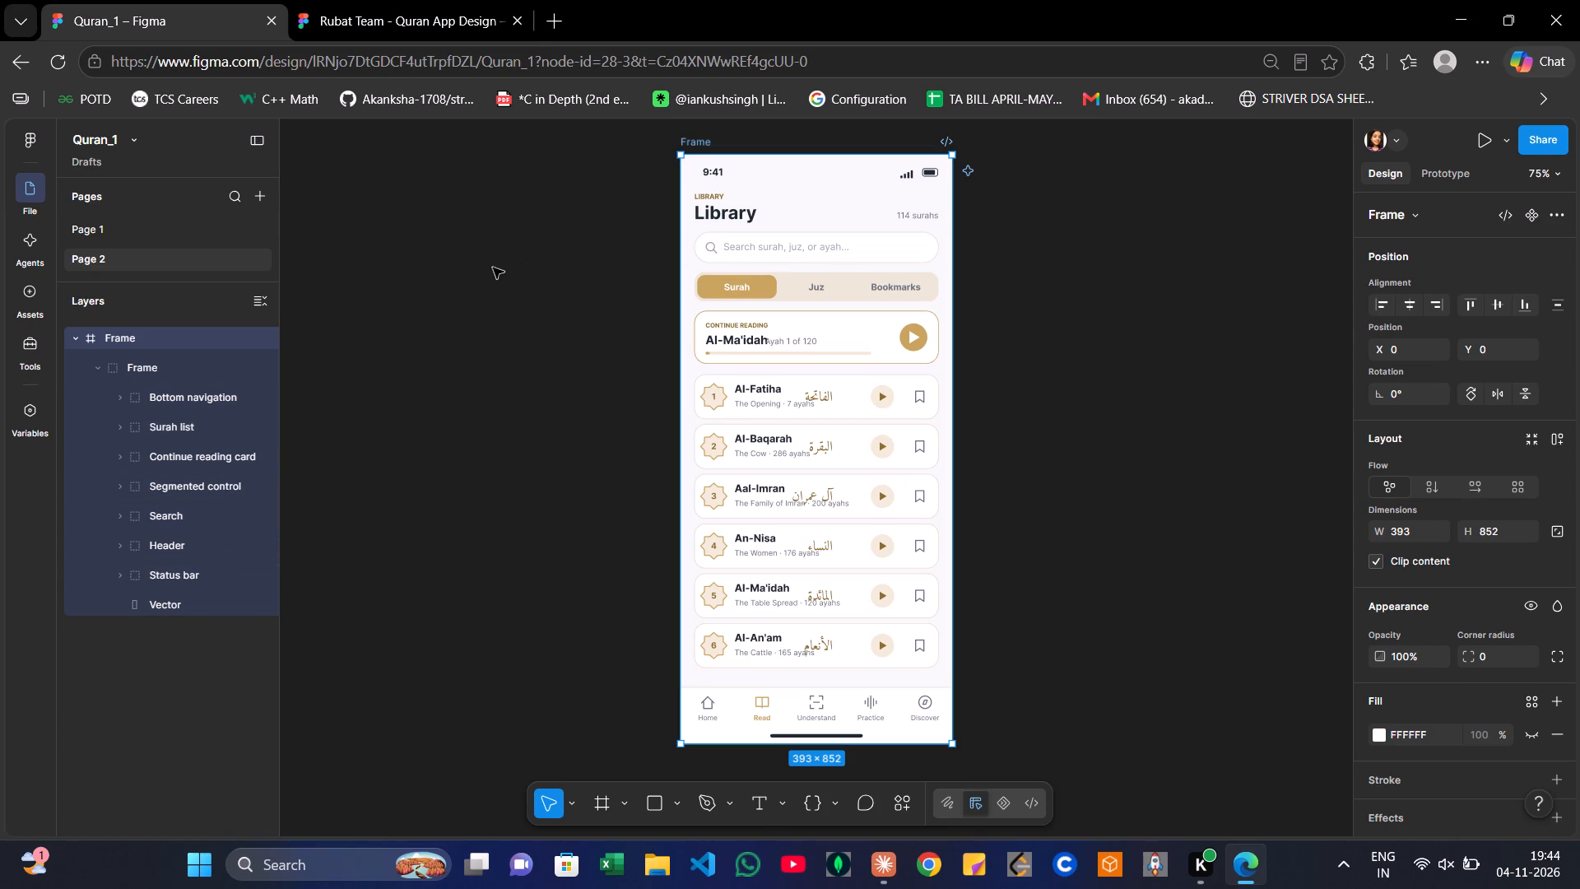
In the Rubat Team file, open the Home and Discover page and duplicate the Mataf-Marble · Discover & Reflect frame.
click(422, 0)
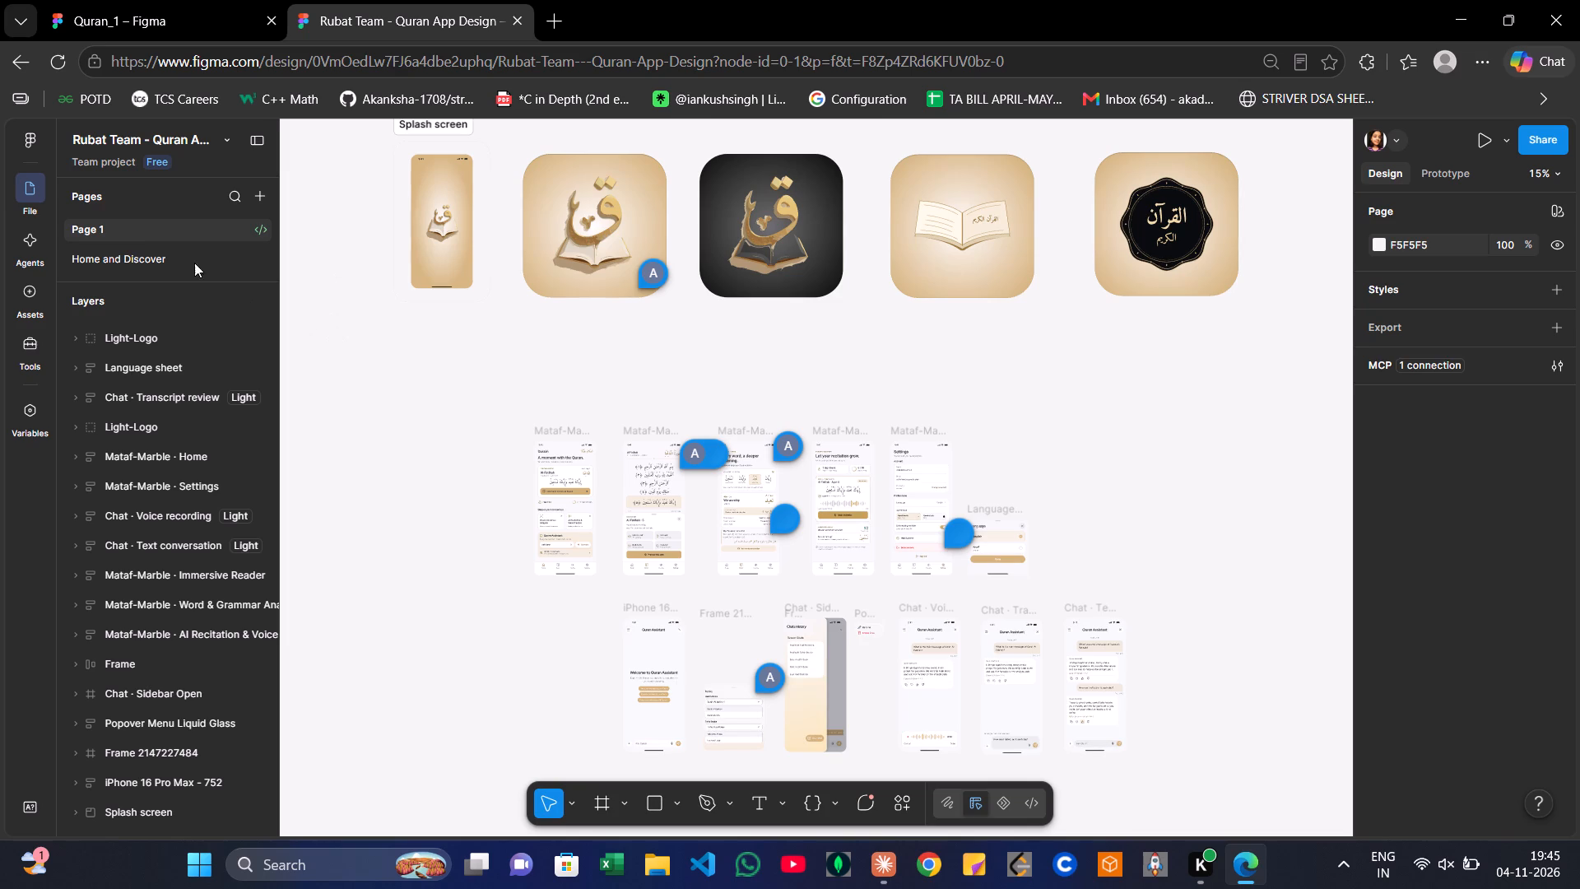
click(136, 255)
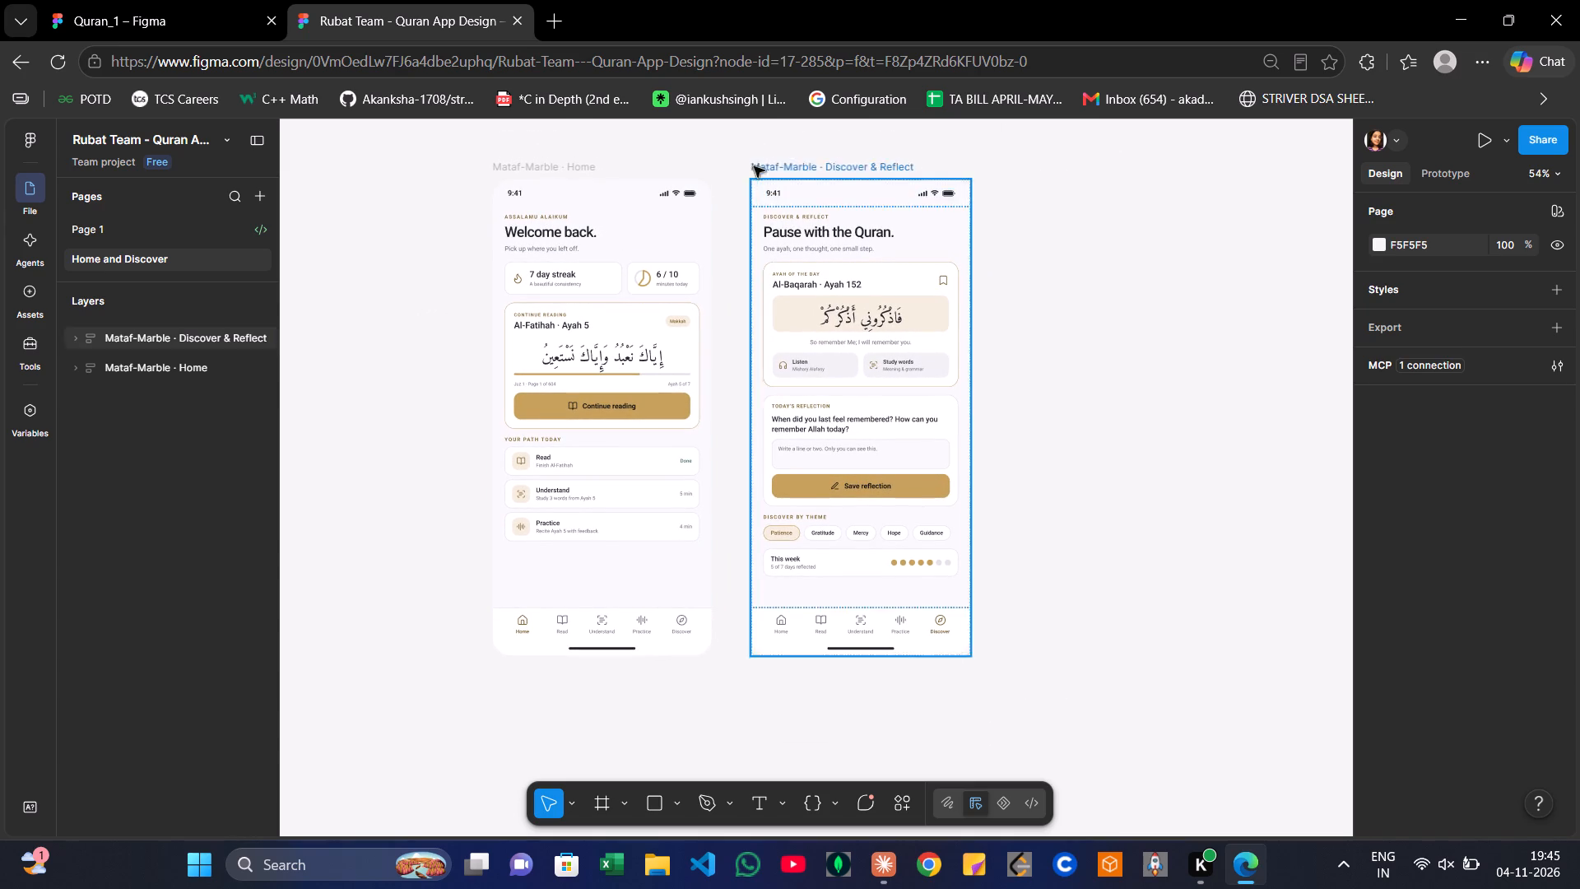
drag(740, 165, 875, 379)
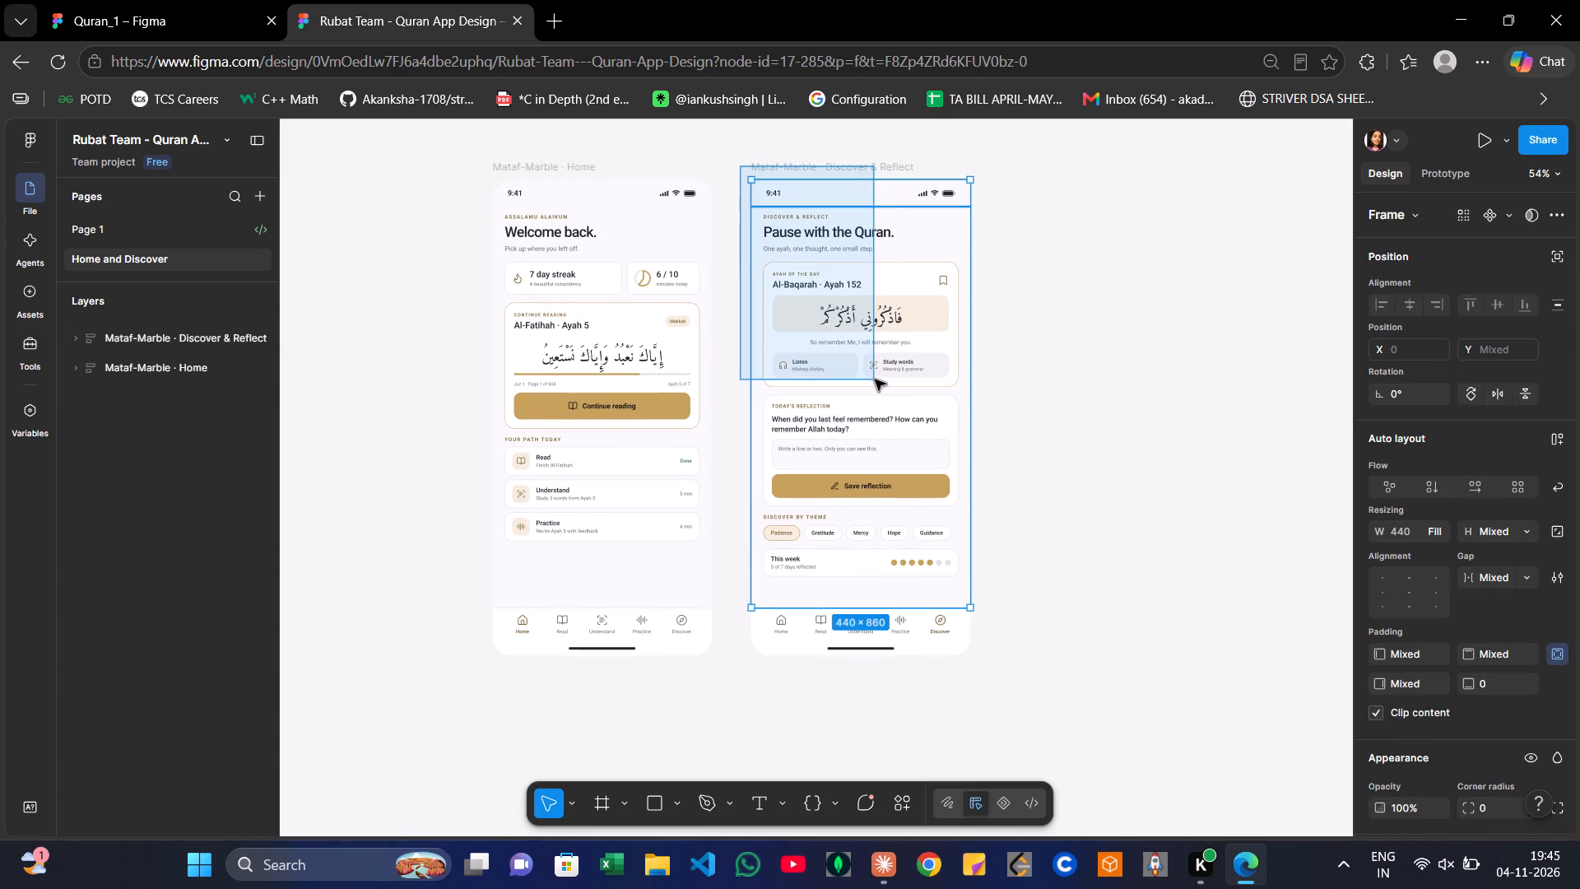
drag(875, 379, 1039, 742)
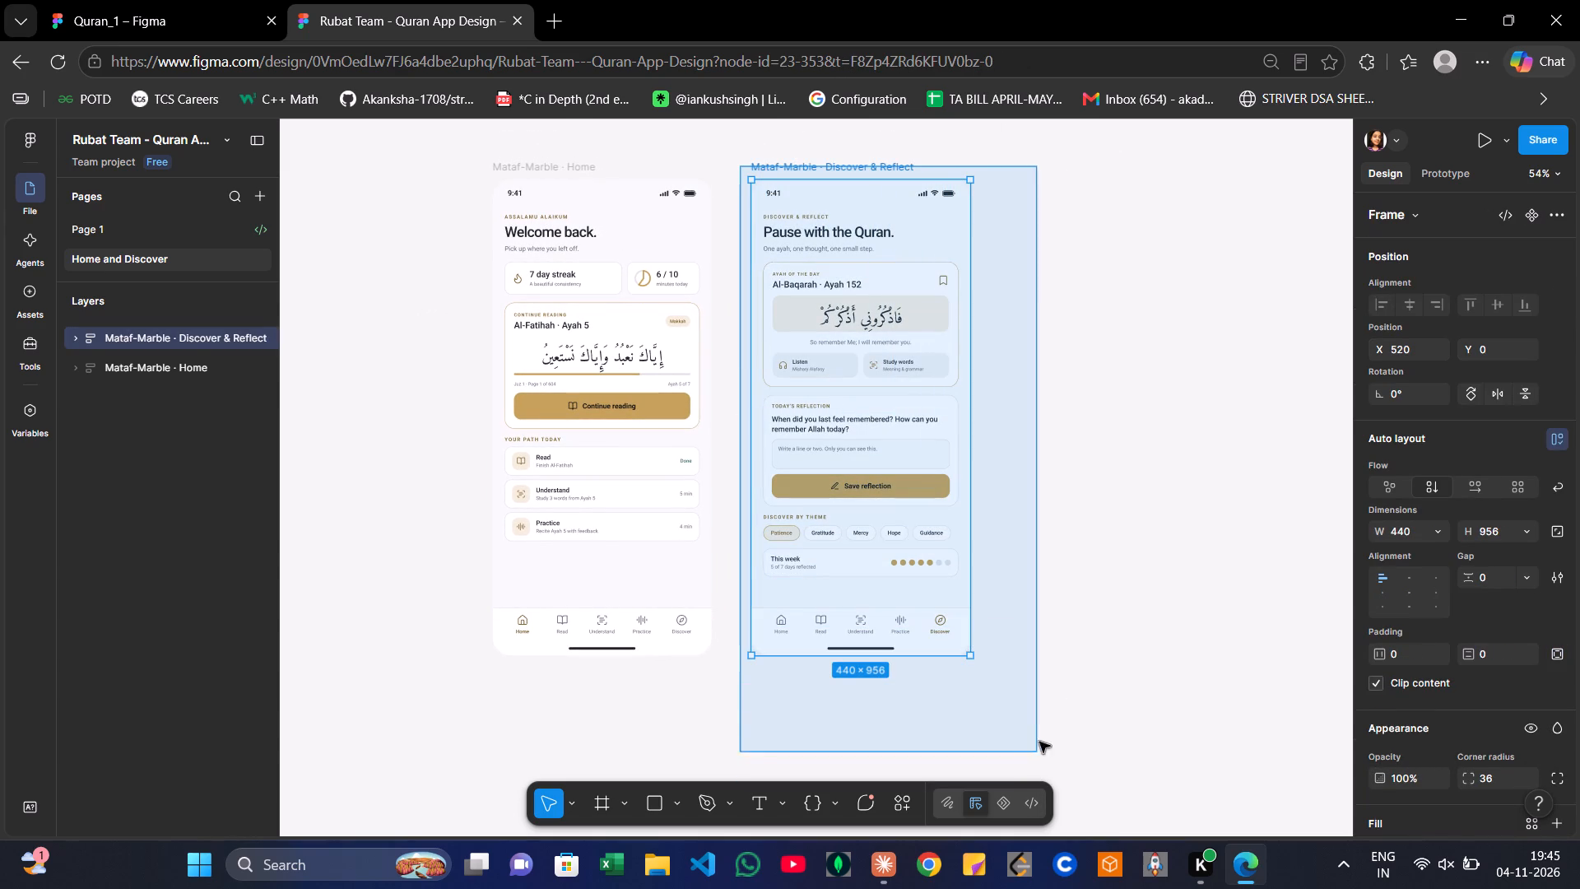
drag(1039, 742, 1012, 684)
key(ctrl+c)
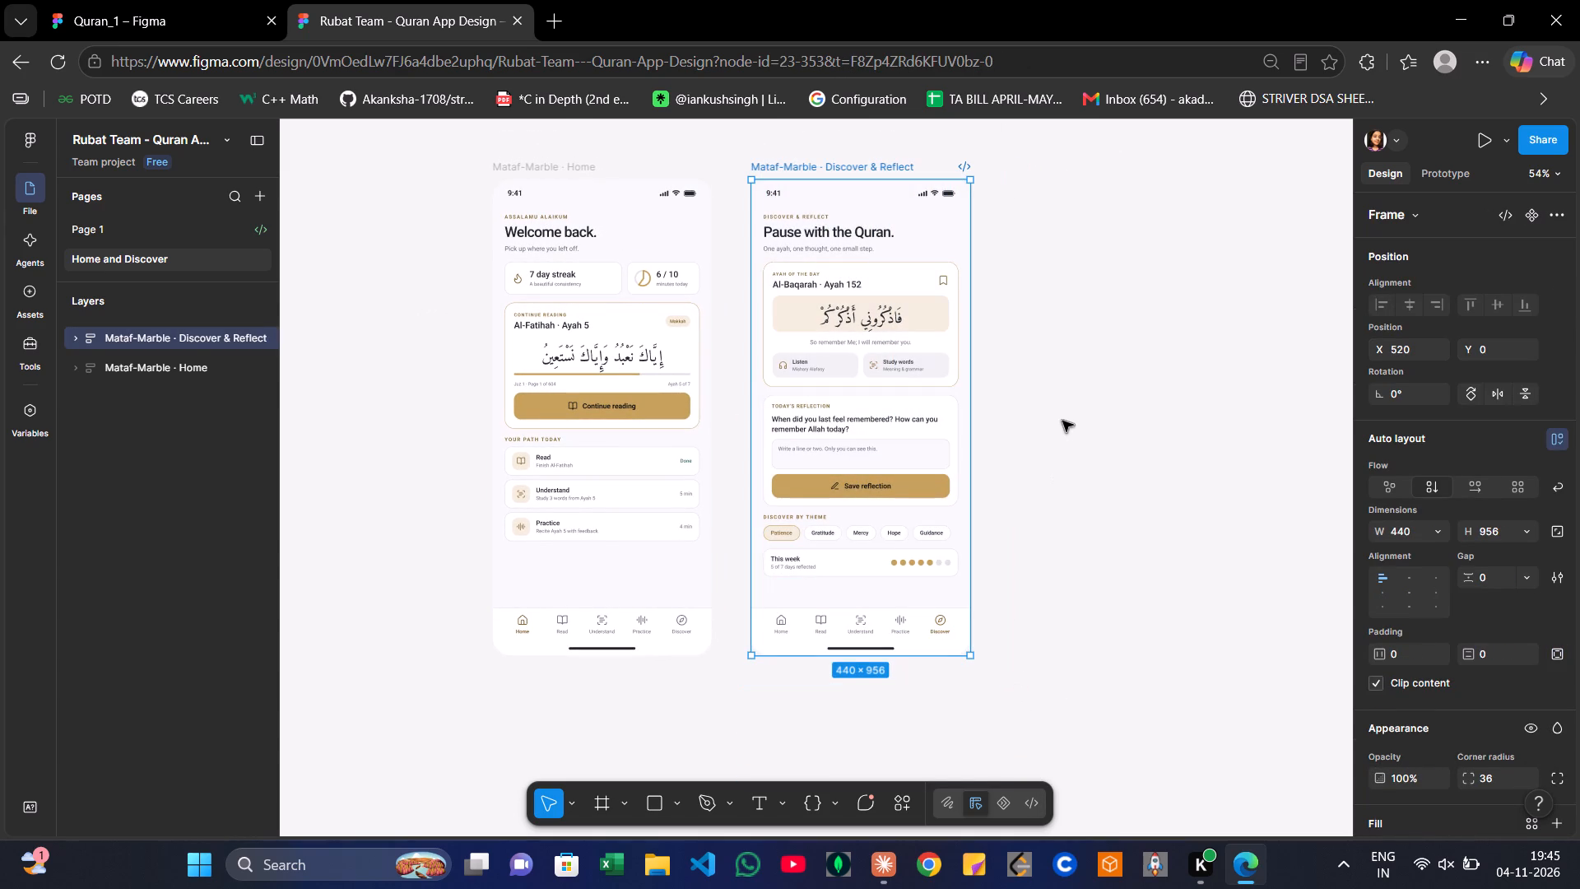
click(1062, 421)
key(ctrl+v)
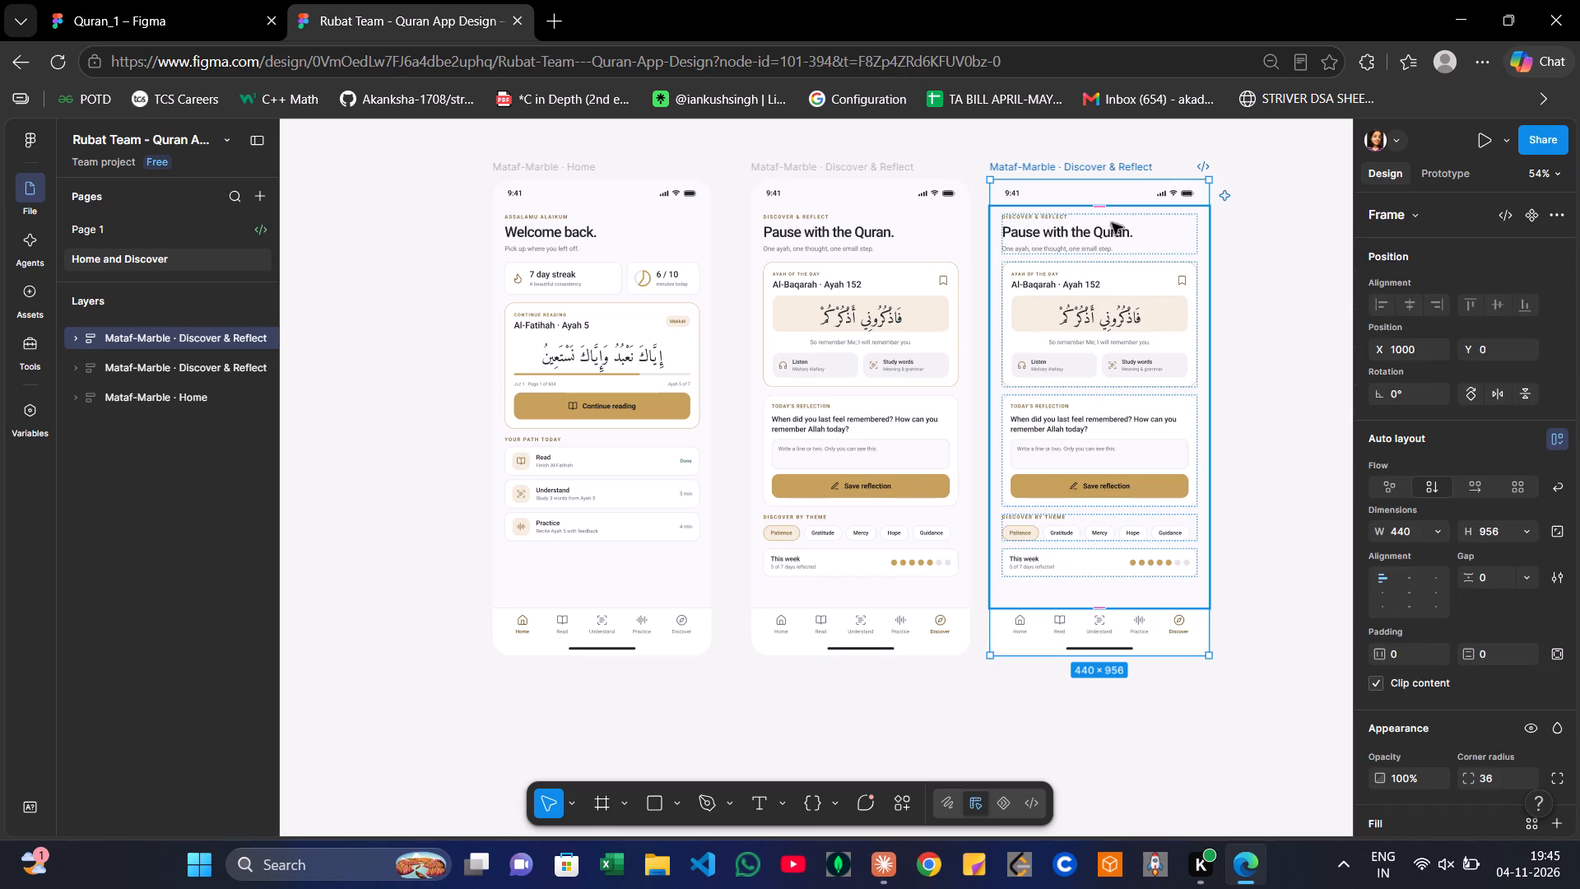
Return to Quran_1 and examine the Library frame's inner group, Bottom navigation and Surah list layers, glancing back at the Rubat Team file.
click(209, 5)
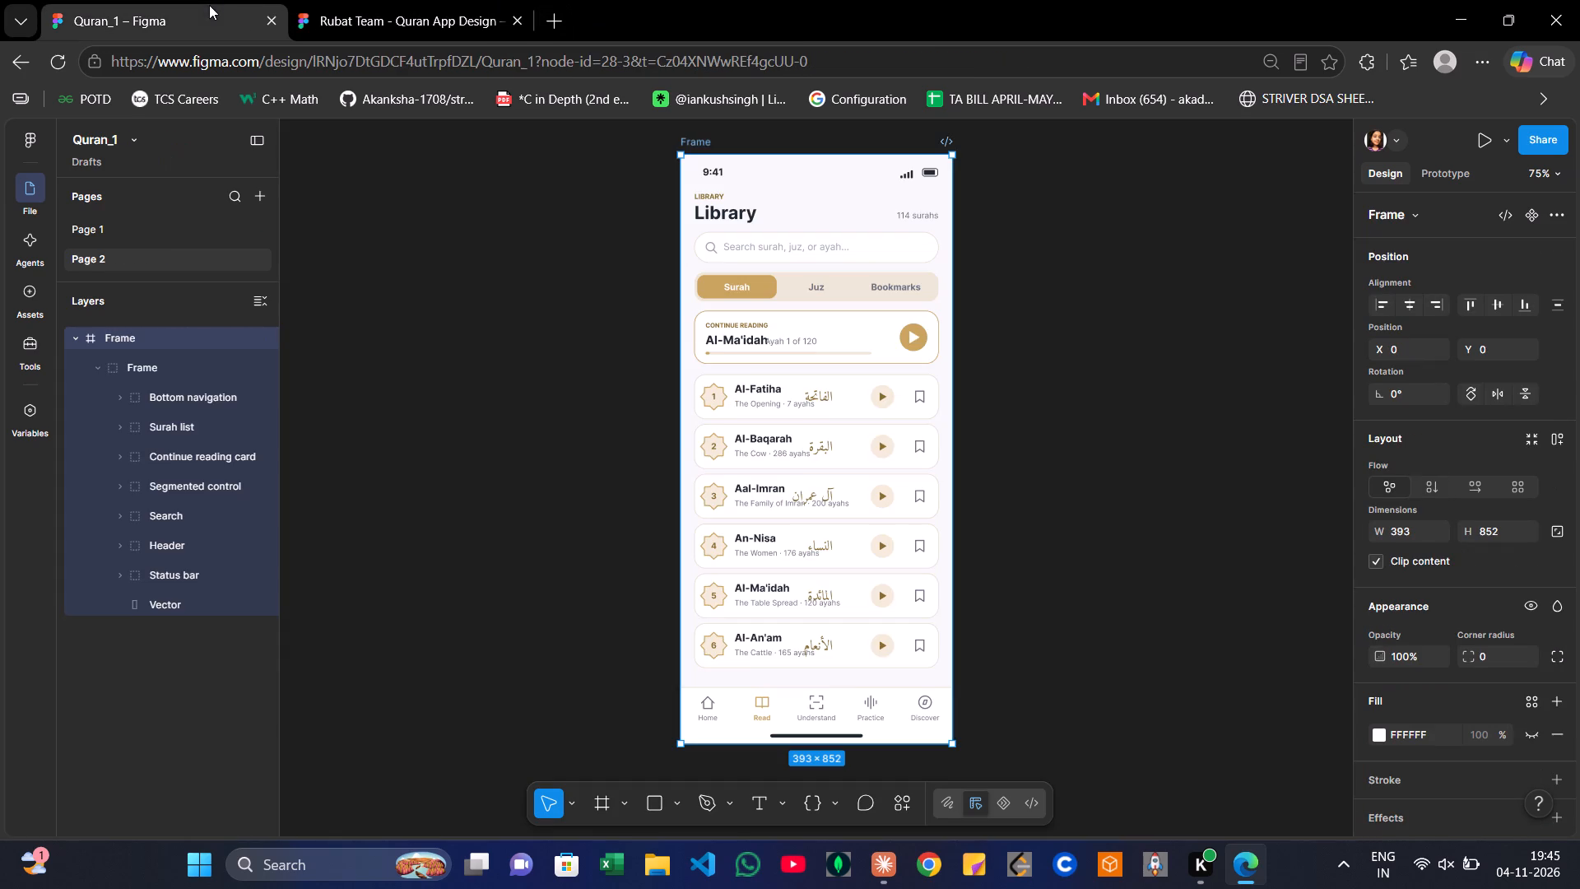
click(518, 282)
click(146, 360)
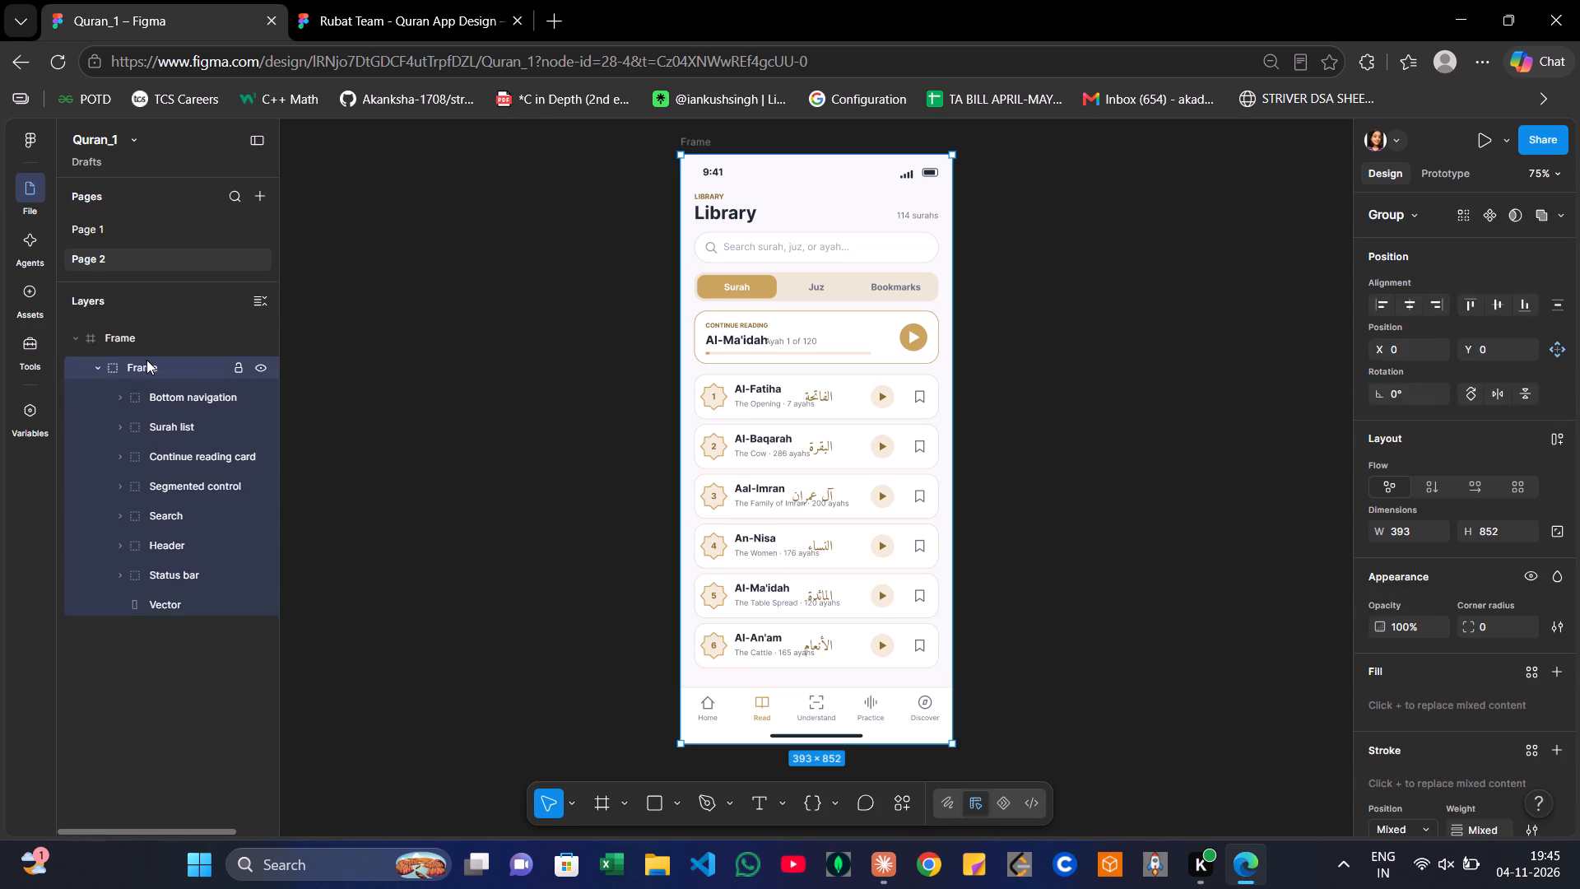
click(151, 398)
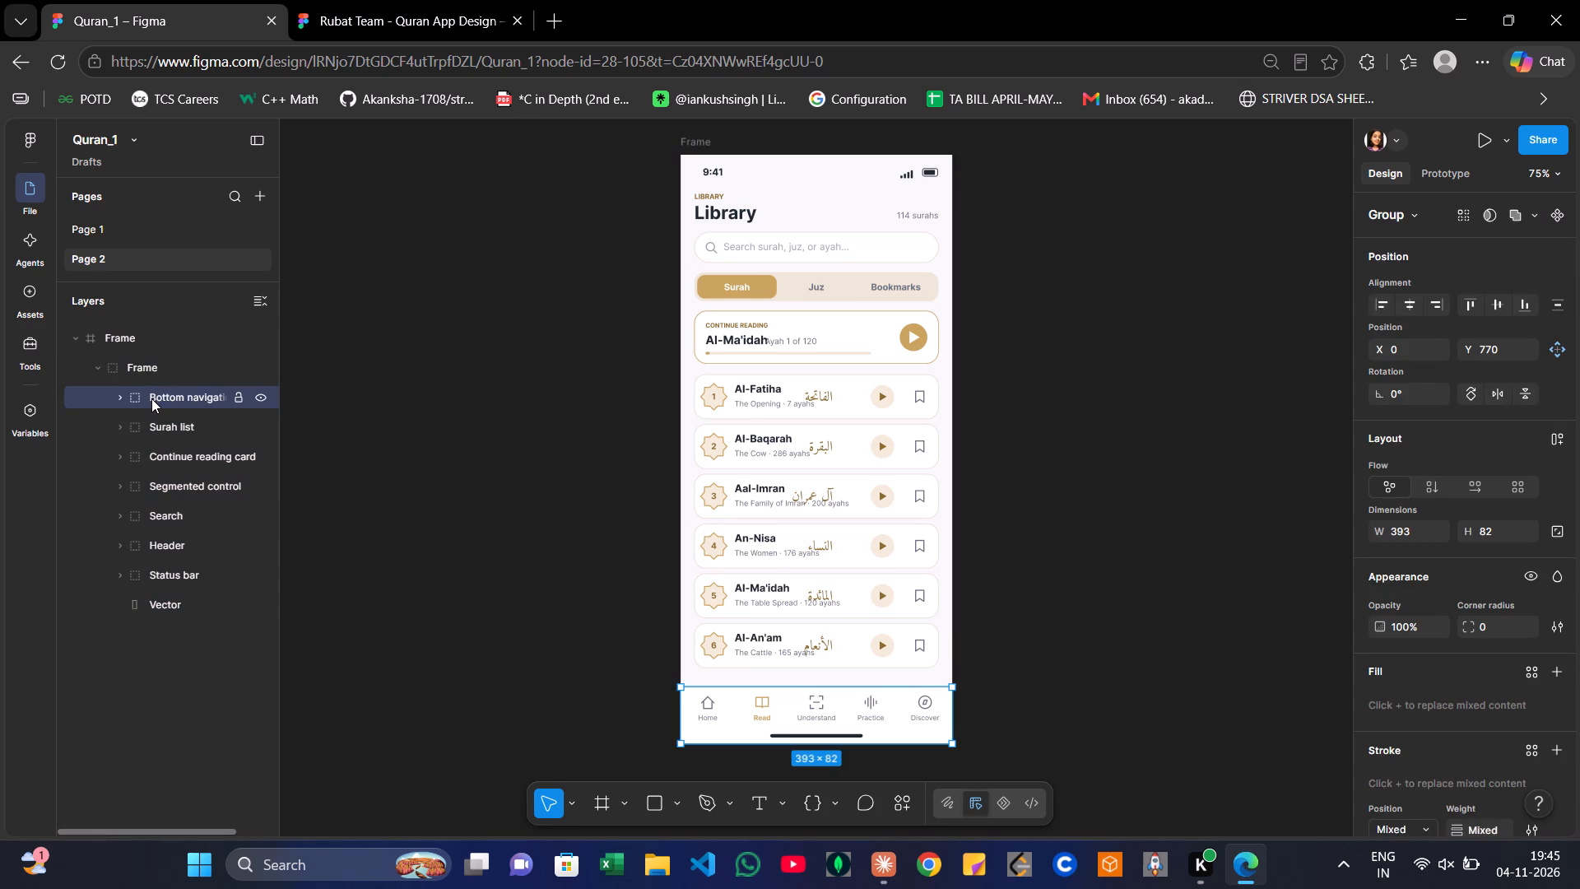
click(365, 1)
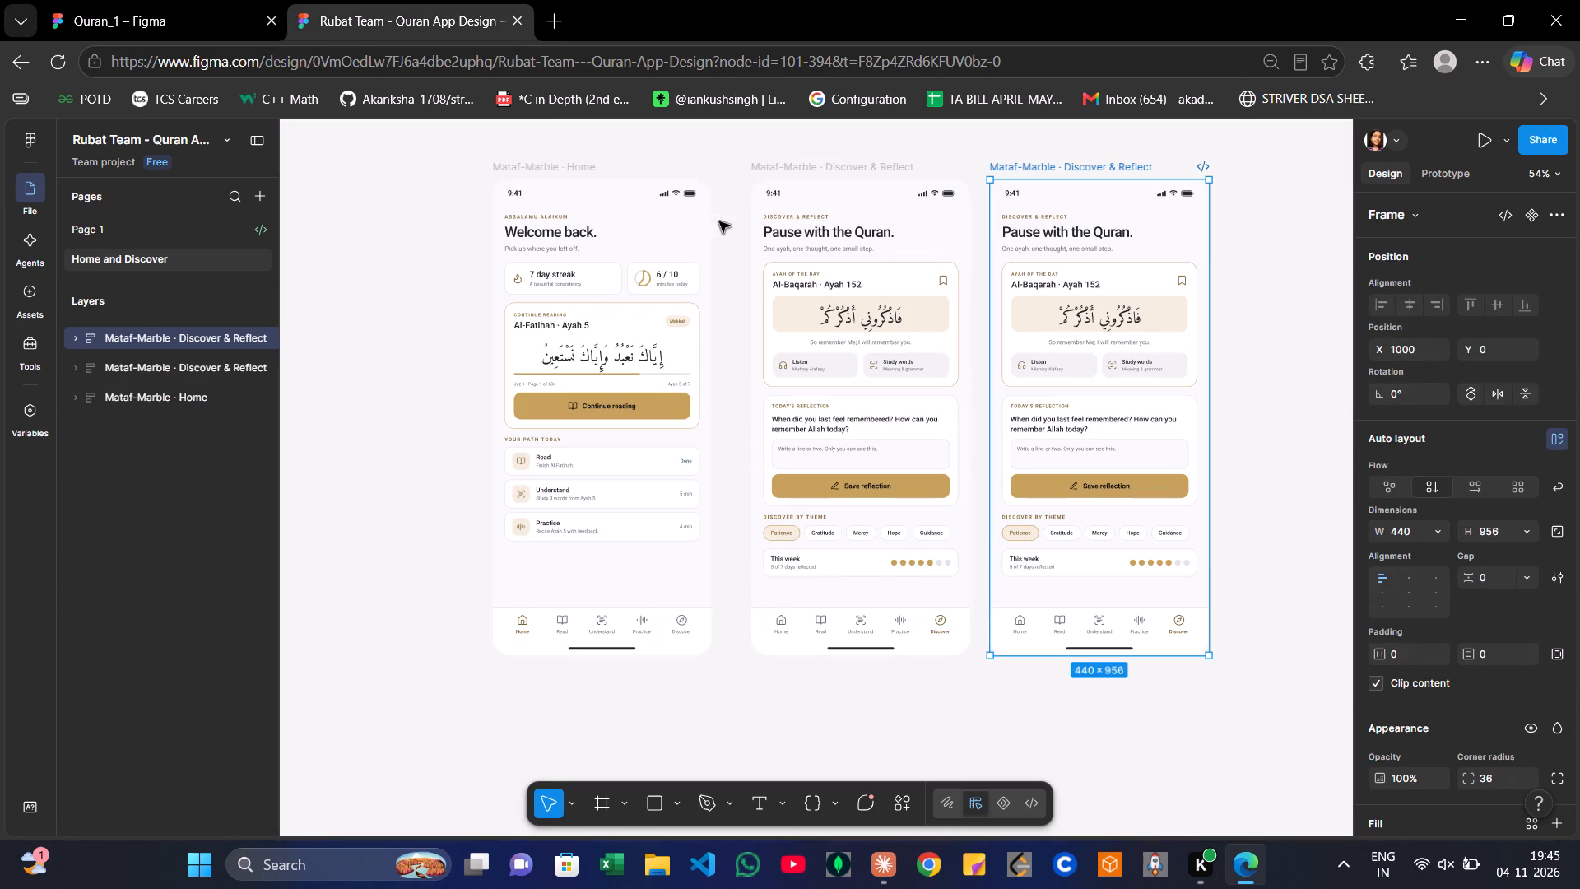
click(242, 0)
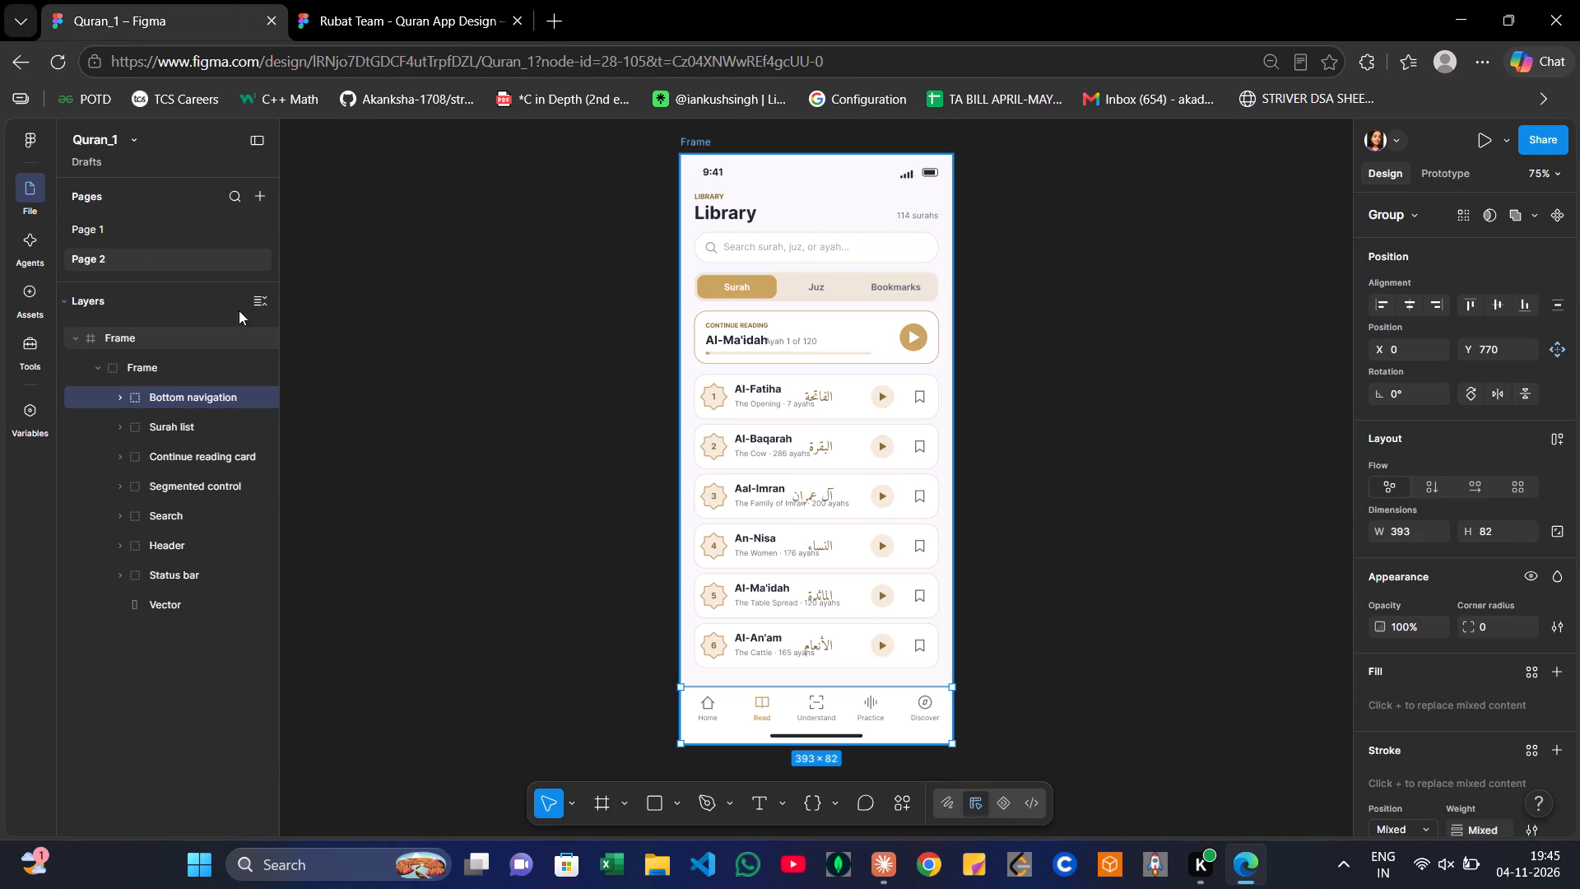
click(192, 422)
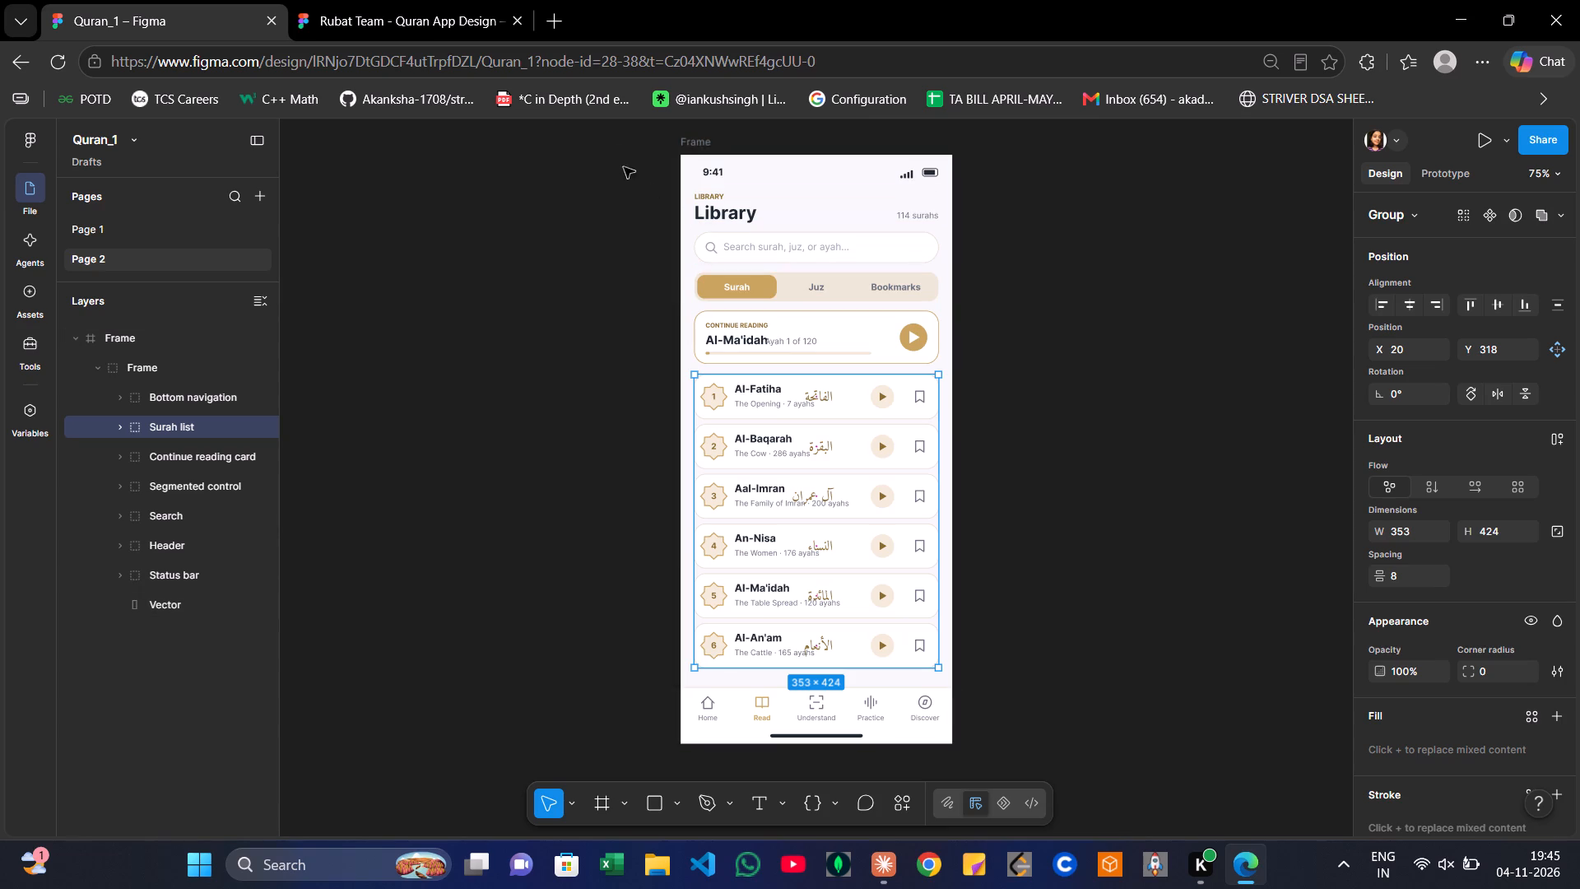
Copy the whole Library frame in Quran_1 and switch to the Rubat Team file.
drag(611, 145, 987, 750)
key(ctrl+c)
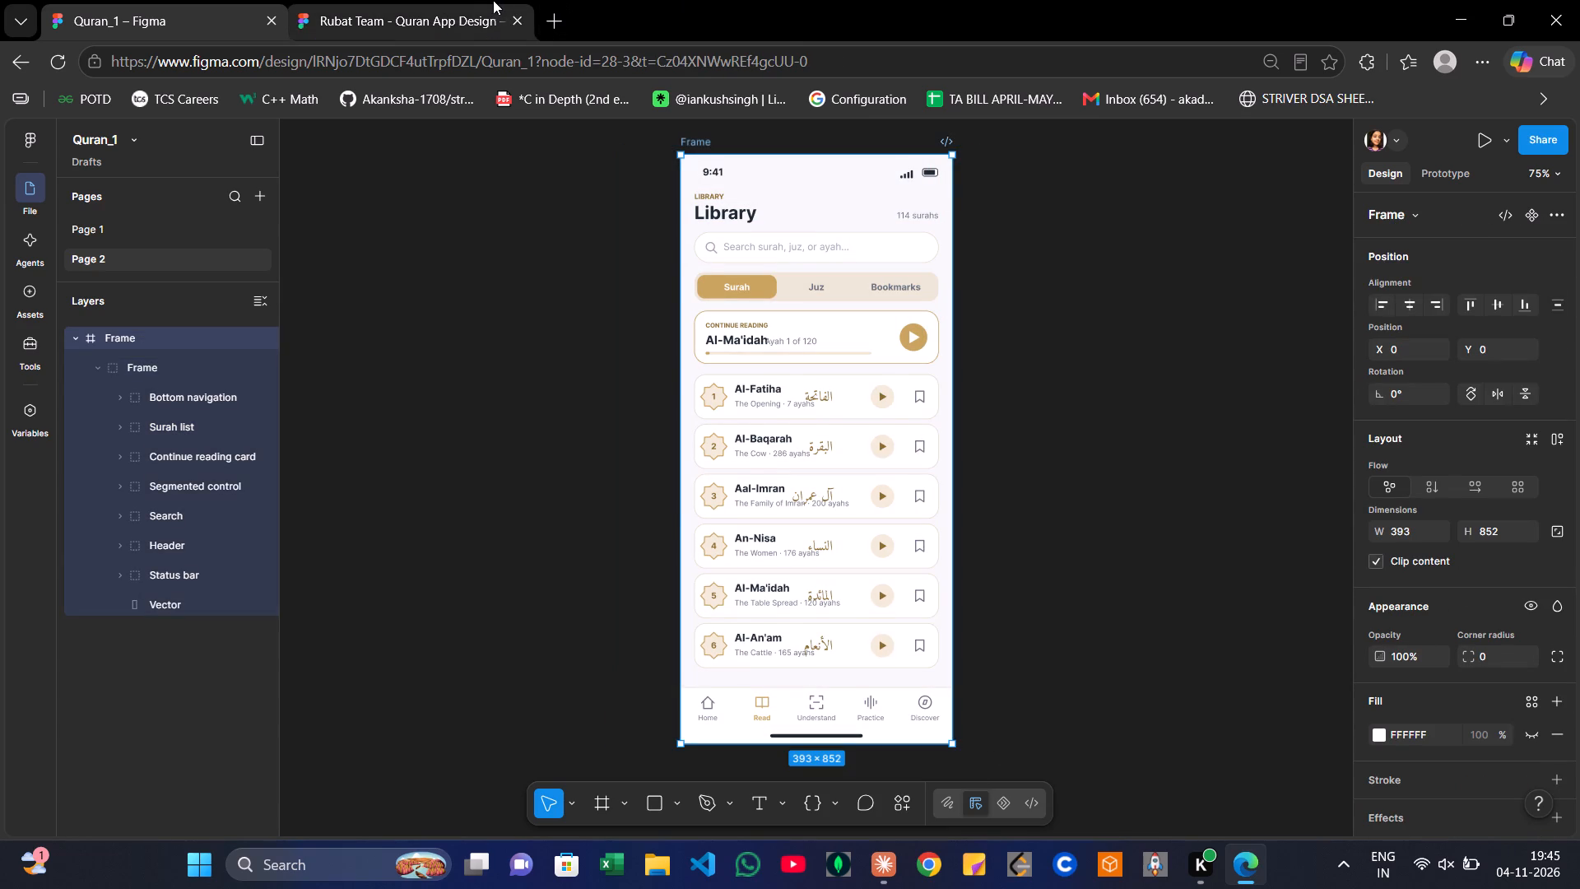
click(490, 0)
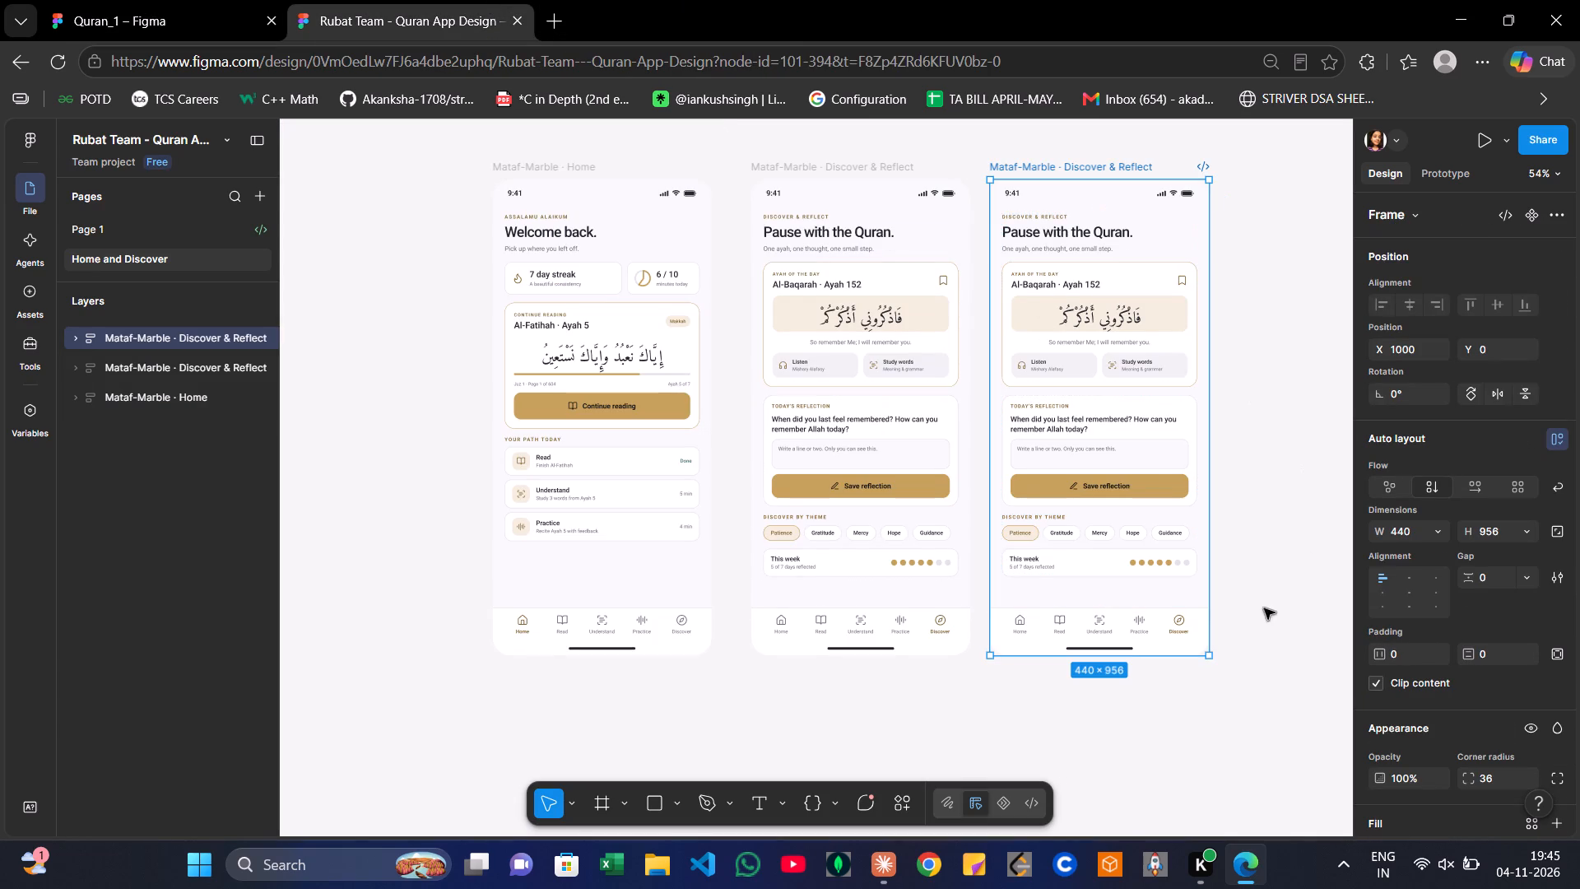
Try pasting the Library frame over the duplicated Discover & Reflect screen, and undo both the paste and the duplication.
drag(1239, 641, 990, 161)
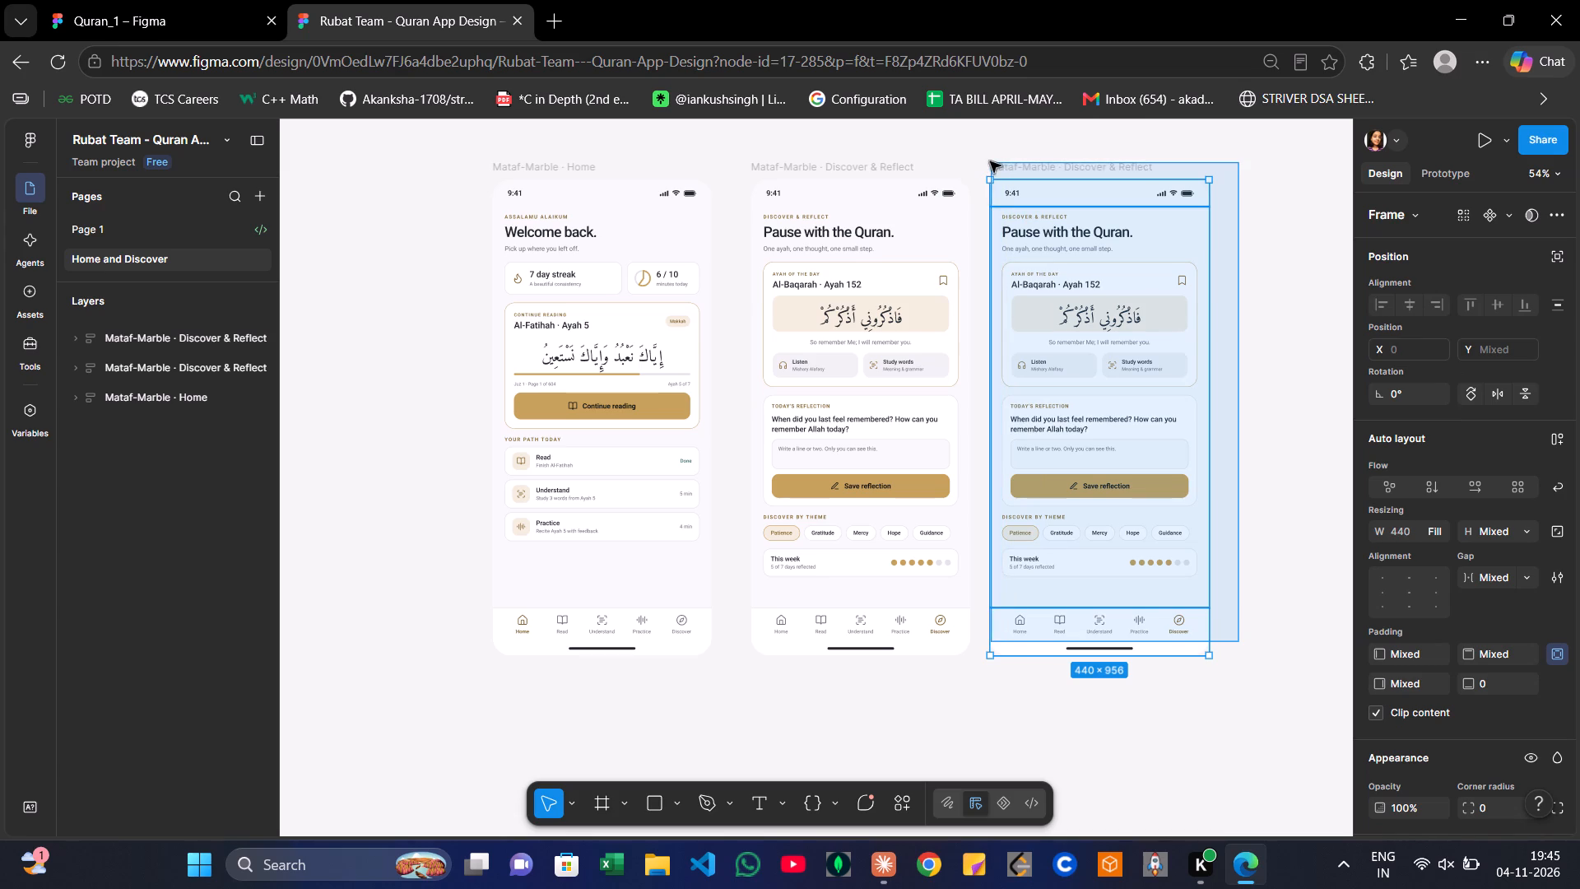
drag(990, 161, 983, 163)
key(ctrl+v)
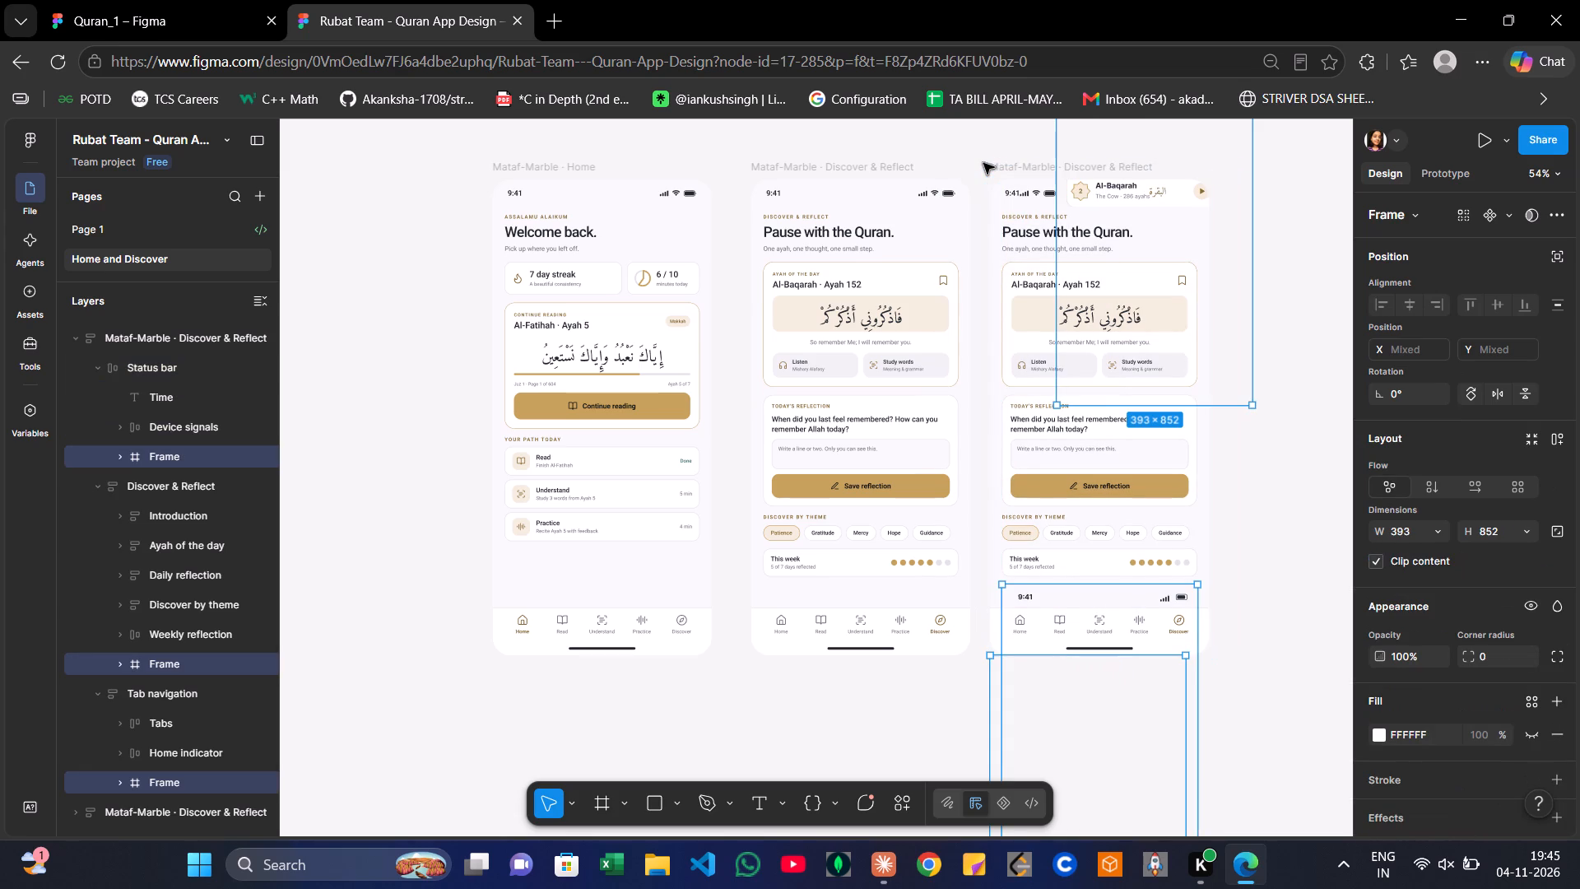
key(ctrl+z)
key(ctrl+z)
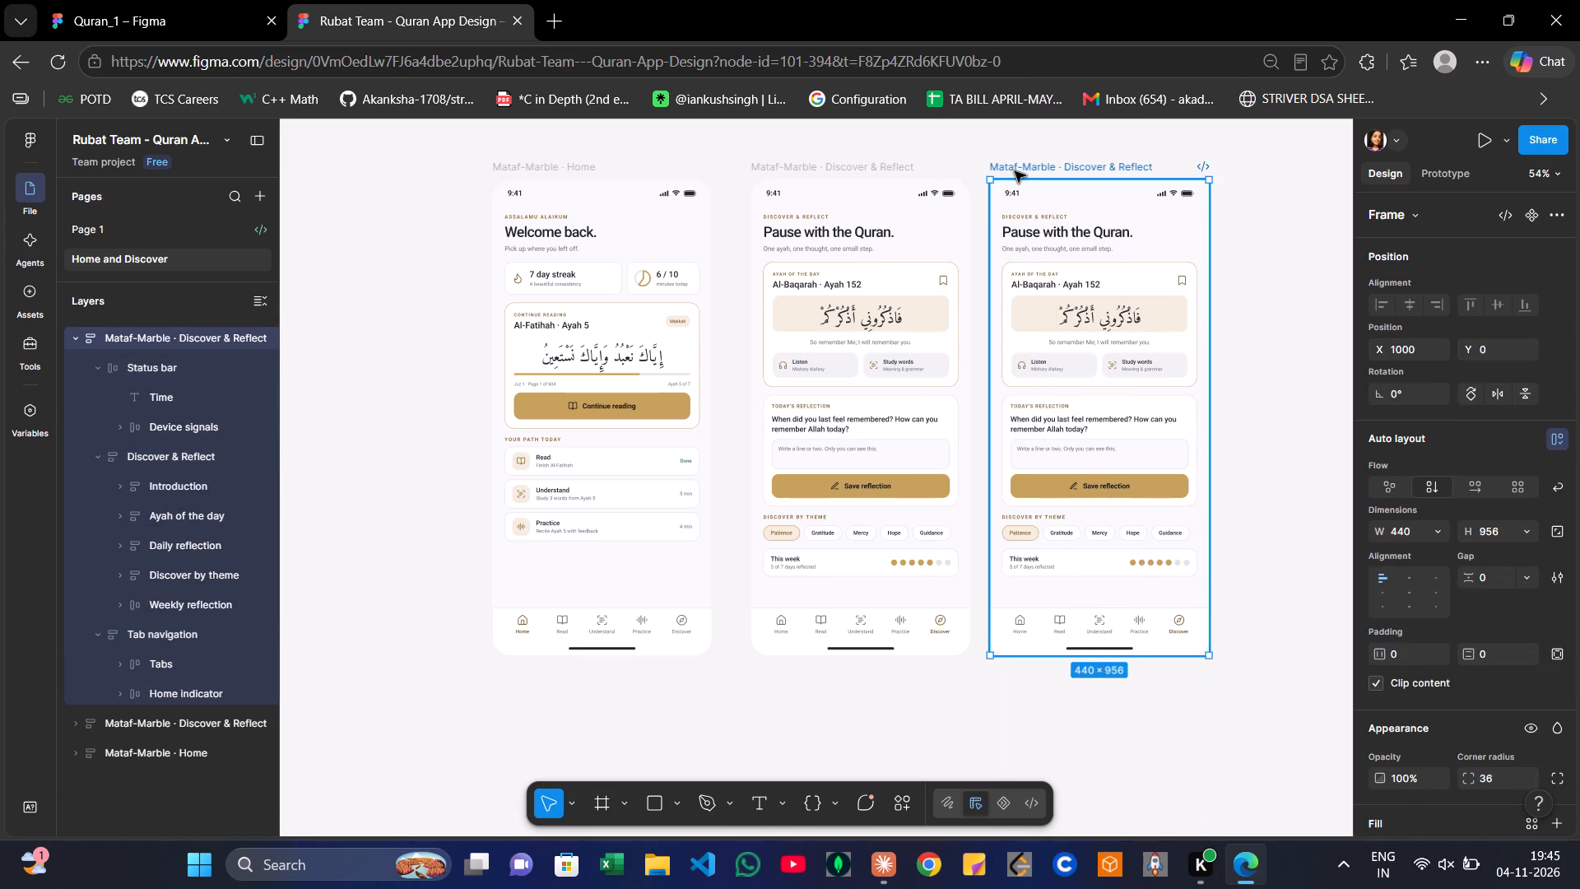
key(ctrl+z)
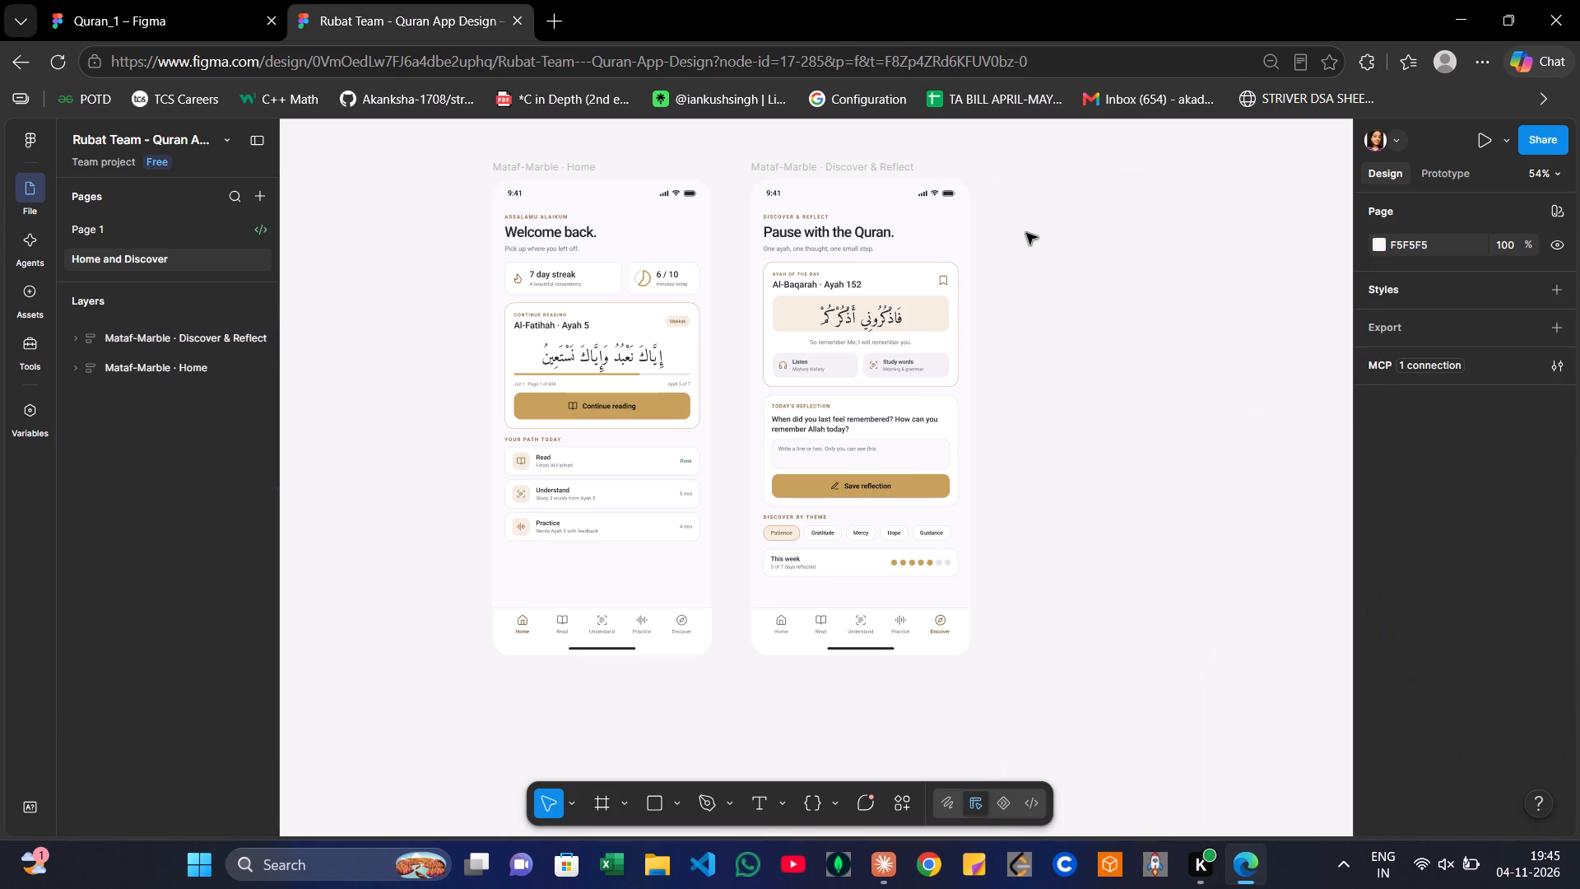
Paste the Library frame onto the Home and Discover page and place it beside Discover & Reflect, at about X 1050, Y 22.
click(1026, 244)
key(ctrl+v)
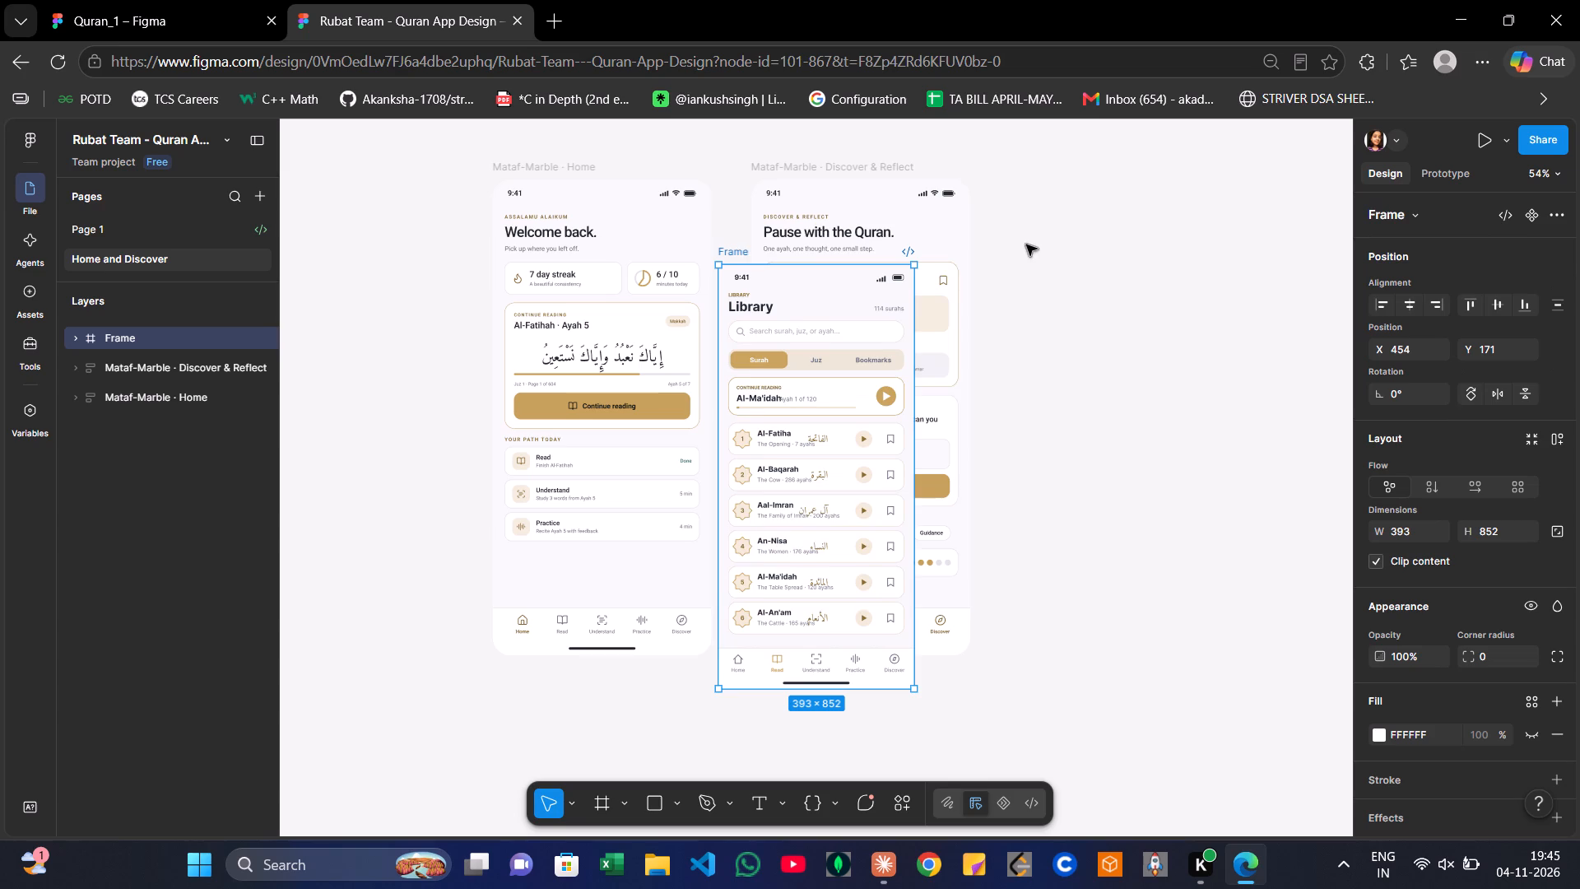
drag(809, 281, 1114, 207)
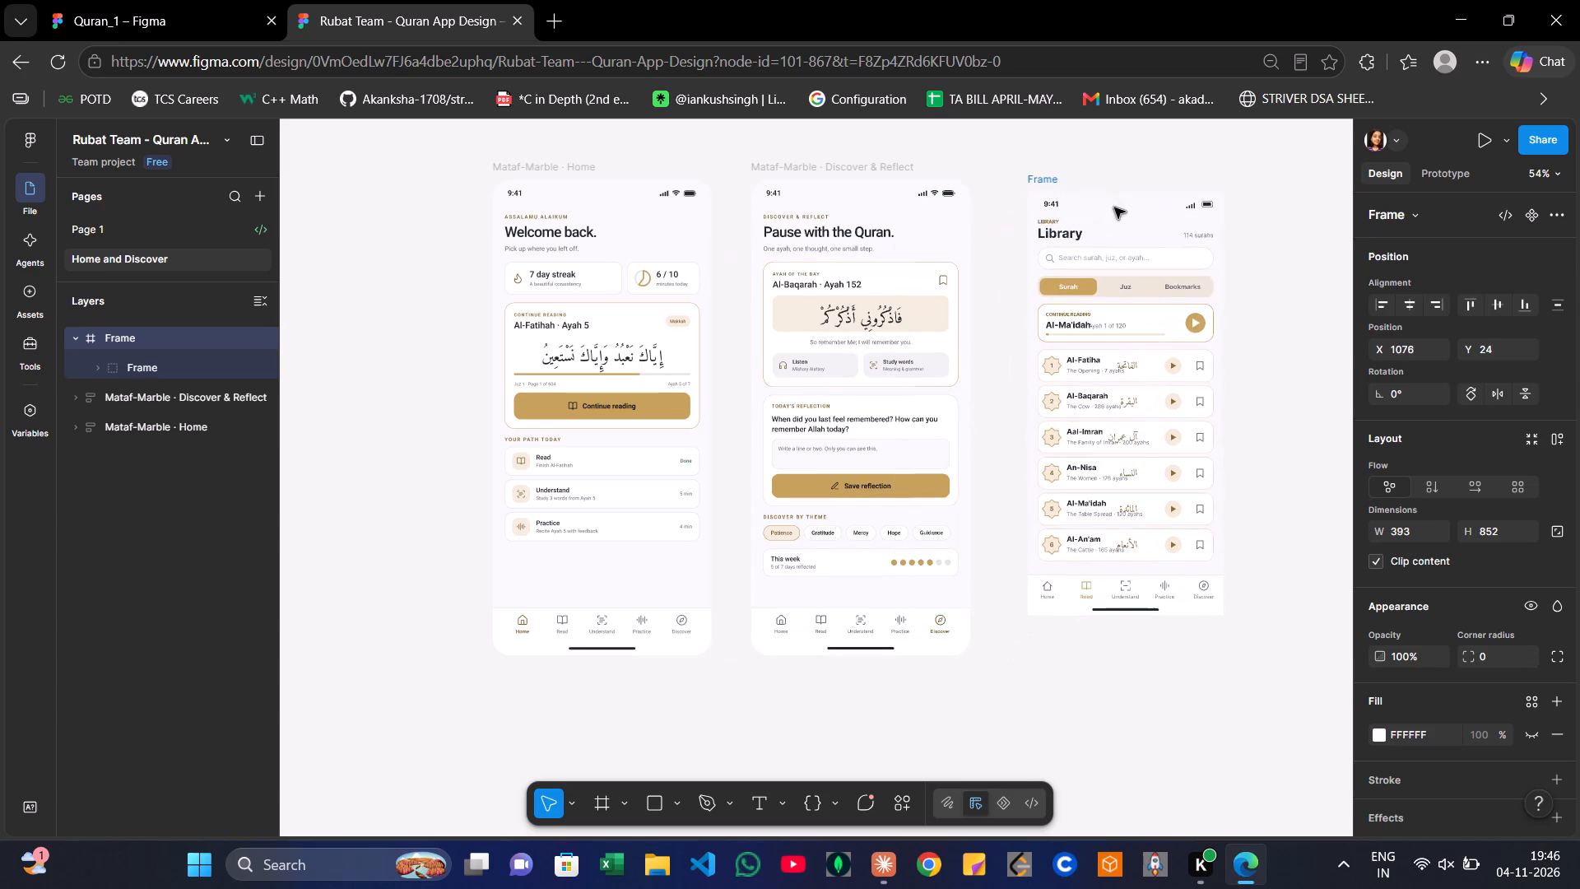
drag(1114, 207, 1105, 207)
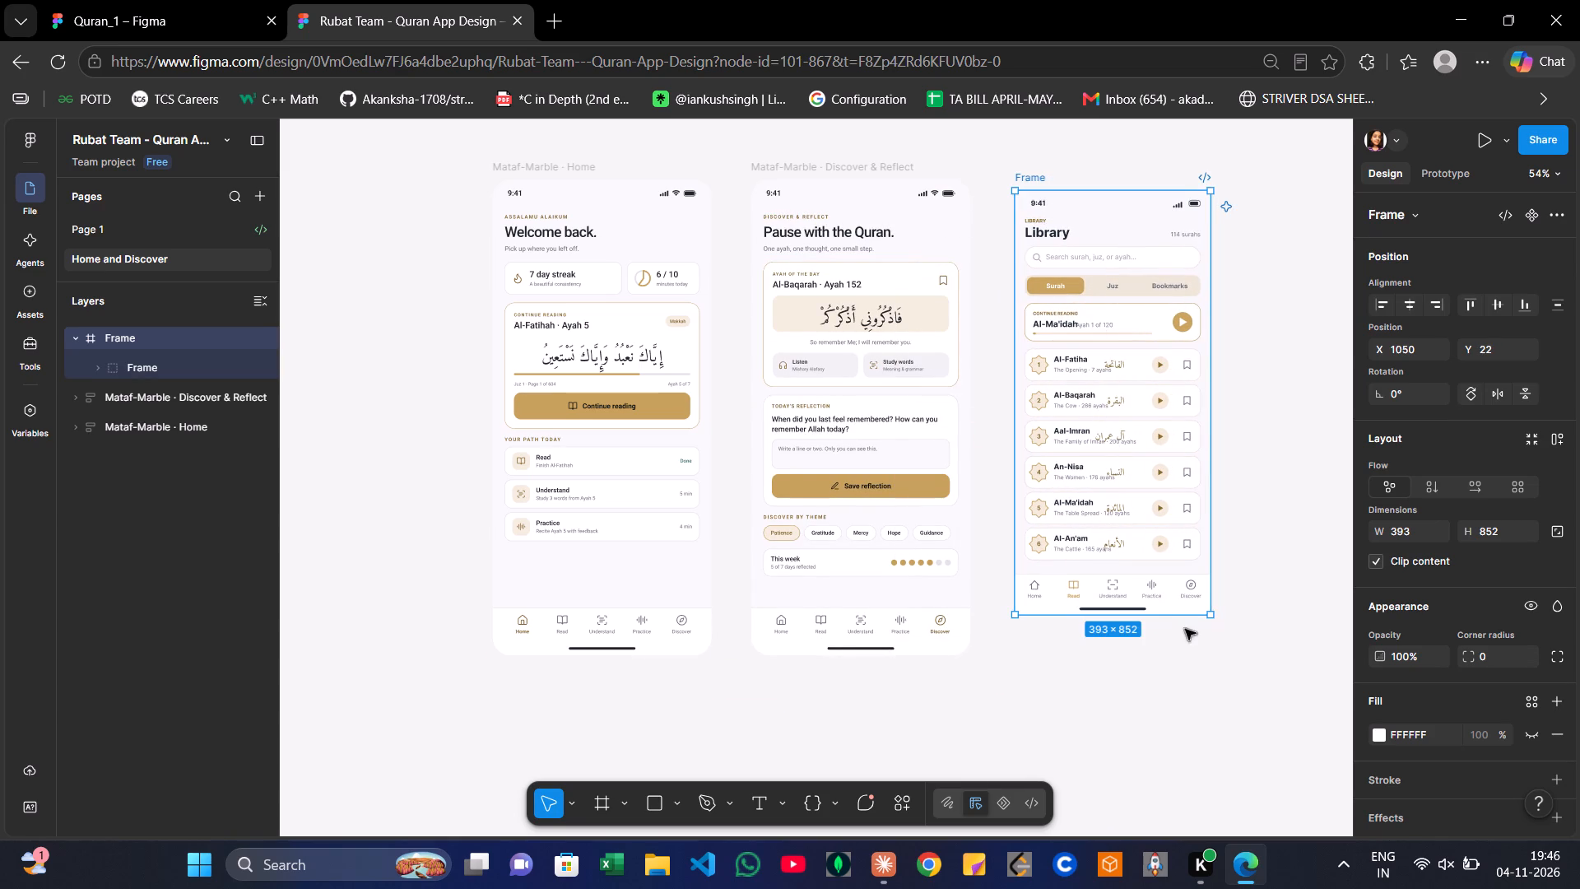
Enlarge the Library frame from its lower corner to about 420 × 944, close to the neighbouring screens' height.
drag(1214, 618, 1219, 639)
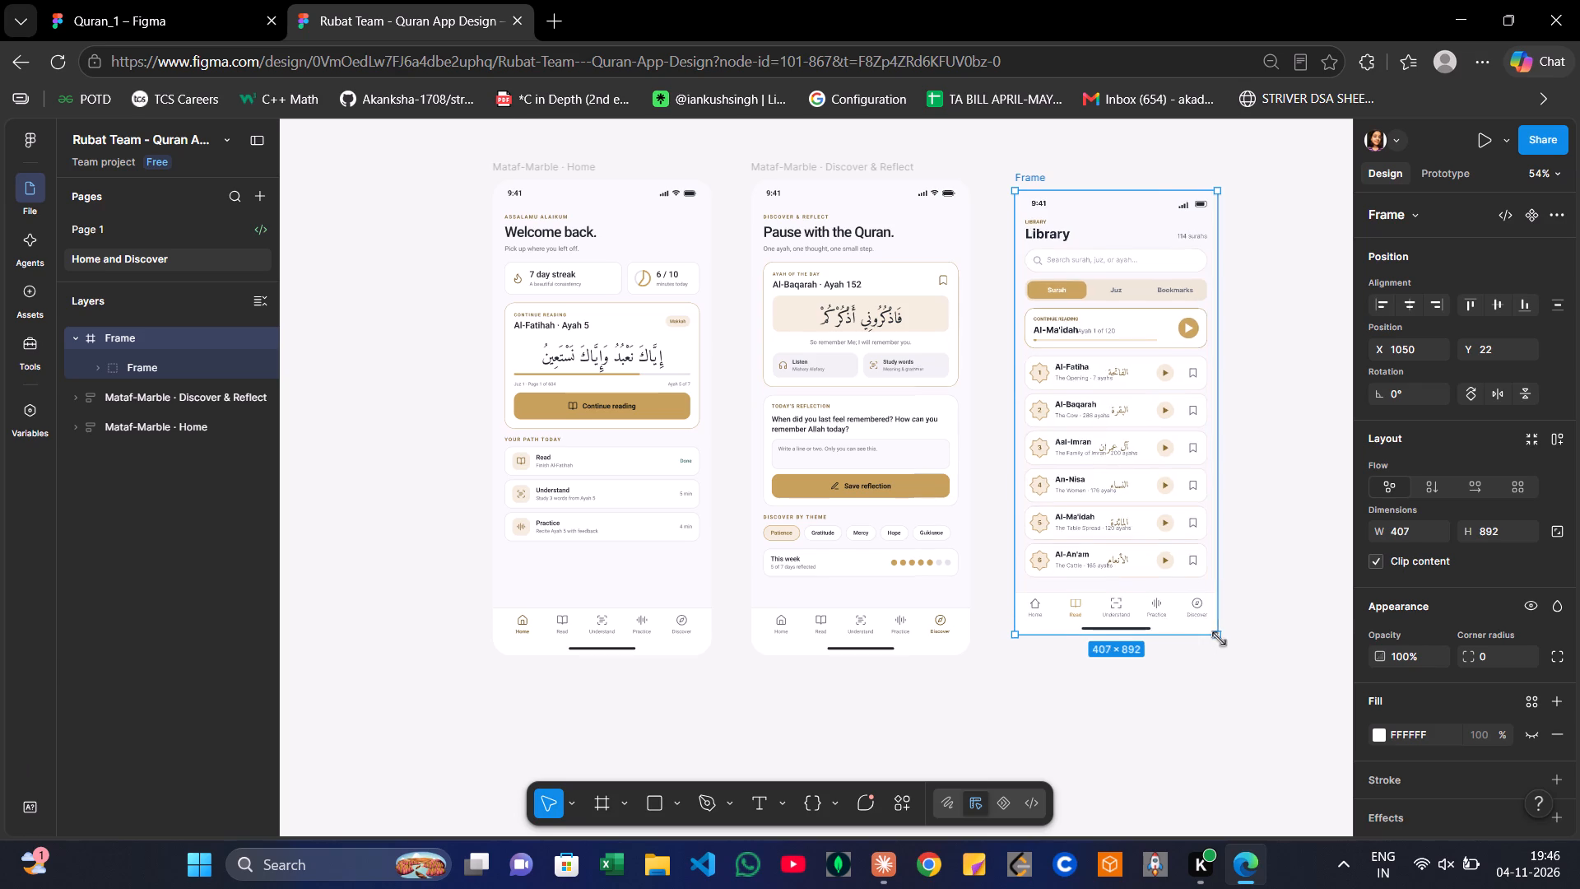
drag(1219, 639, 1224, 660)
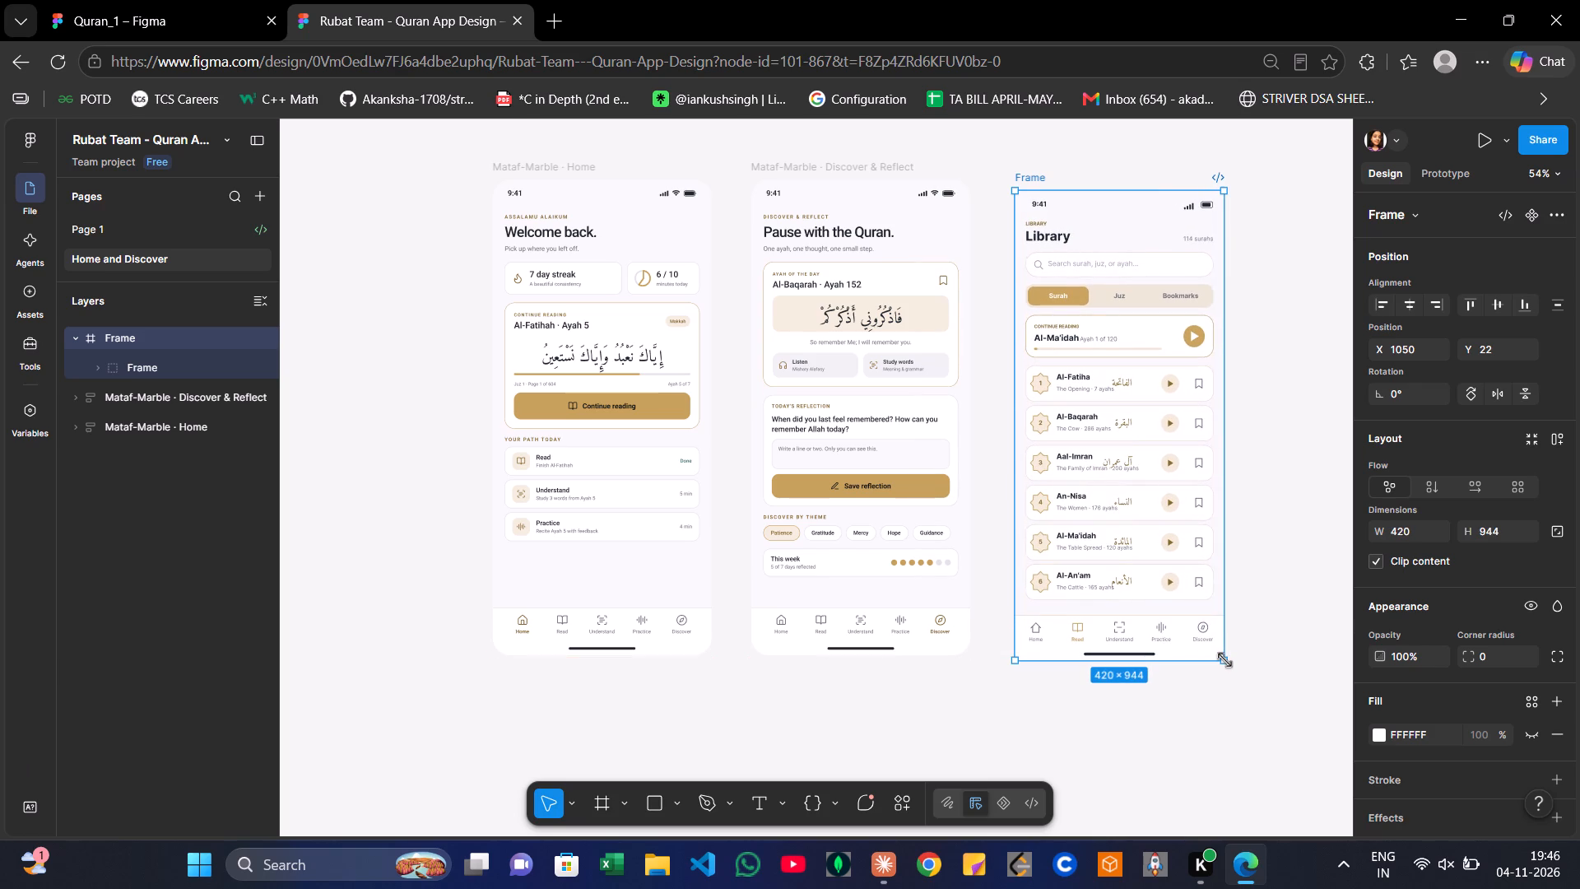
click(1076, 205)
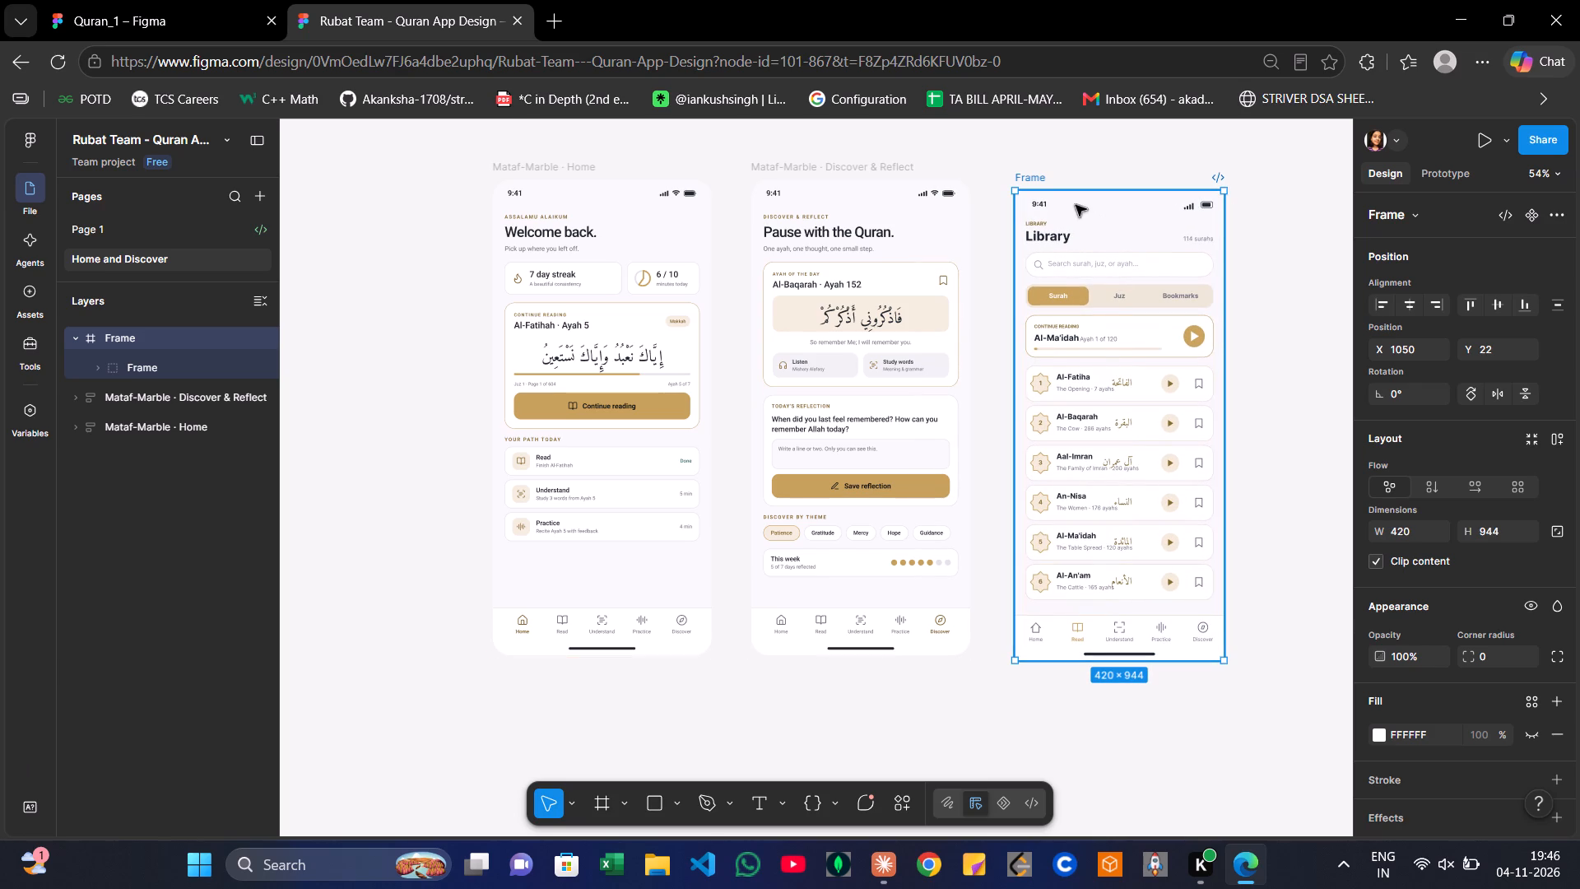
Copy the status bar of the Discover & Reflect screen.
click(918, 196)
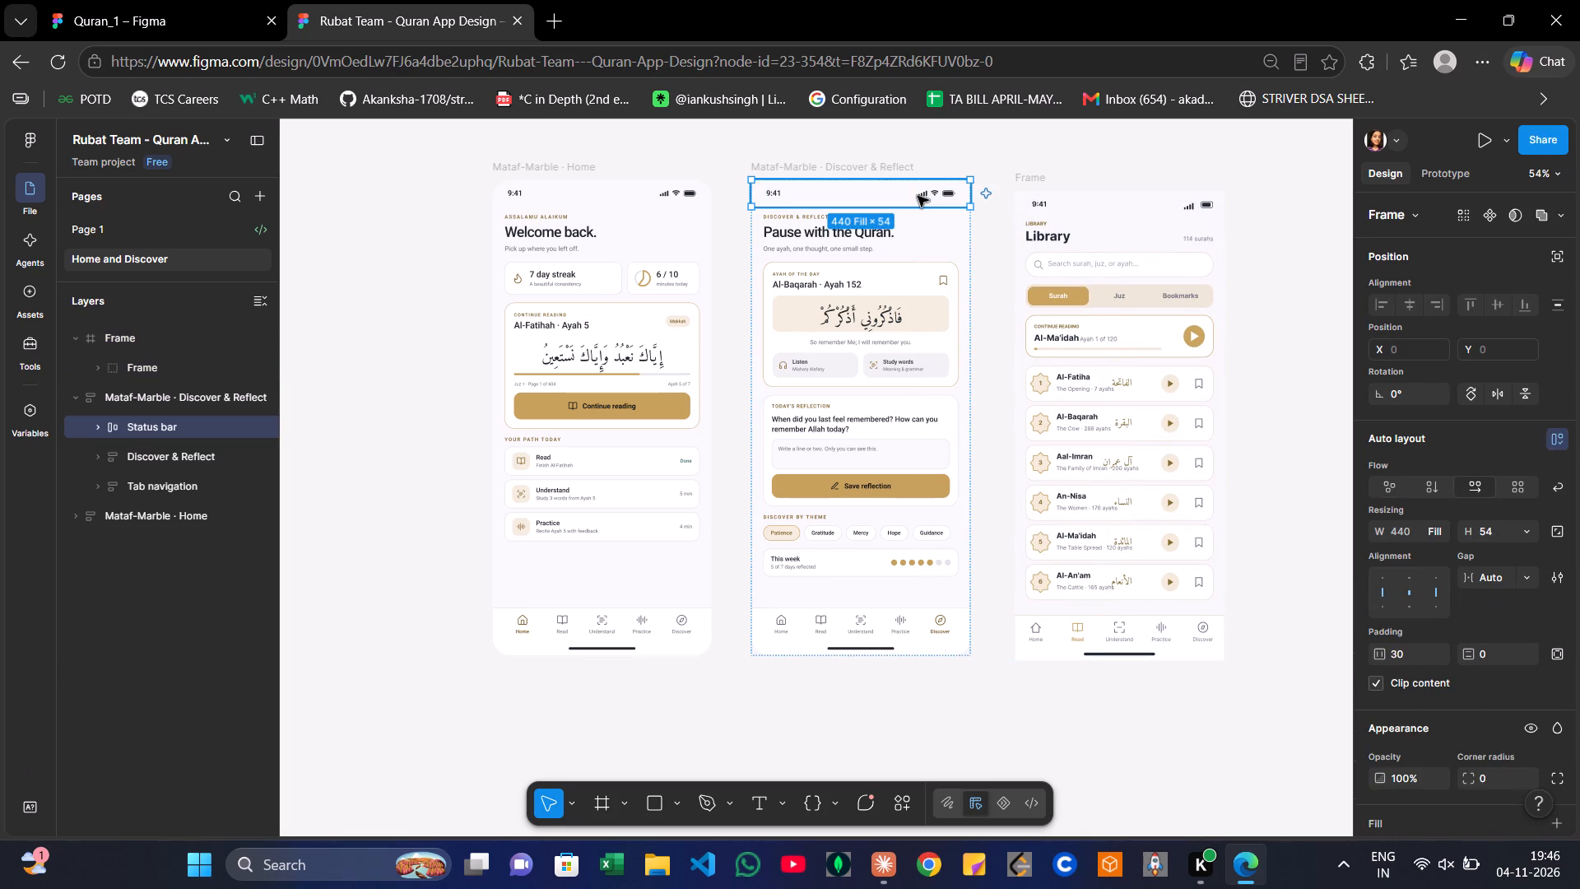
key(ctrl+c)
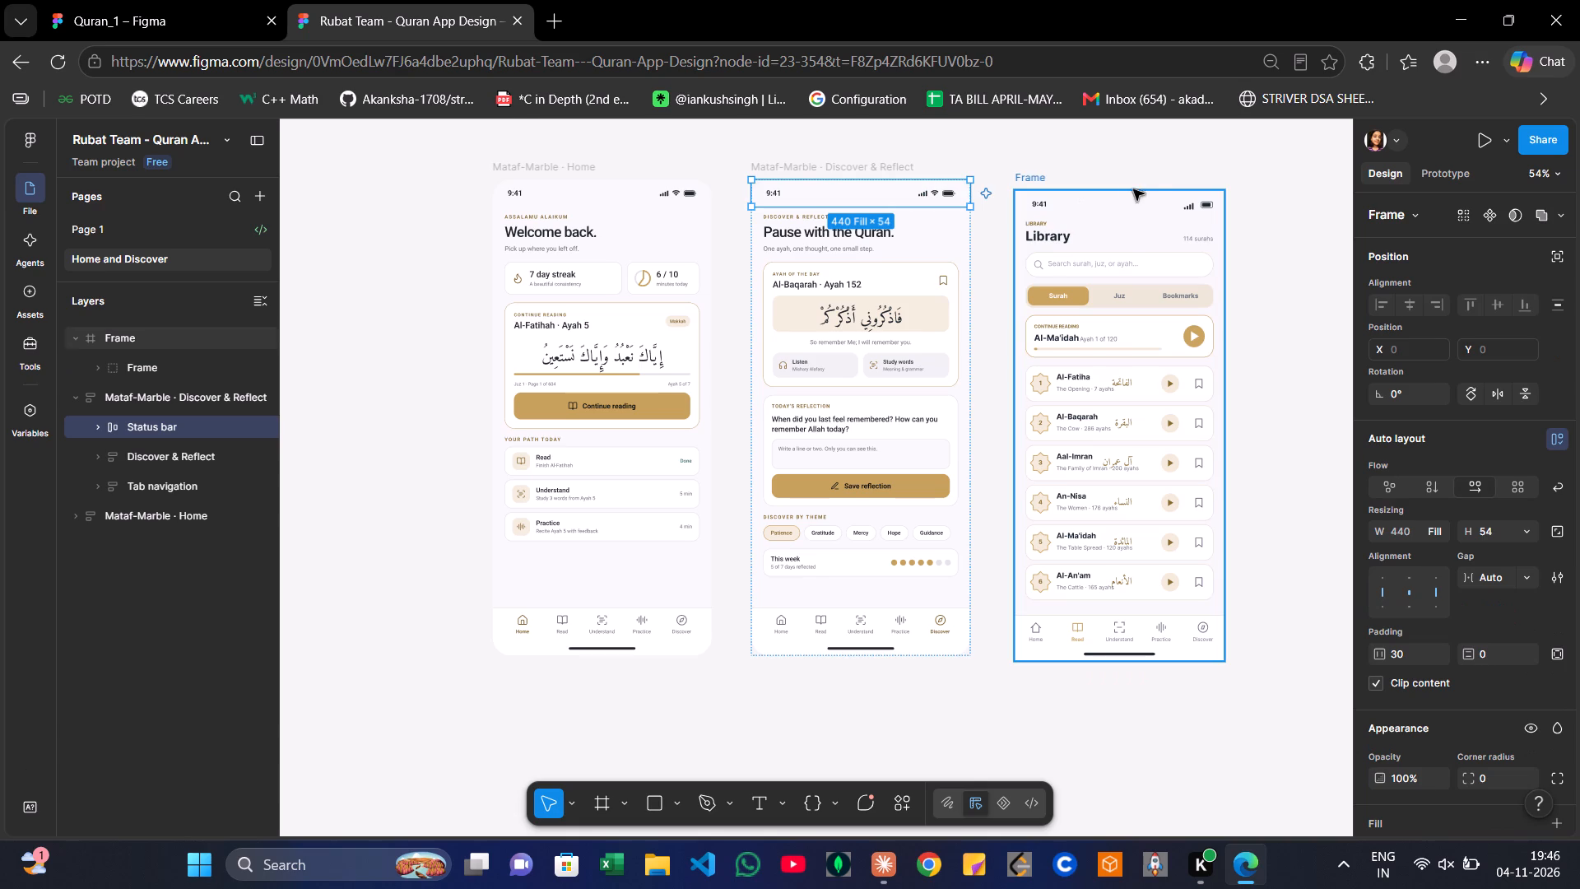
Rename the pasted Library screen's outer frame as "Mataf-Marble - Library", following the naming of the neighbouring screens.
click(1122, 210)
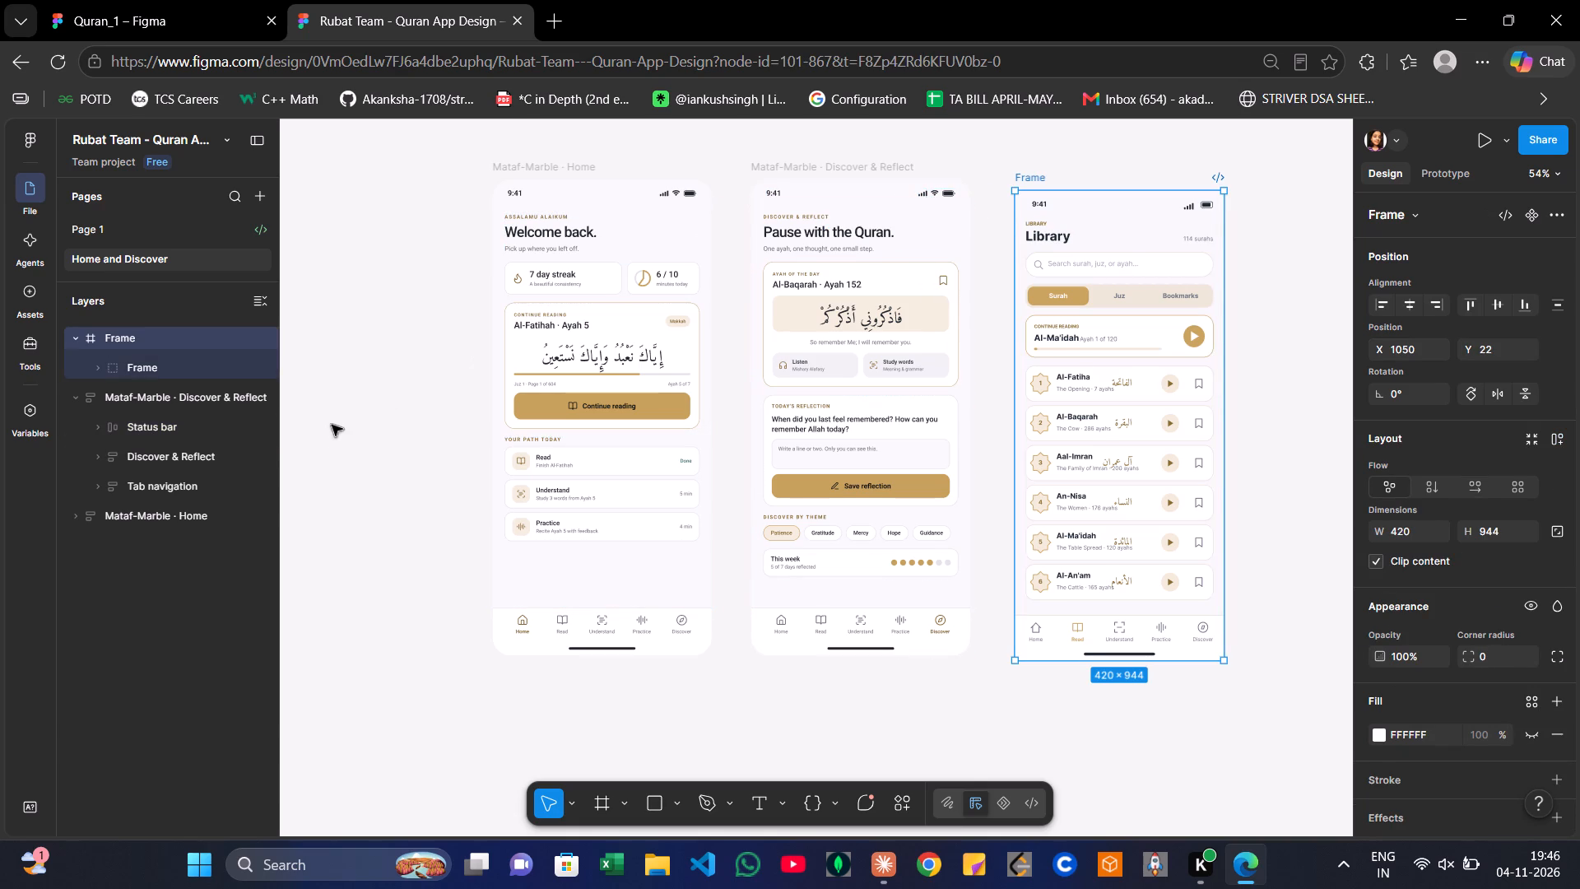
right_click(139, 335)
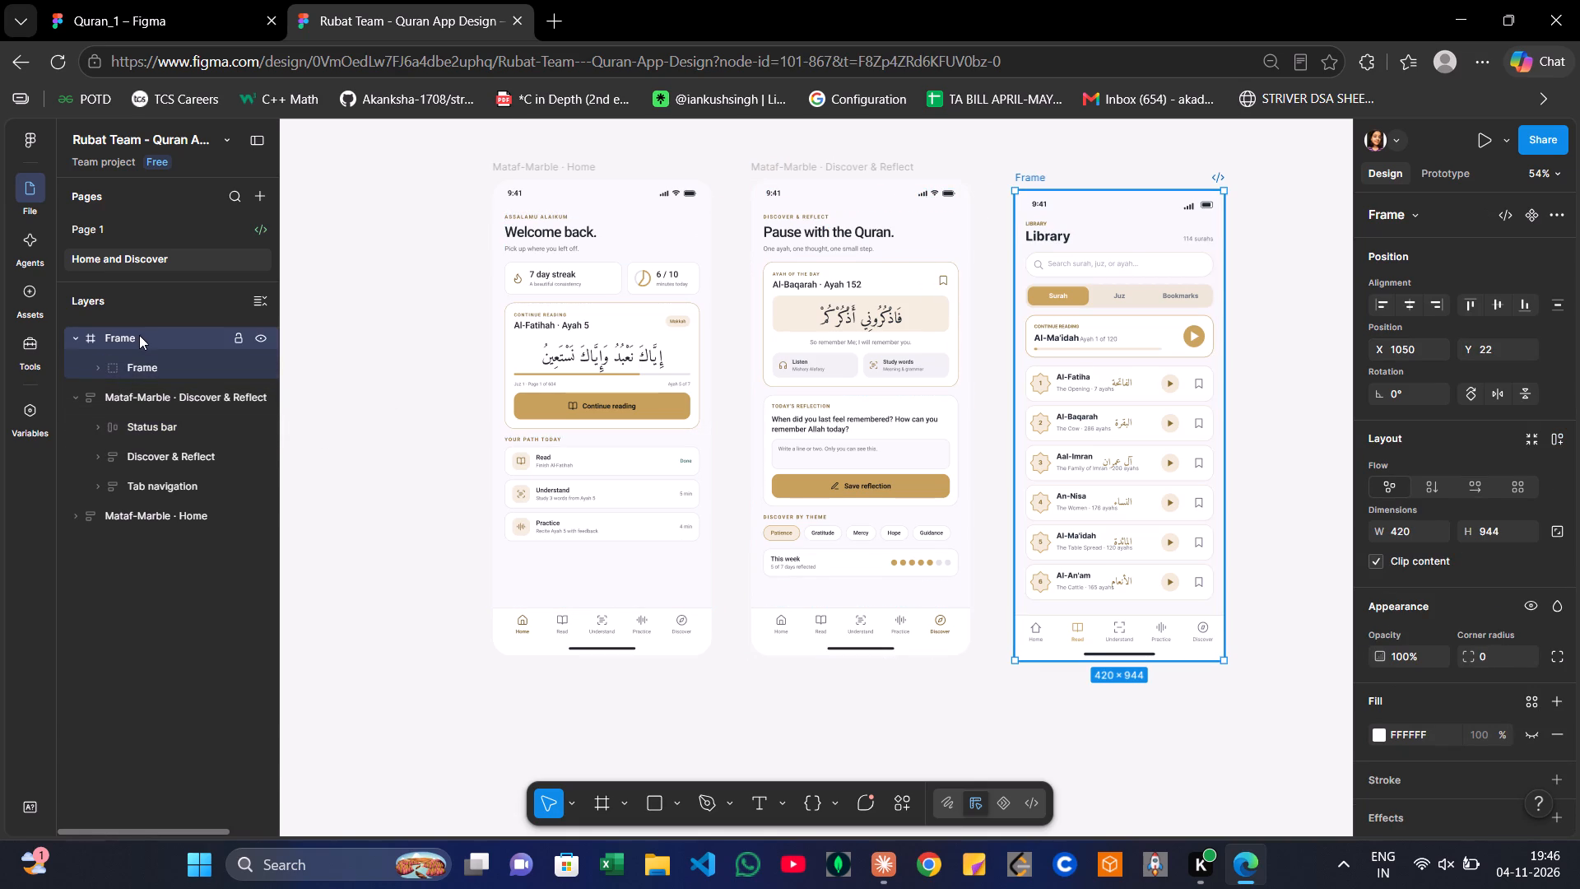
click(196, 488)
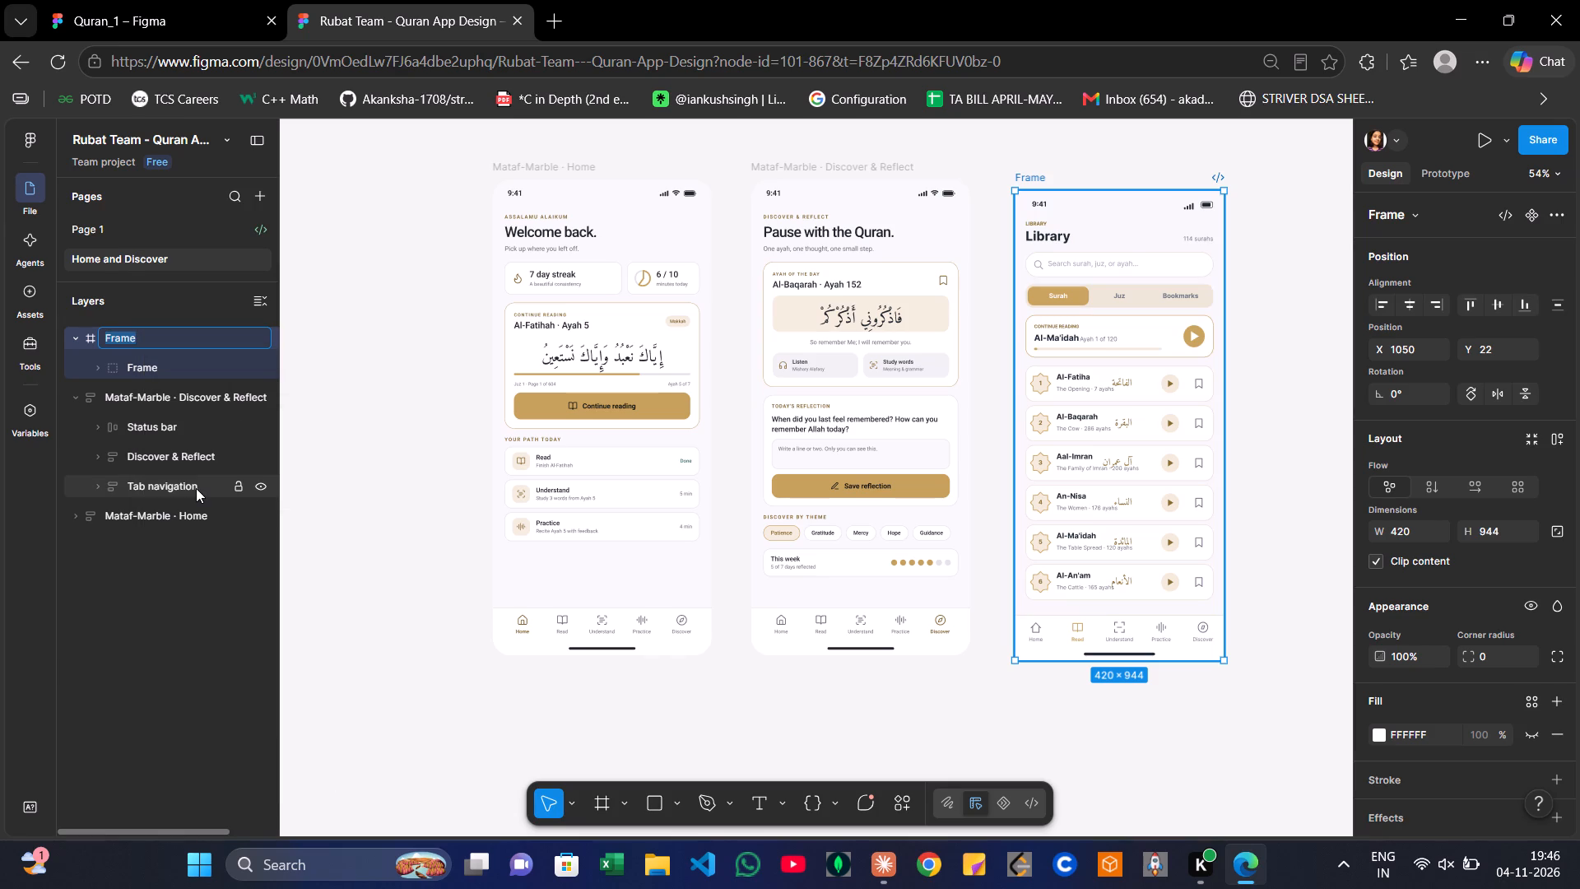
text(ataf)
key(minus)
text(ar)
text(ble)
key(minus)
key(BackSpace)
key(space)
text(.)
key(BackSpace)
key(minus)
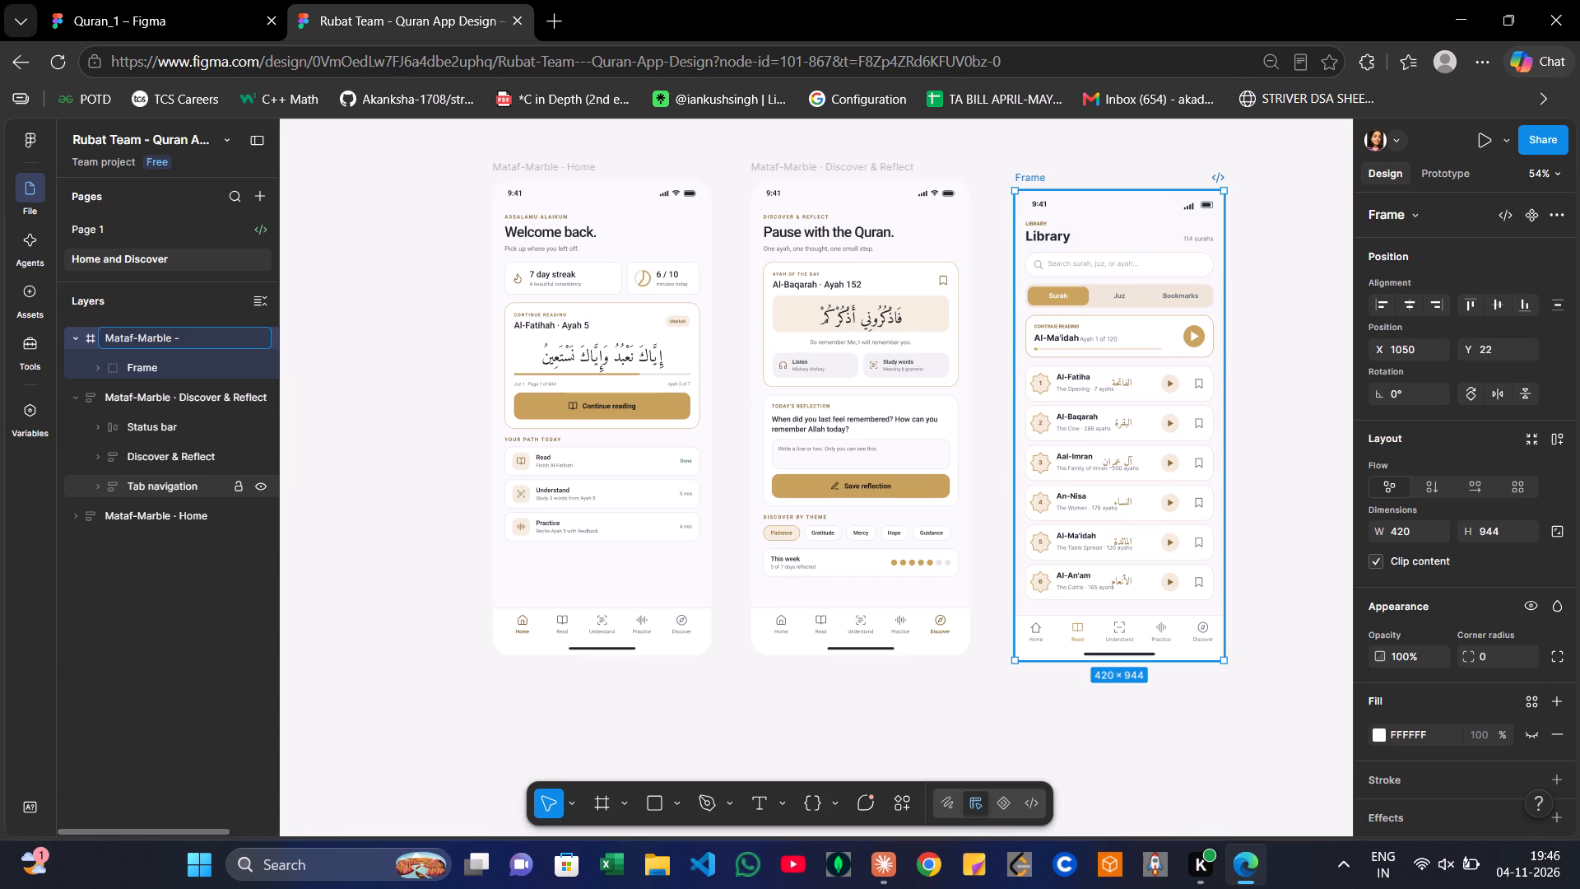
key(space)
click(174, 0)
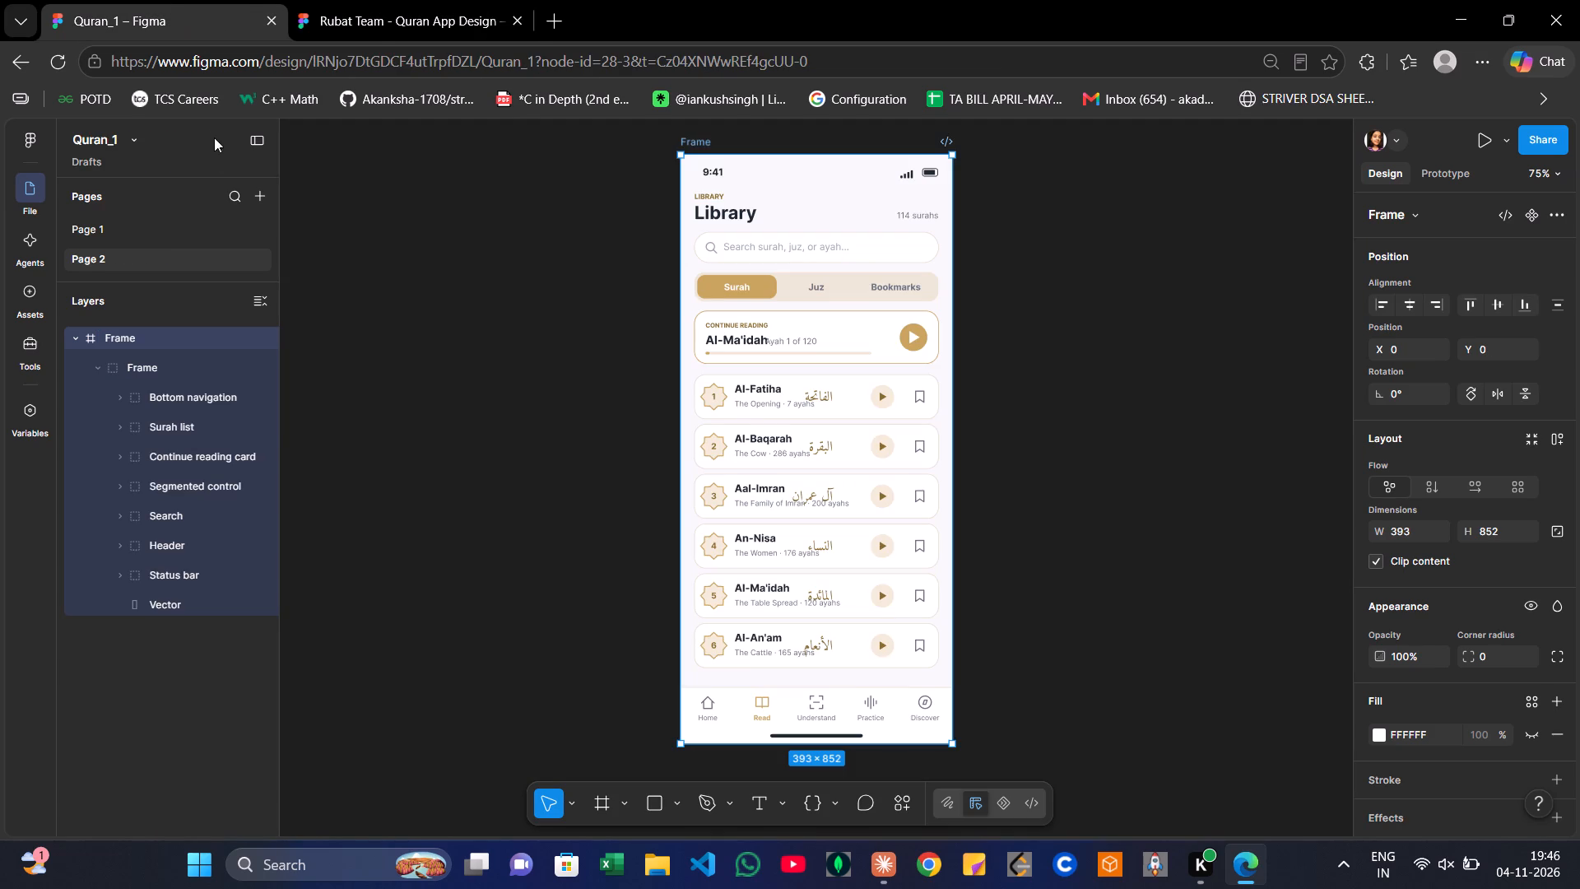
click(379, 0)
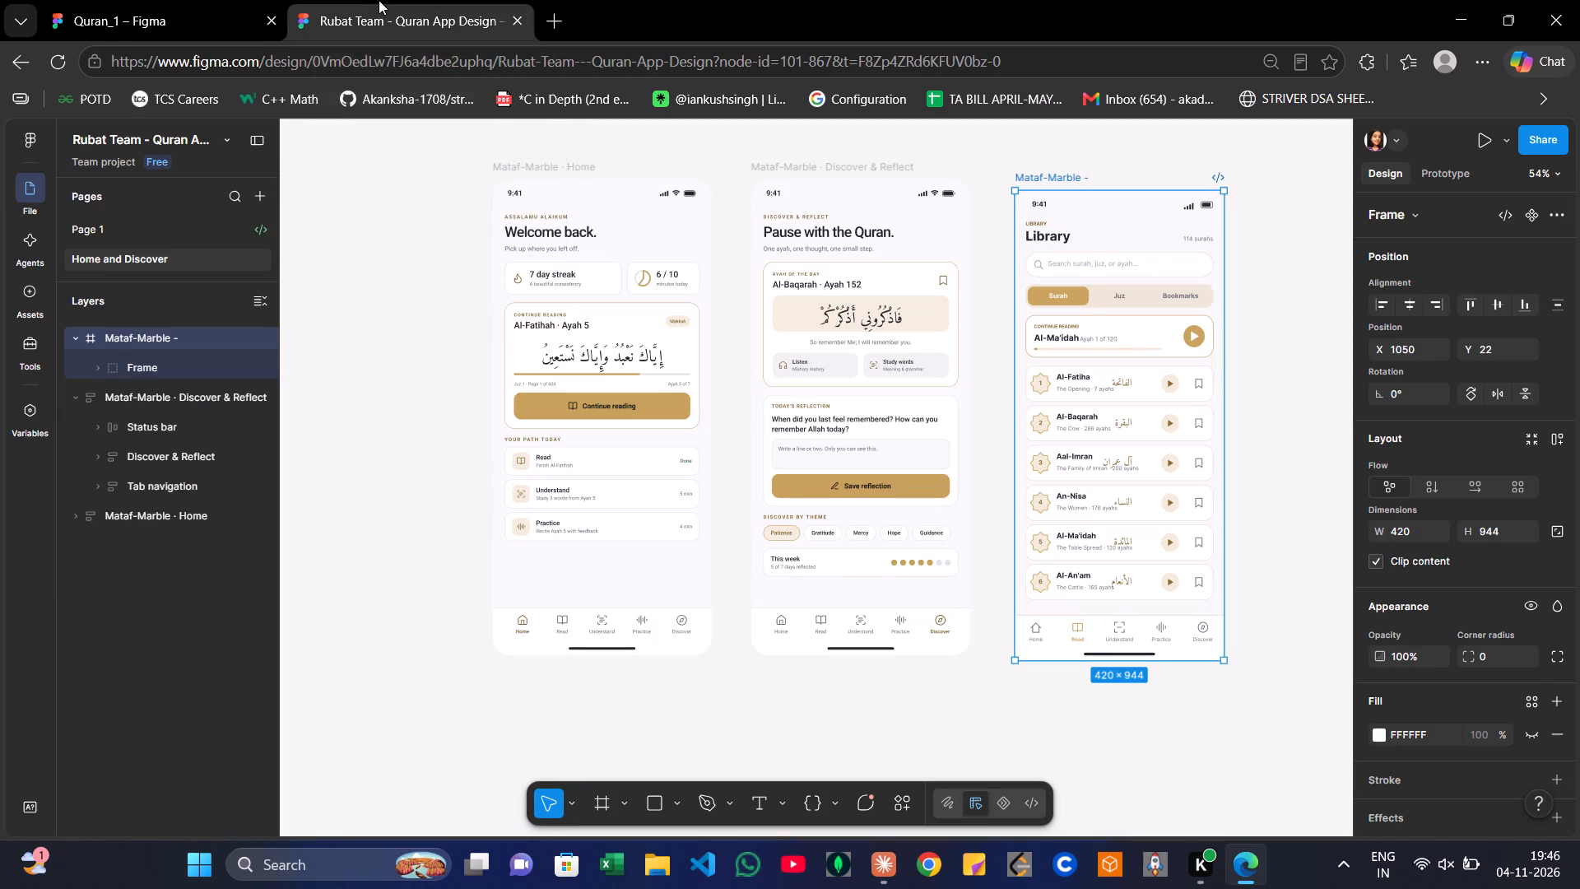
click(219, 336)
right_click(219, 336)
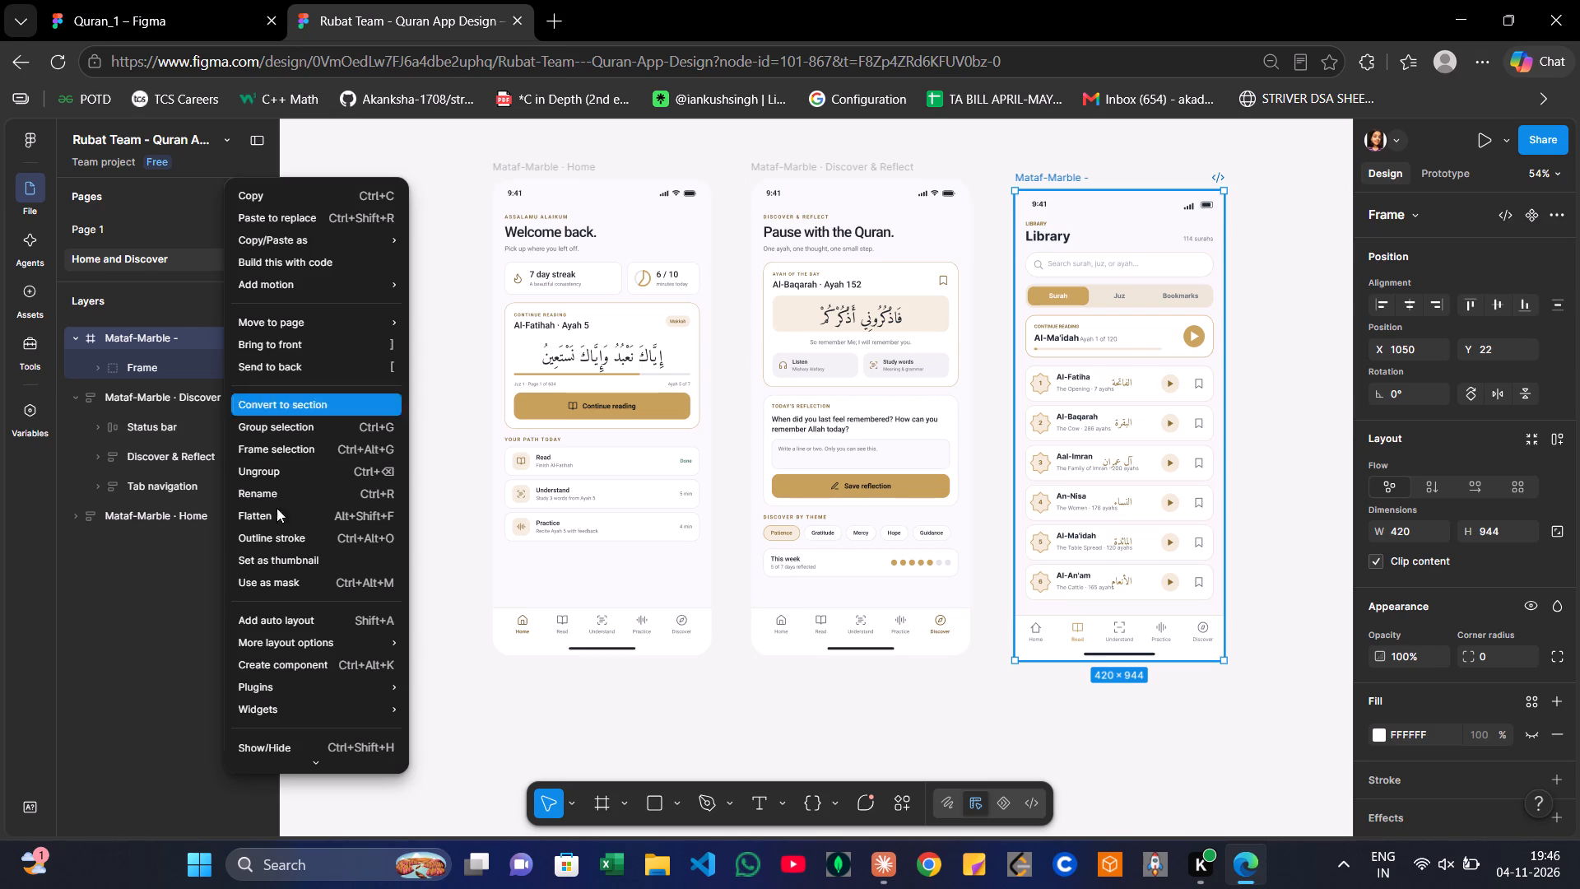
click(275, 494)
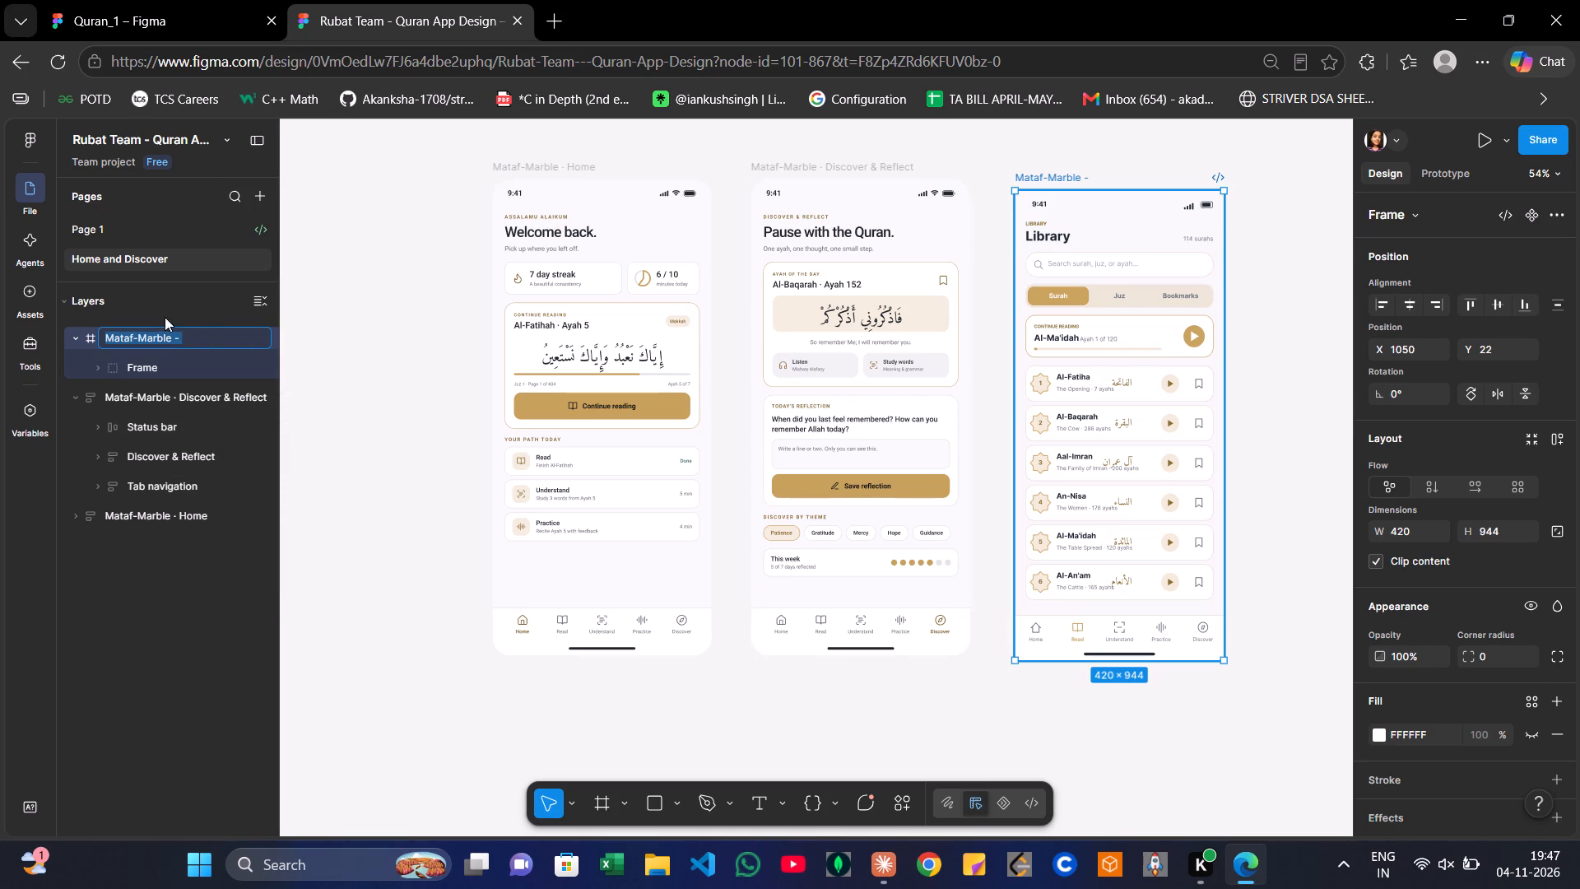
click(192, 333)
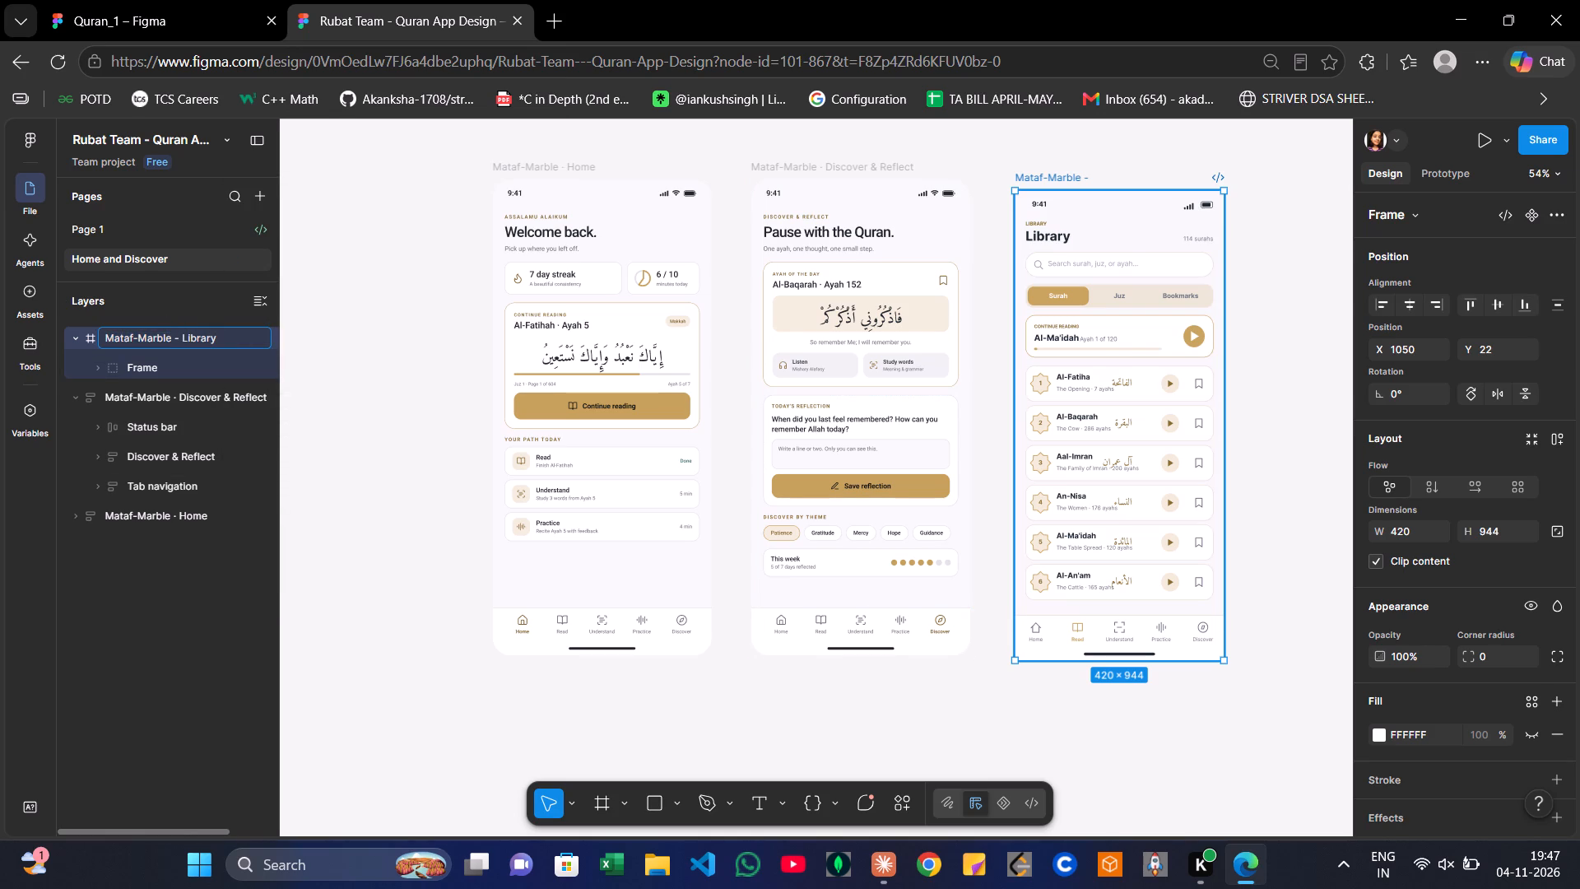
key(Return)
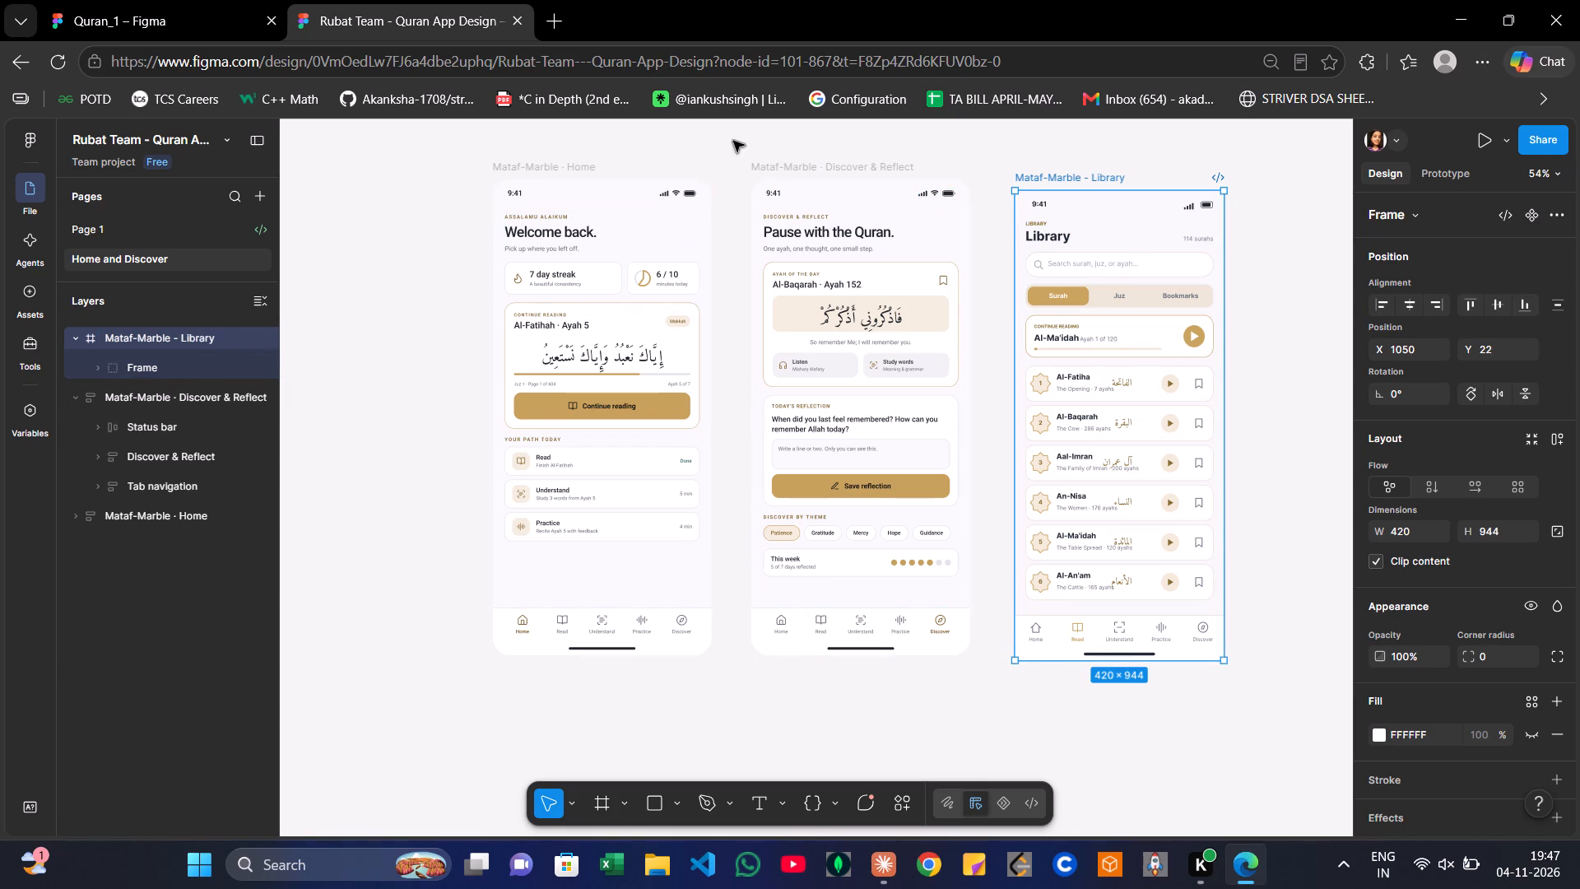
Examine the layer structure inside the Library frame and compare it with the Discover & Reflect screen's layers, including its status bar.
scroll(733, 141, left, 3)
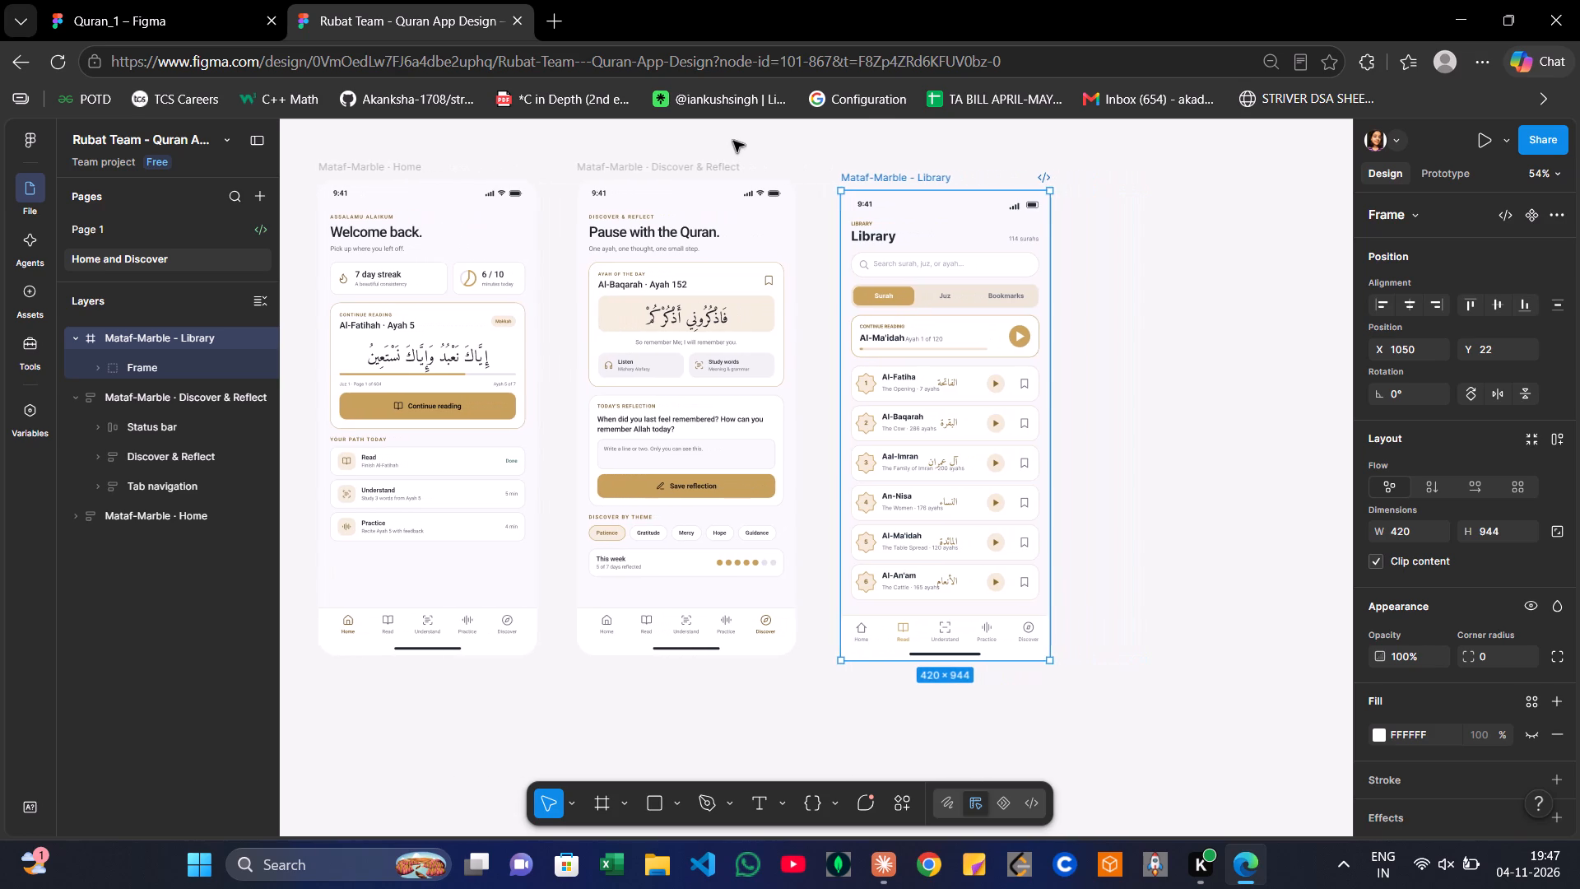
scroll(733, 141, left, 1)
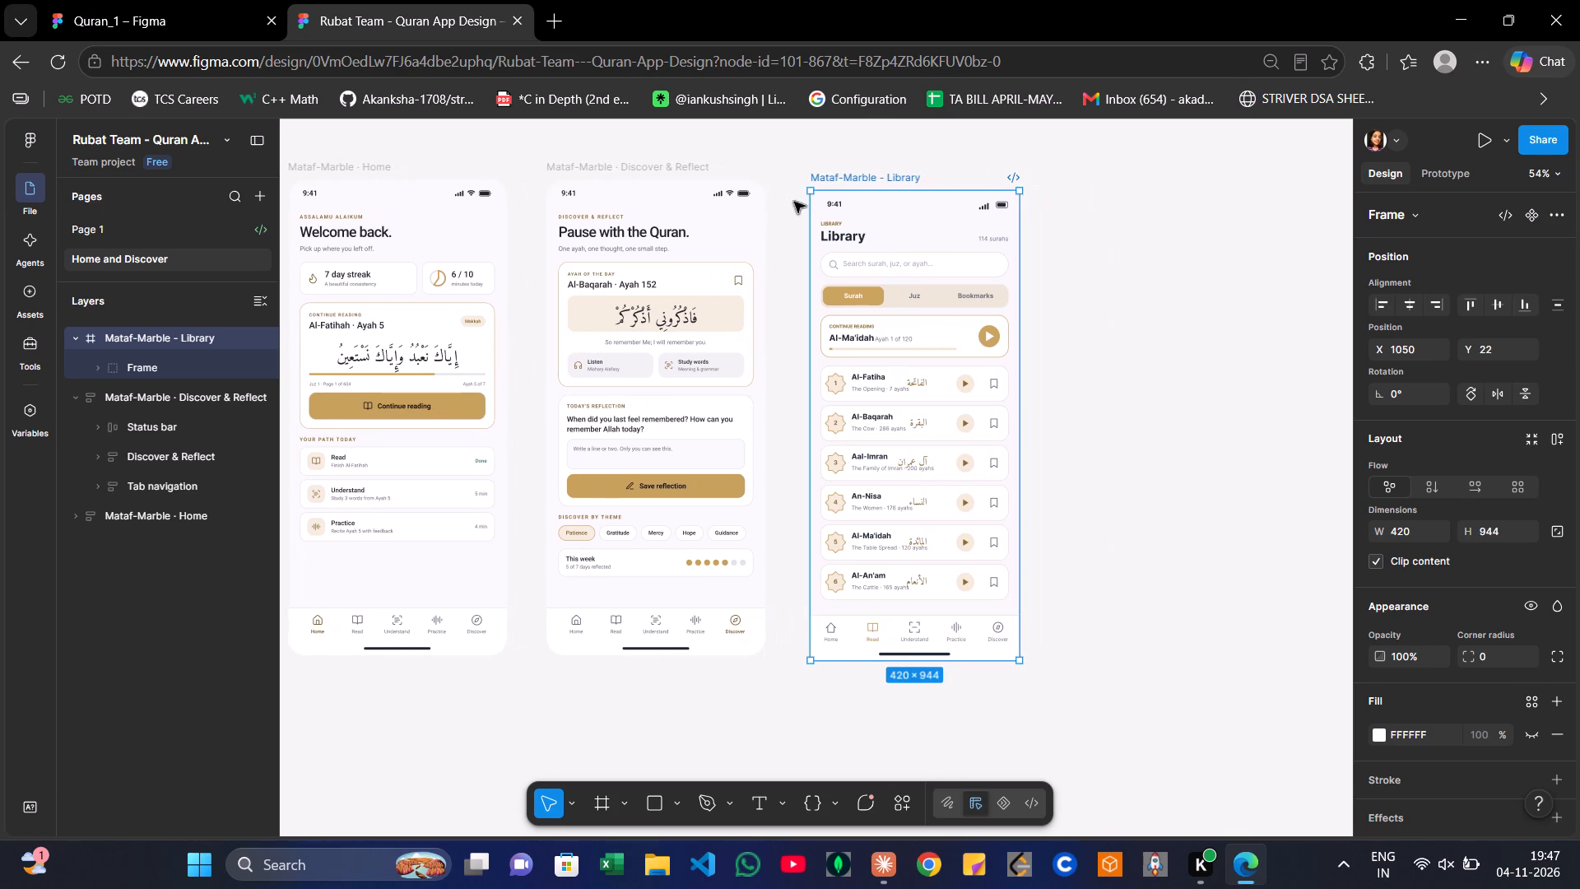
click(865, 296)
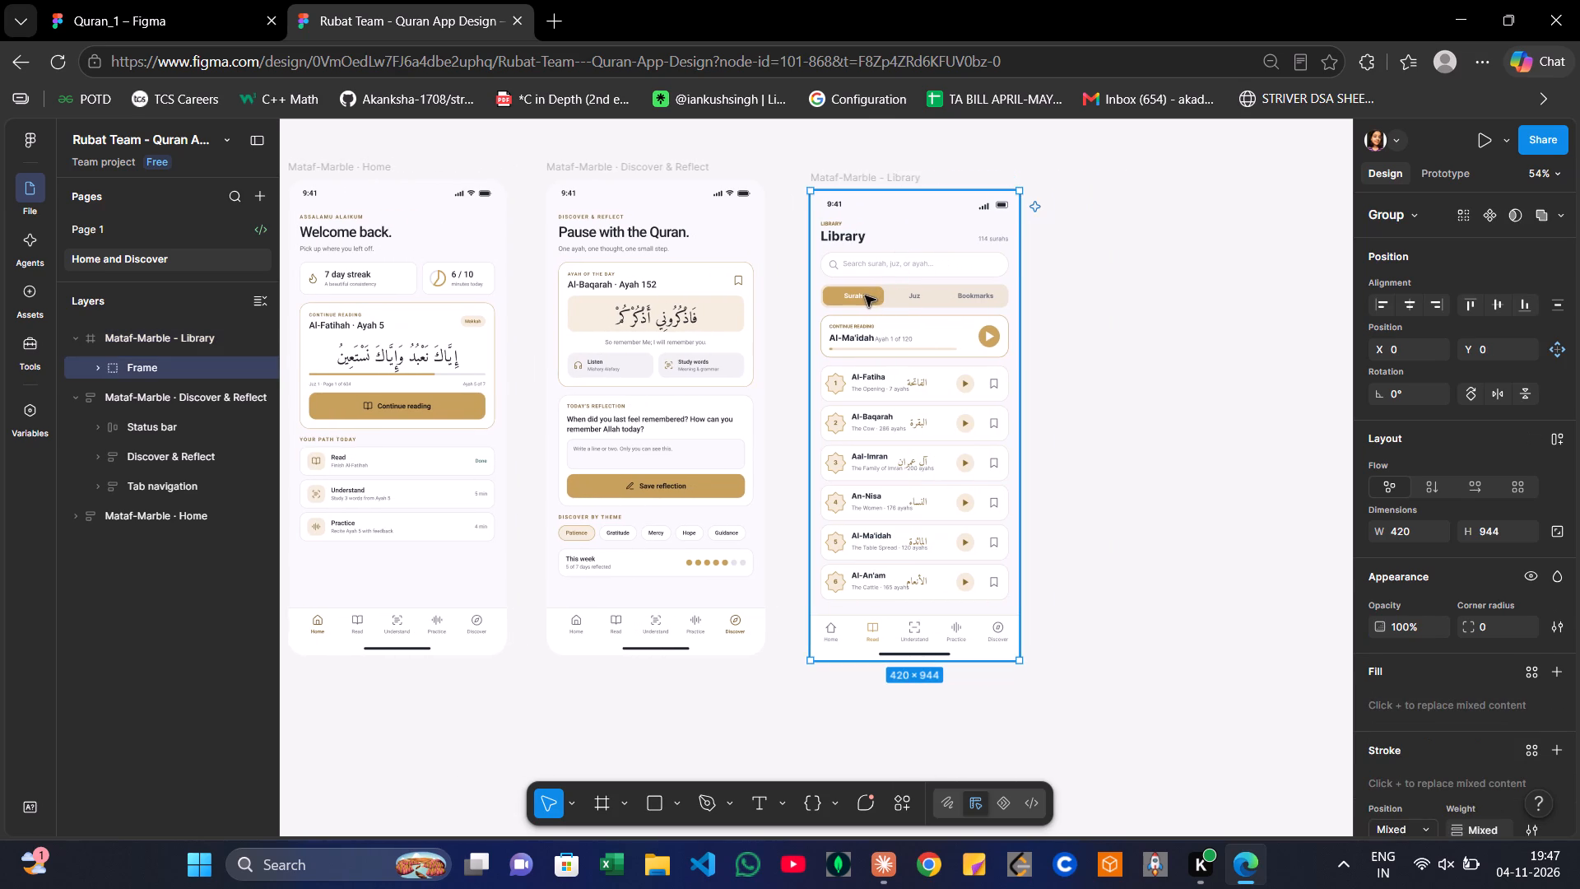
double_click(865, 296)
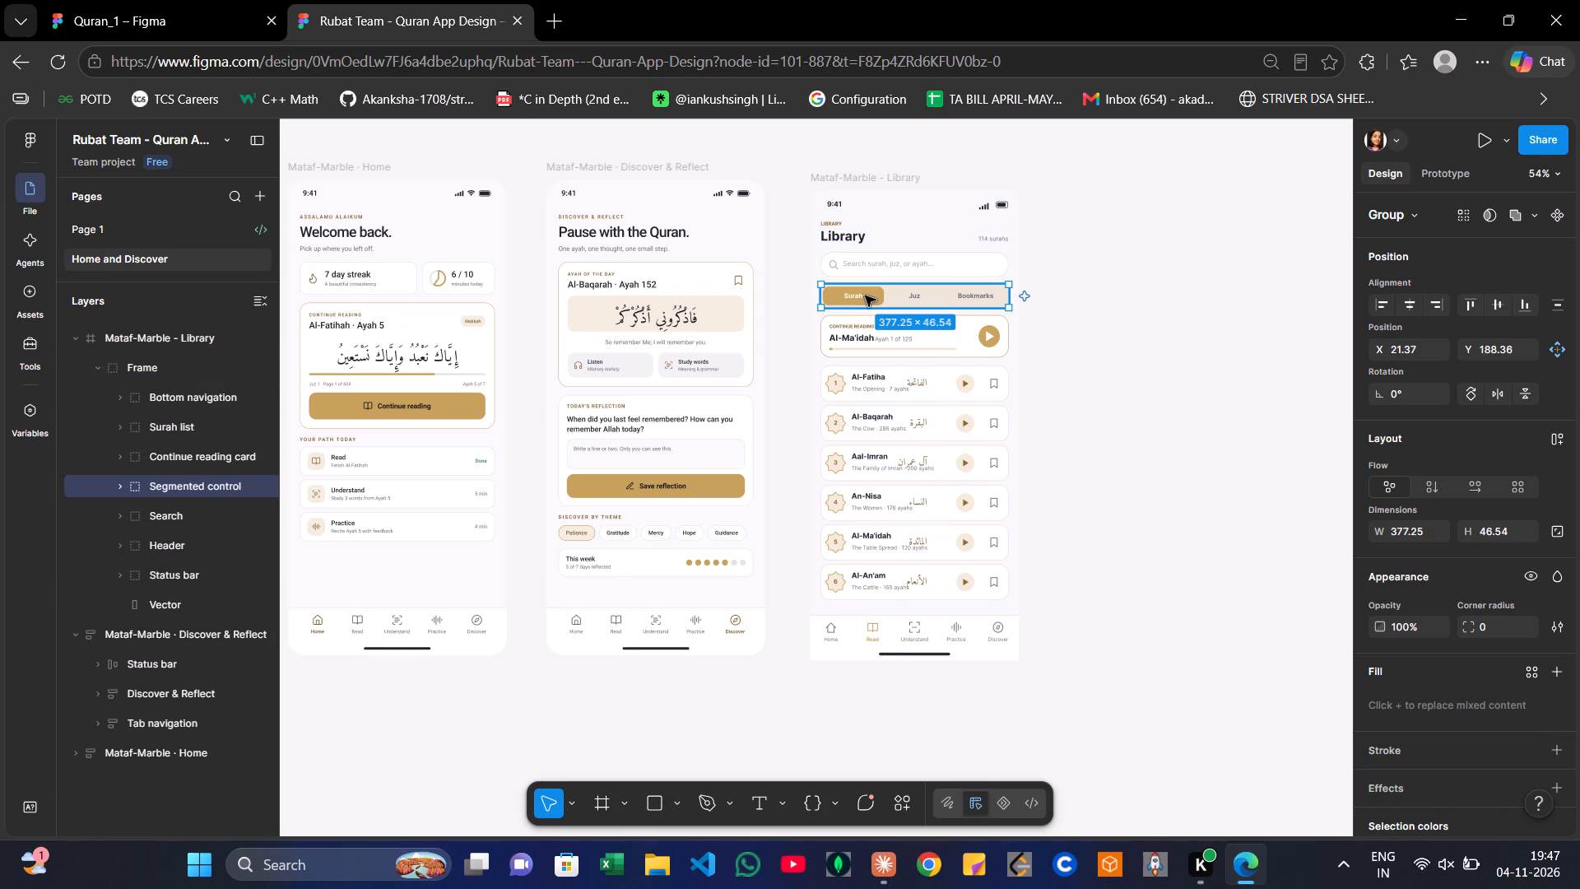
click(144, 364)
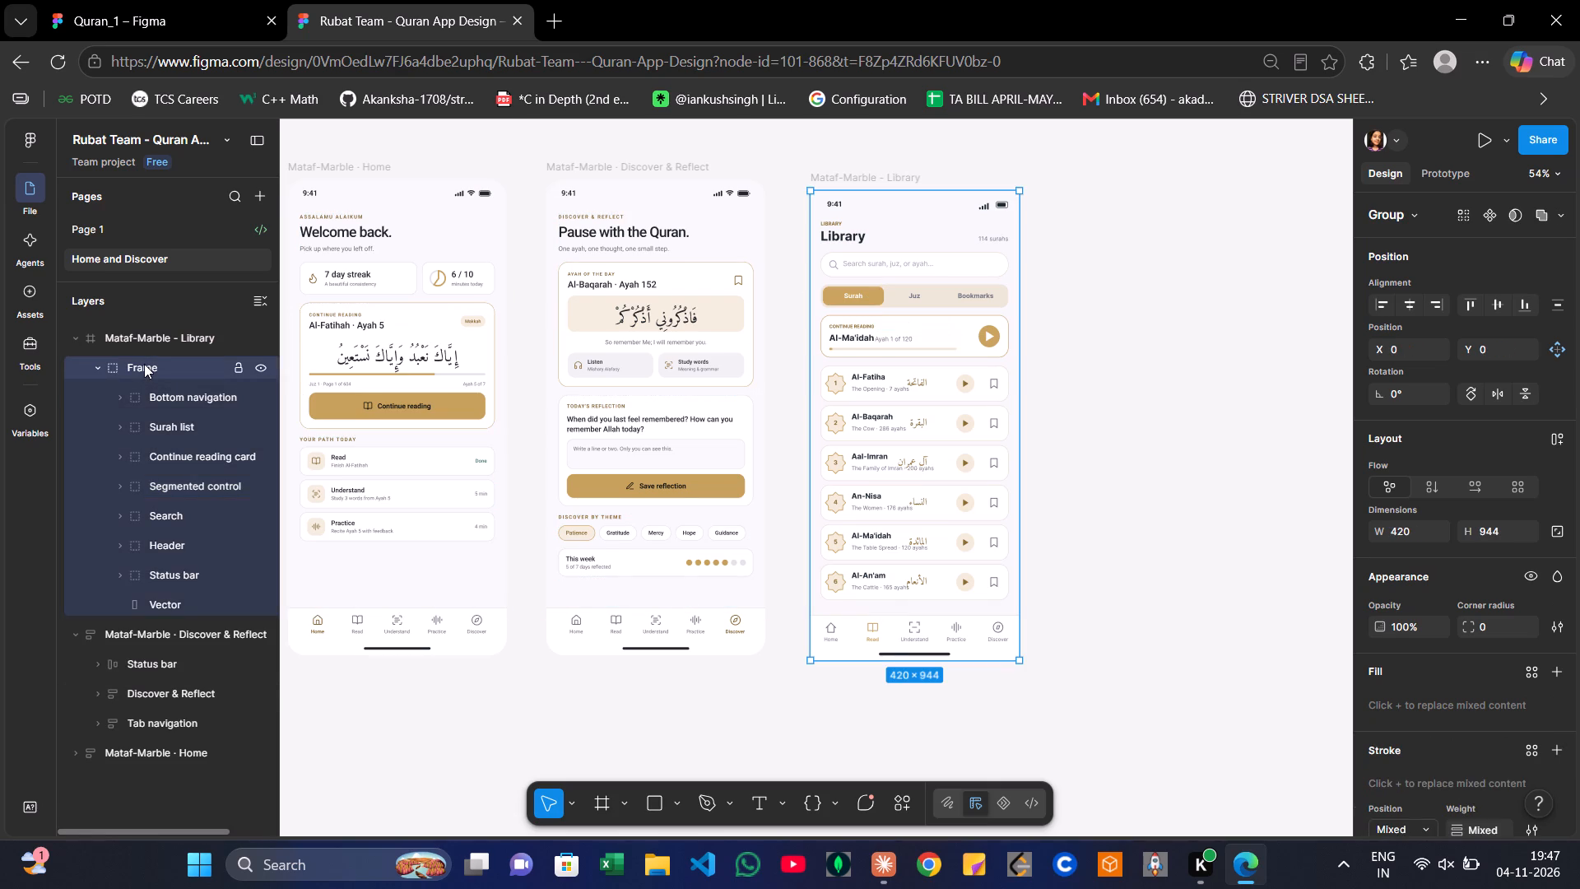
click(98, 366)
click(98, 366)
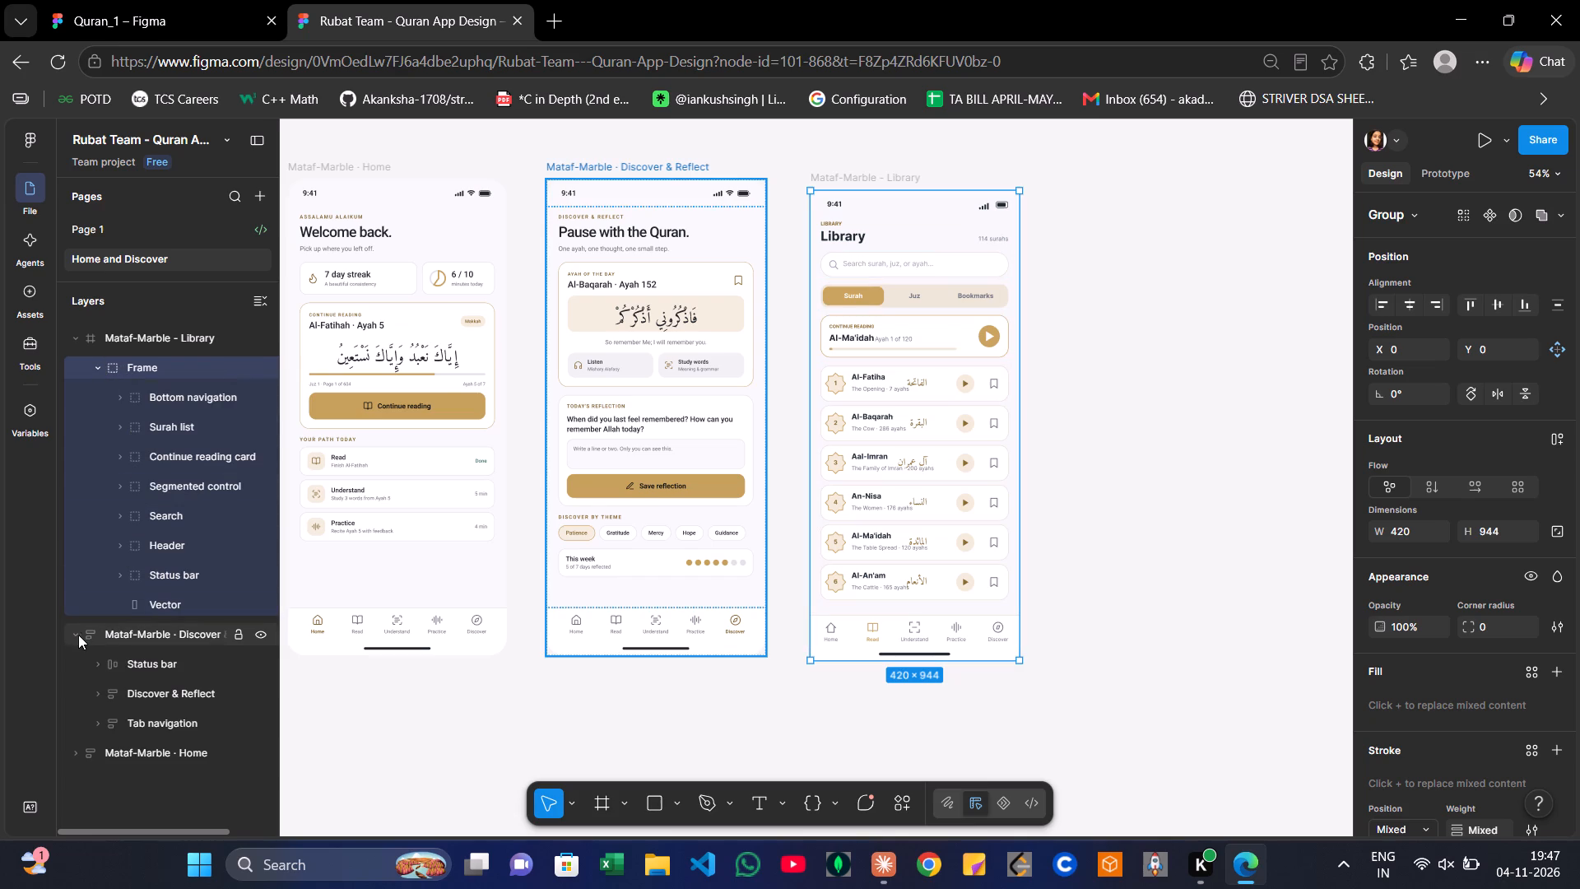
click(68, 635)
click(68, 635)
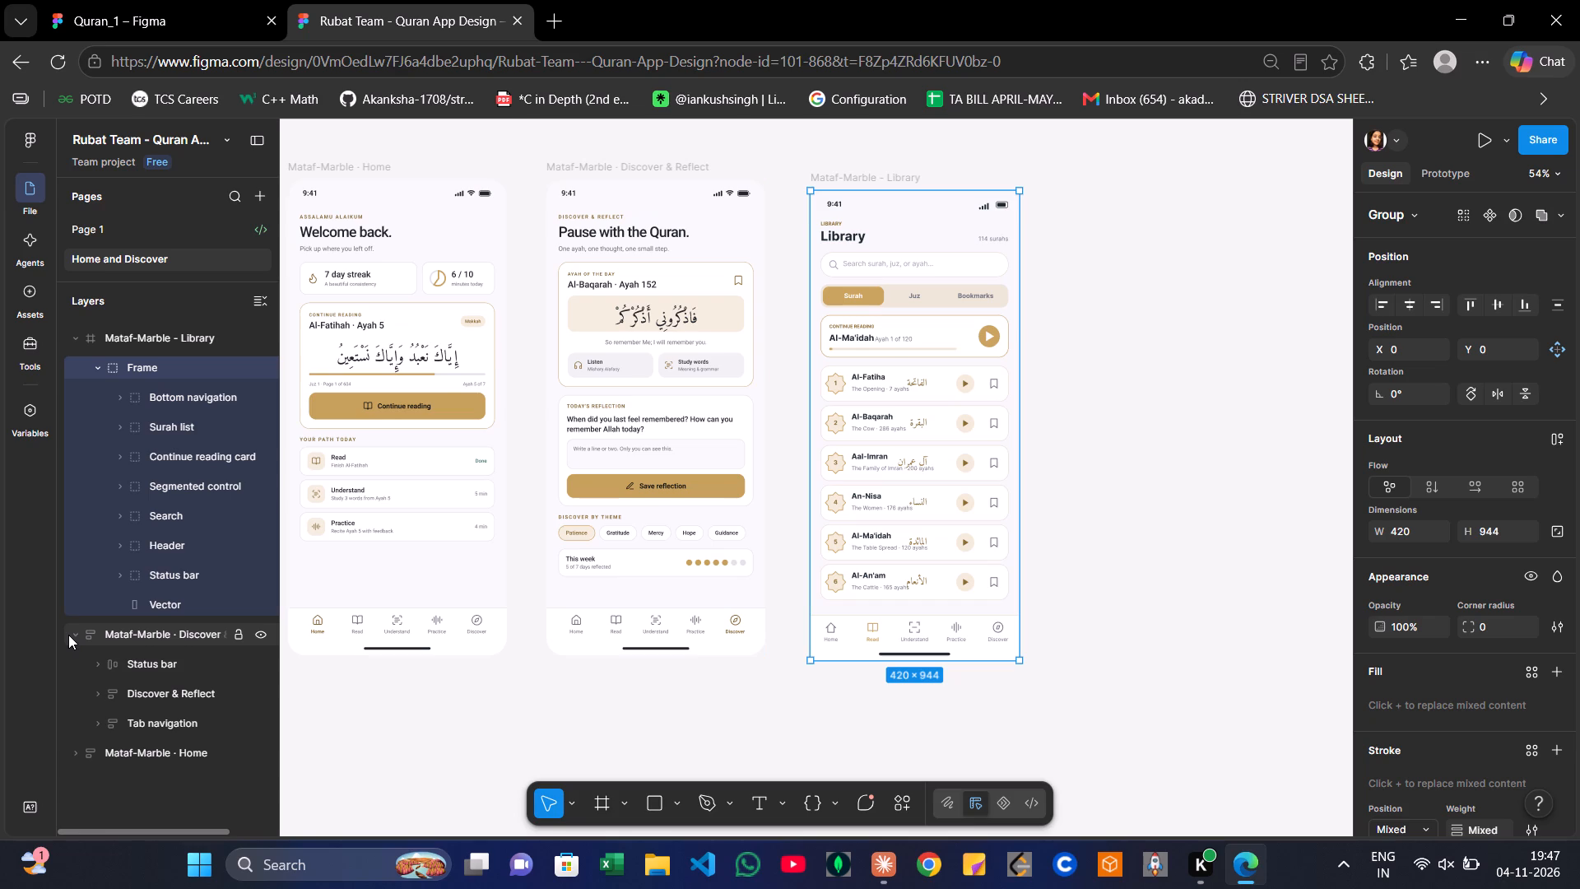
click(68, 635)
click(68, 635)
click(123, 663)
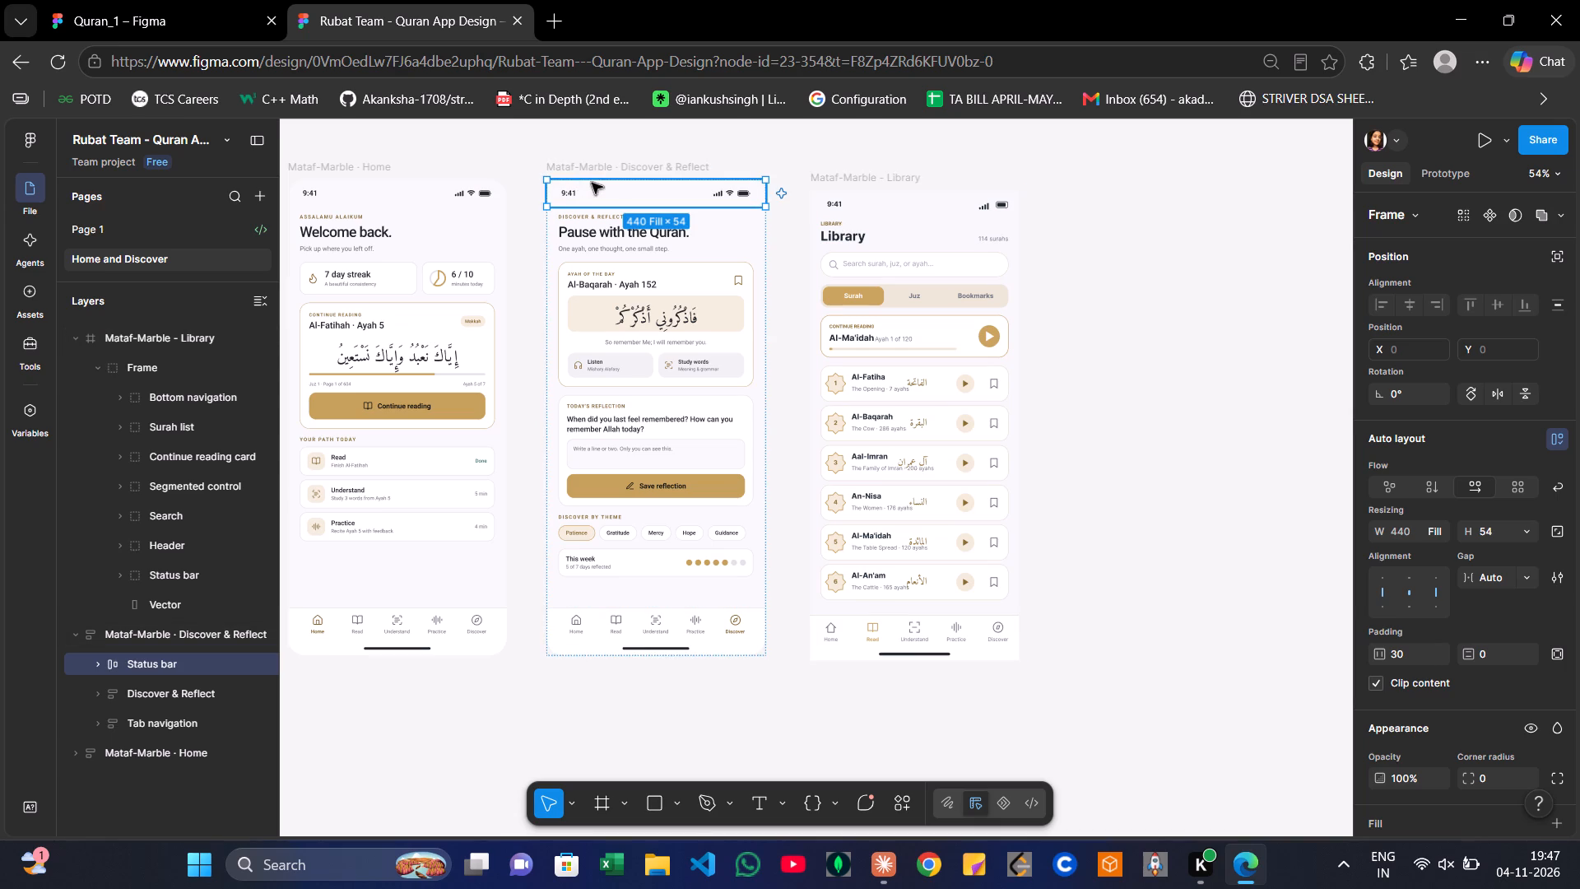
Add an empty iPhone 18 Pro frame, 402 × 874, and place it beside the Library screen at about X 1510, Y 0.
click(1131, 287)
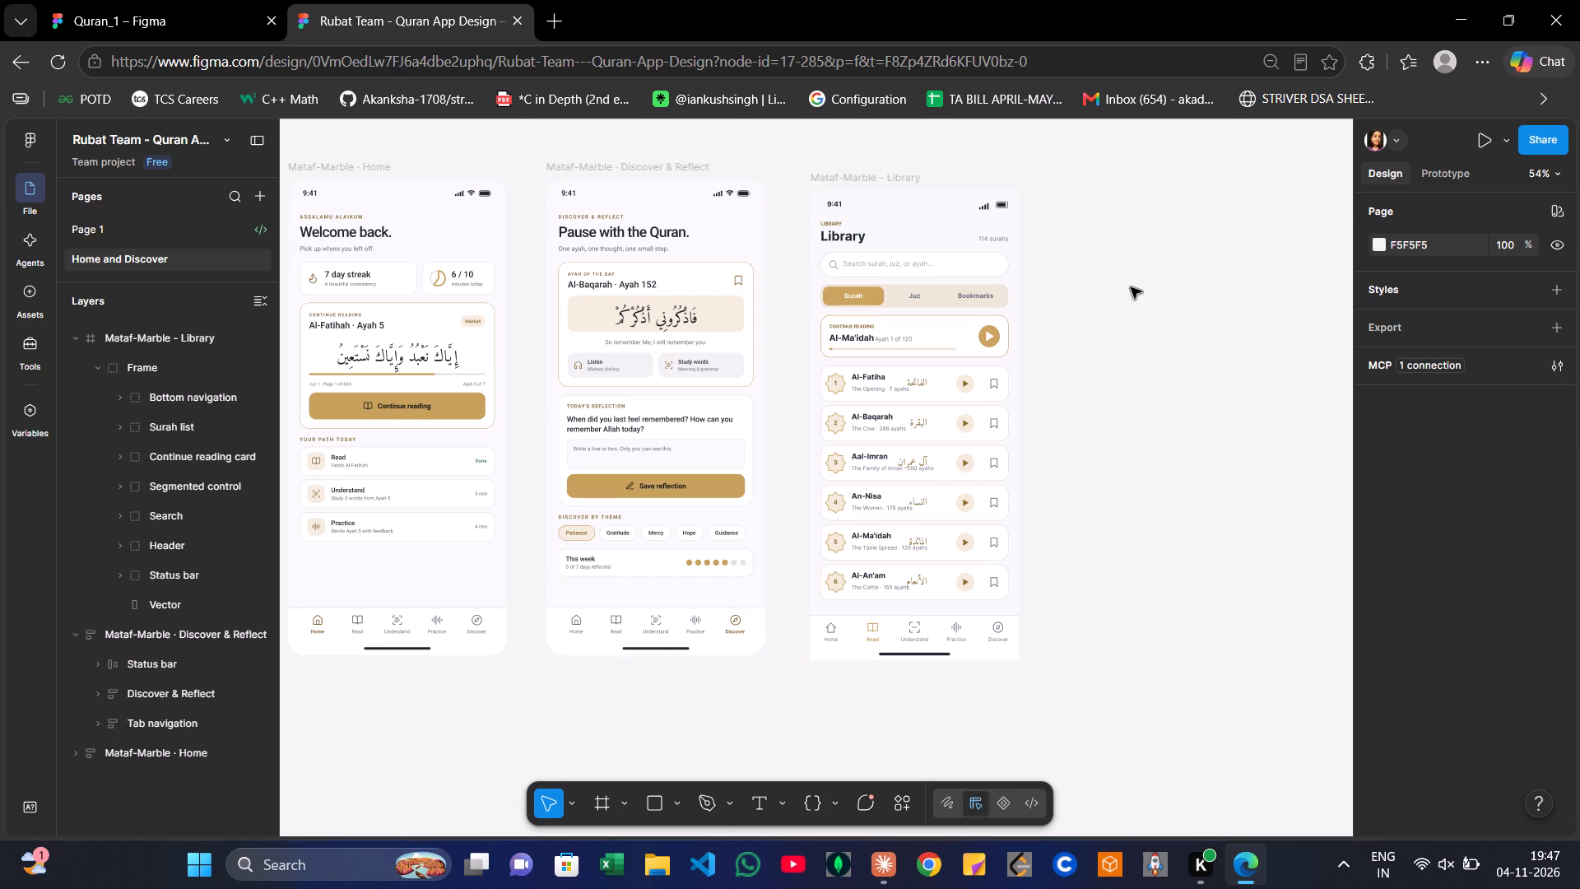
click(1131, 287)
key(f)
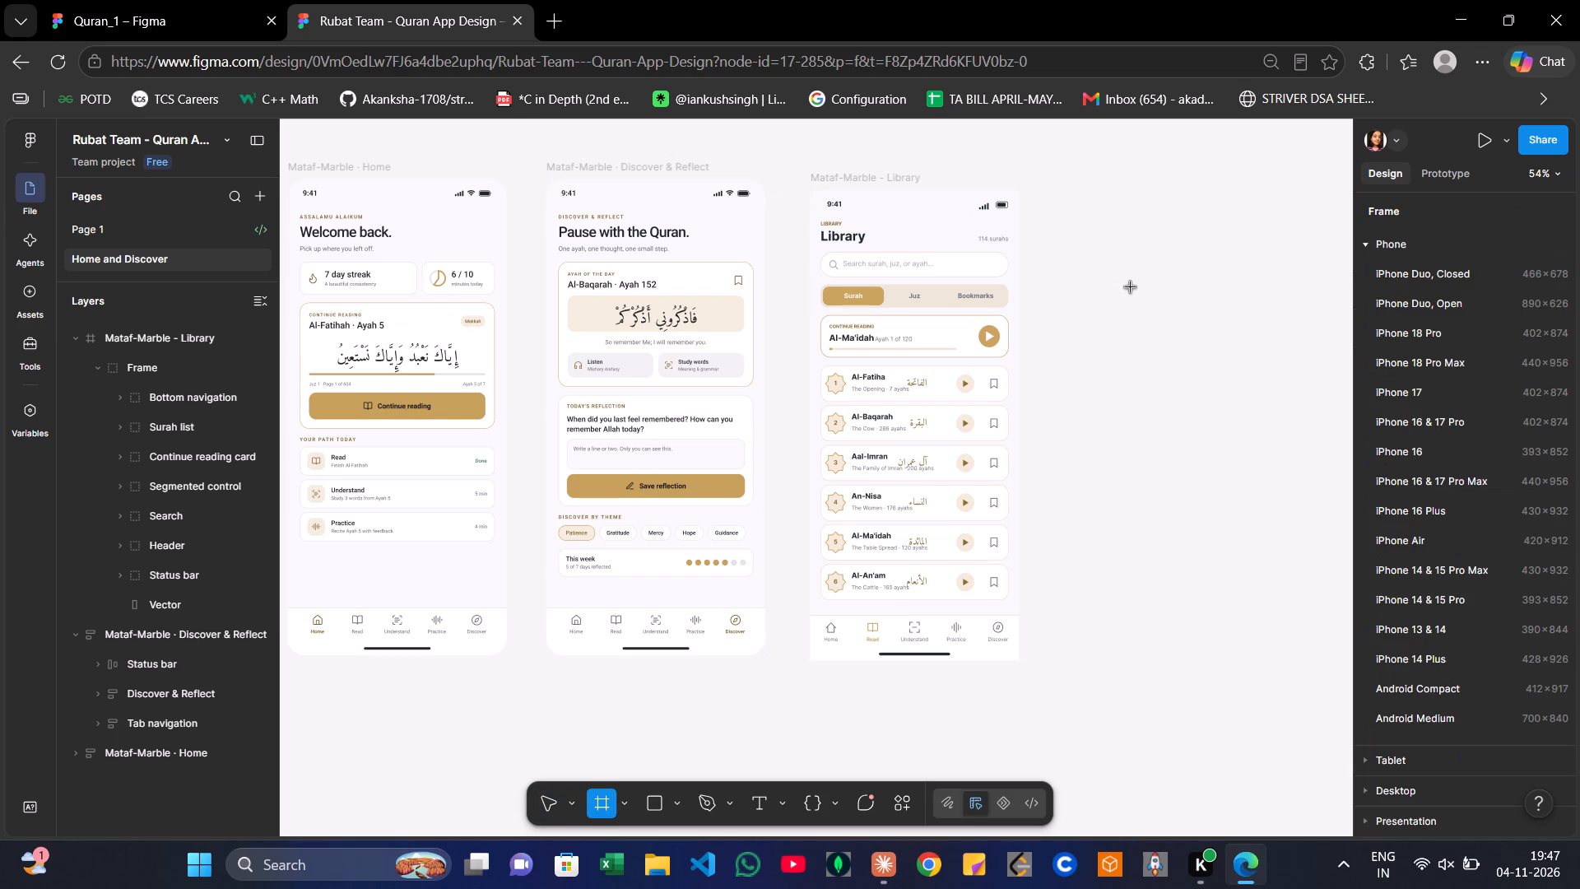
click(1425, 342)
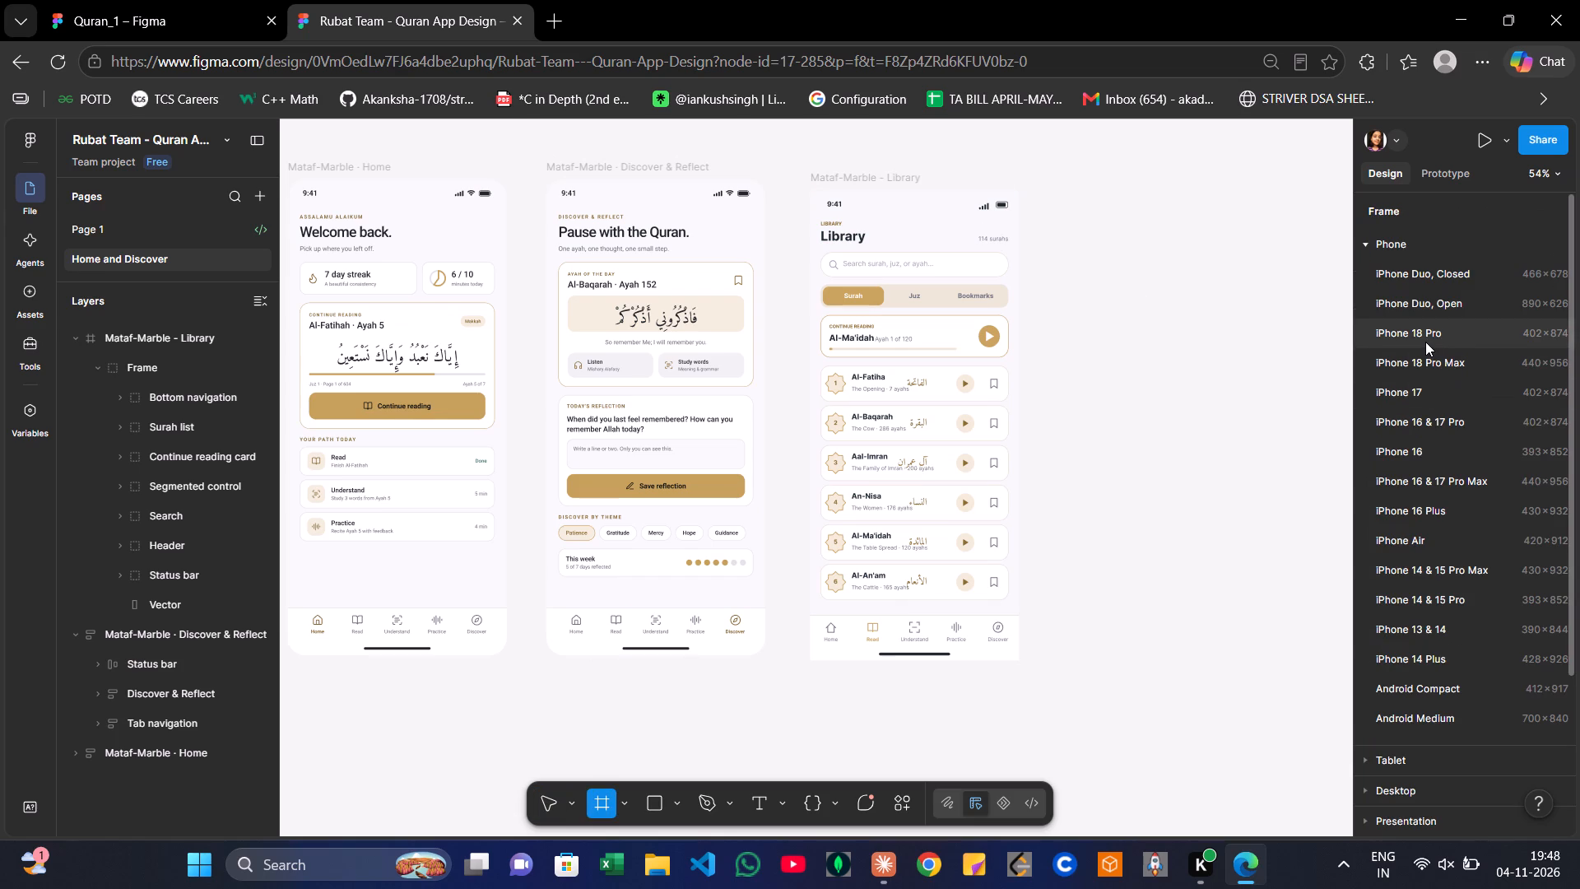
click(1425, 342)
click(1447, 337)
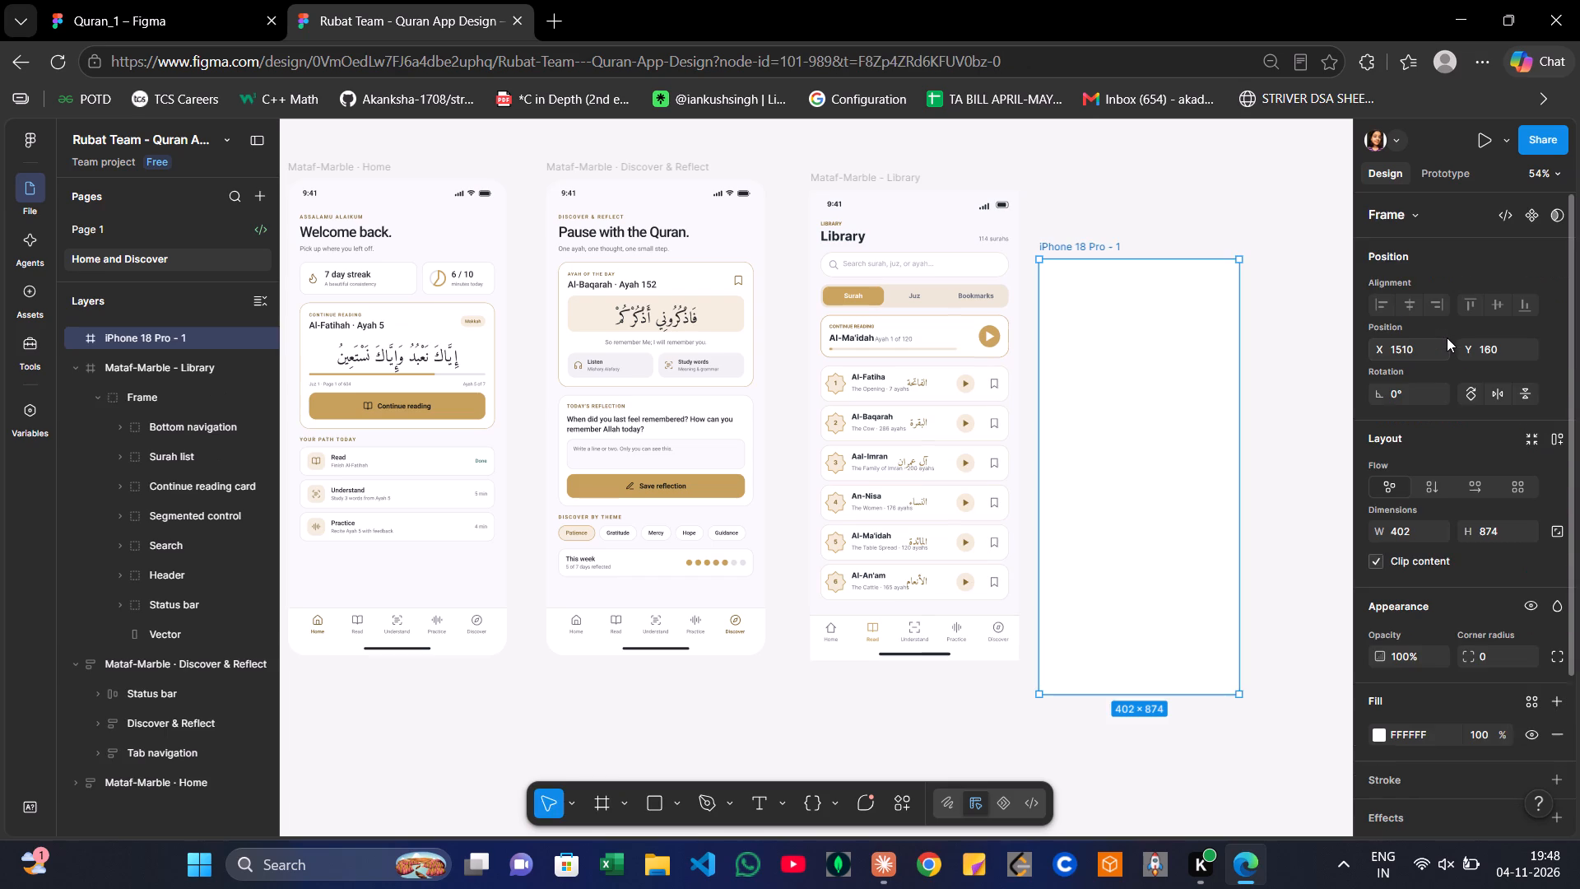
drag(1131, 365, 1146, 310)
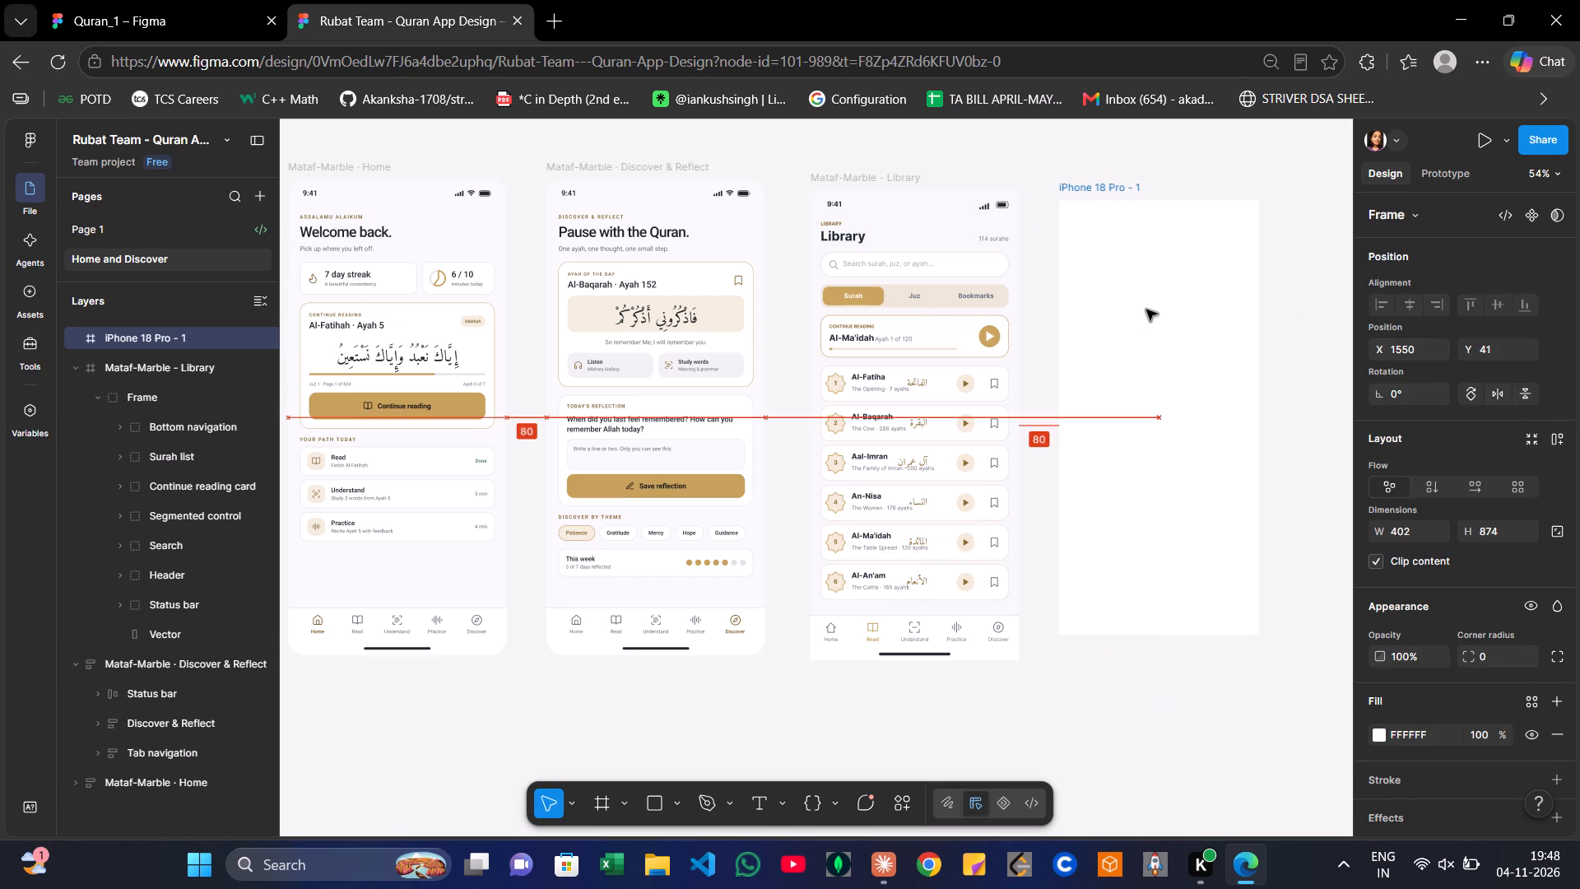
drag(1146, 310, 1131, 290)
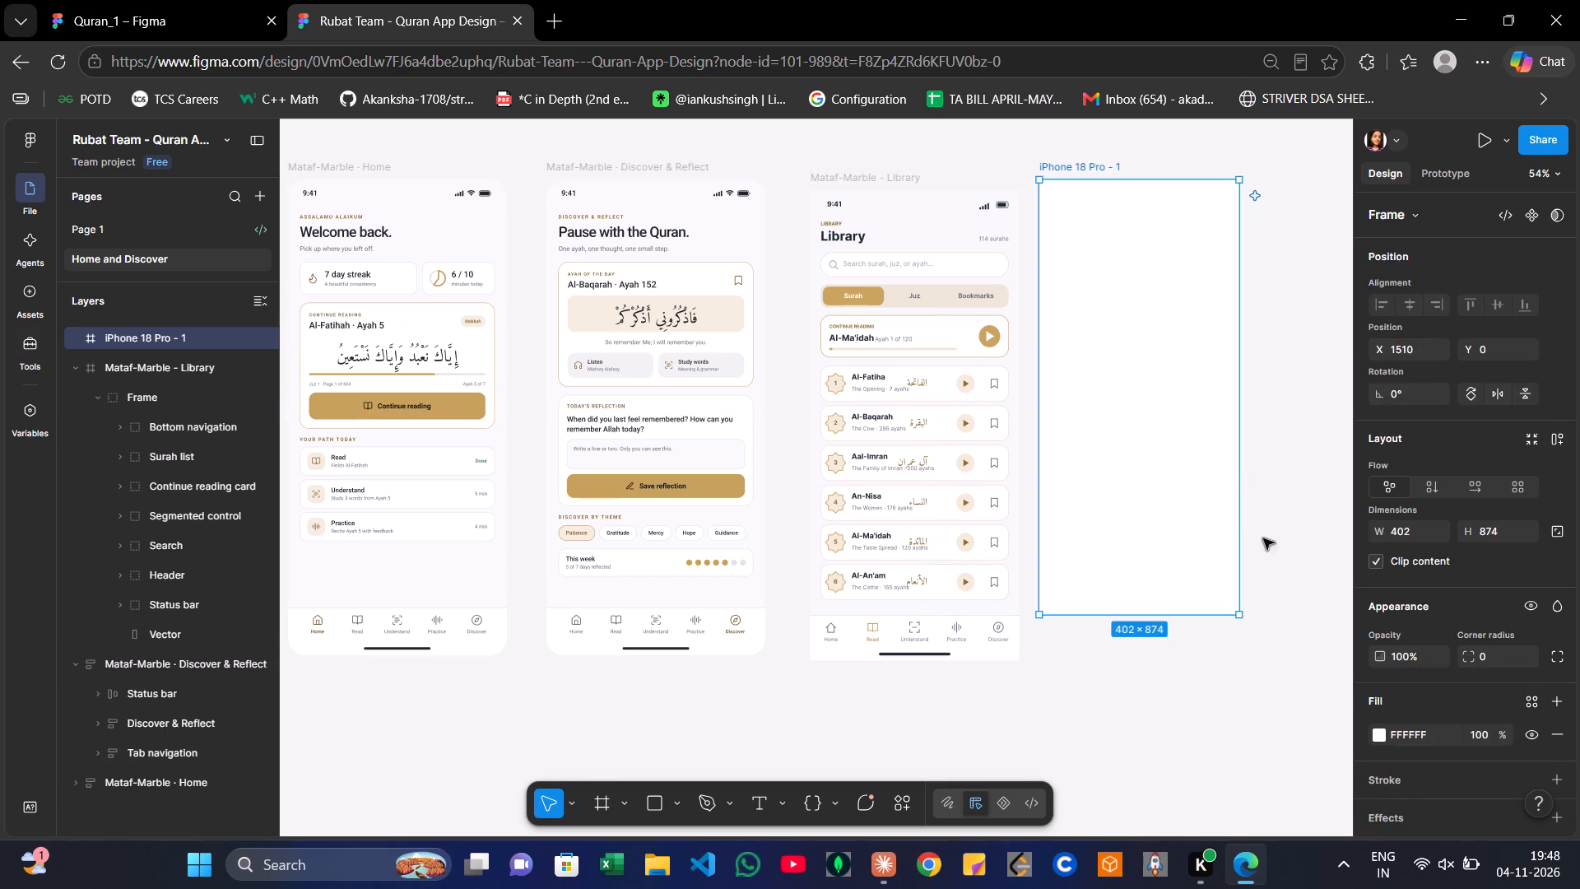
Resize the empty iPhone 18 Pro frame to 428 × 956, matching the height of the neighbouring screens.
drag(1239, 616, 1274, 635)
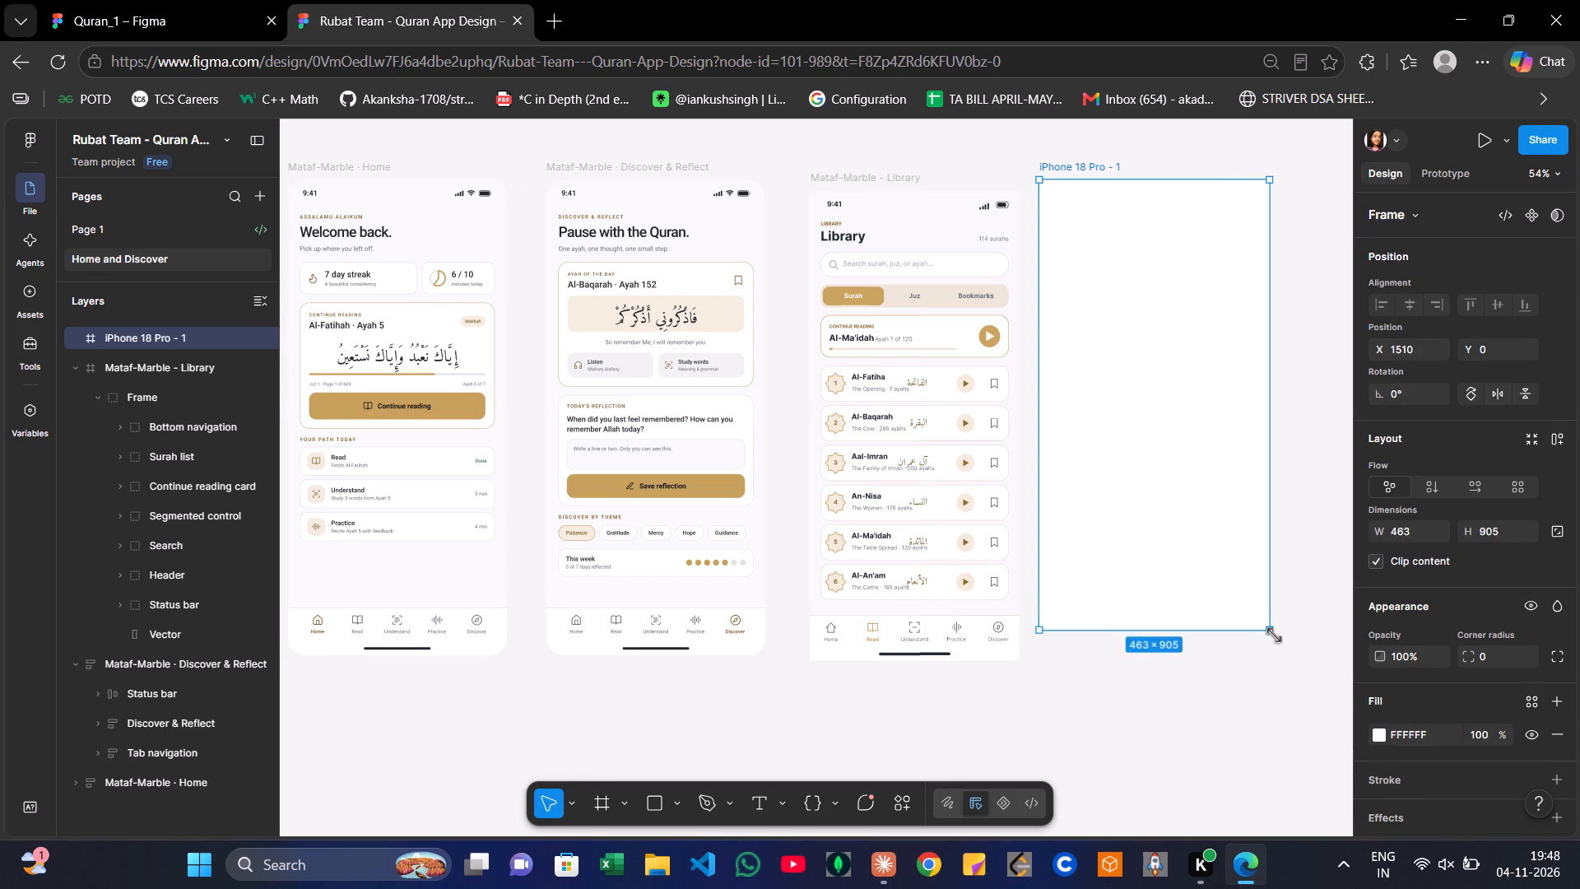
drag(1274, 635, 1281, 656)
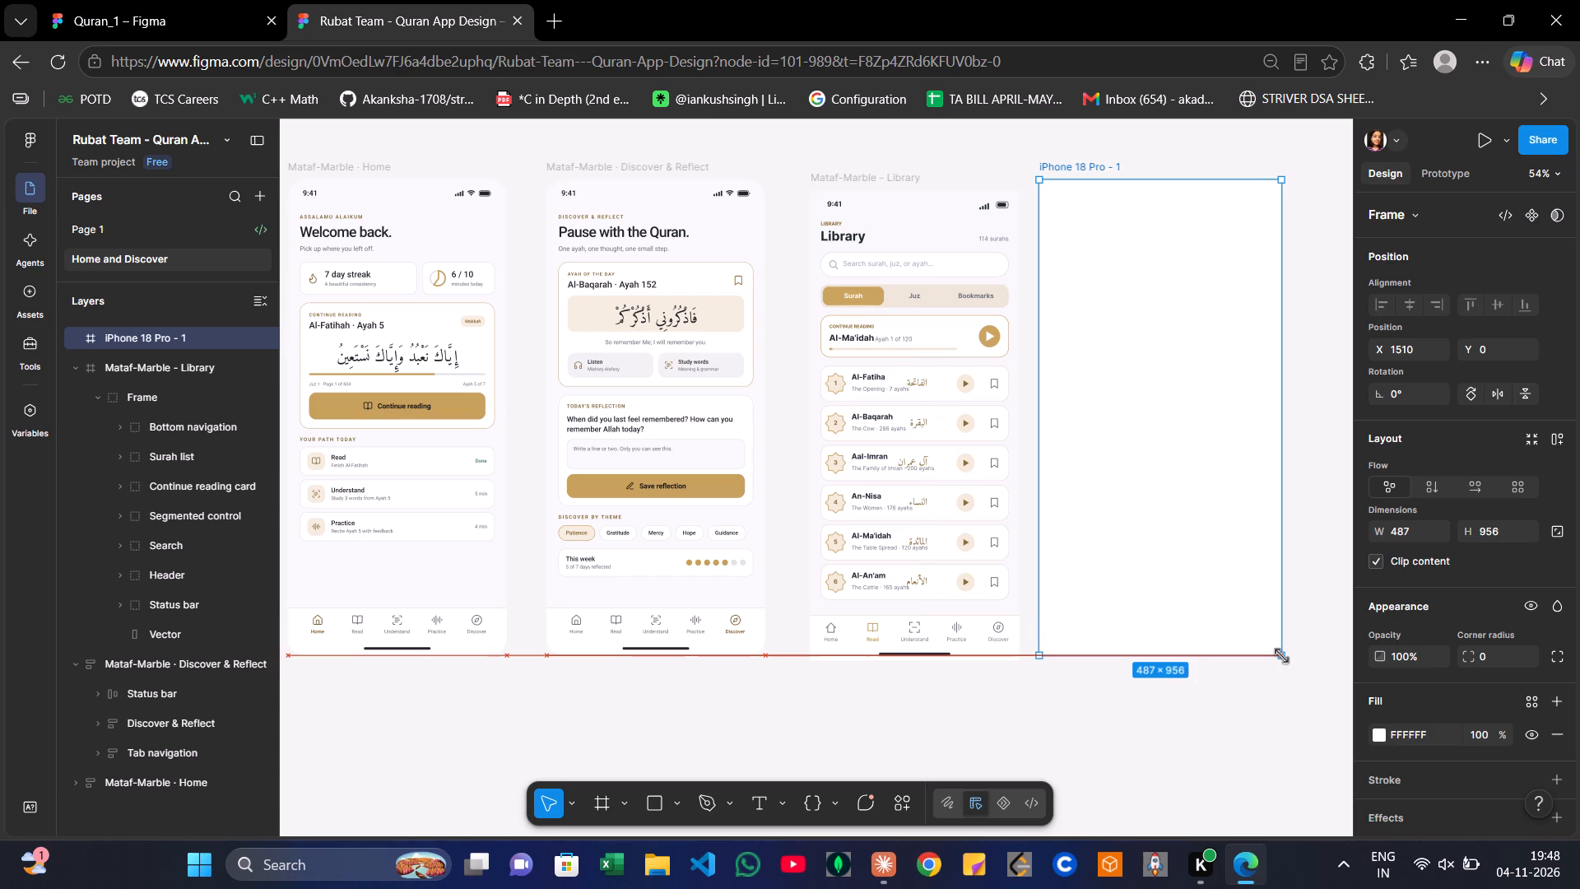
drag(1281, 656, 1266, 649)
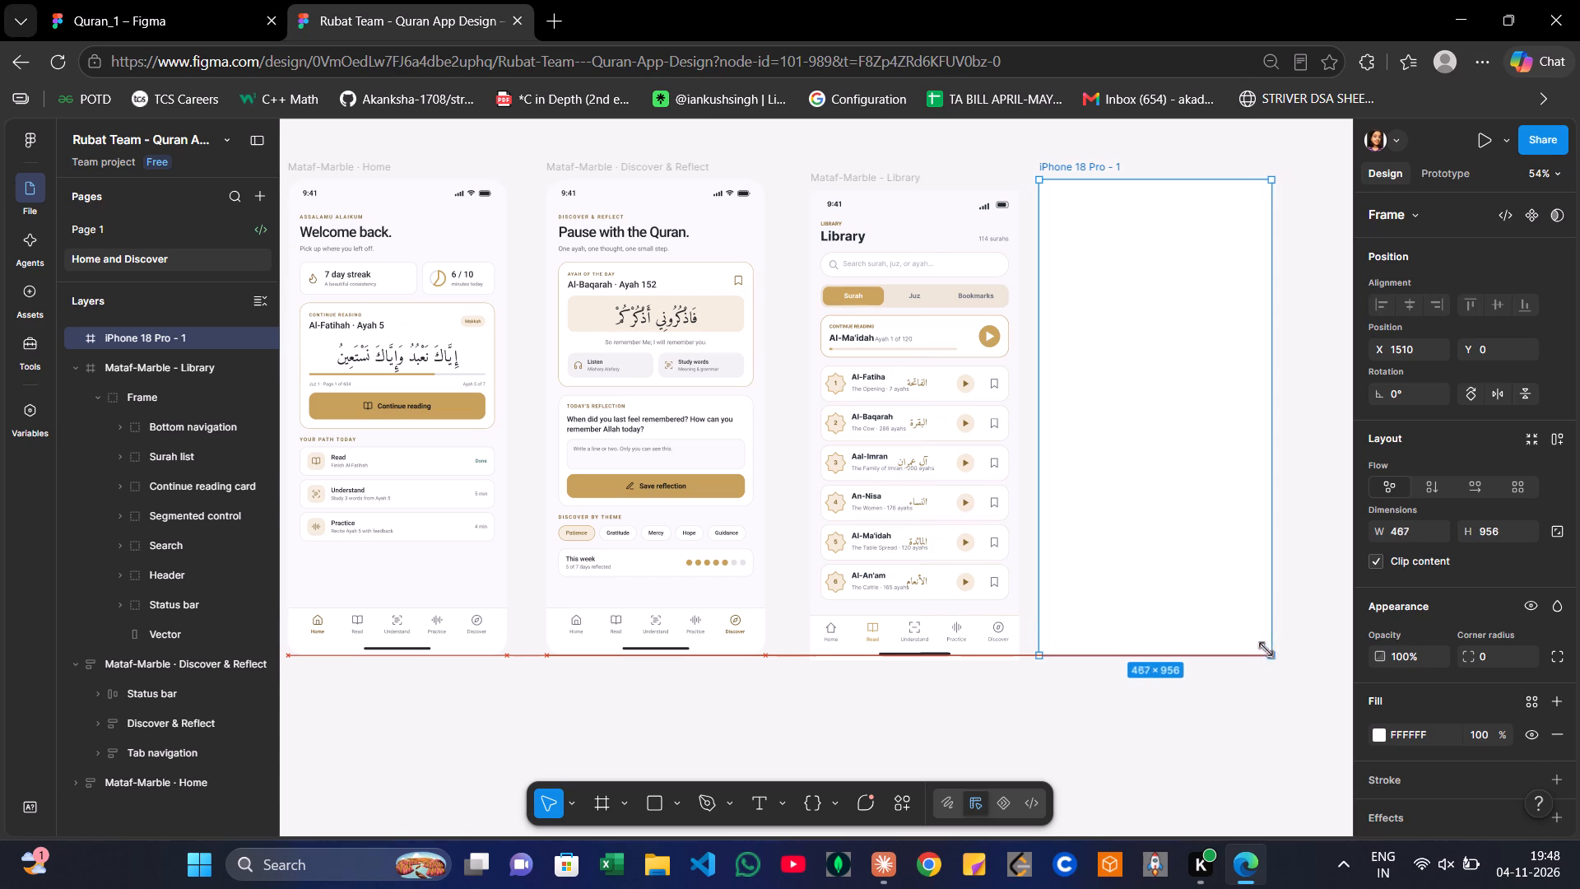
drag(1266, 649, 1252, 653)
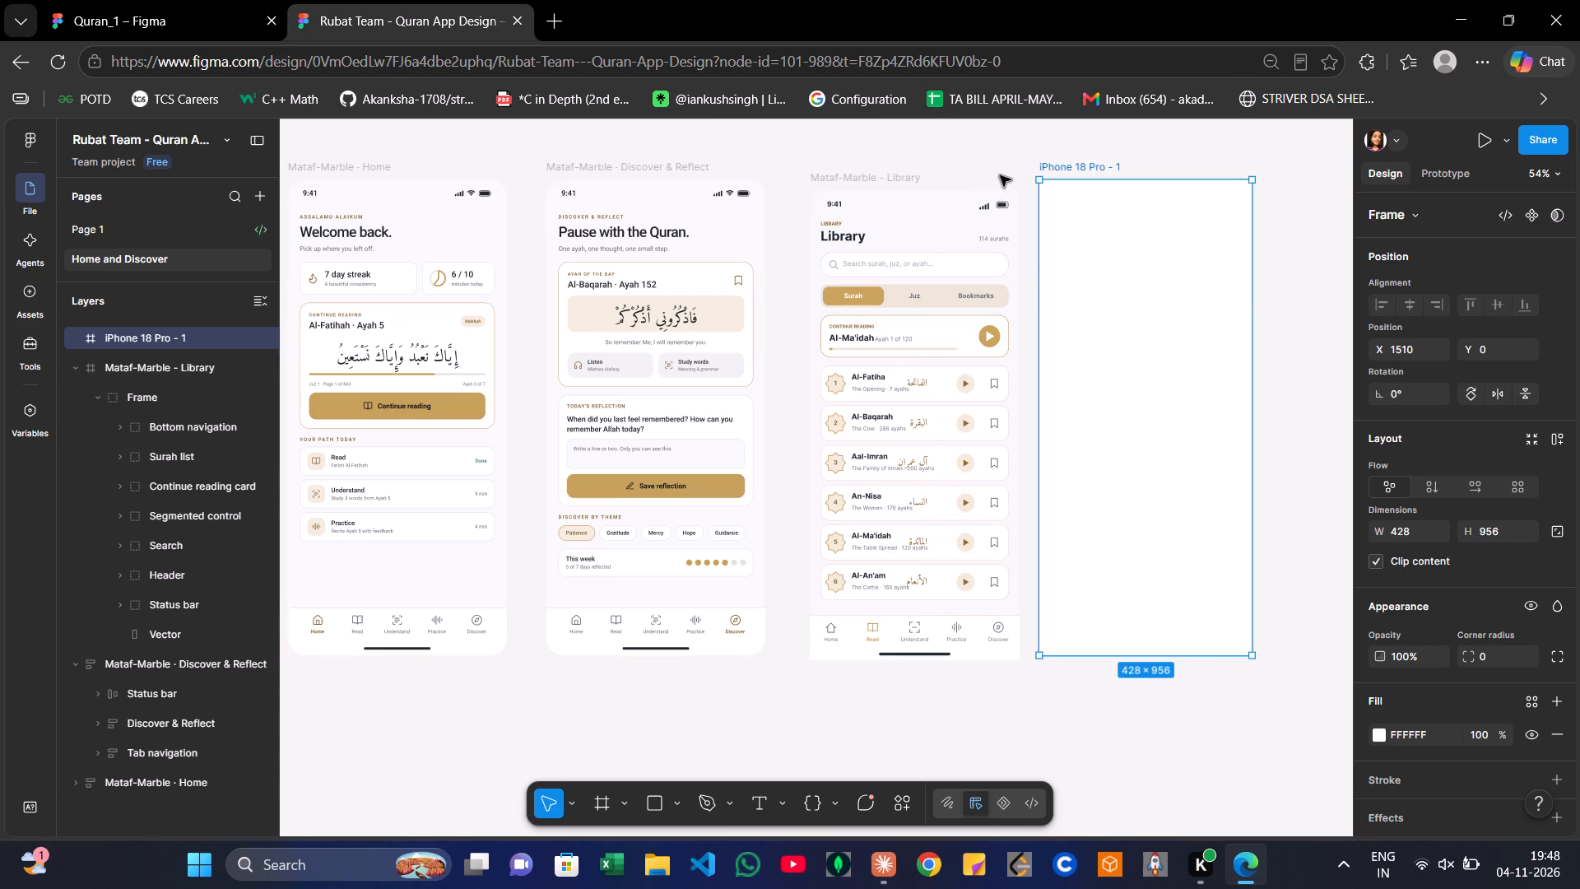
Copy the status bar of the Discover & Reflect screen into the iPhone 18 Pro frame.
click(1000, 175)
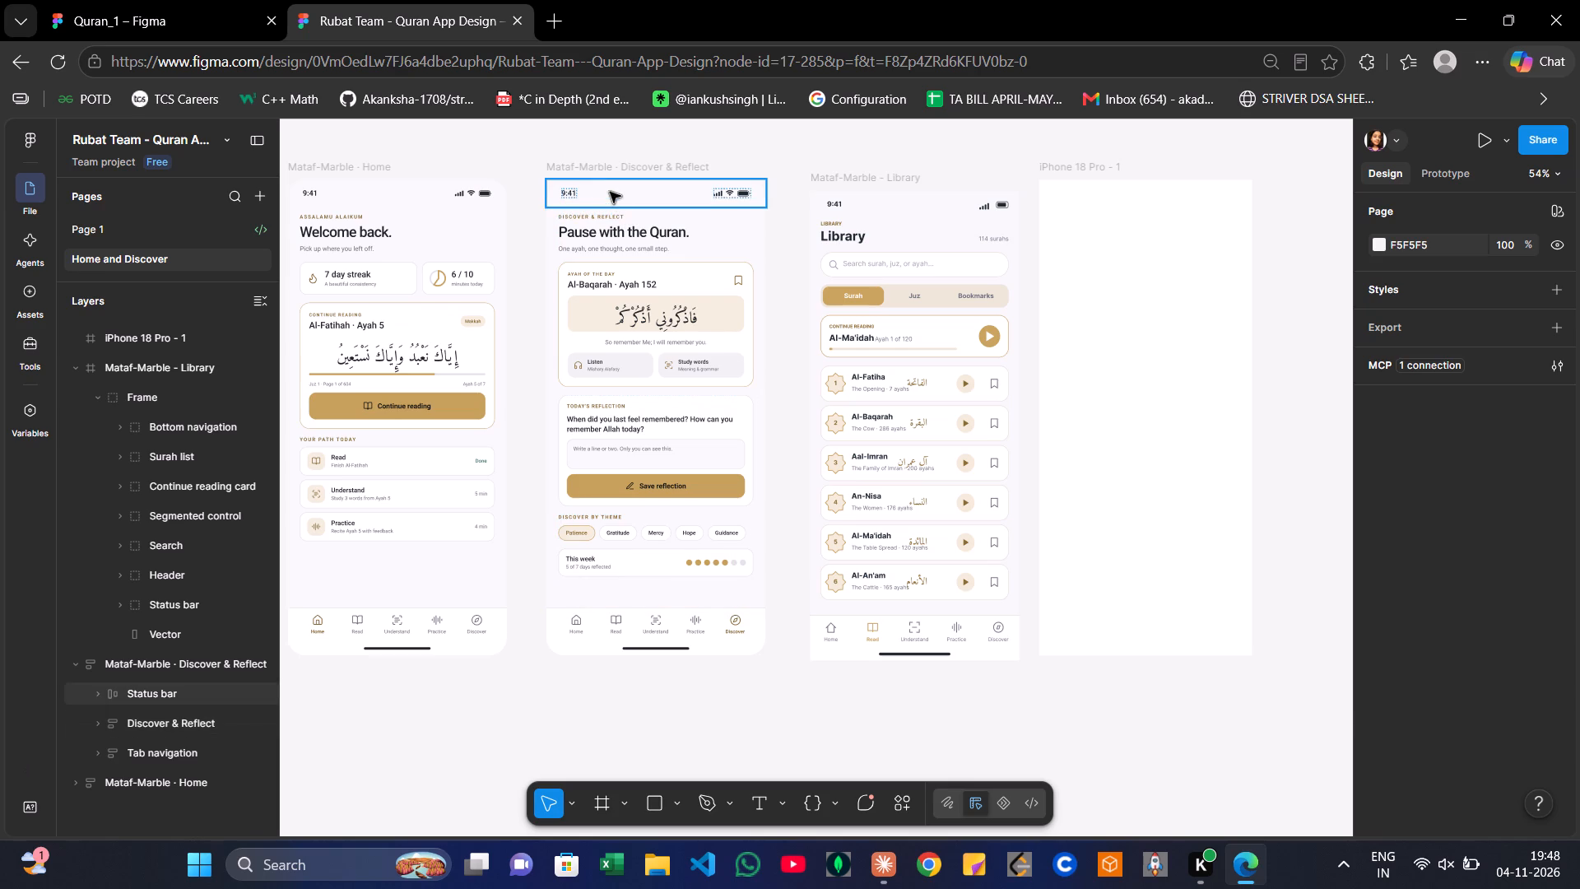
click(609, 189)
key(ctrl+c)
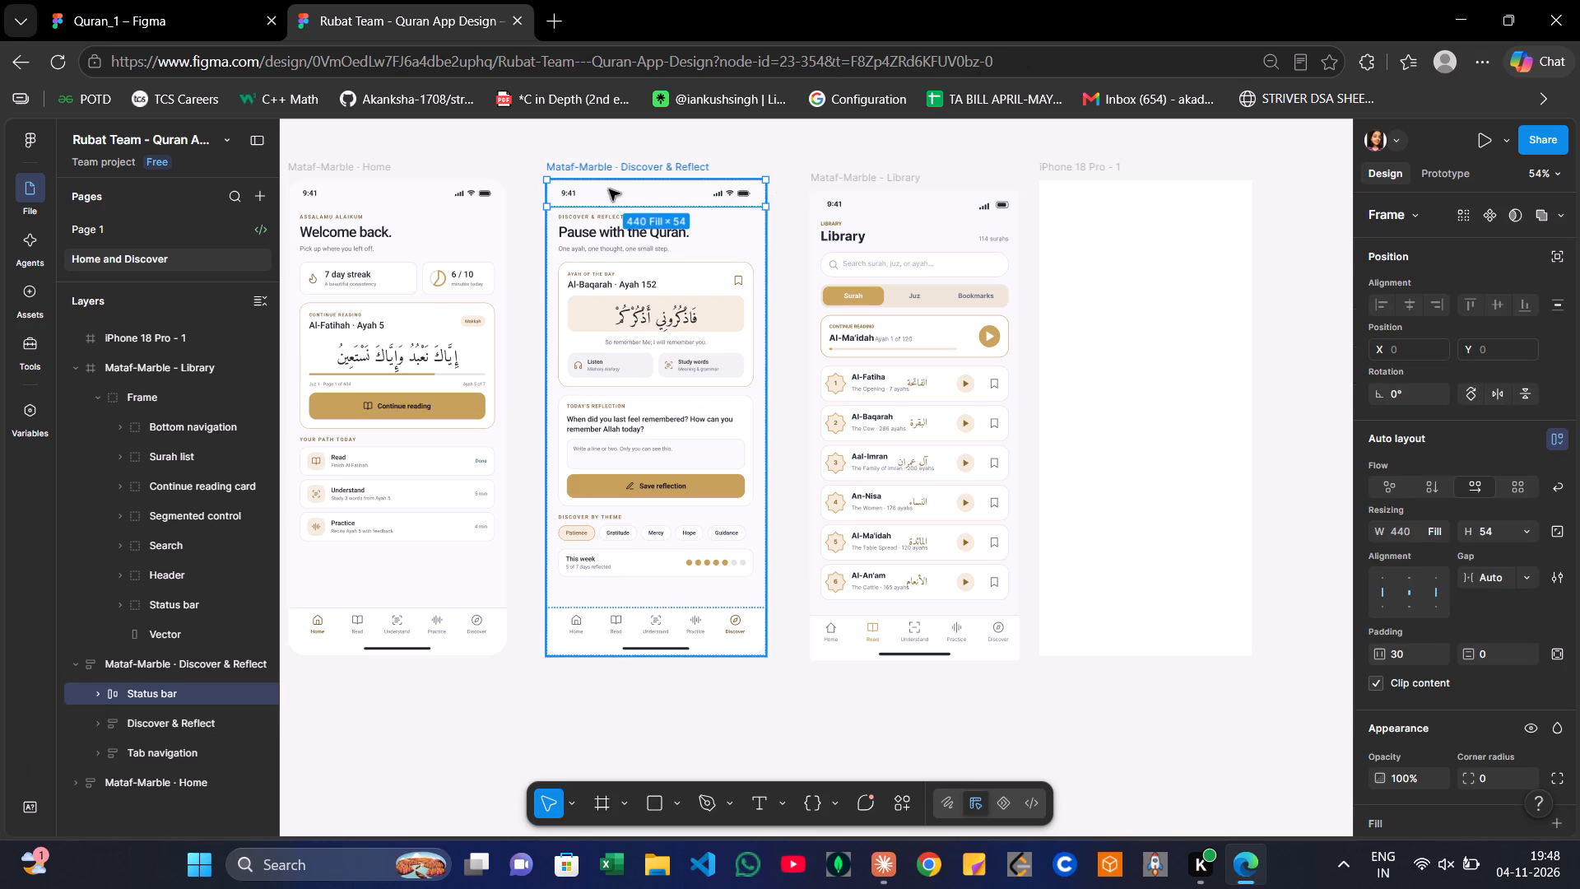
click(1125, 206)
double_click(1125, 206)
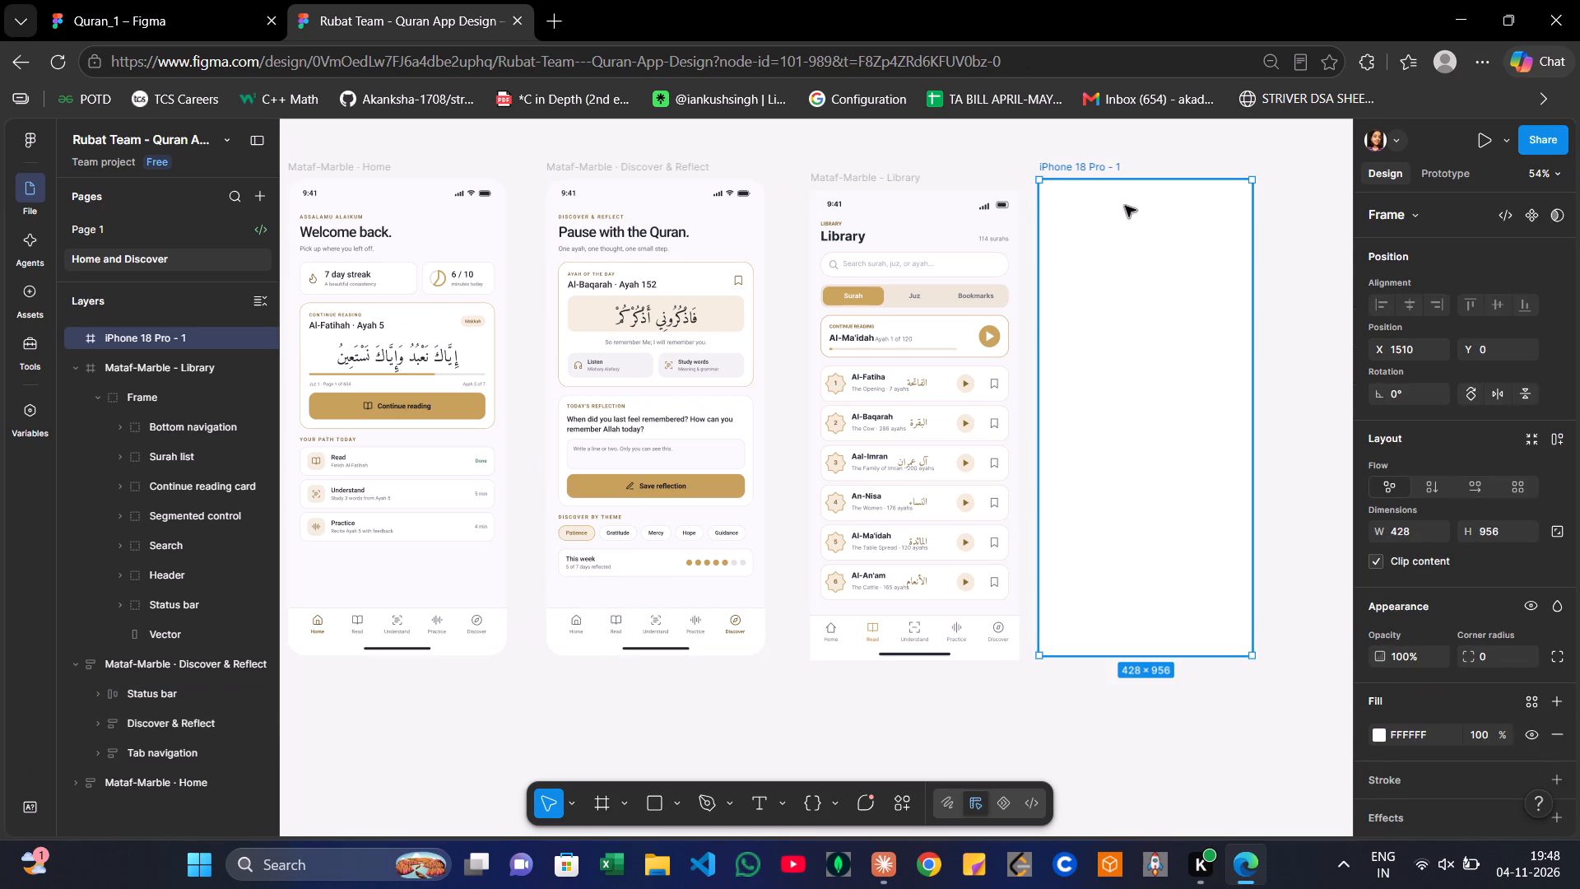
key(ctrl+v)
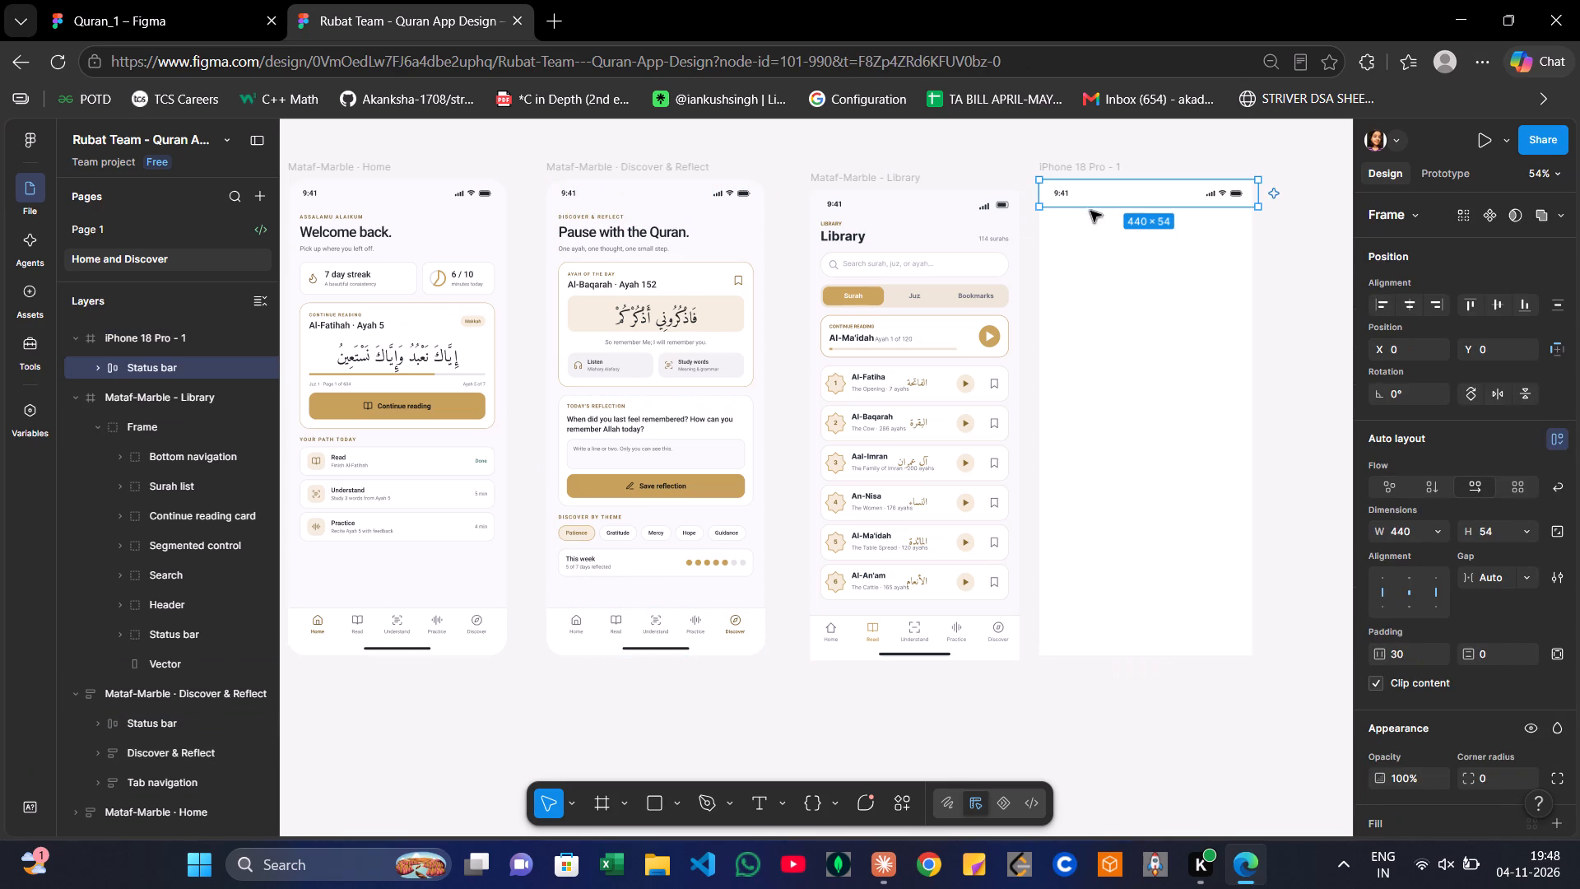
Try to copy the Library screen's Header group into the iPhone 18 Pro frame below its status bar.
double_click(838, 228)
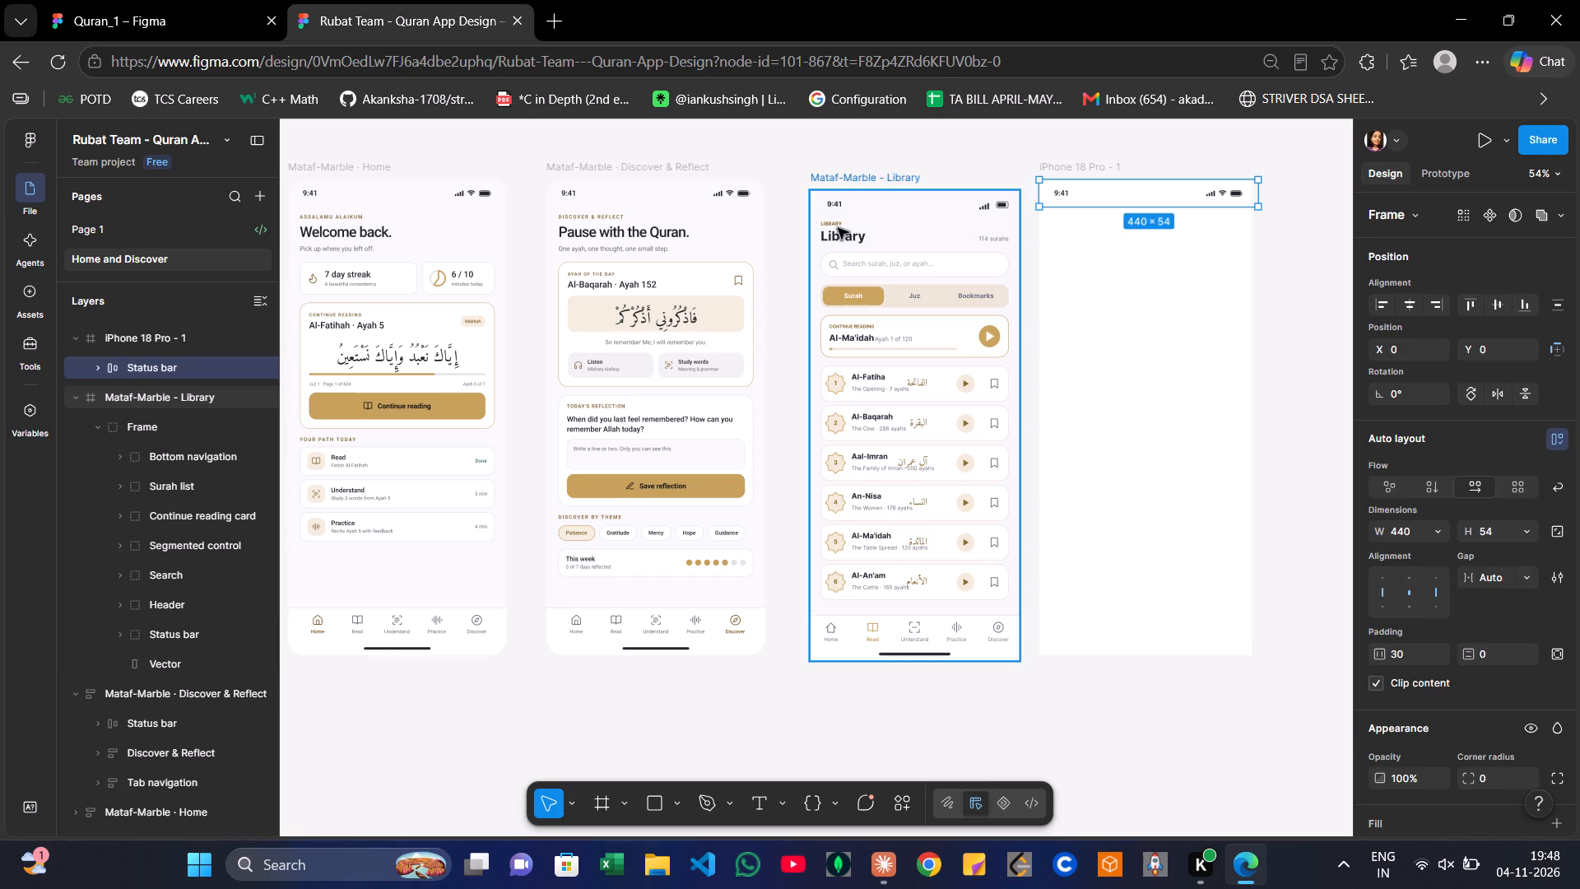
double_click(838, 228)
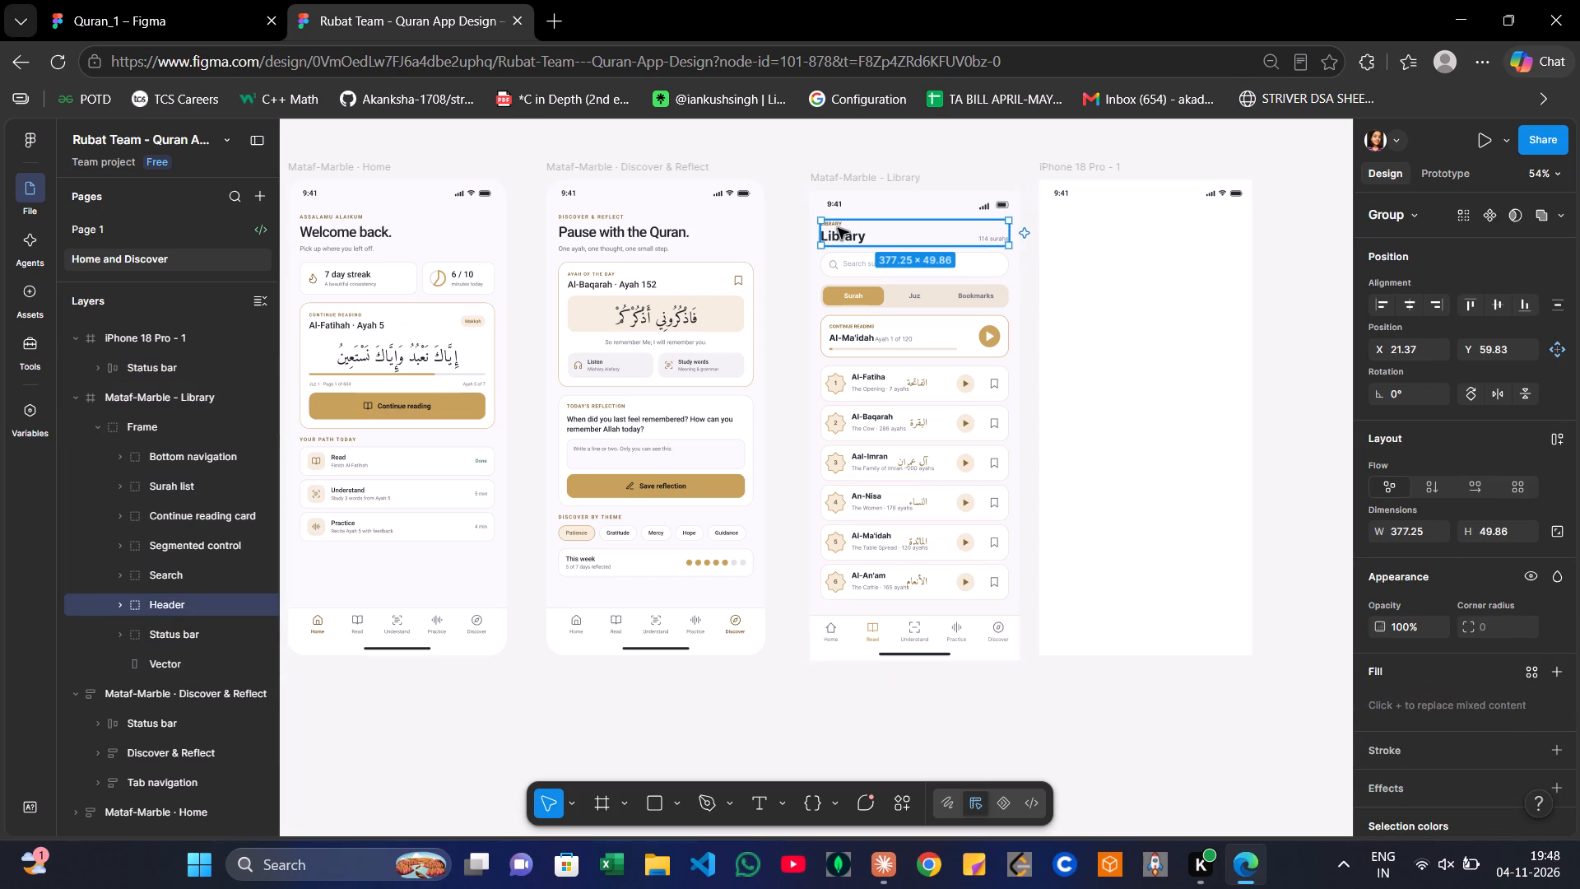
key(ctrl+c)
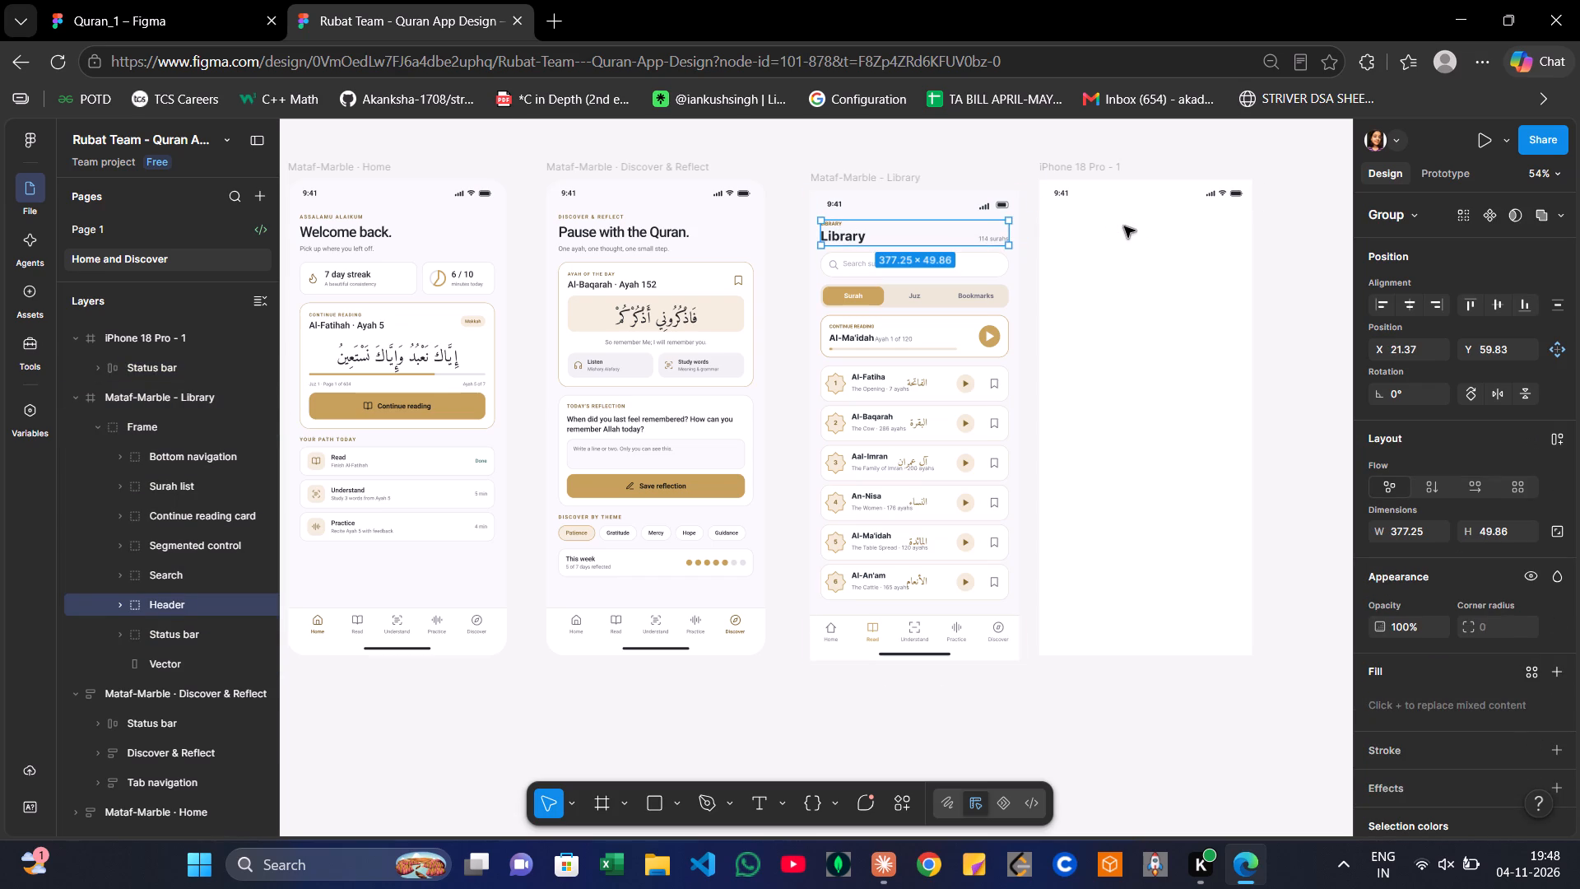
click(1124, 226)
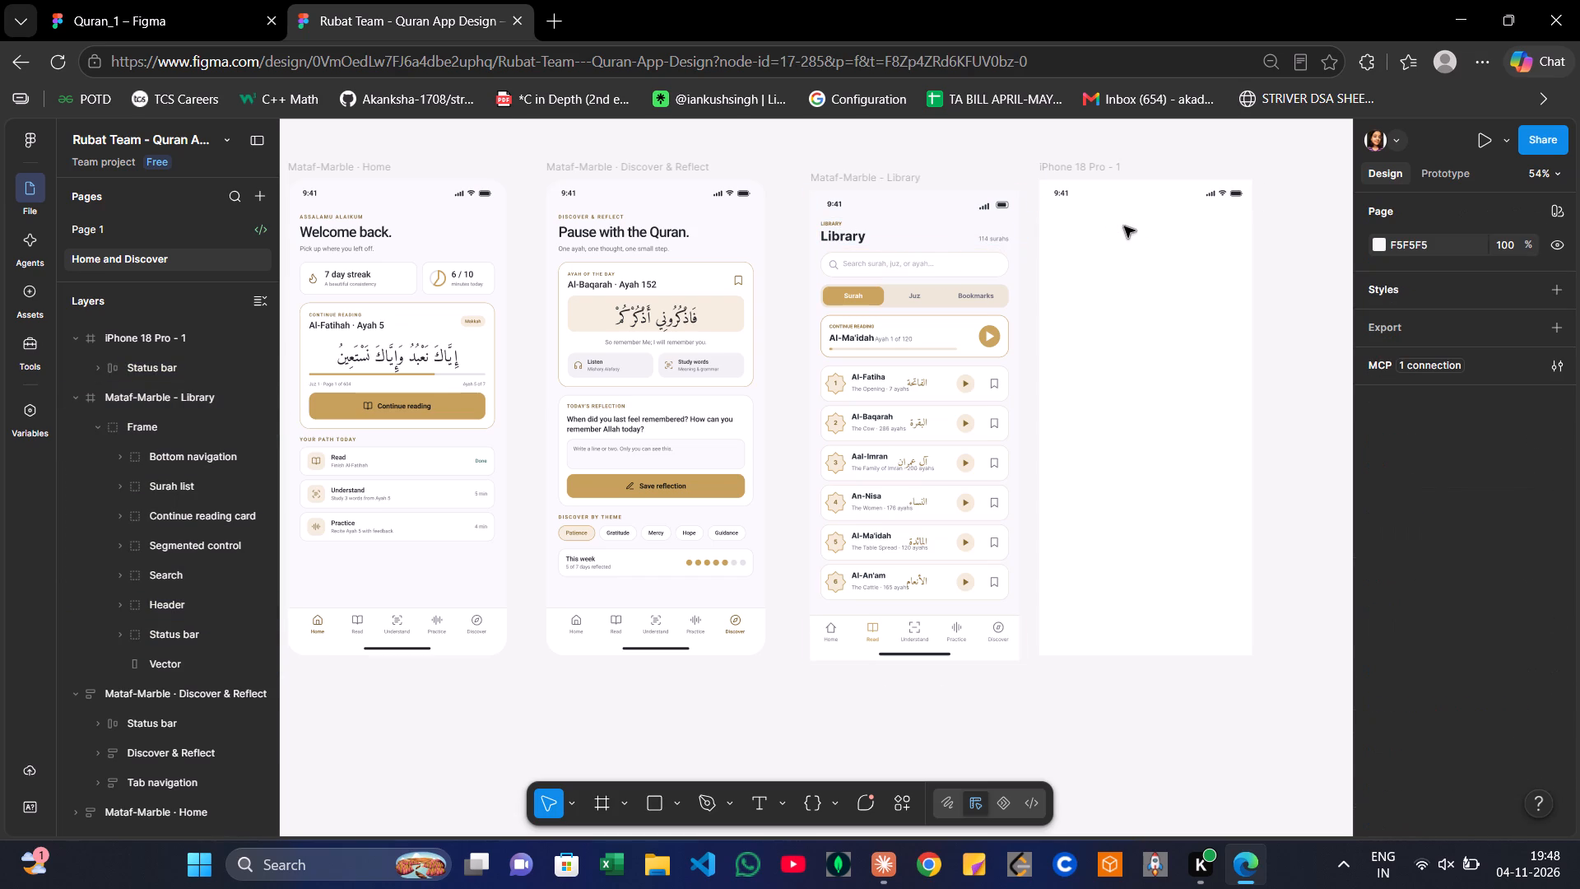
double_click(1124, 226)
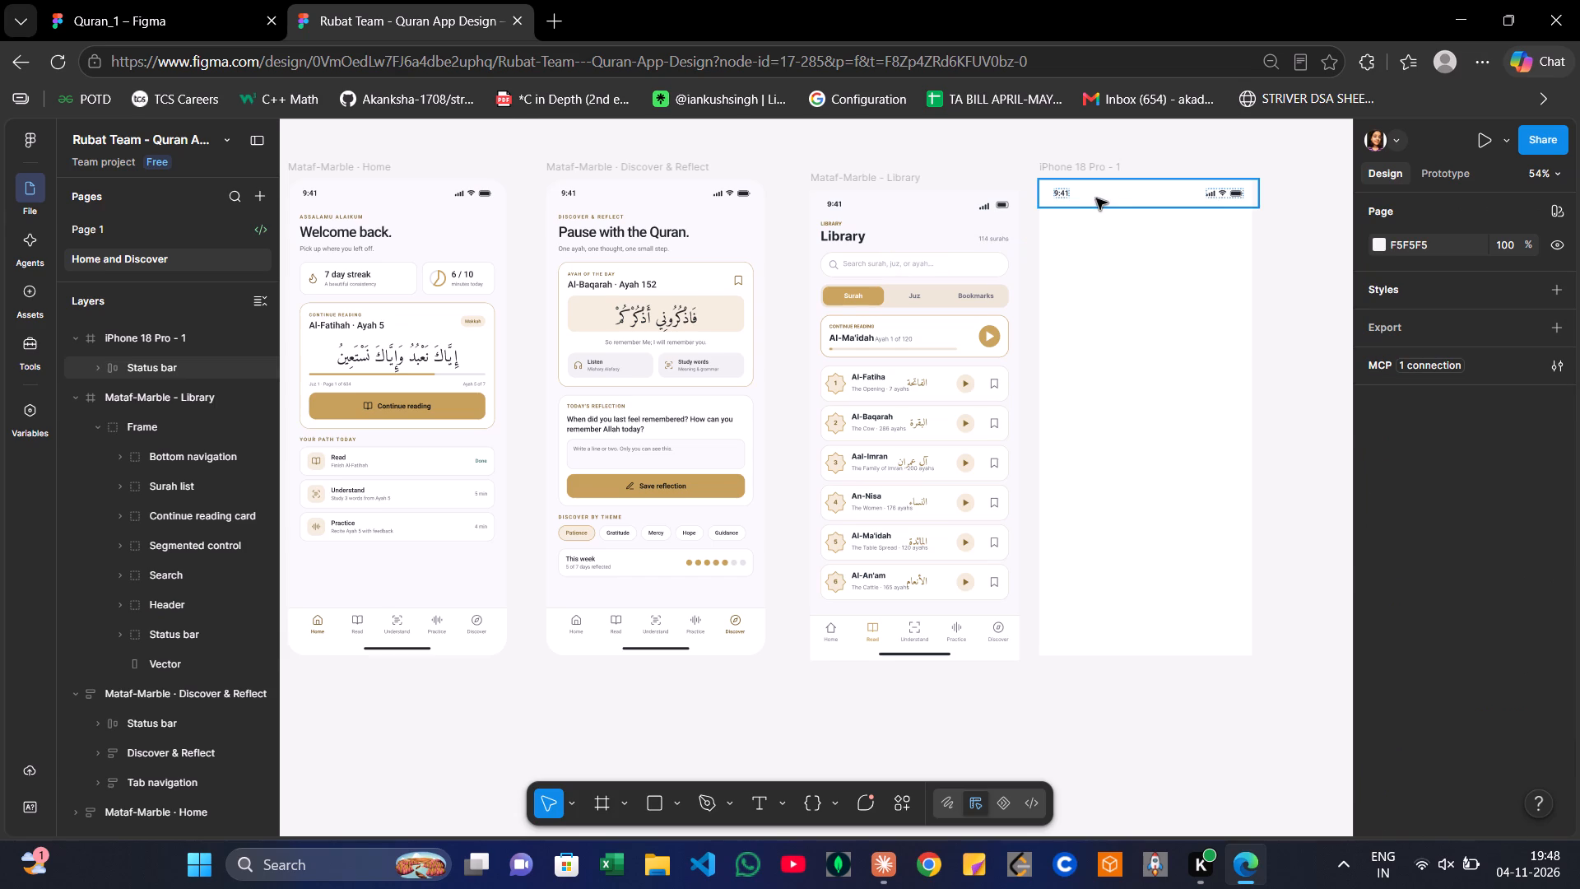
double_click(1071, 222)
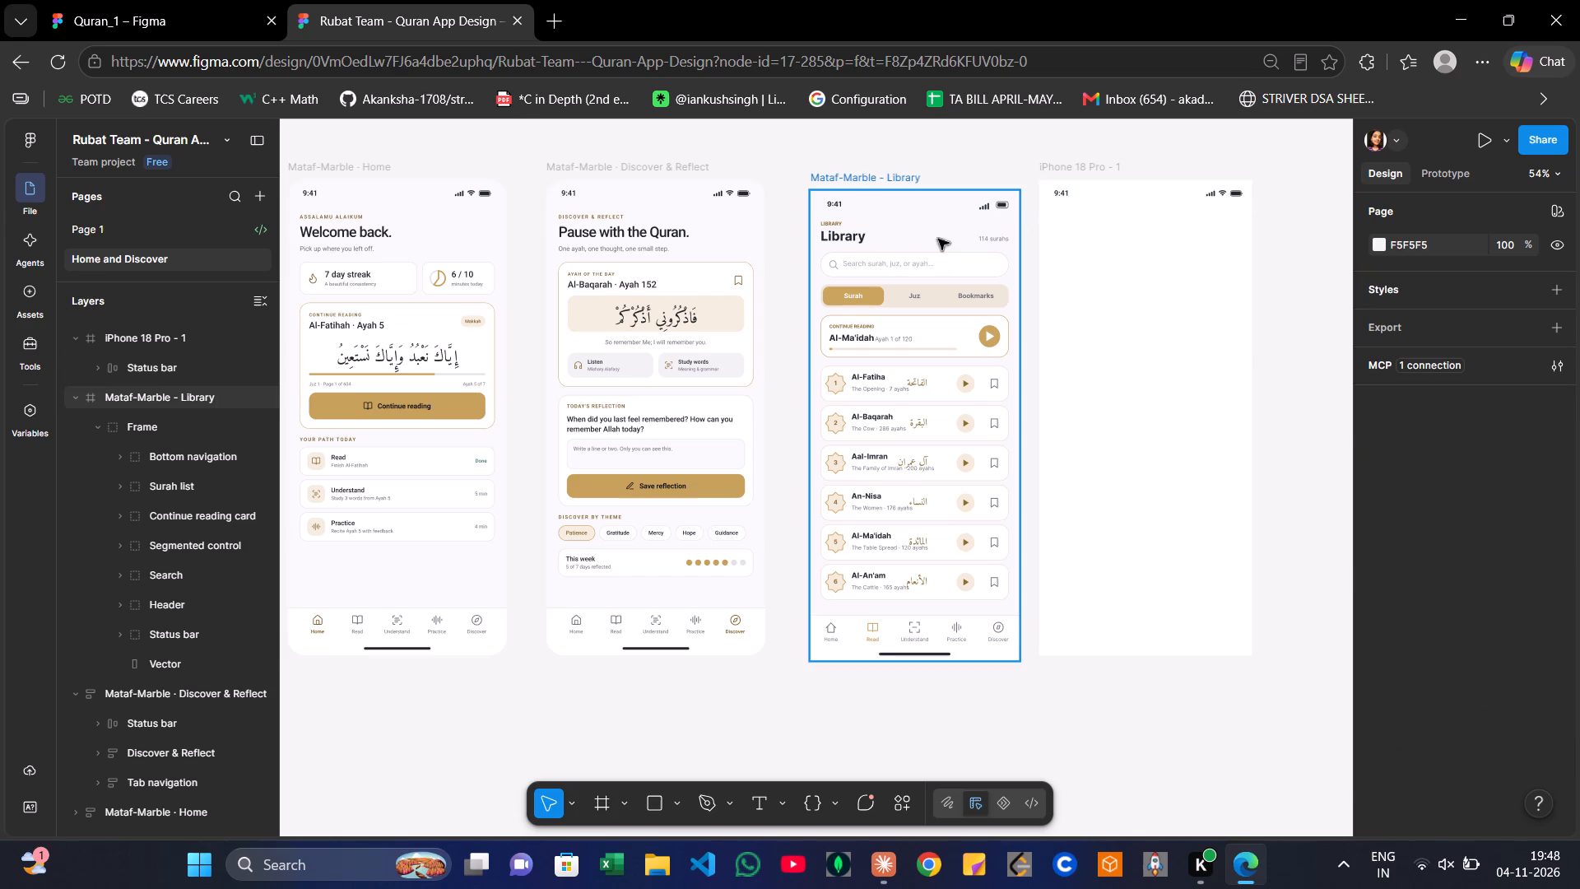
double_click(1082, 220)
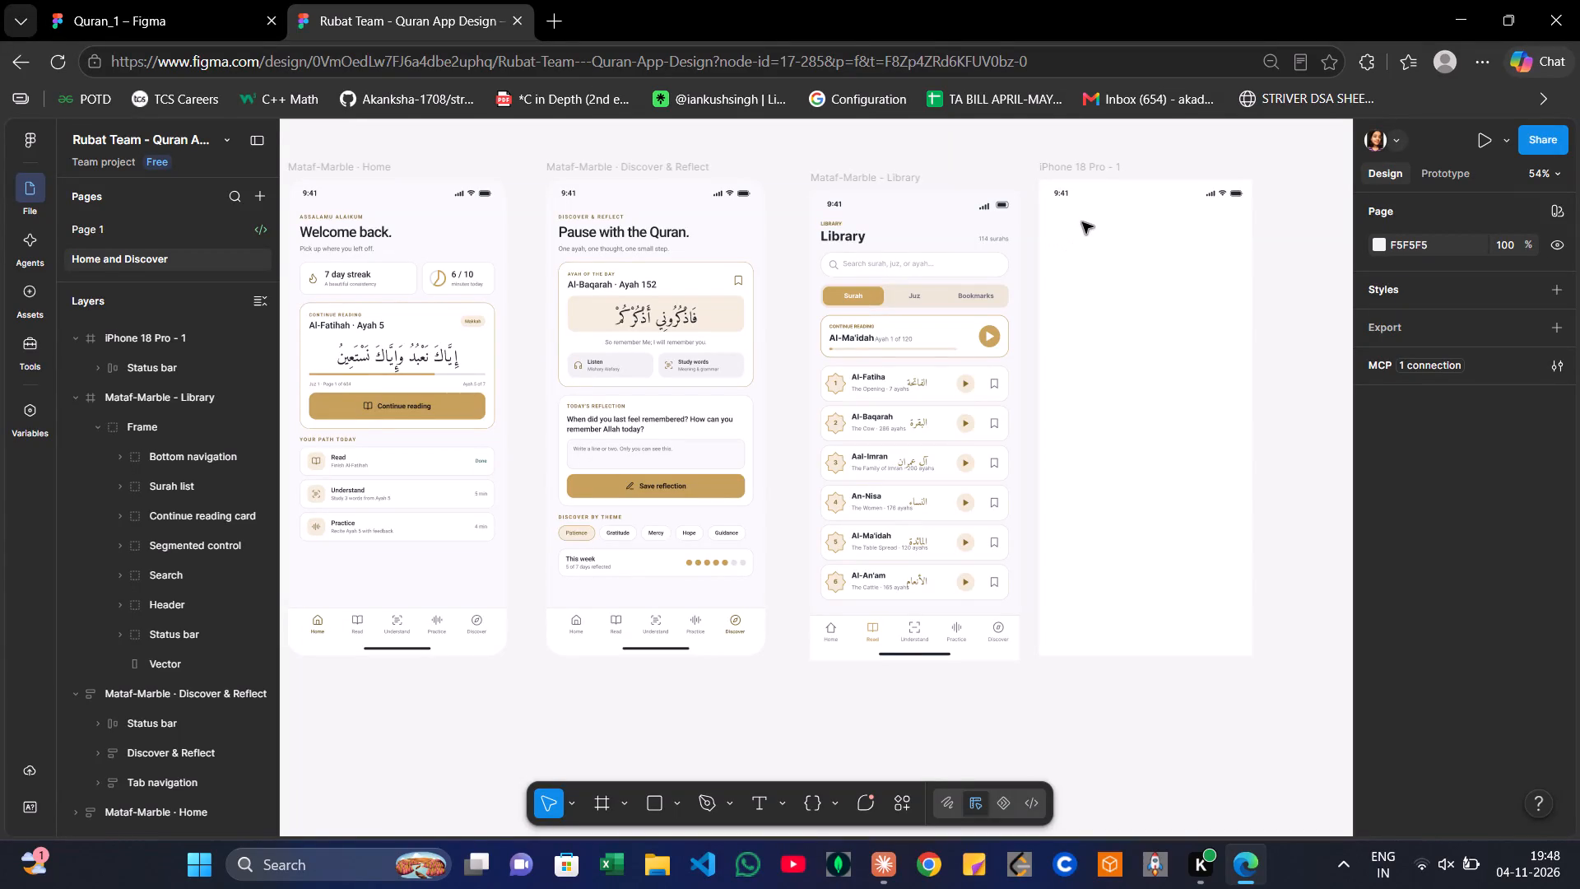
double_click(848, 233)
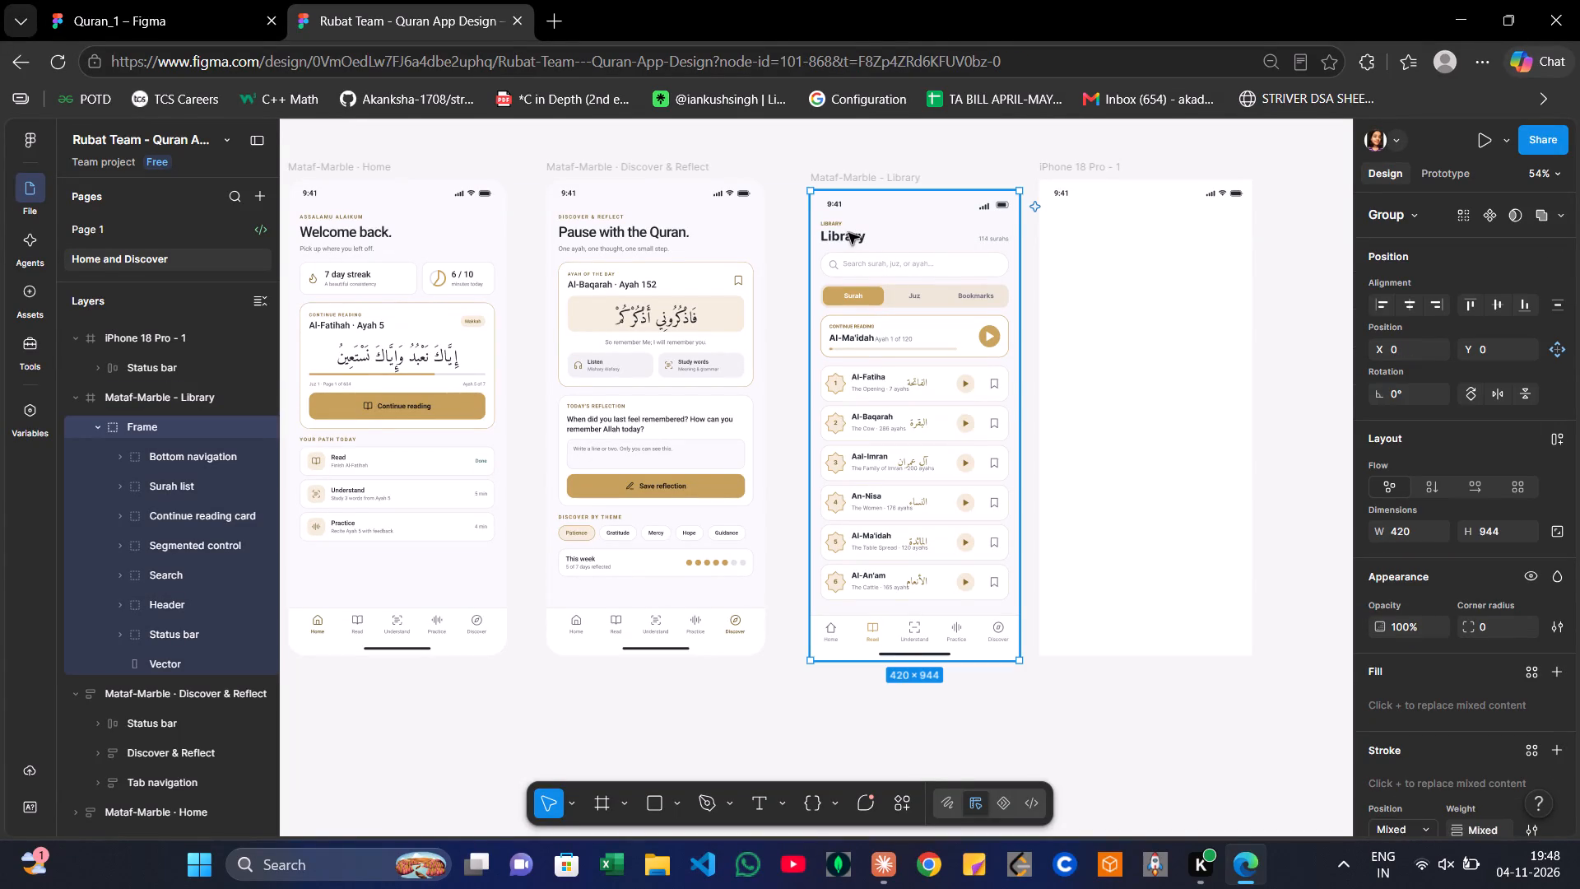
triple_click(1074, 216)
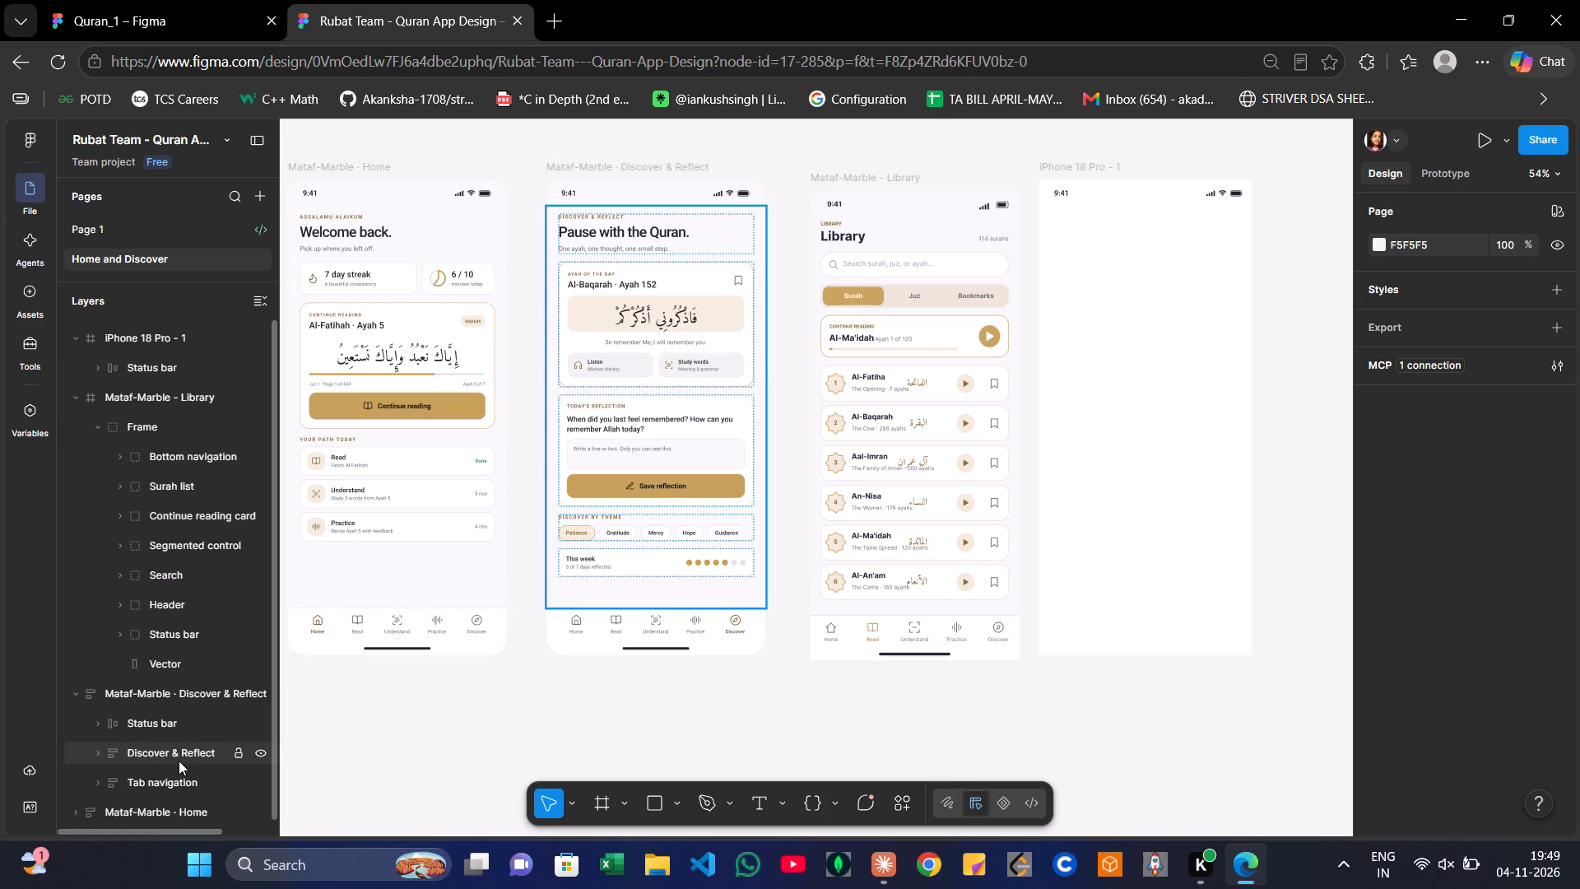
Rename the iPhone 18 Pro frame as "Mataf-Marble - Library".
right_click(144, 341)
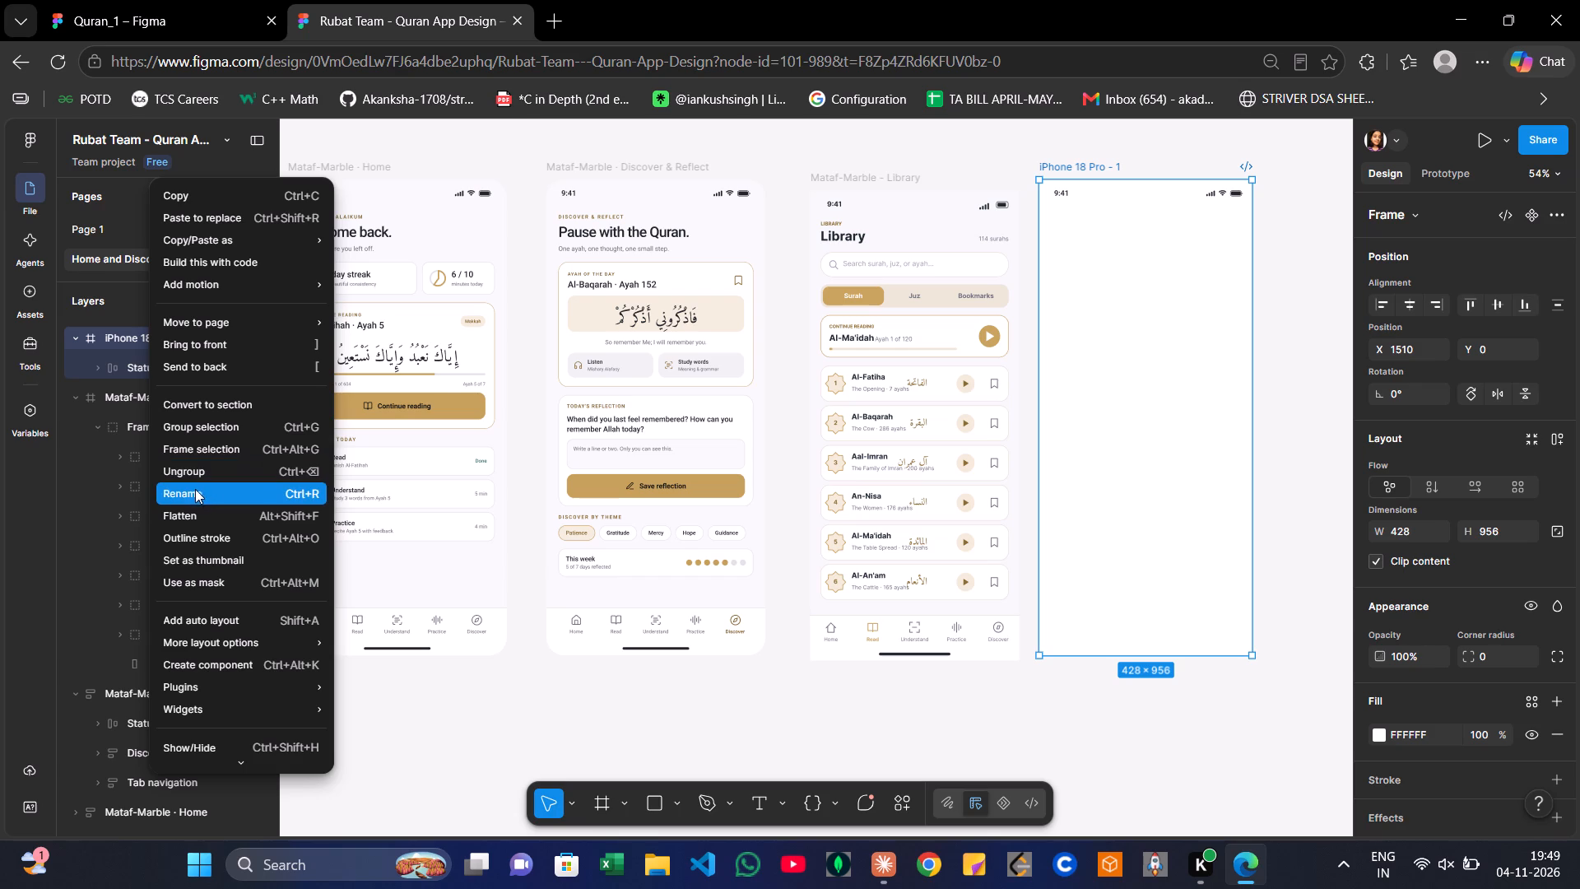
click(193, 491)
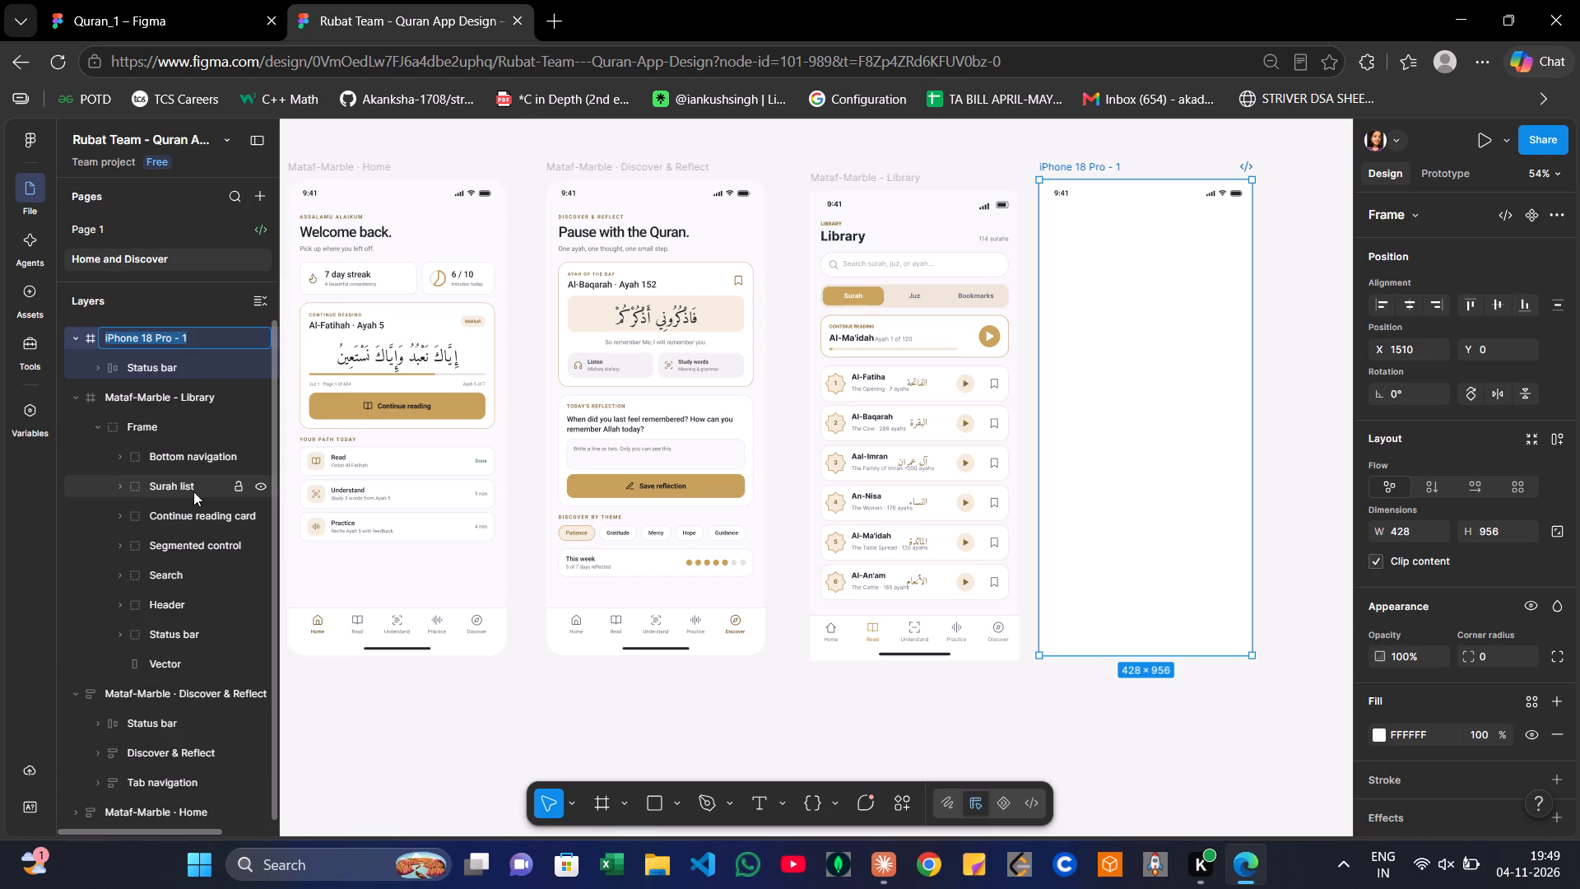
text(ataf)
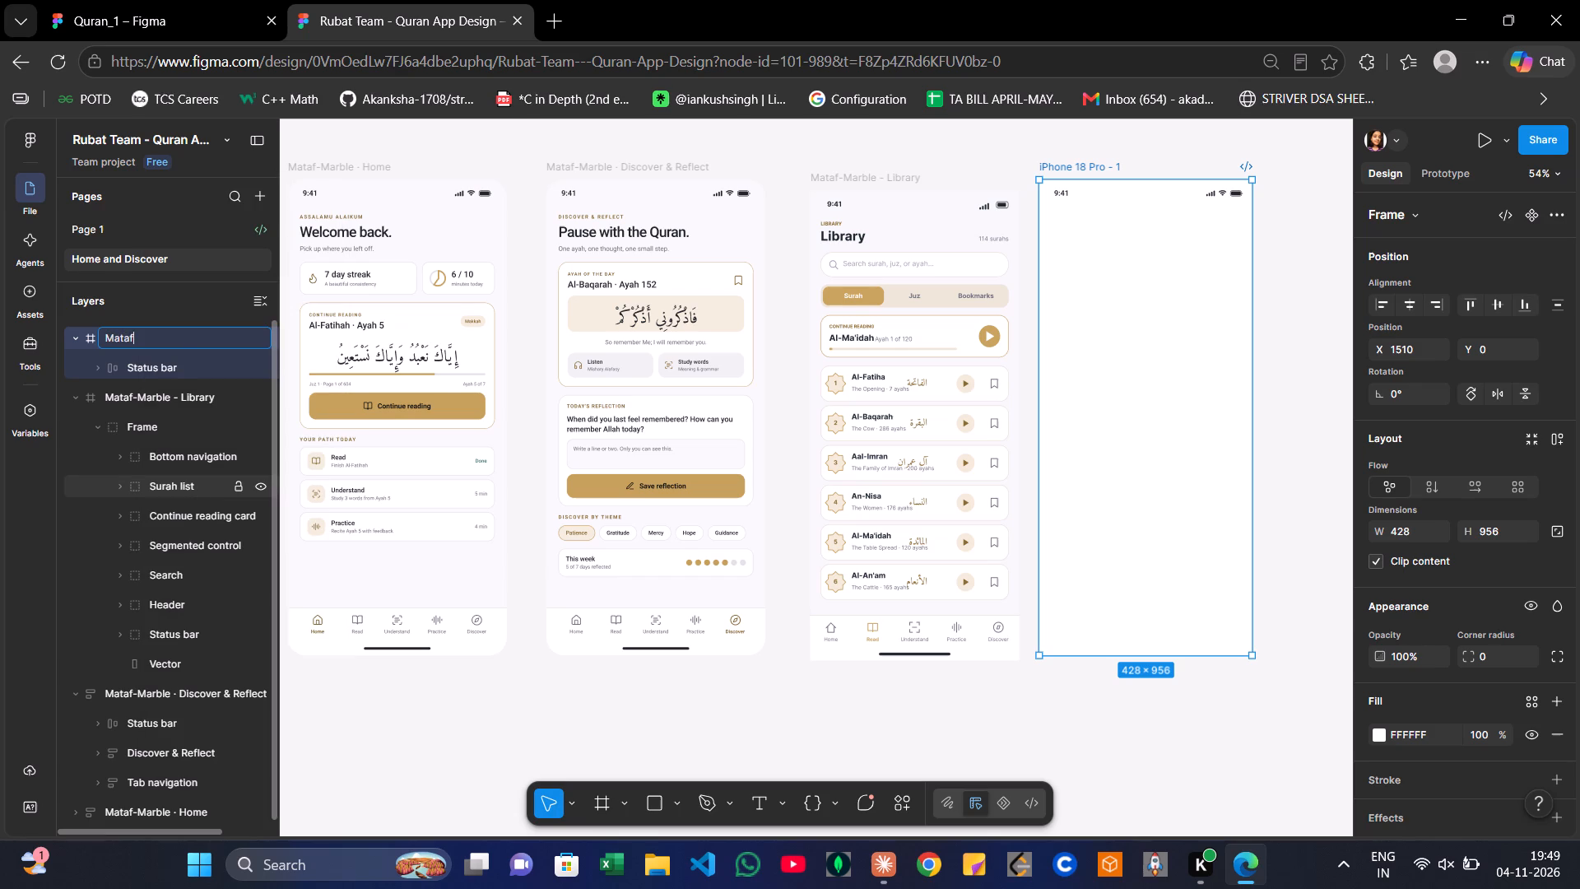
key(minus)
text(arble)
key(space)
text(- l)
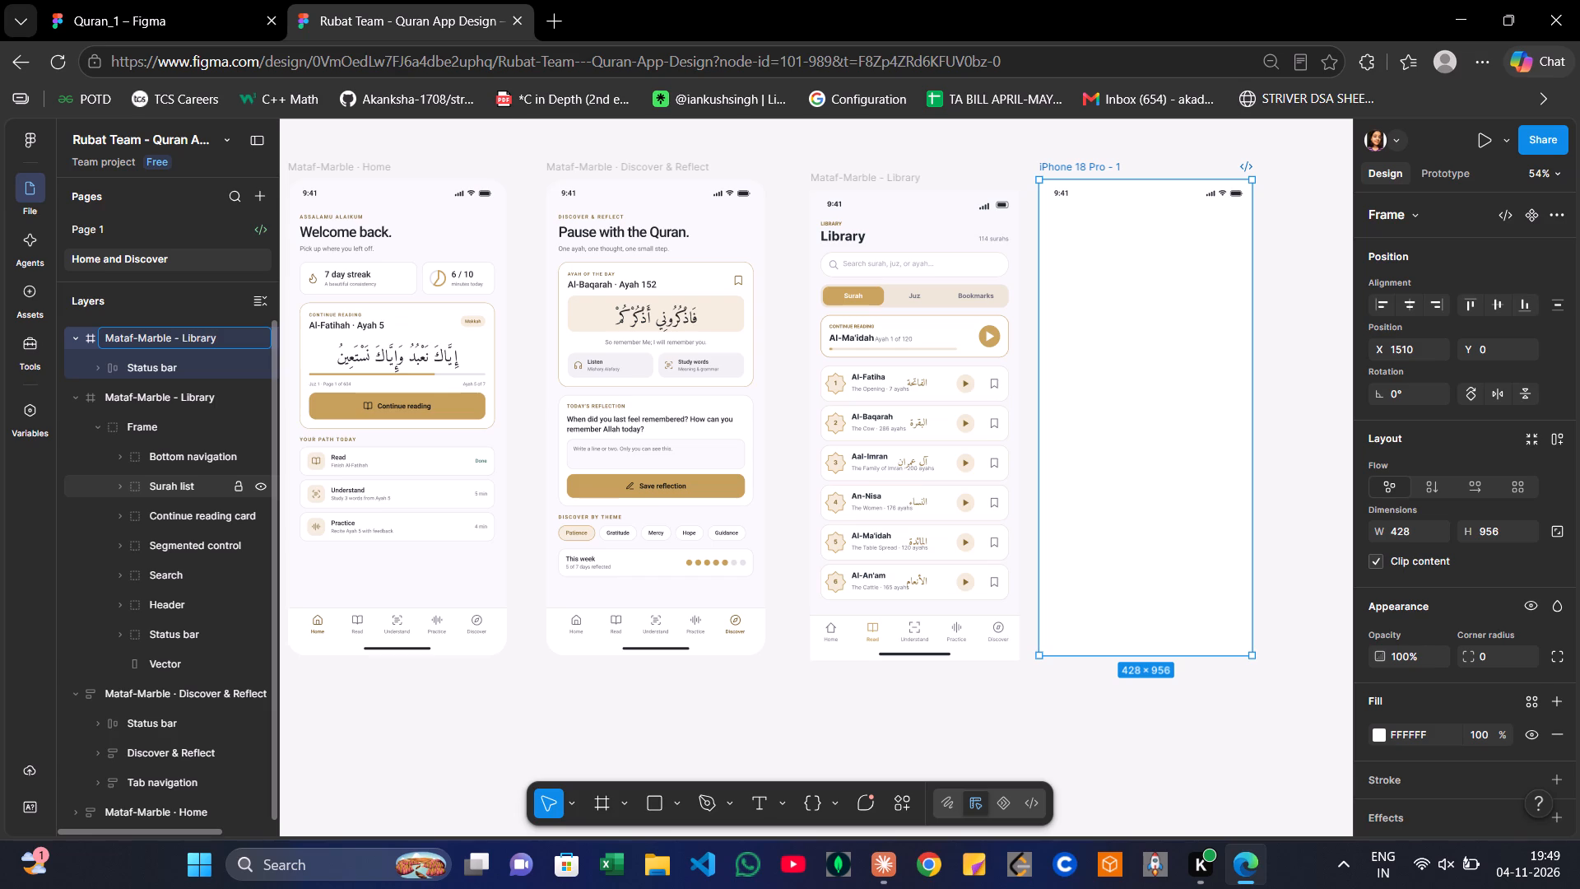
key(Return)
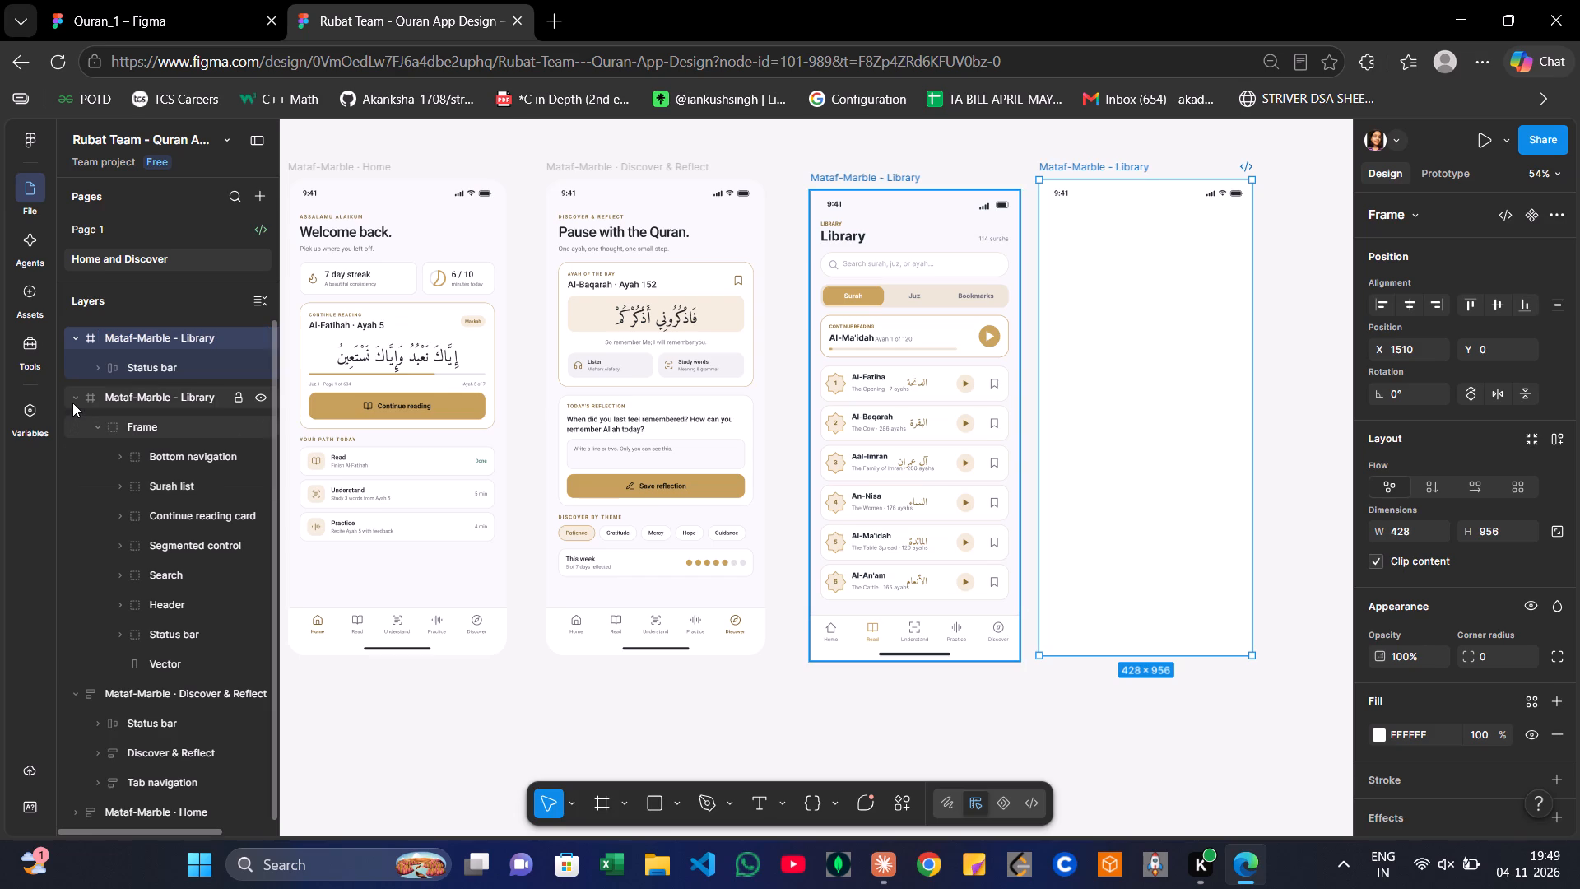
Delete the pasted 420 × 944 Library screen with all its contents.
click(72, 403)
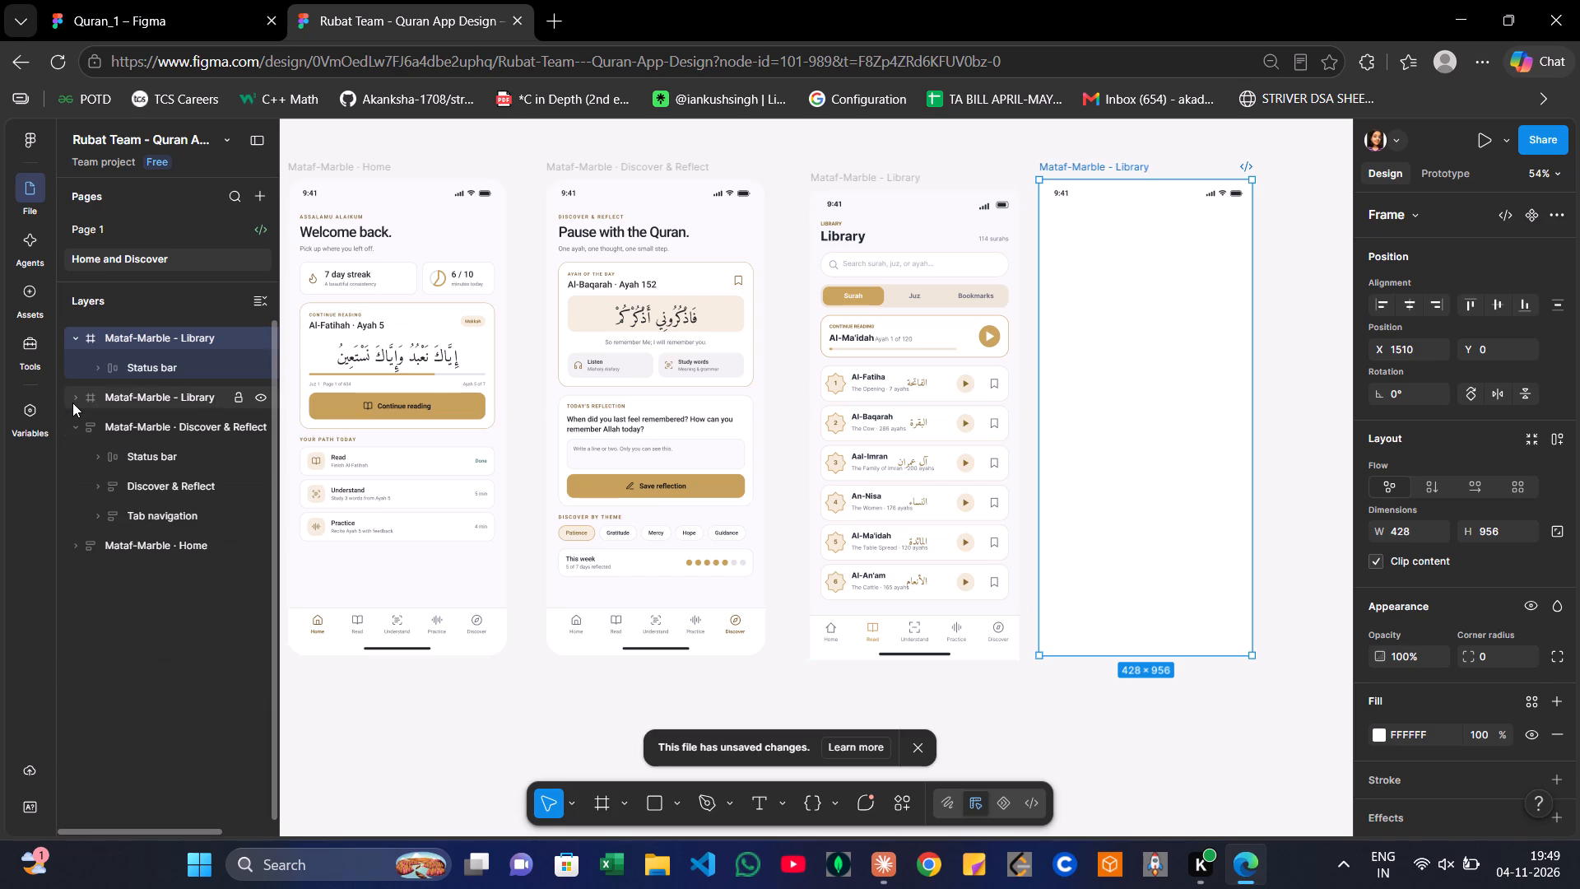
click(109, 397)
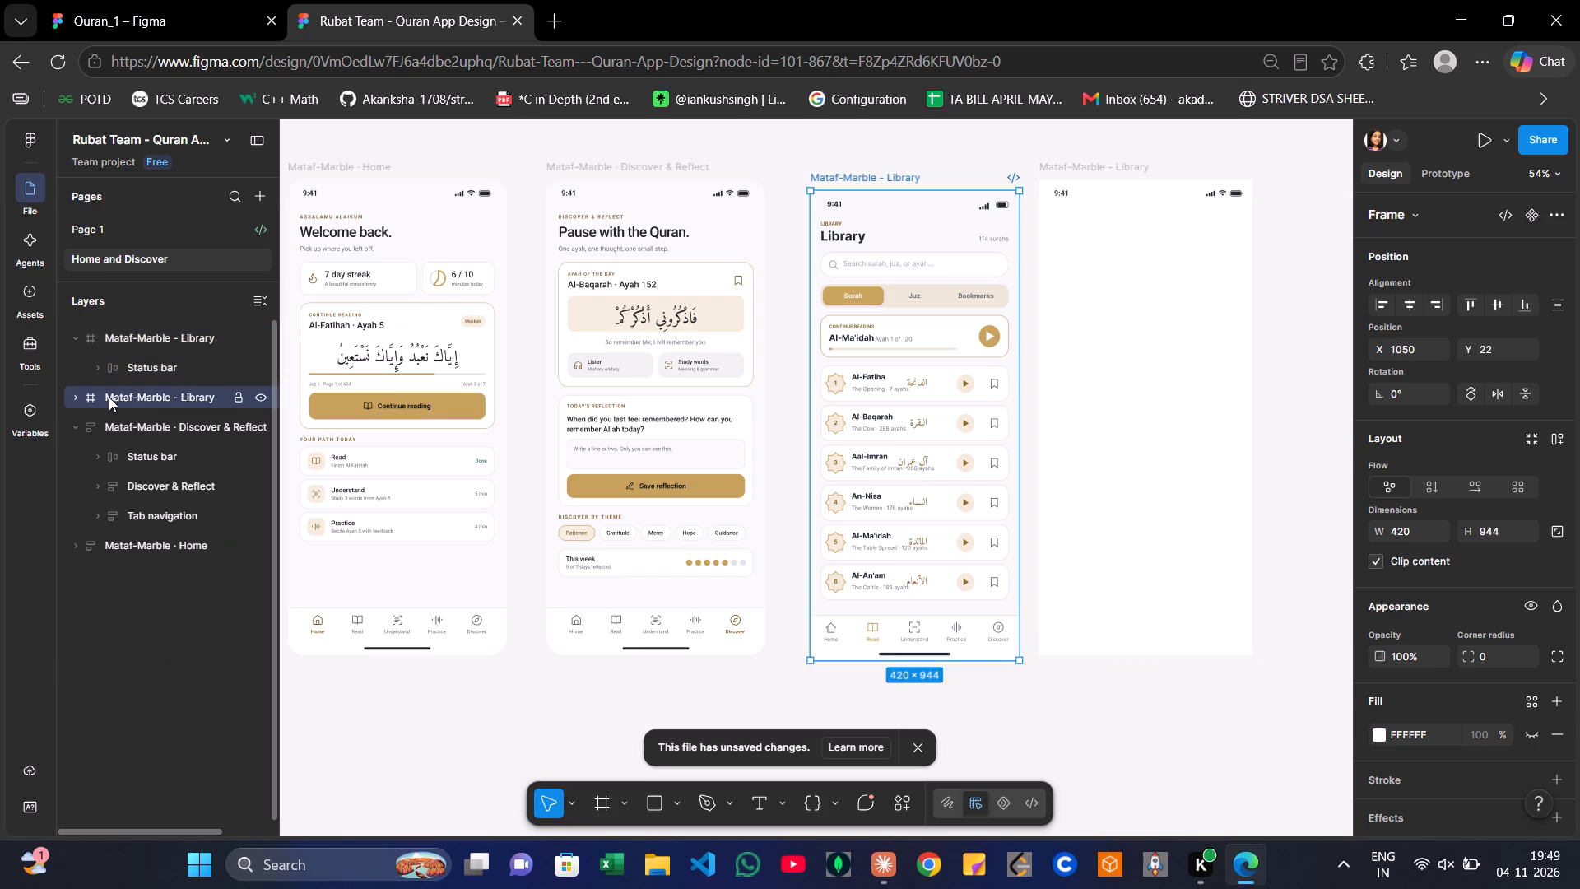
key(Delete)
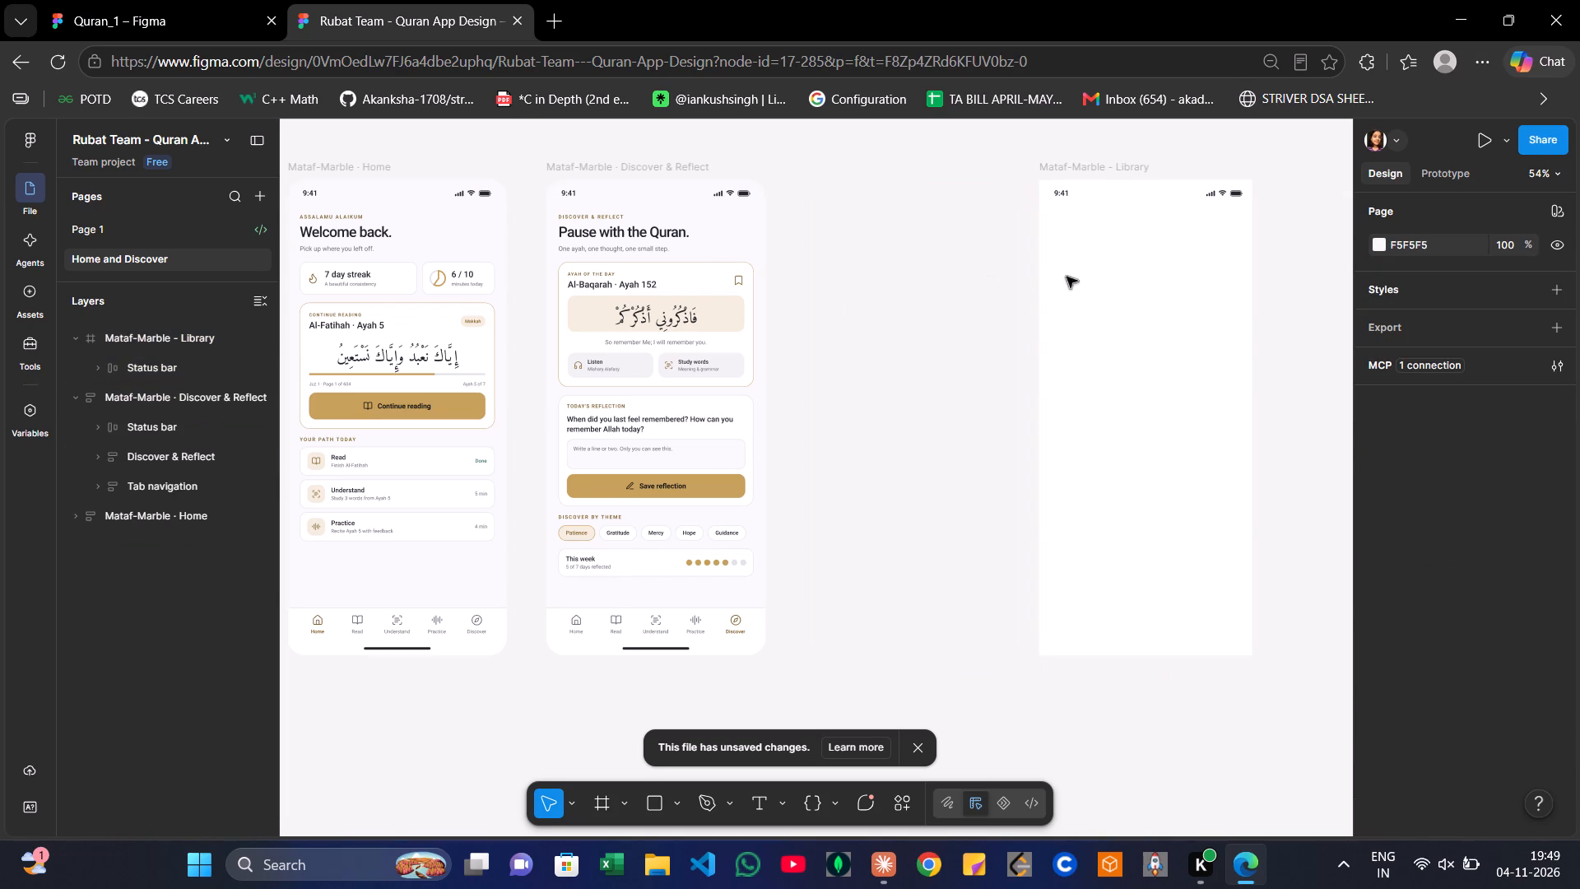
Delete the remaining Mataf-Marble - Library frame that contains only a status bar.
click(650, 185)
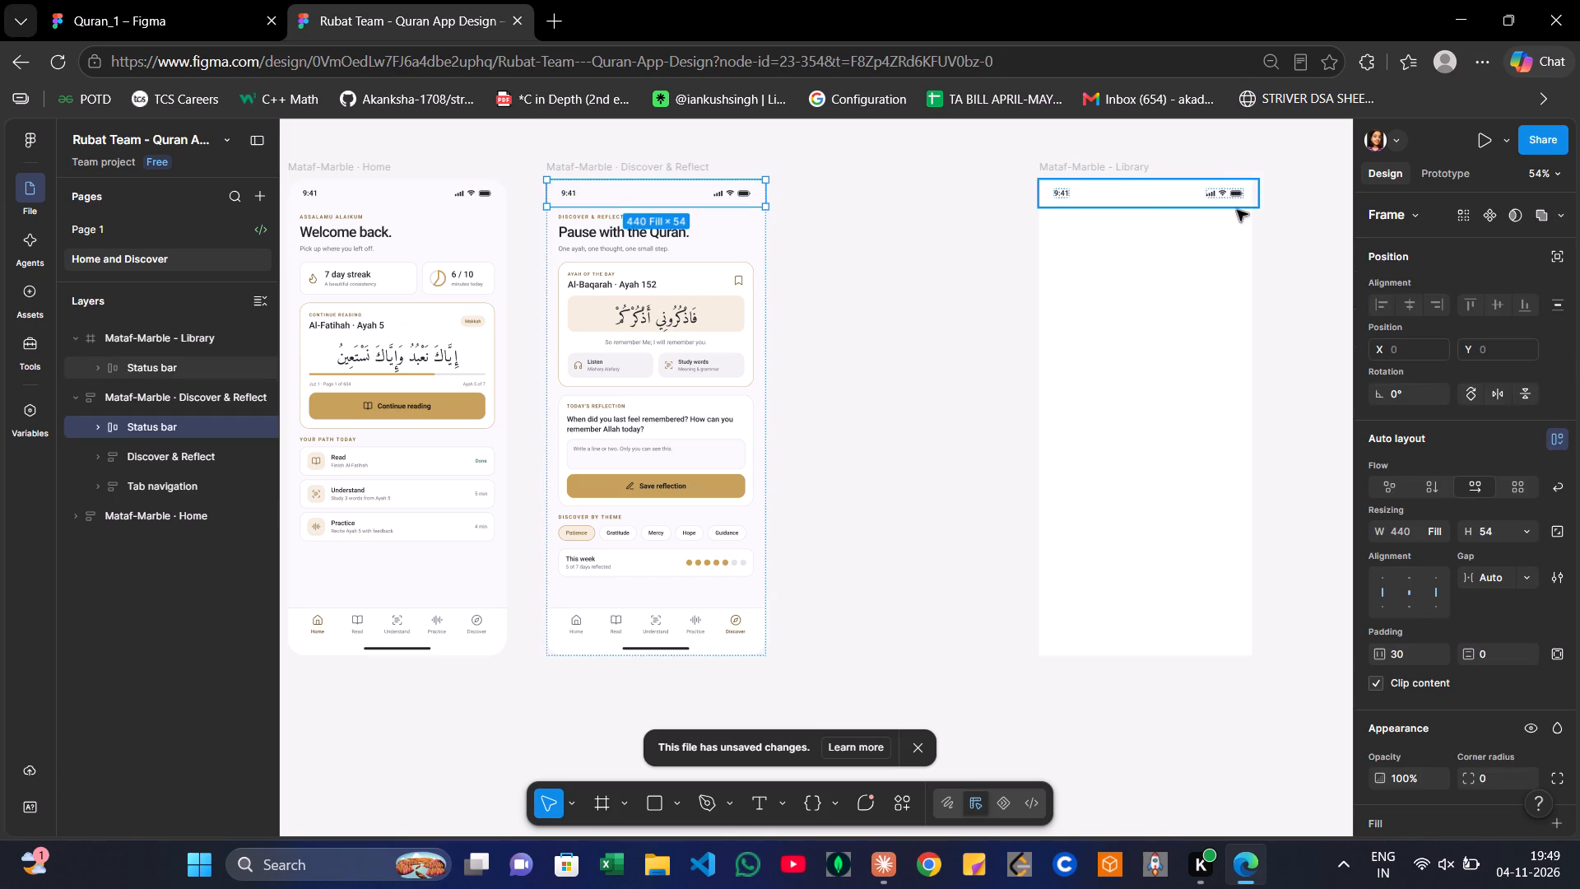
click(1194, 258)
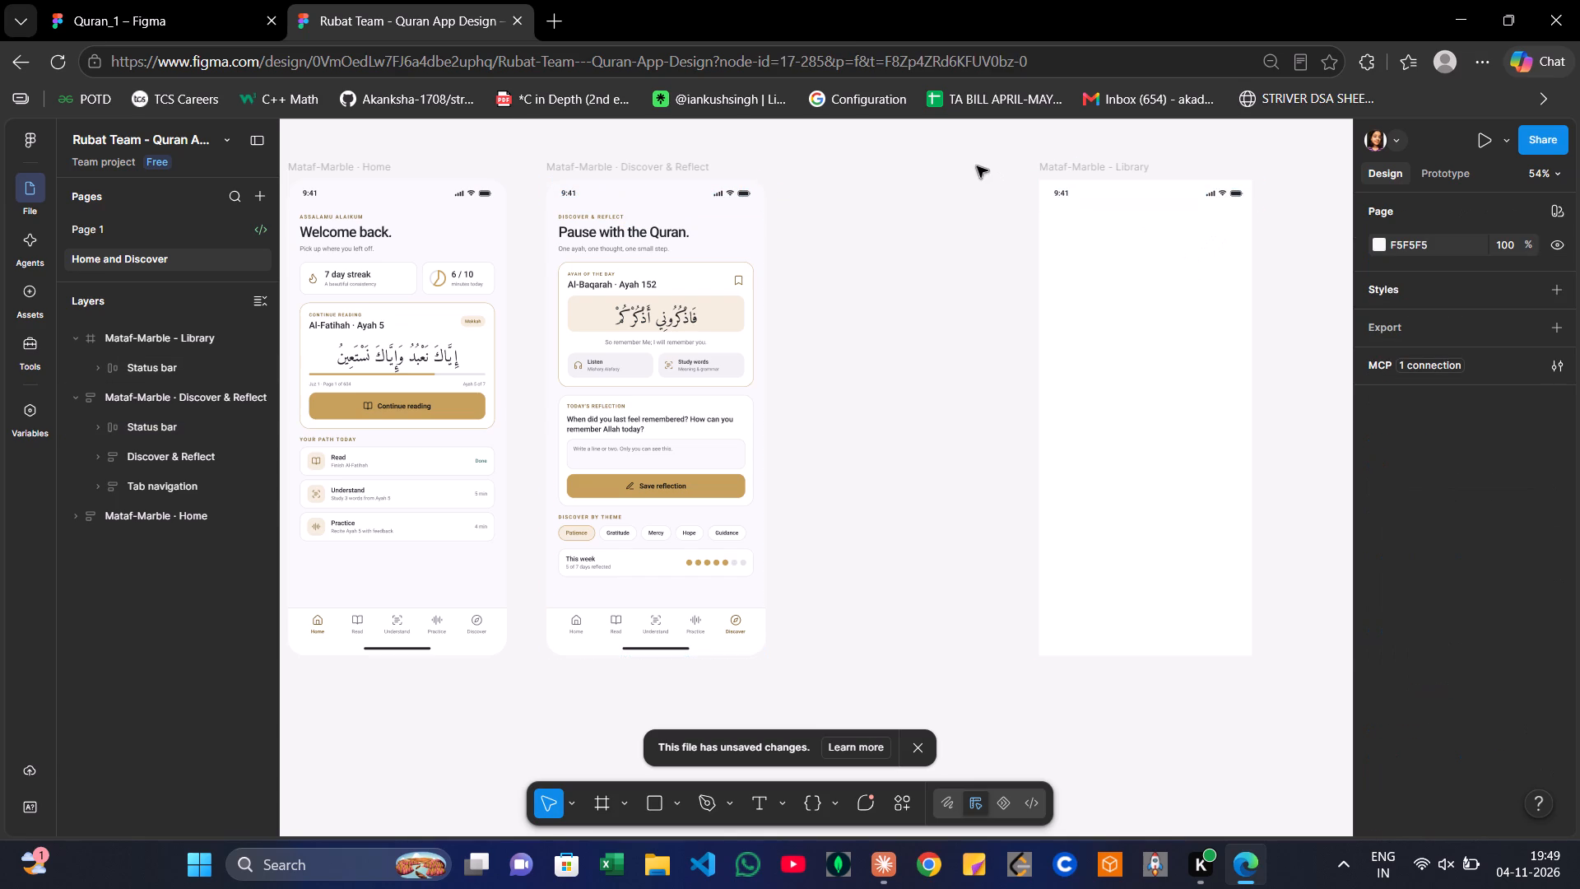
drag(976, 165, 1246, 674)
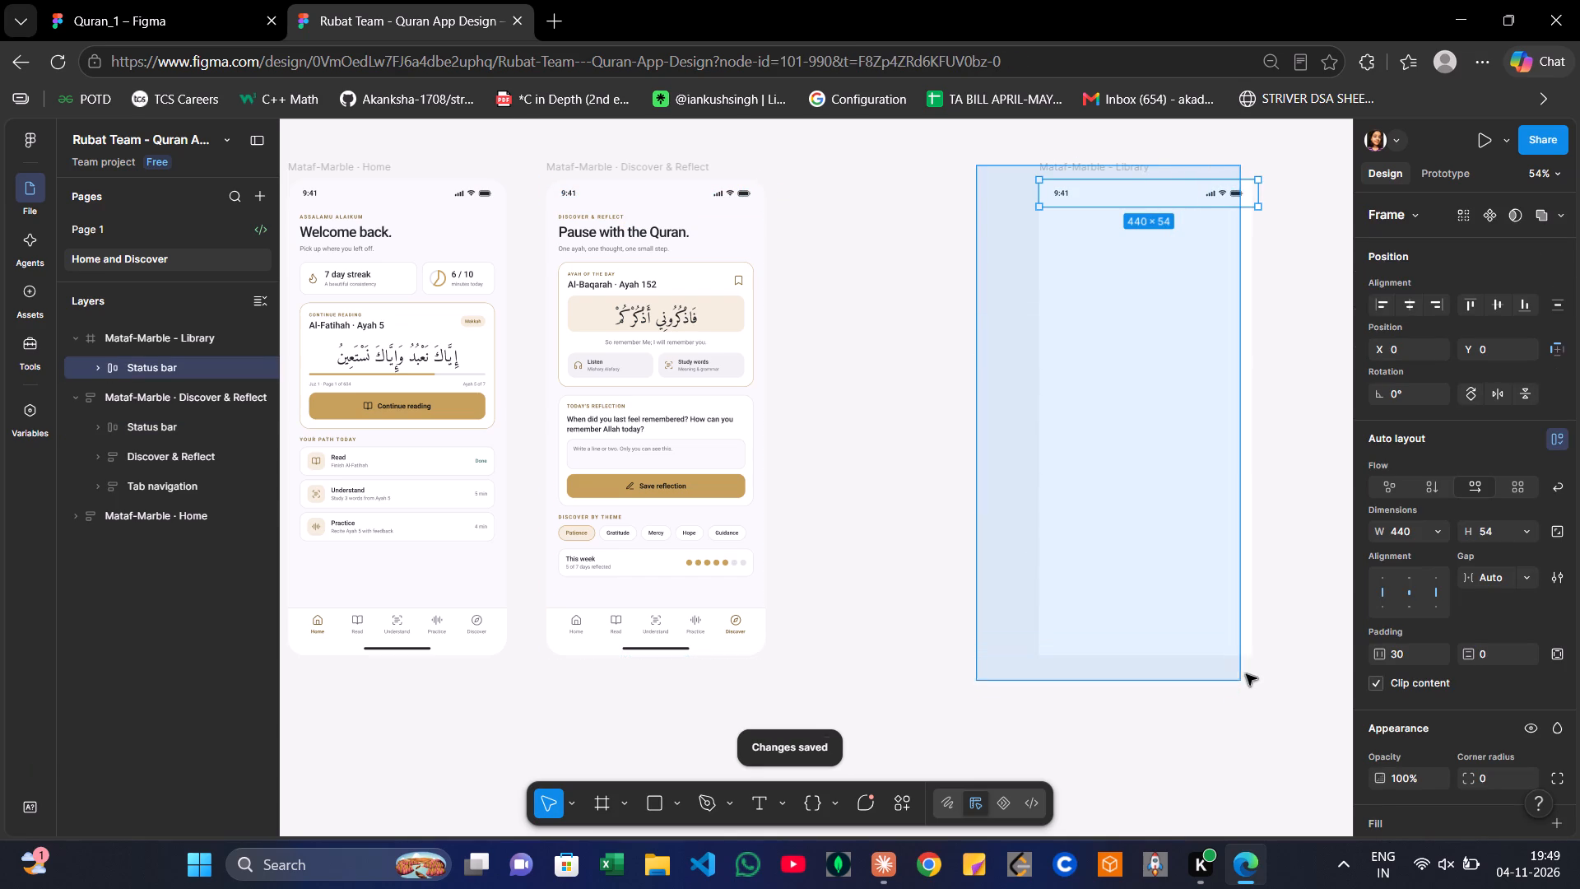
drag(1246, 674, 1254, 665)
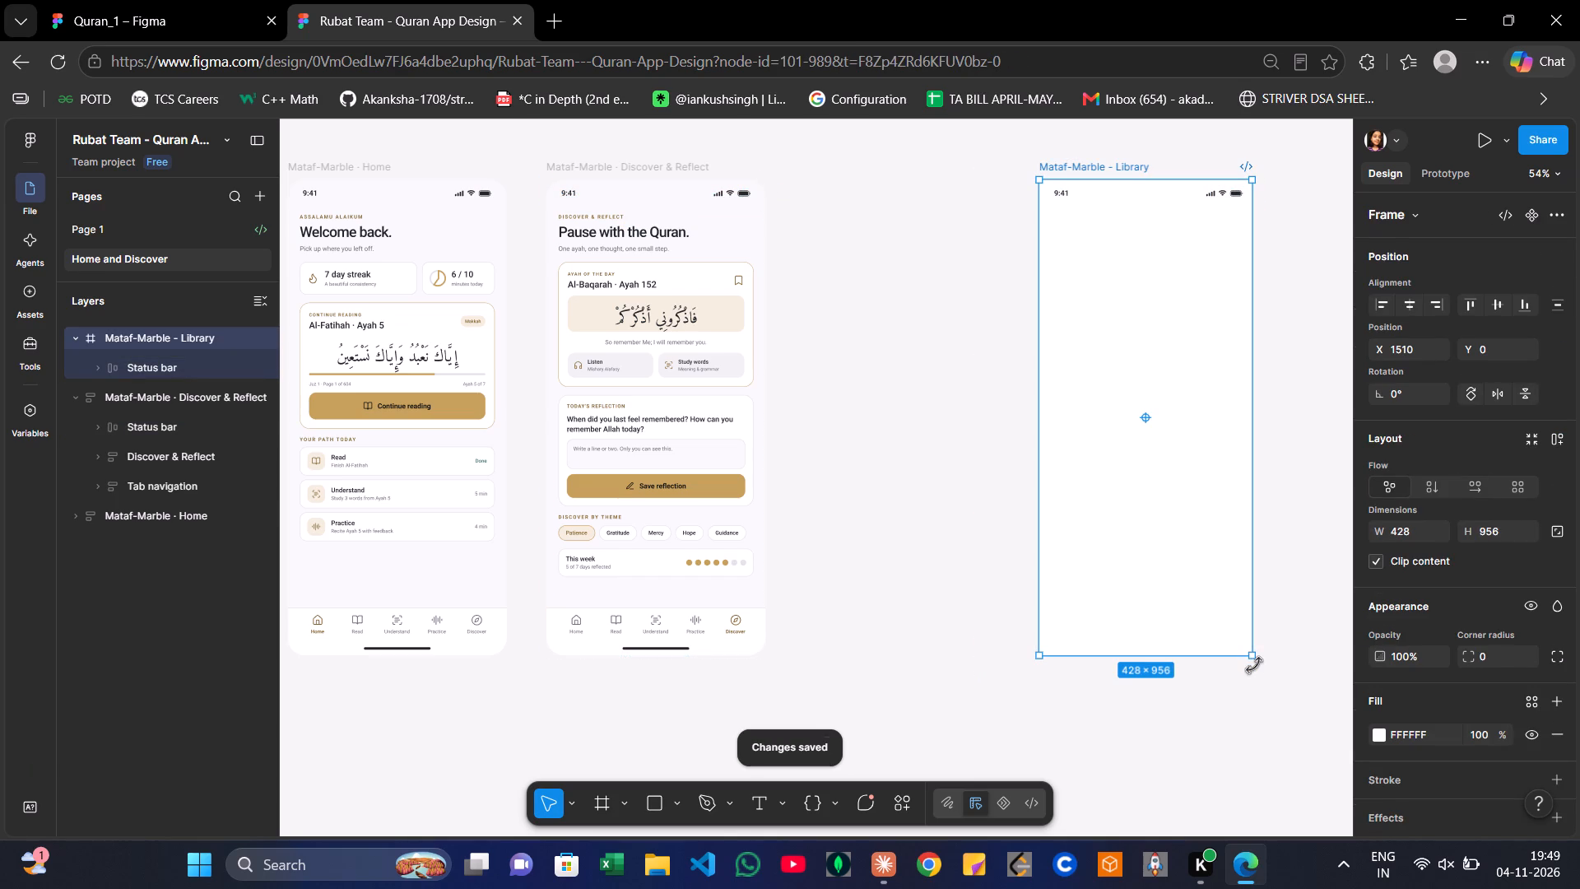
key(Delete)
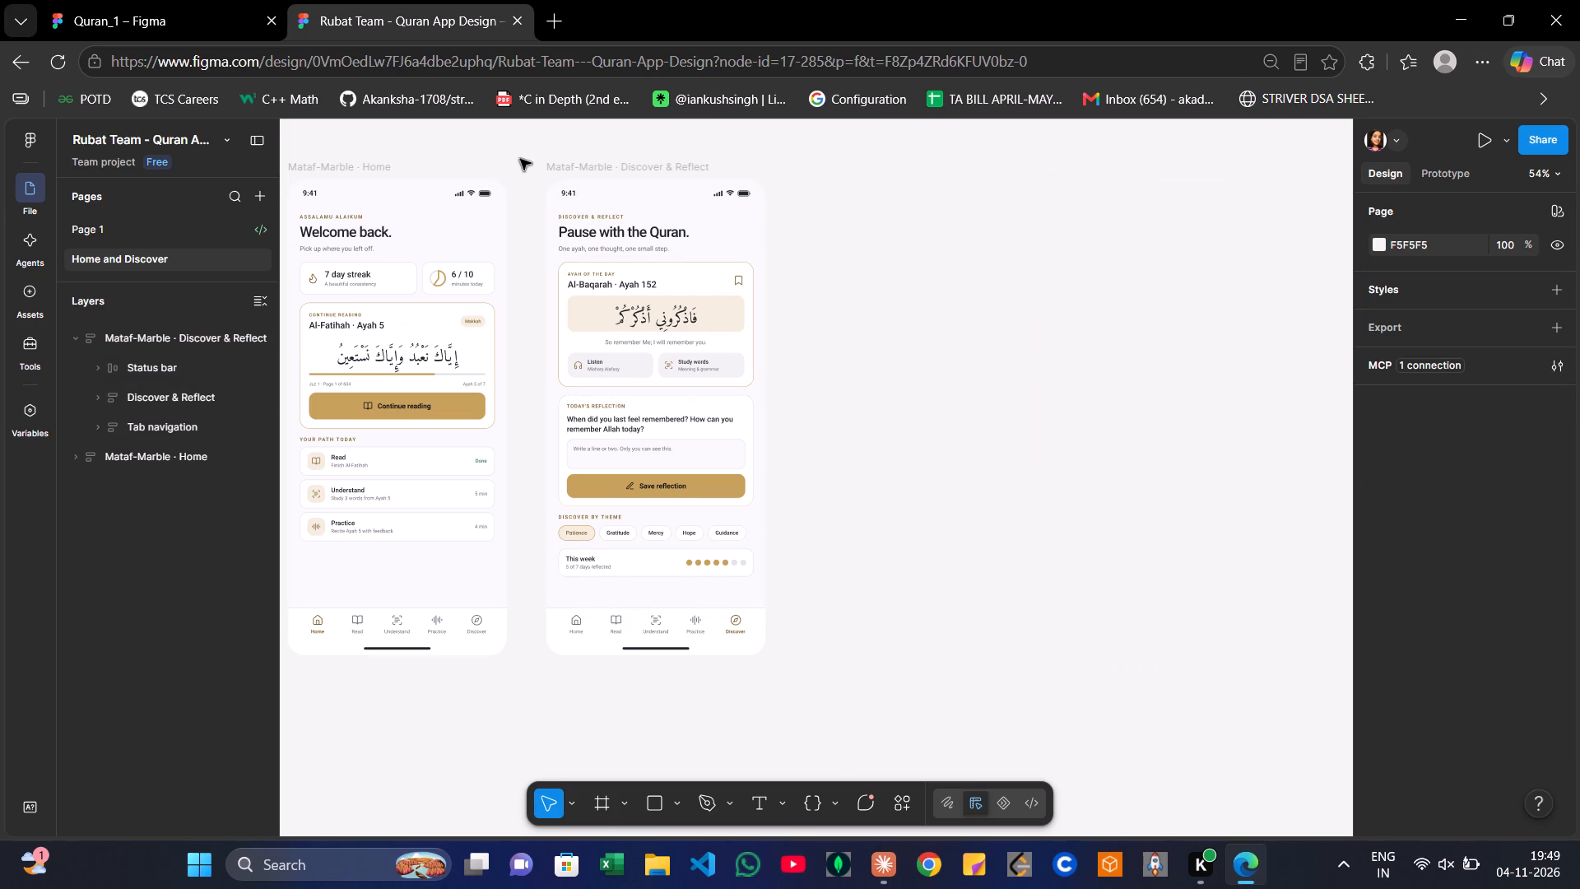
Select the status bar, content and tab navigation of the Discover & Reflect screen together.
drag(519, 156, 829, 665)
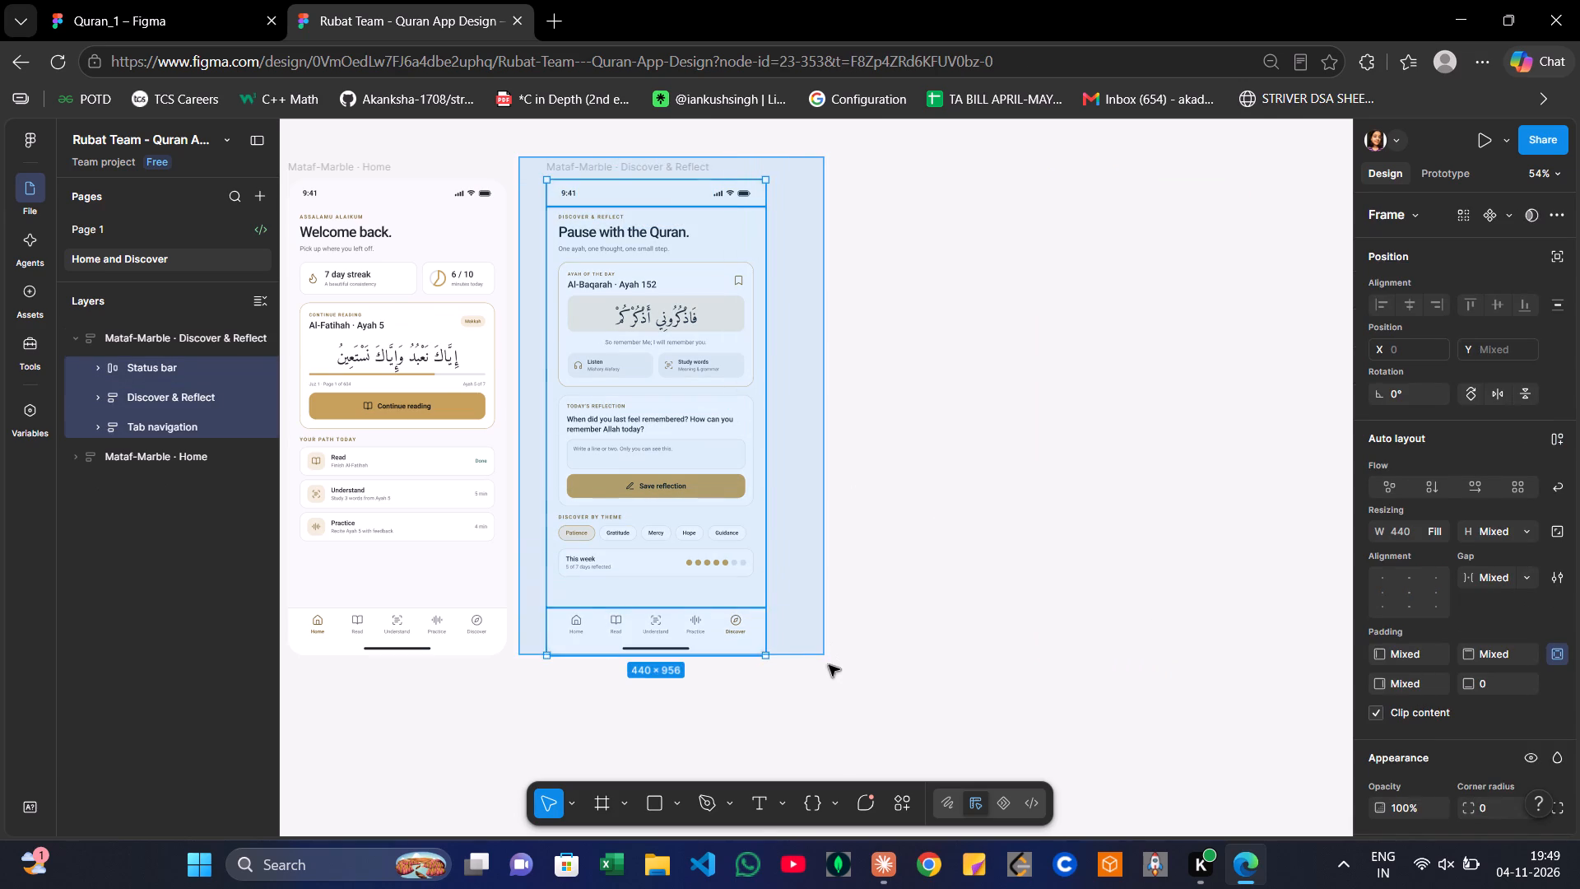
Duplicate the whole Mataf-Marble · Discover & Reflect frame beside the original on the Home and Discover page.
drag(829, 665, 828, 666)
key(ctrl+c)
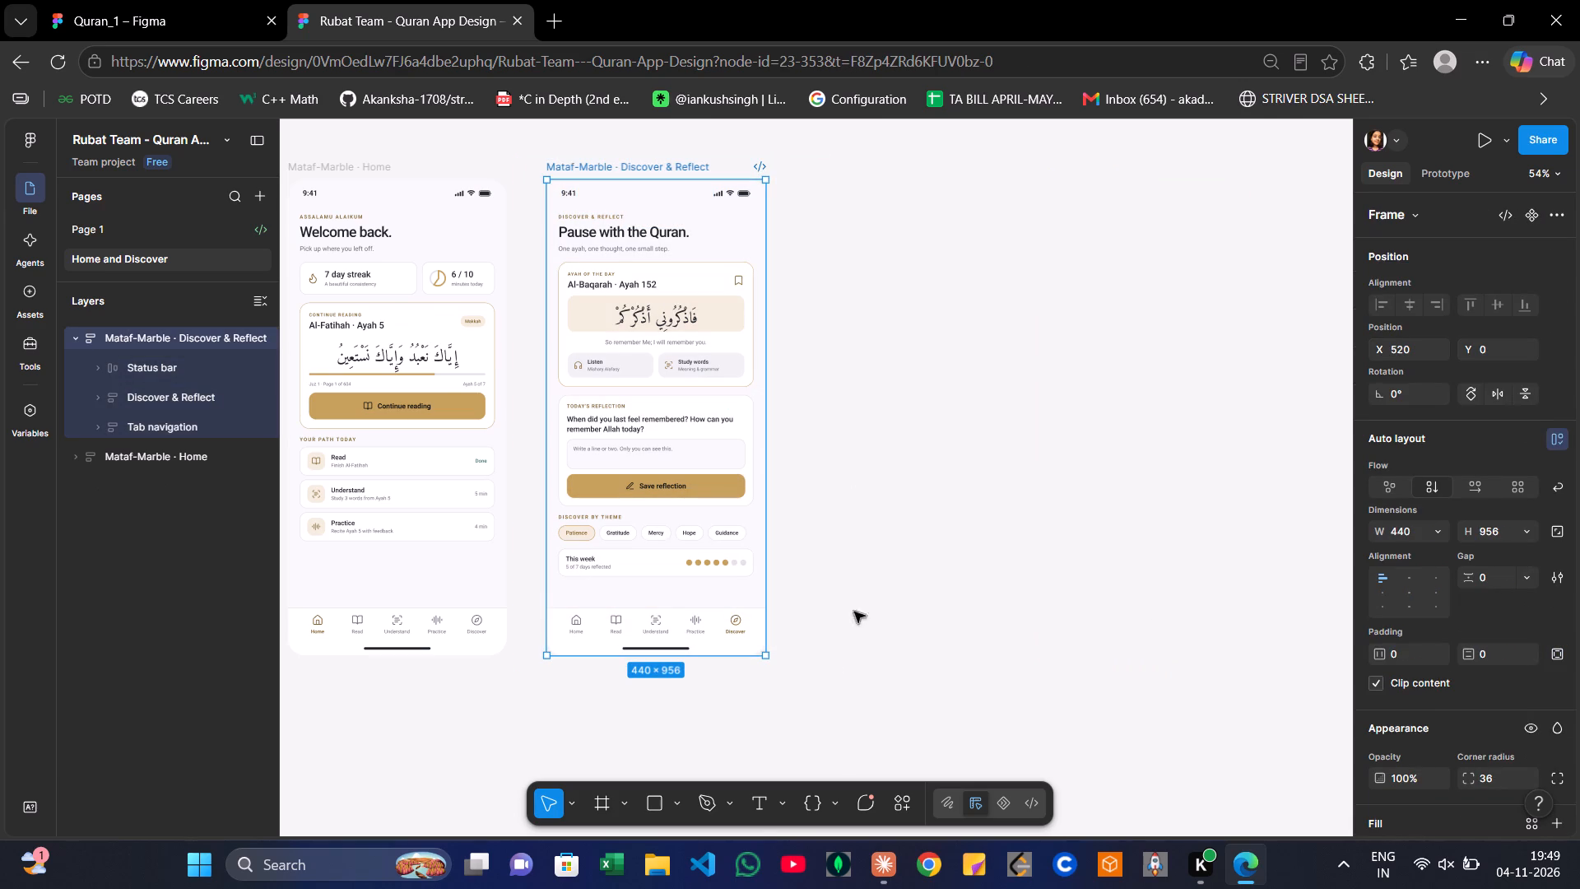
click(936, 381)
click(861, 193)
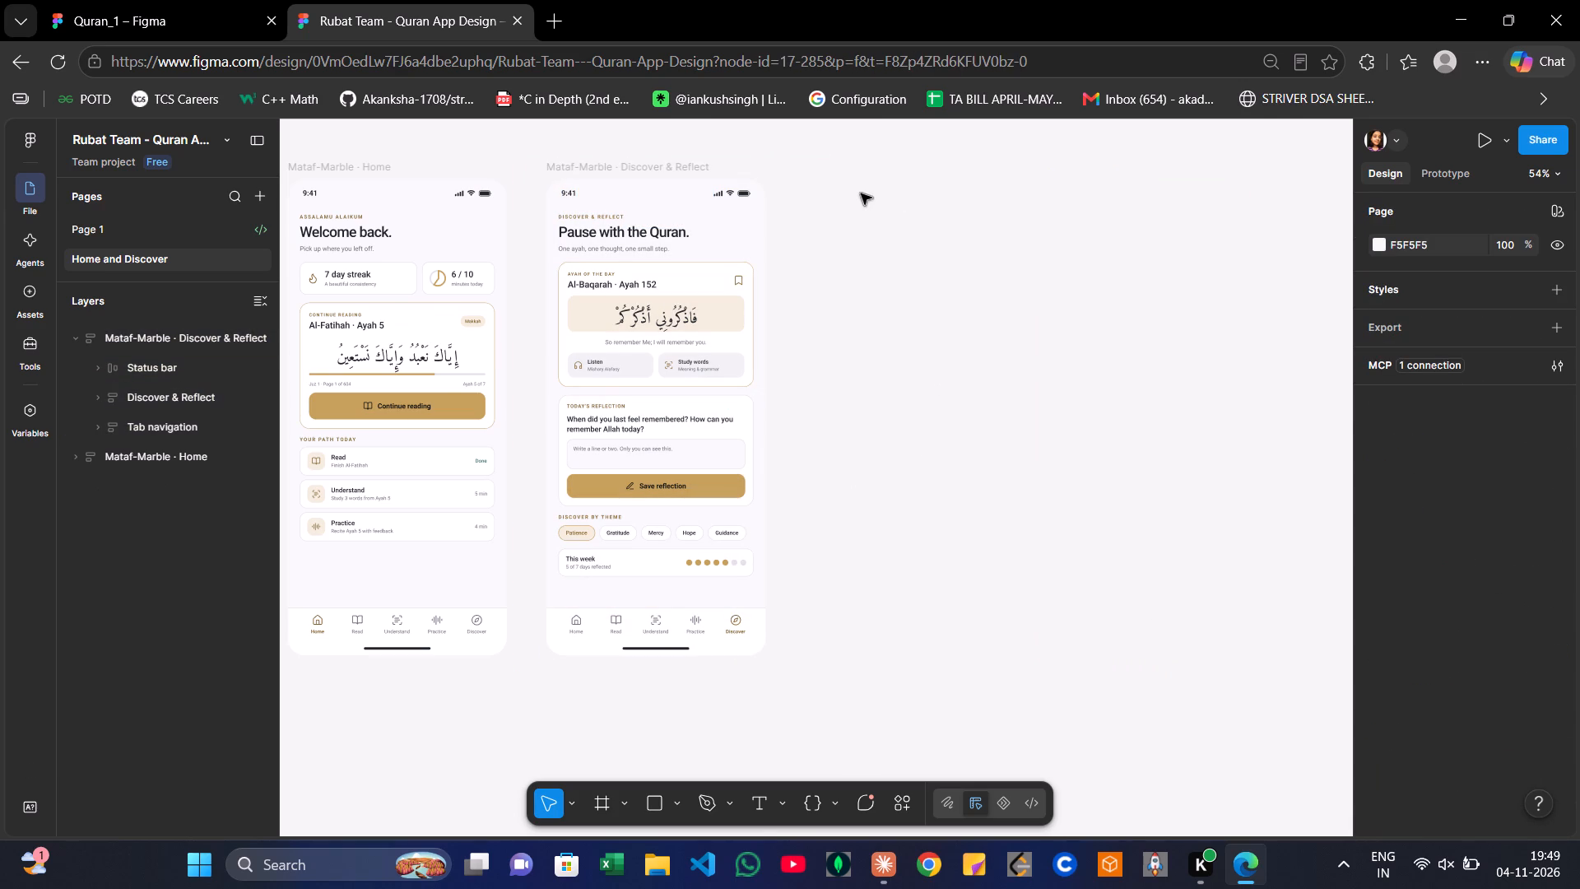
key(ctrl+v)
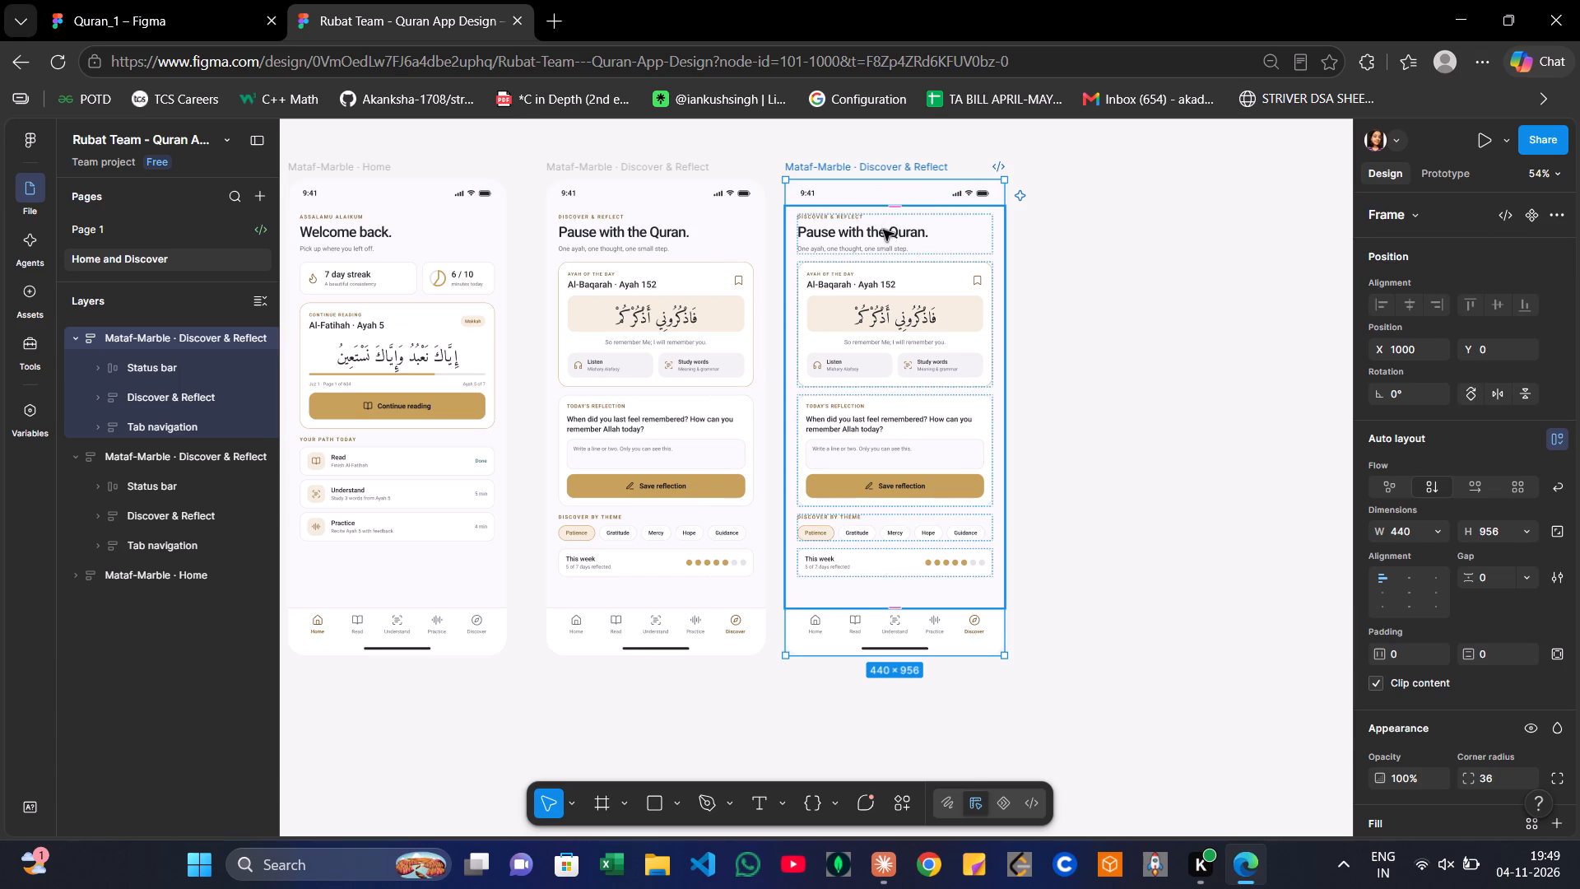
click(1124, 256)
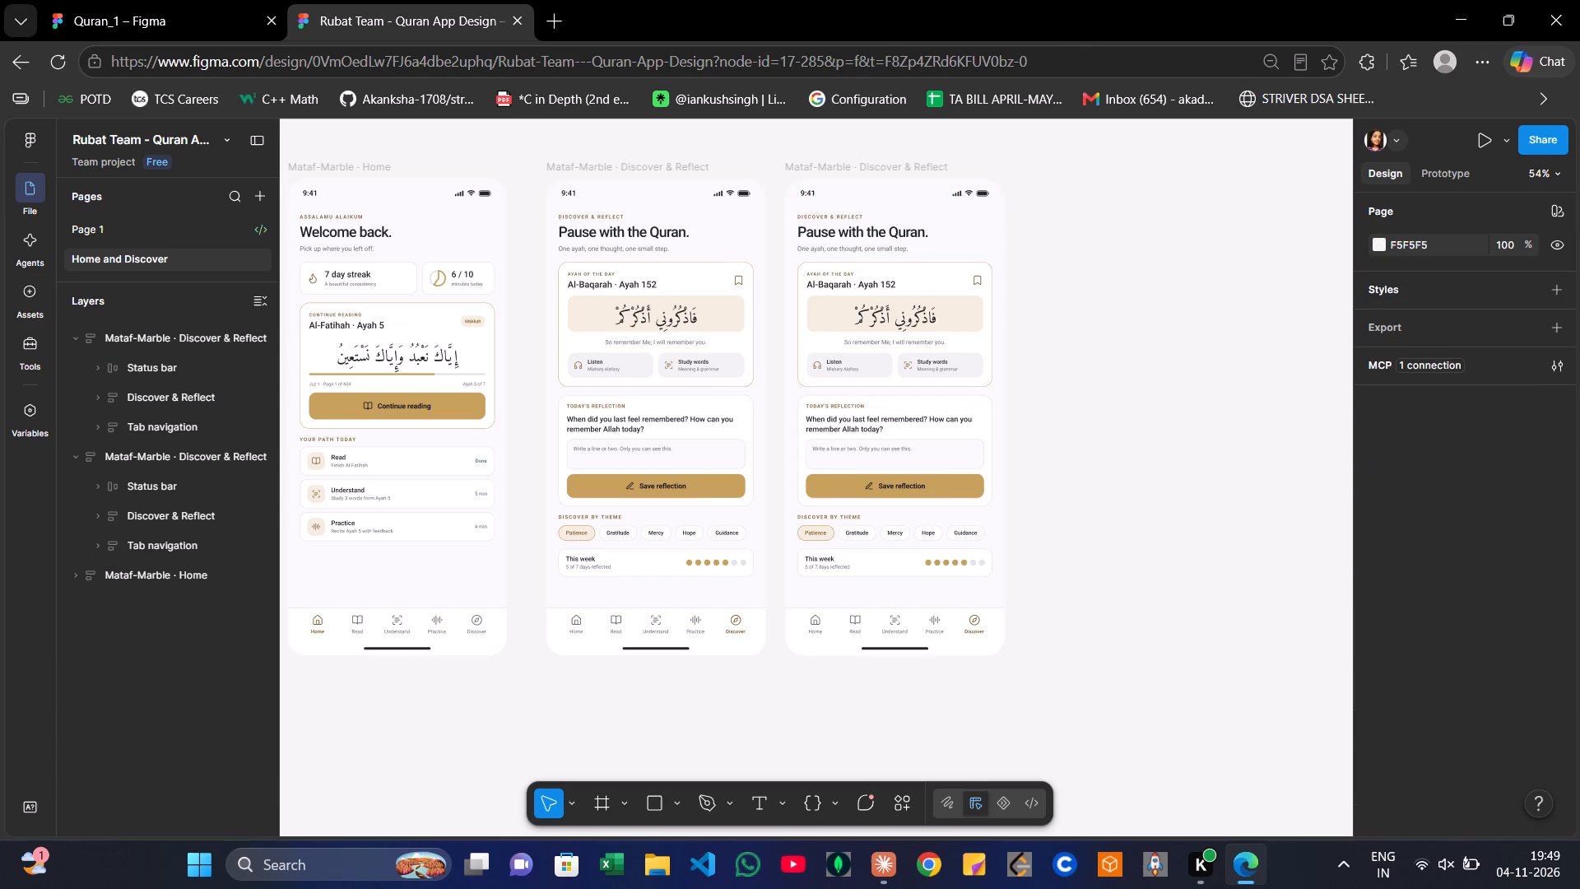
Copy the web address of the Rubat Team - Quran App Design file.
click(1058, 62)
key(ctrl+c)
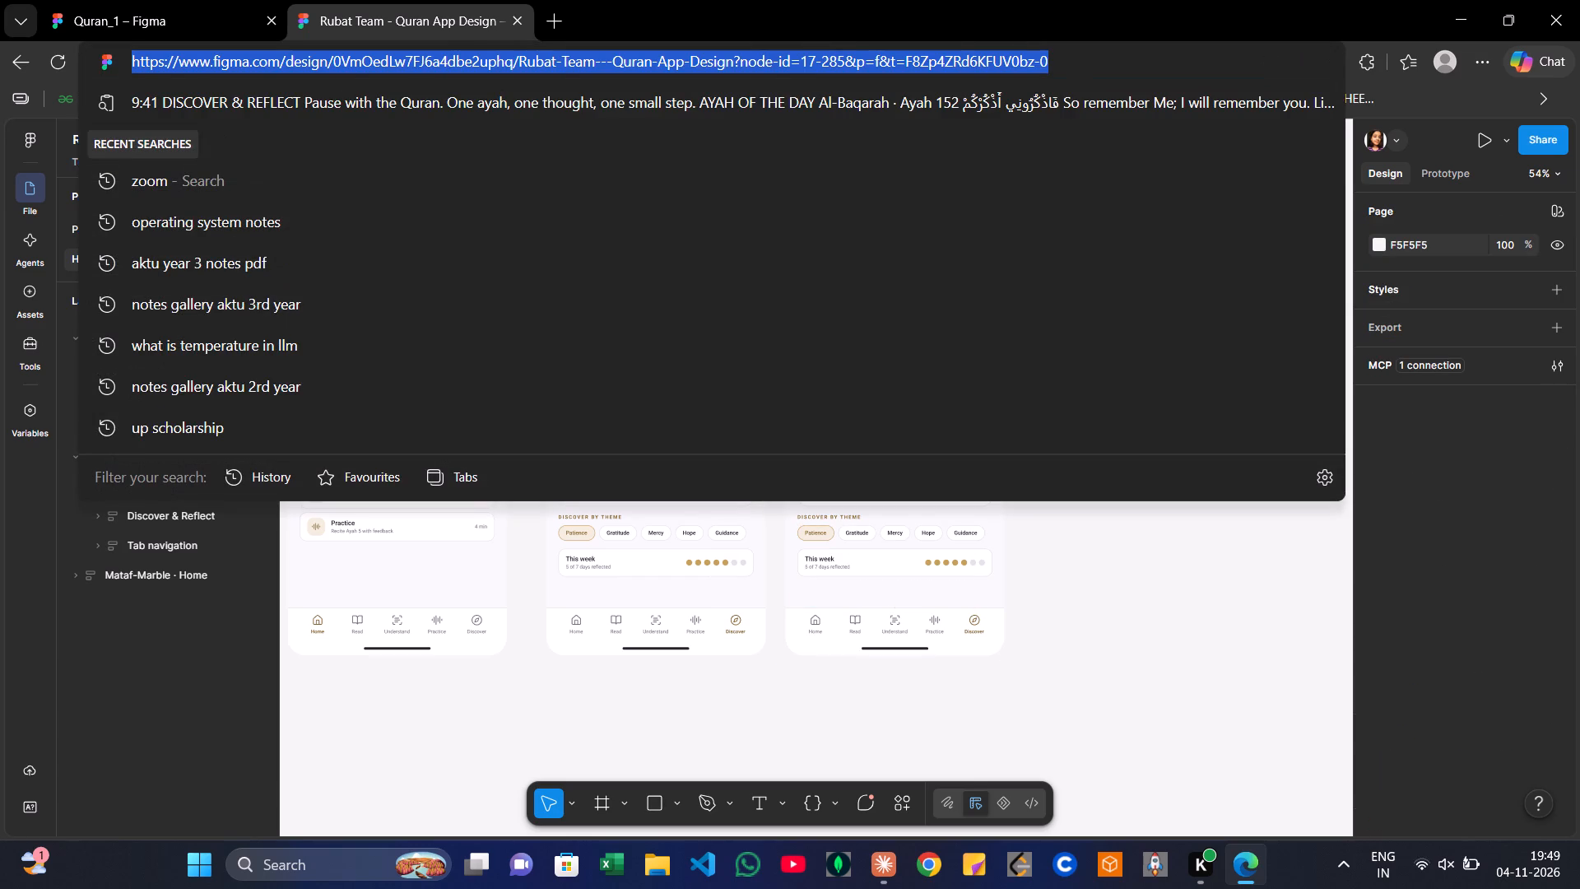
click(877, 0)
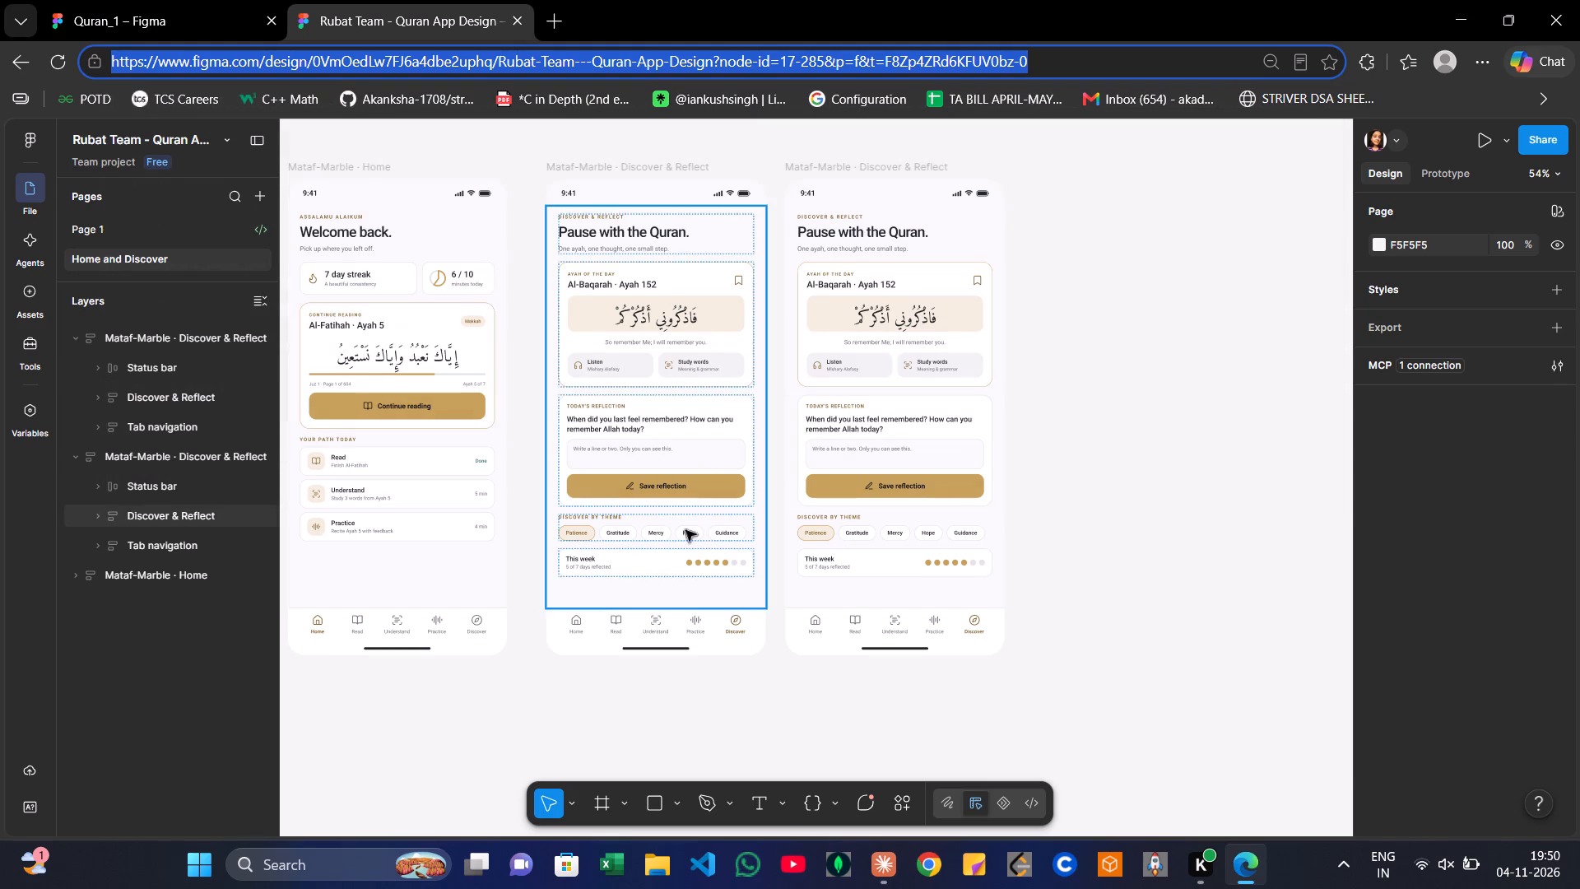
Open WhatsApp Web, keeping only one of its tabs, and return to the Rubat Team - Quran App Design file.
double_click(756, 881)
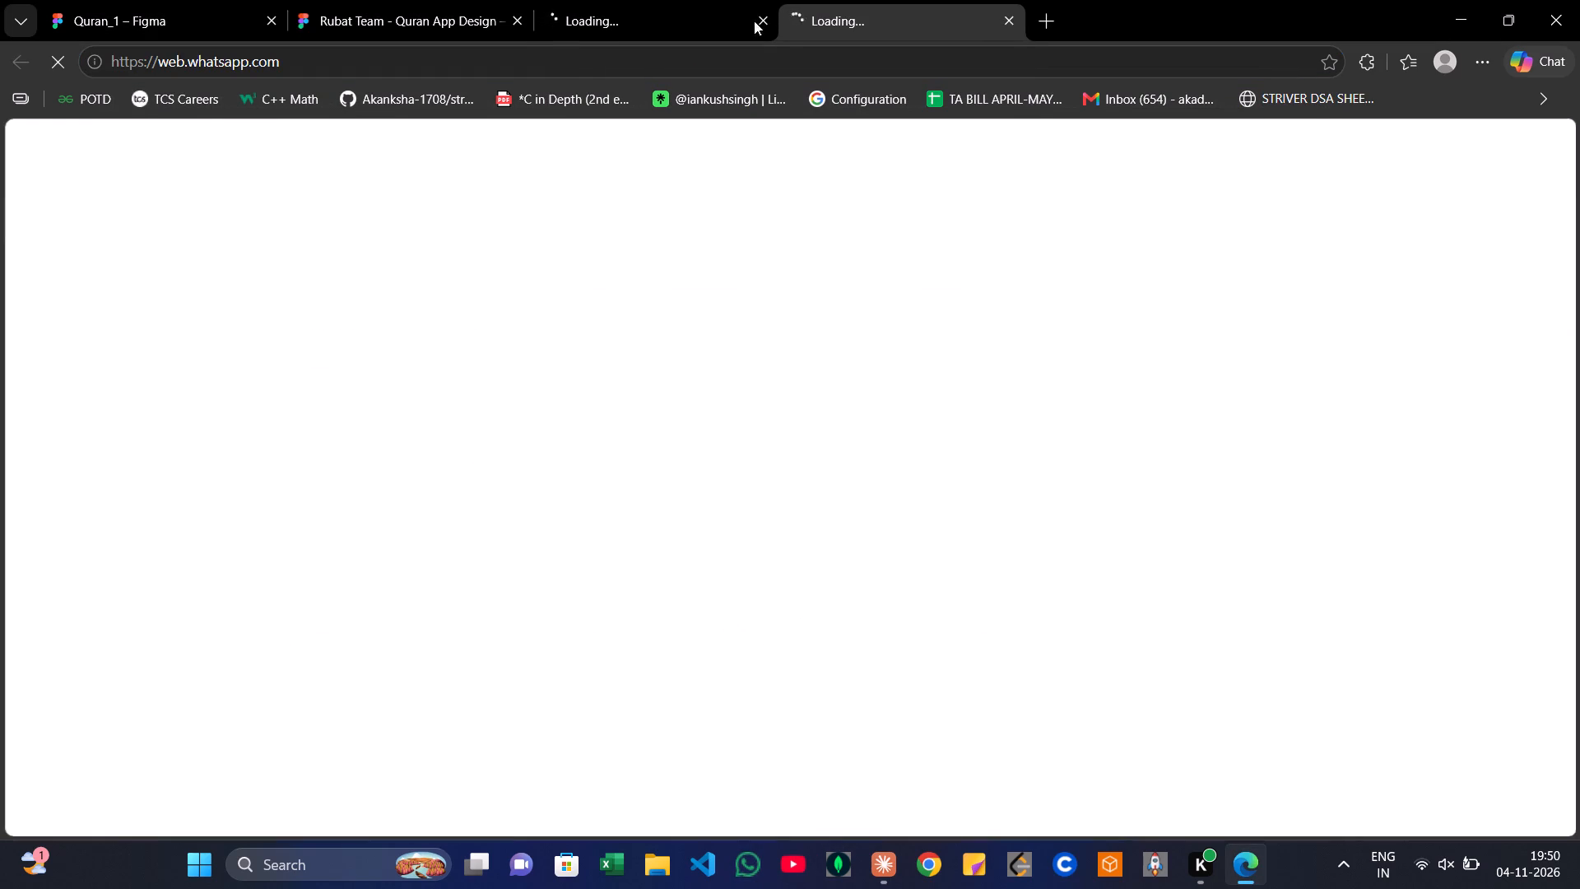
click(668, 0)
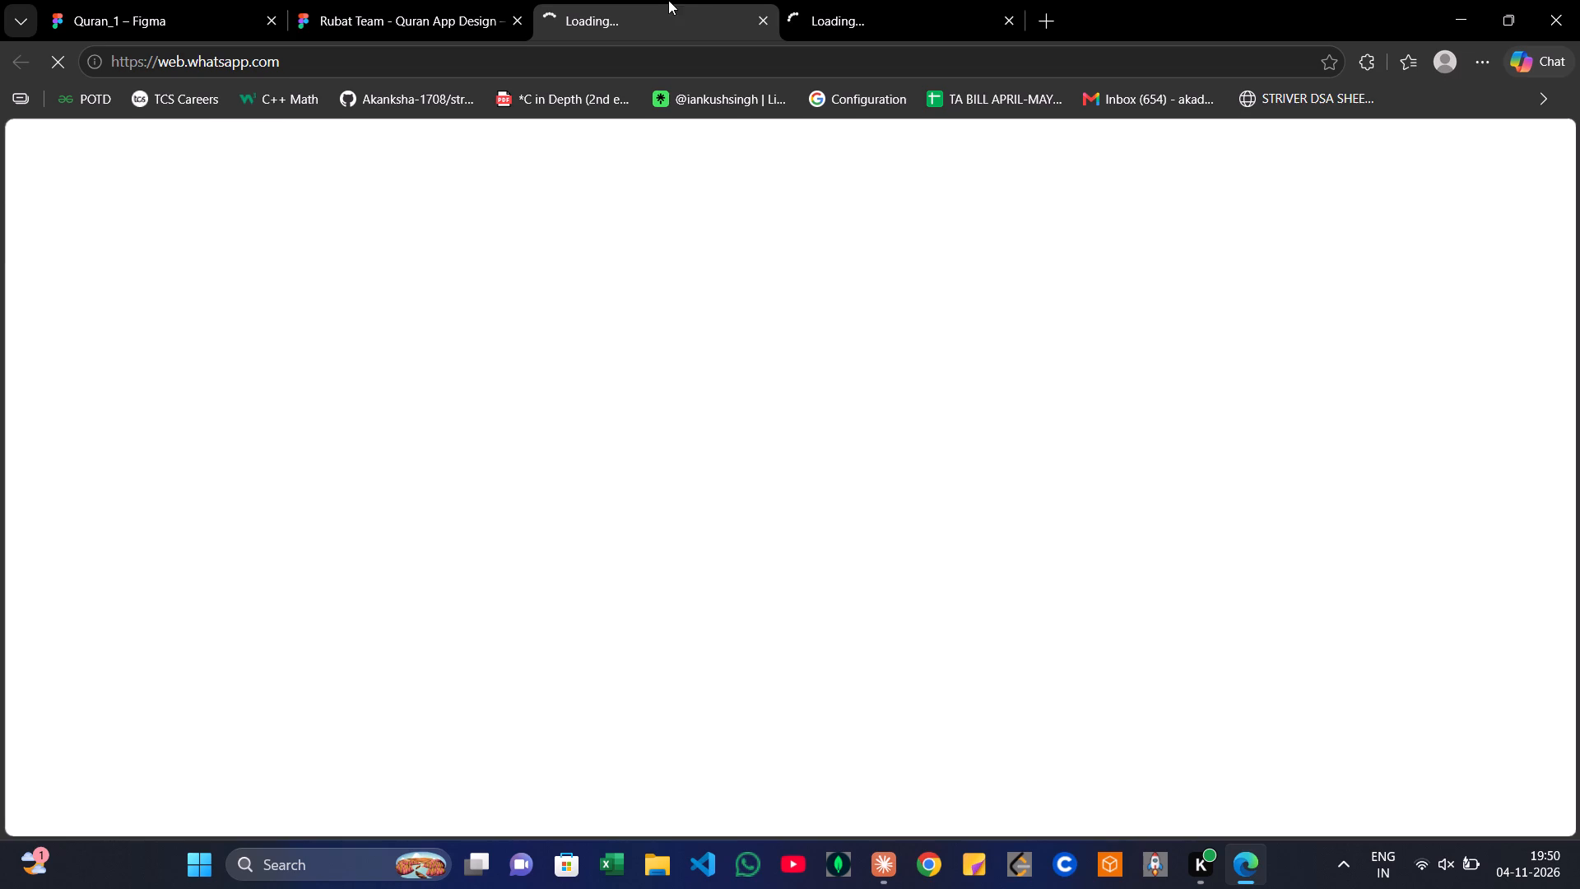
click(760, 21)
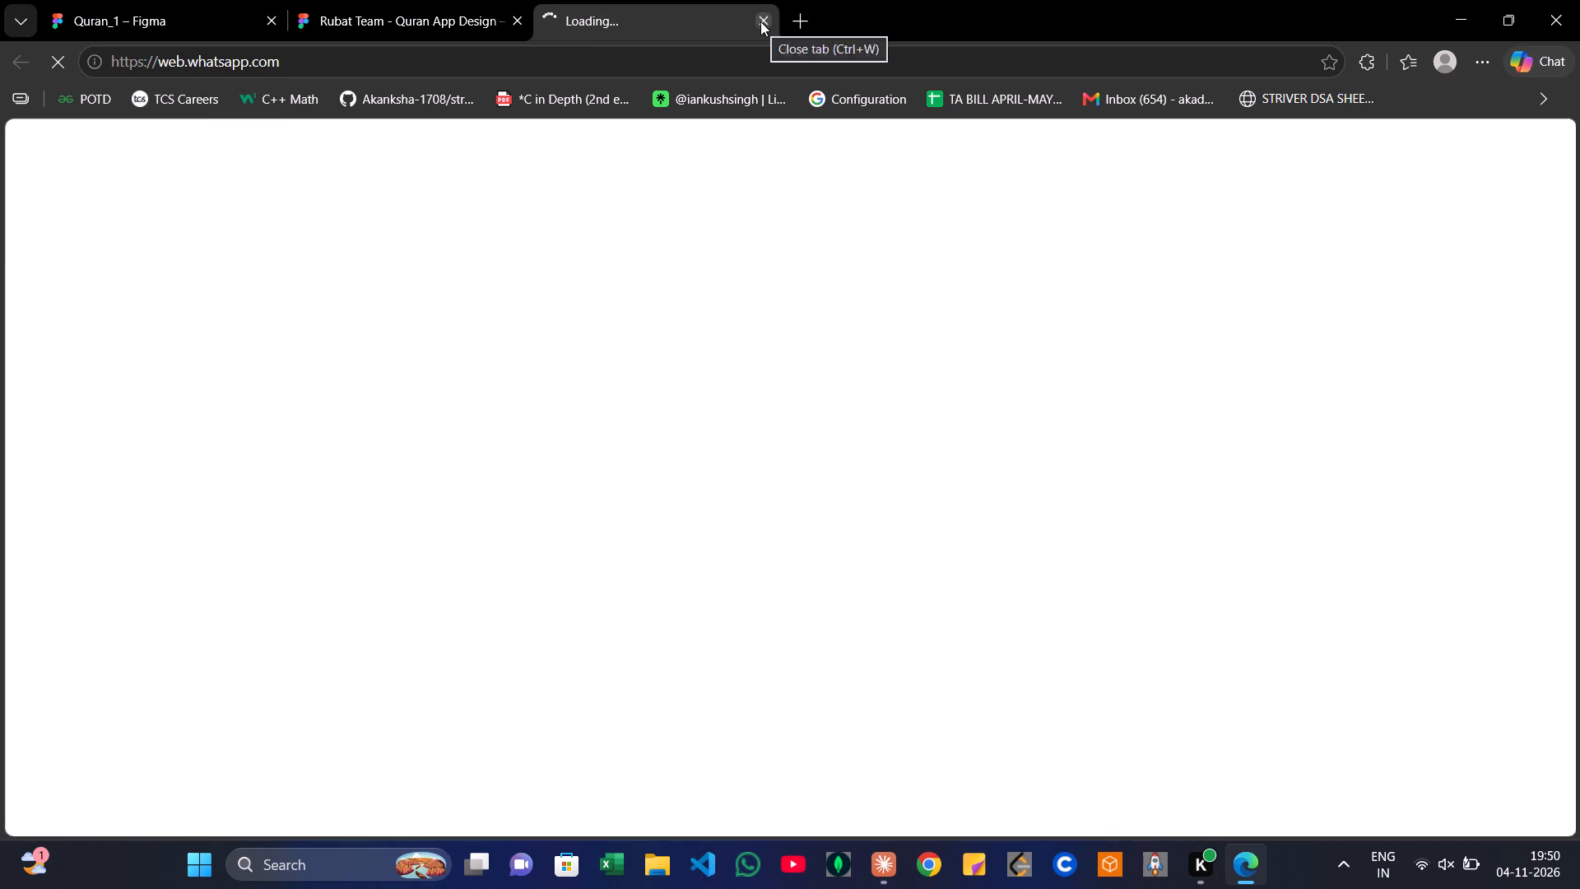
click(427, 2)
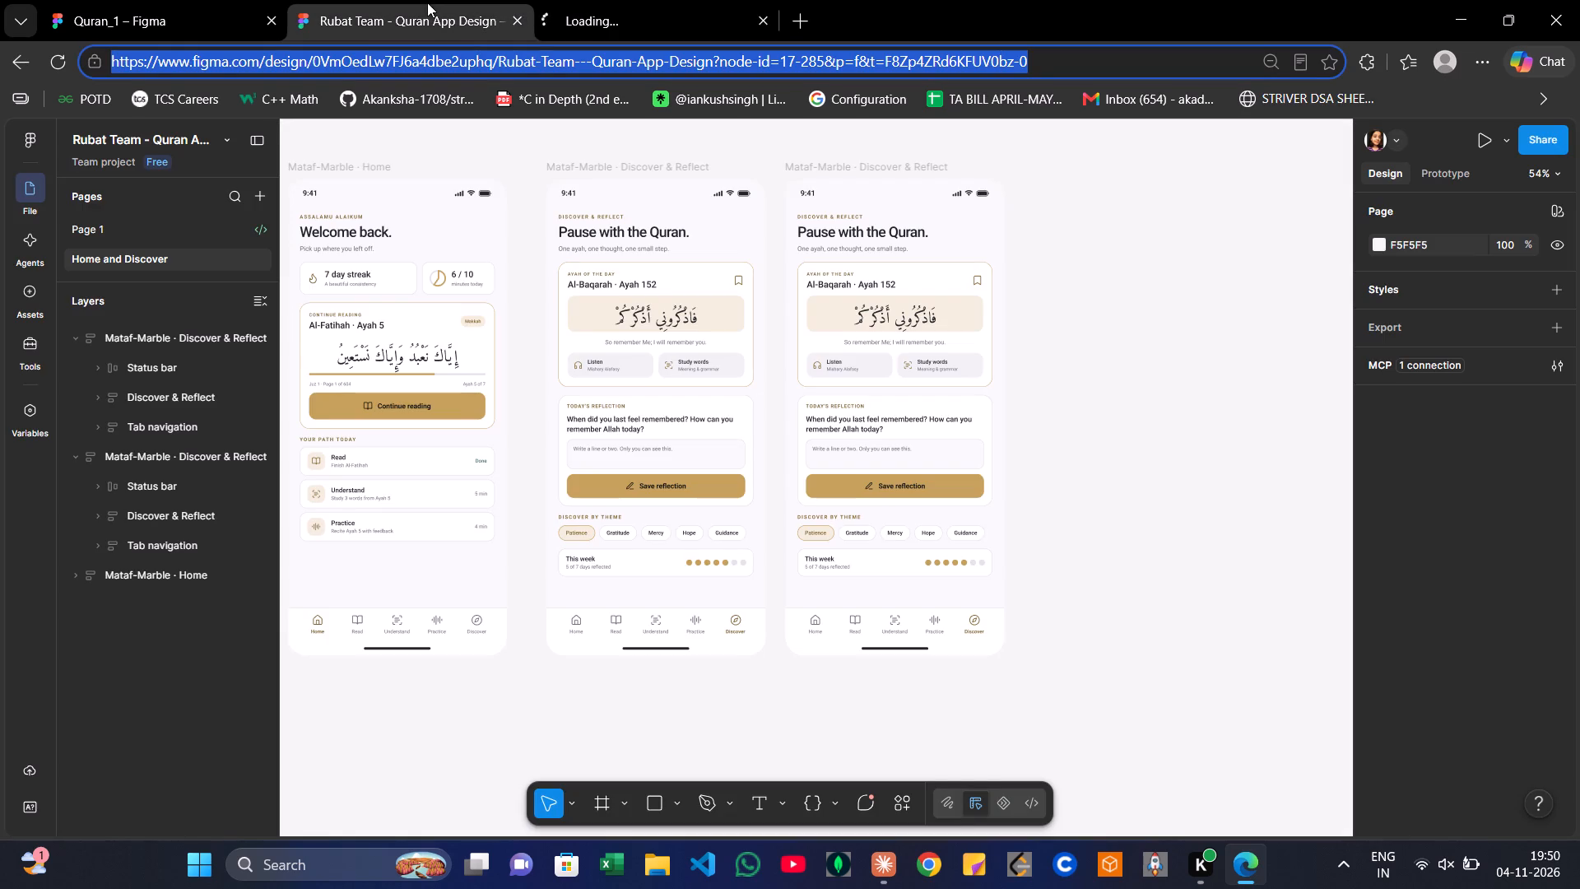
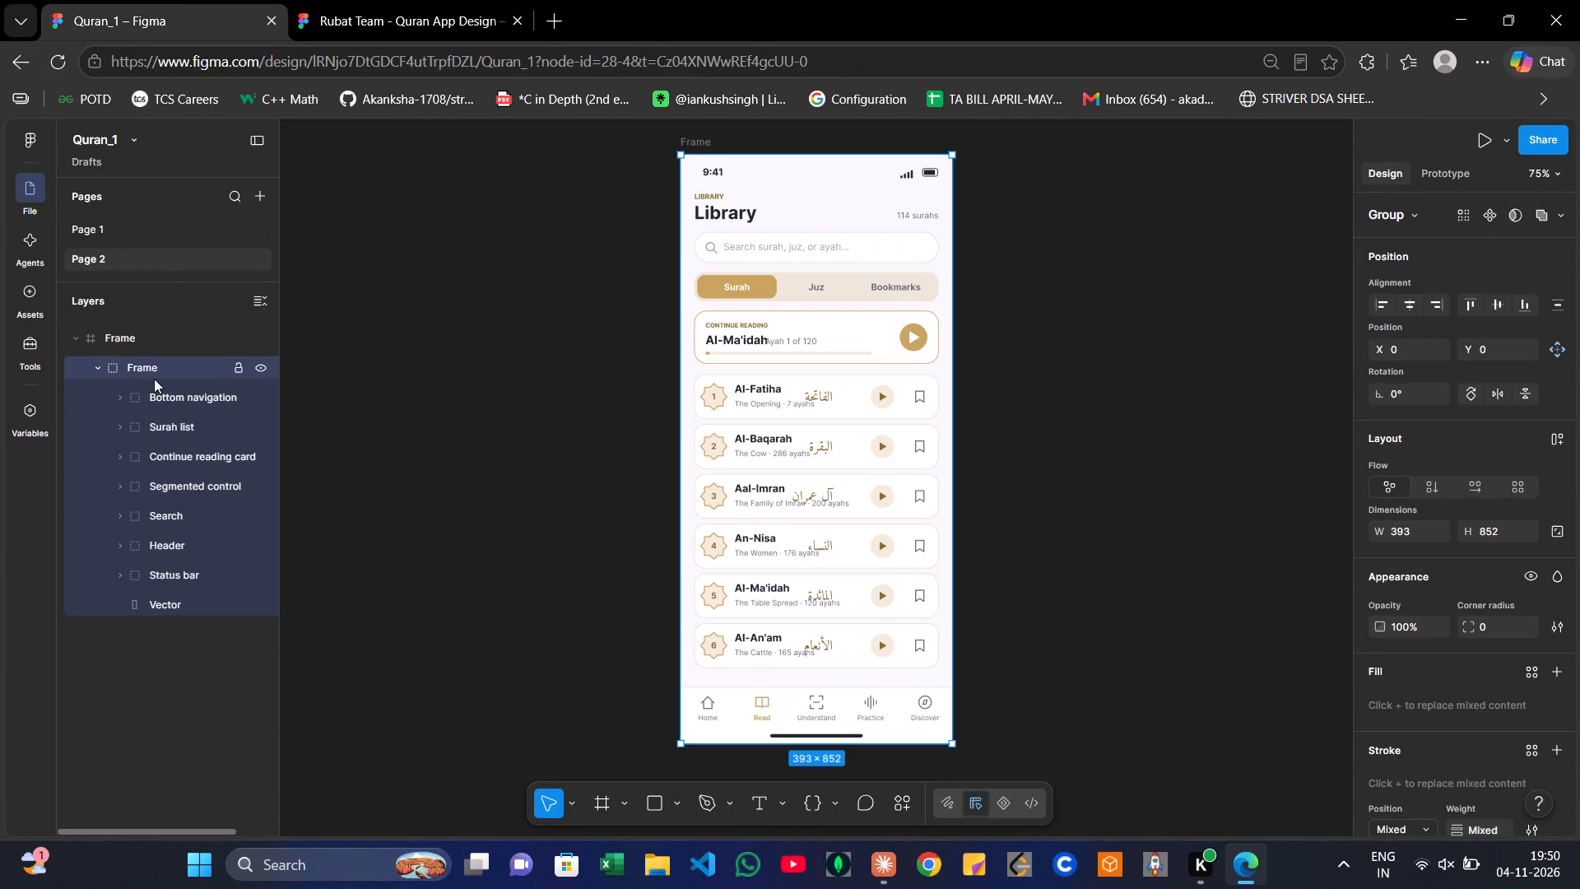
Select the Bottom navigation group of the Library screen on Page 2 of the Quran_1 file.
double_click(152, 396)
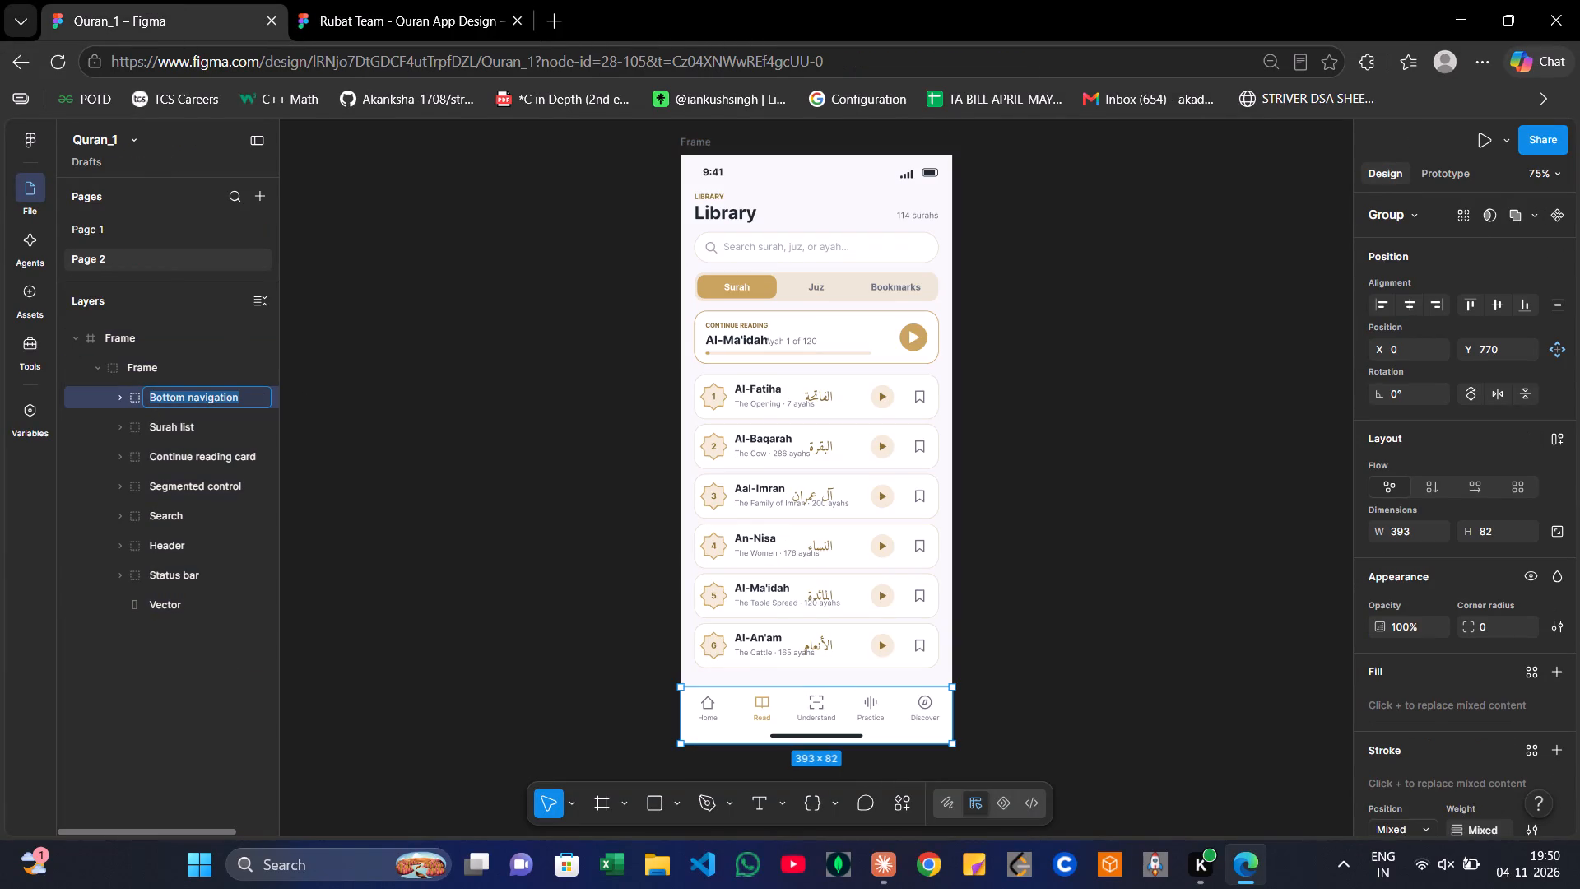
click(351, 409)
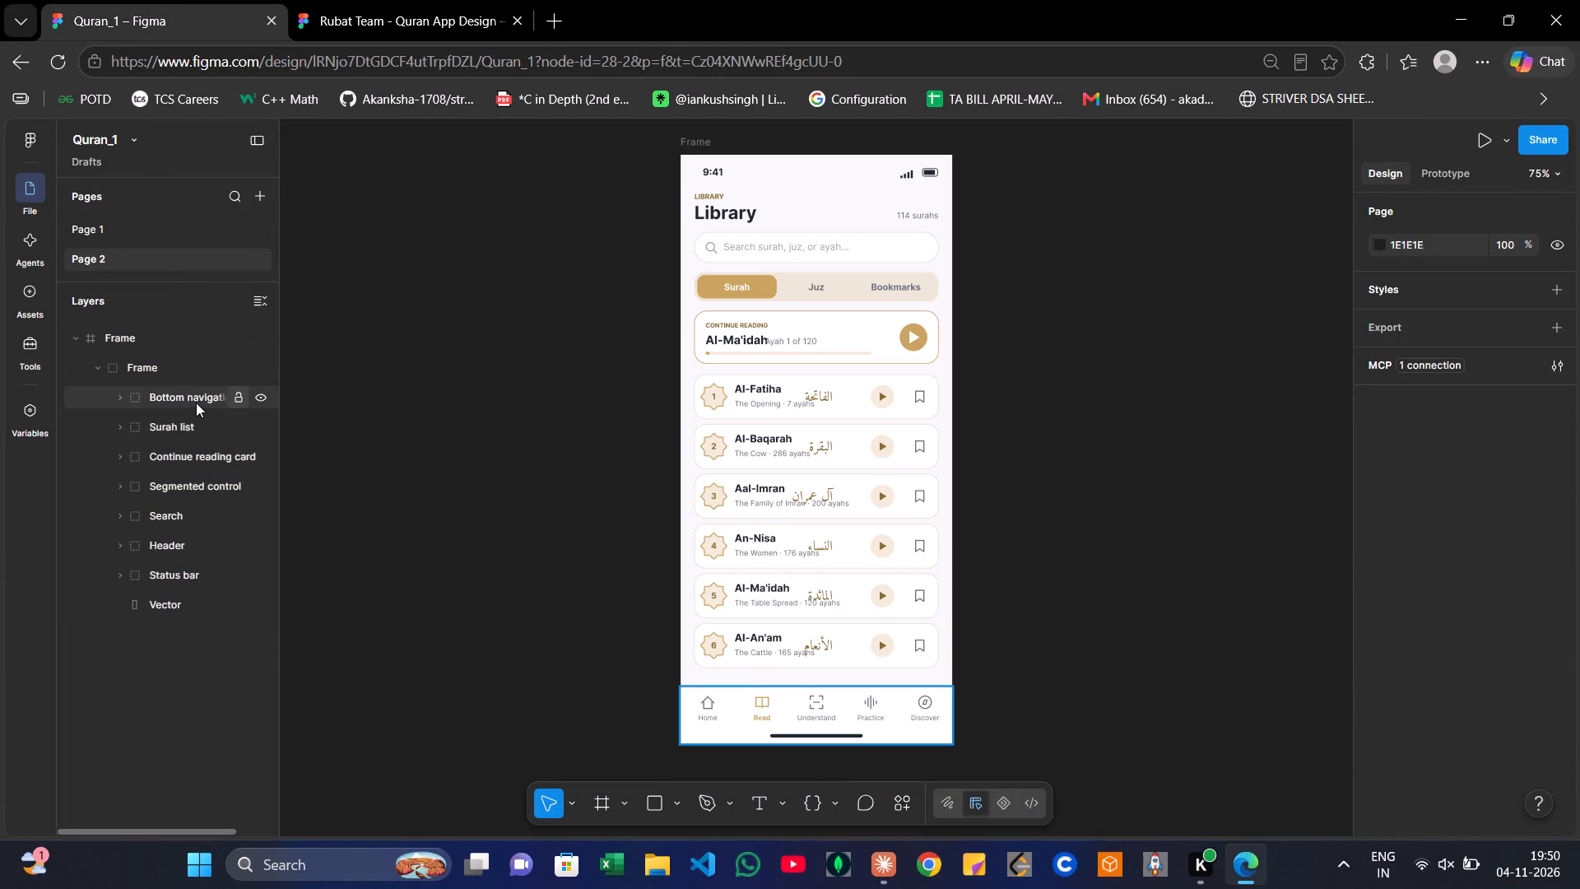
click(196, 404)
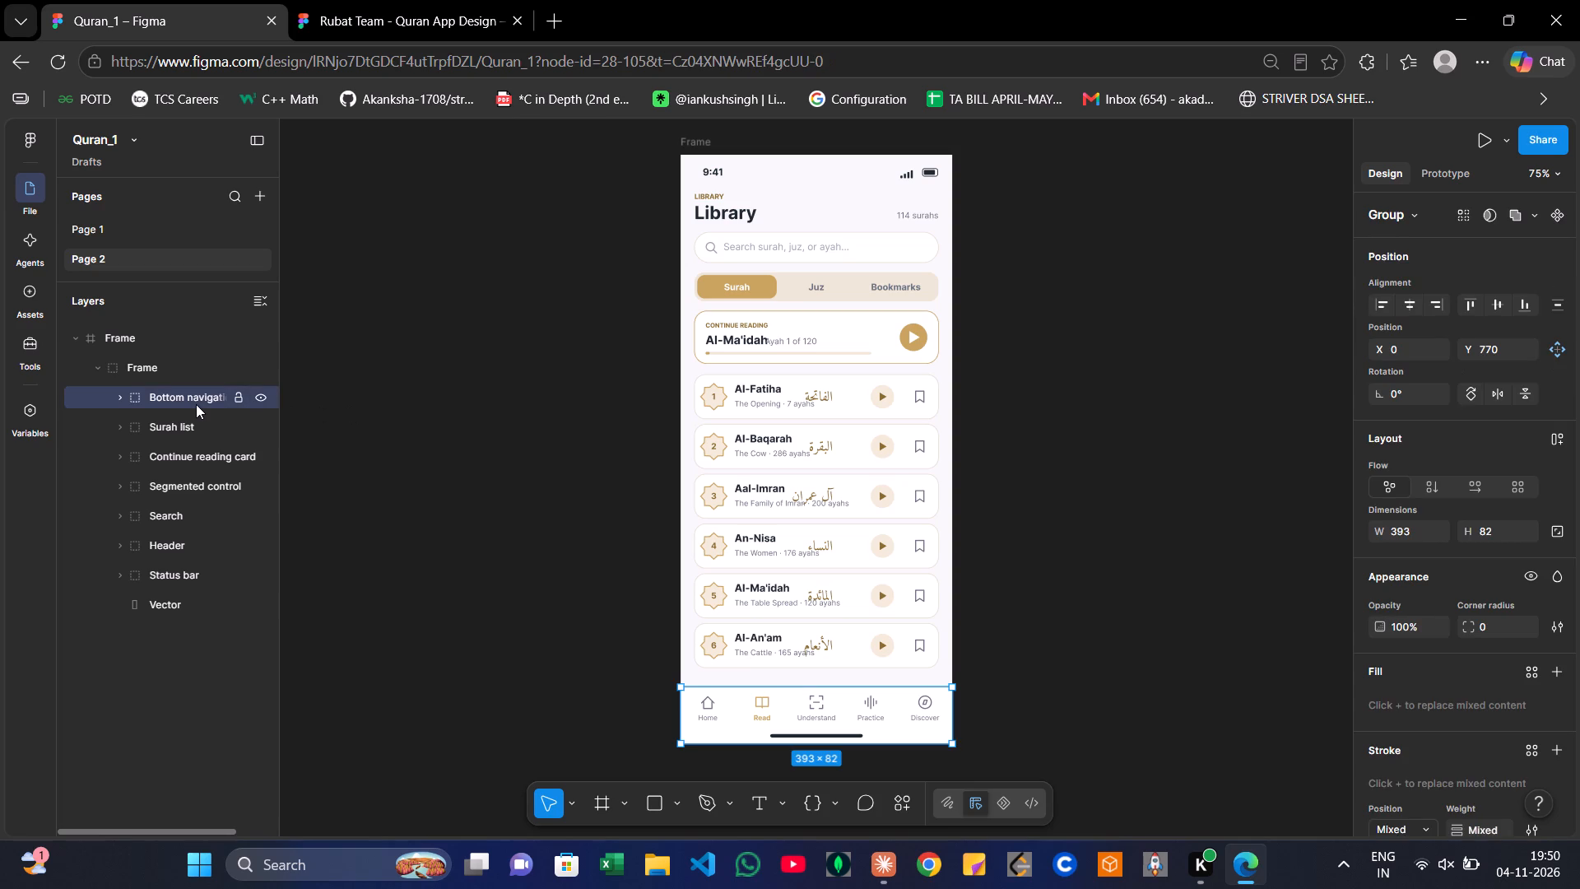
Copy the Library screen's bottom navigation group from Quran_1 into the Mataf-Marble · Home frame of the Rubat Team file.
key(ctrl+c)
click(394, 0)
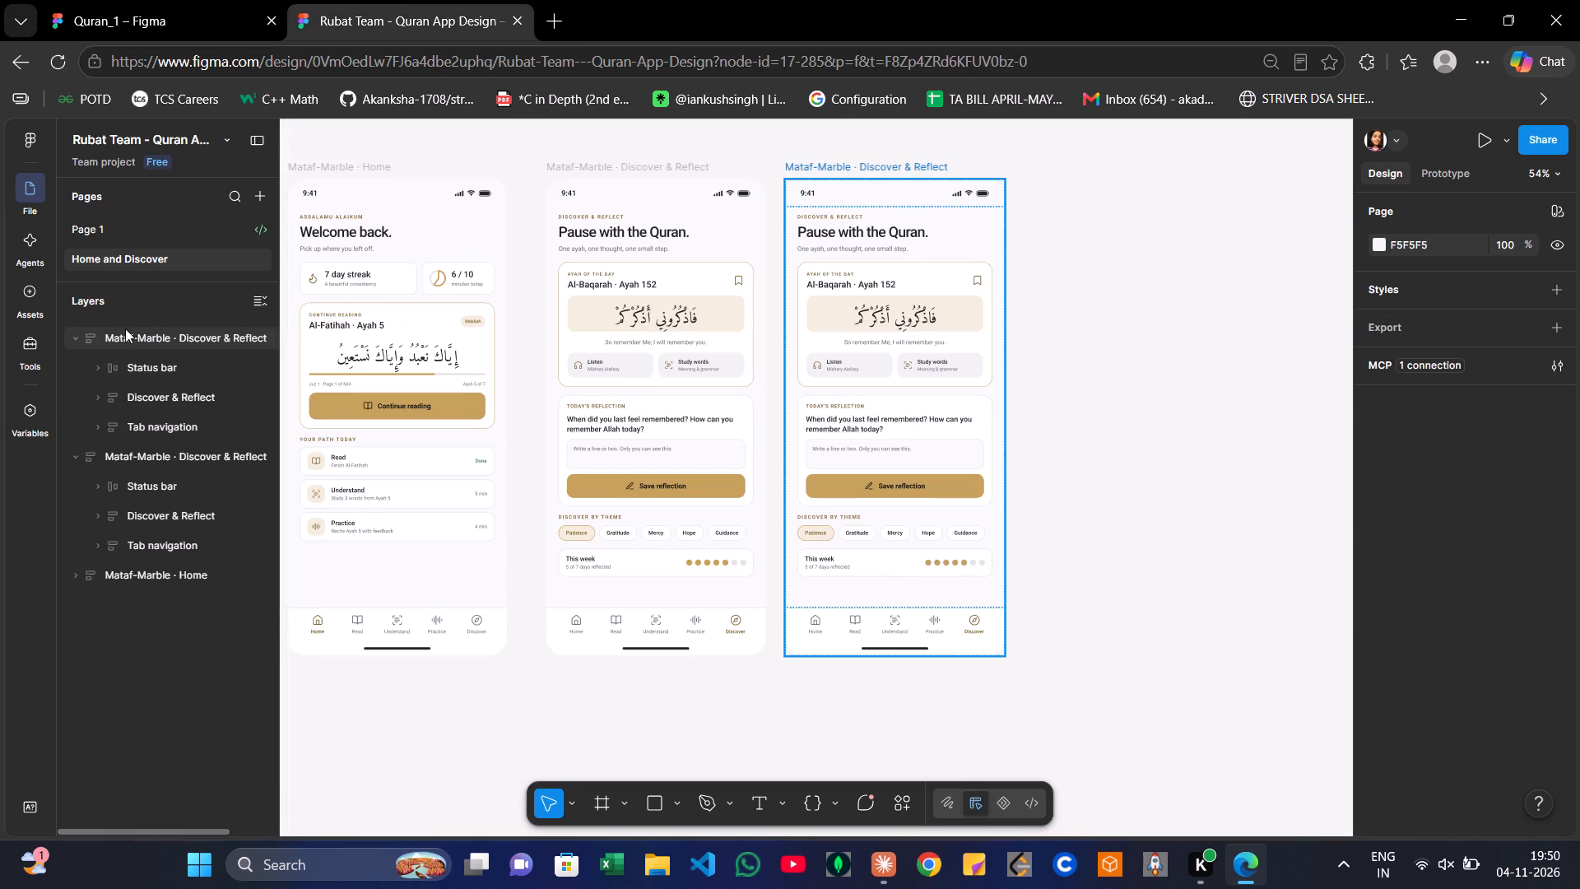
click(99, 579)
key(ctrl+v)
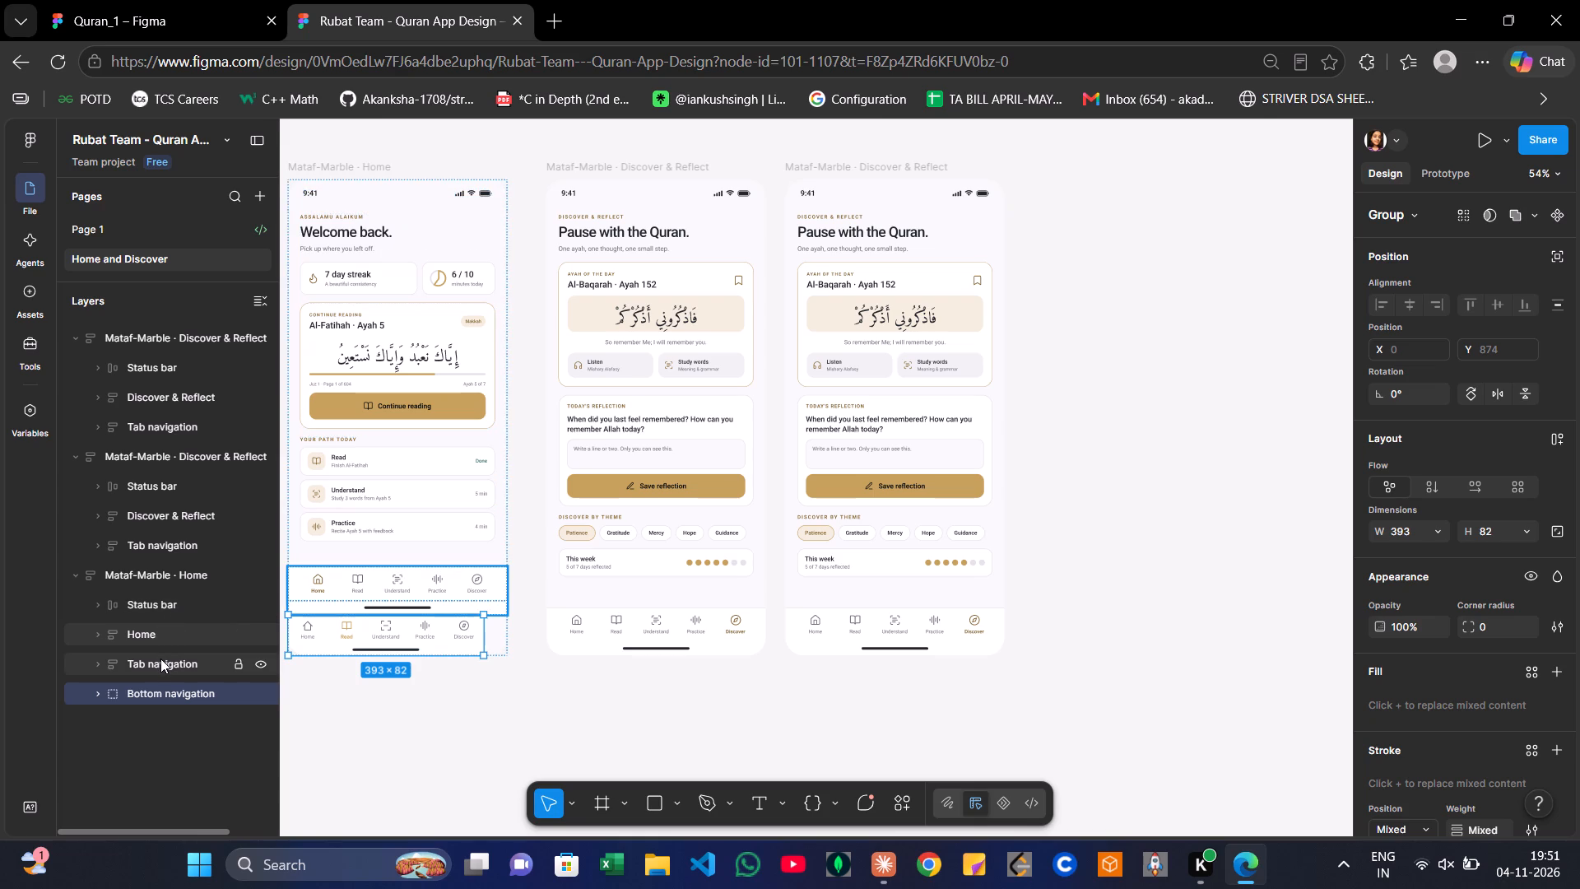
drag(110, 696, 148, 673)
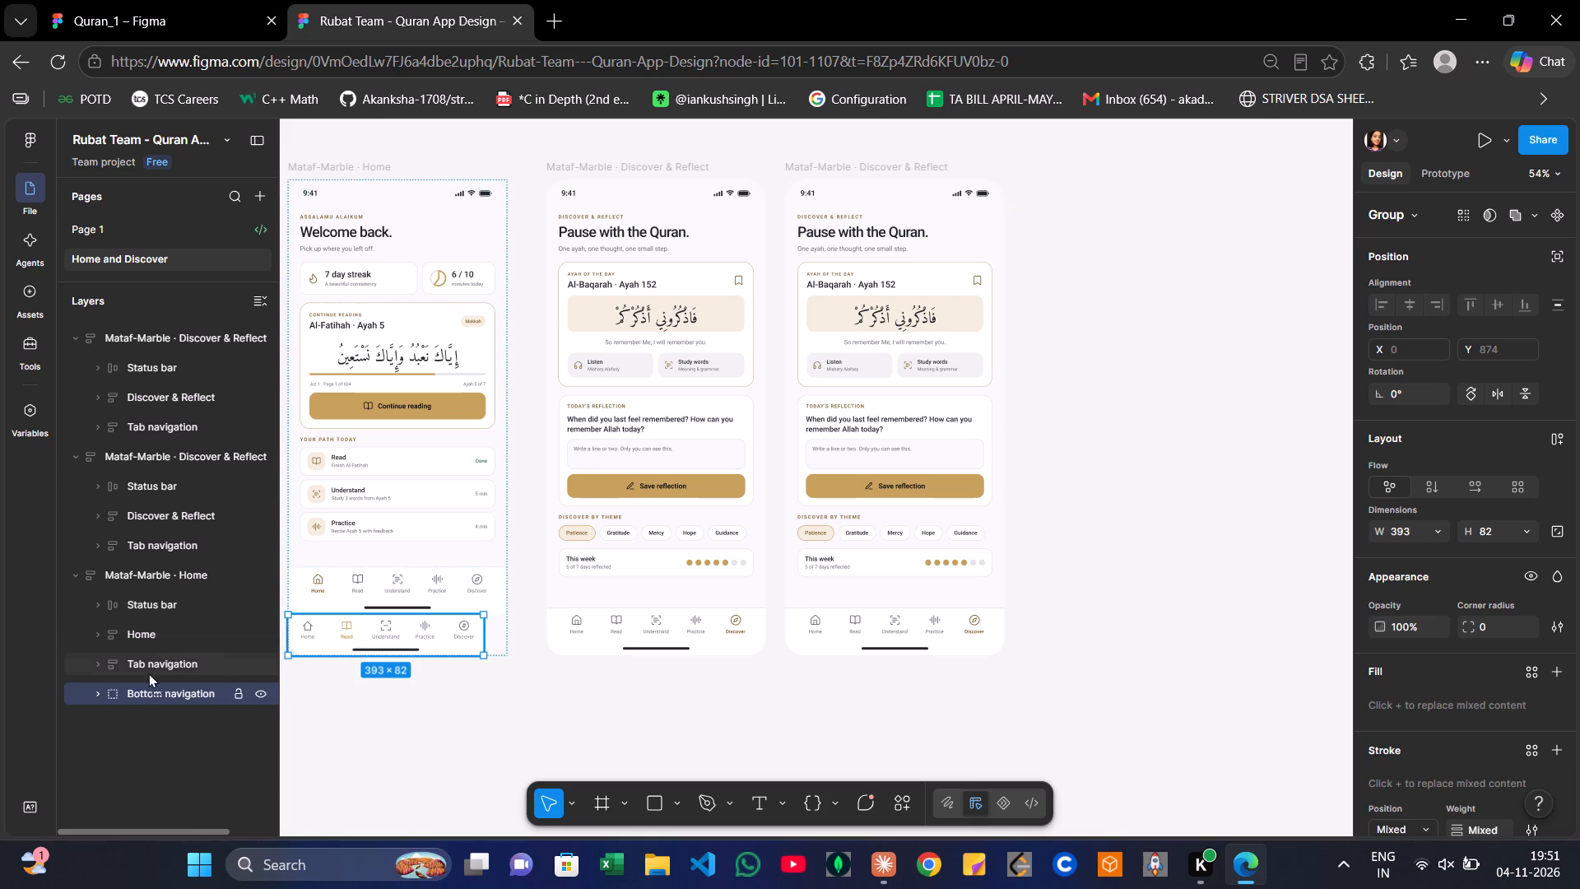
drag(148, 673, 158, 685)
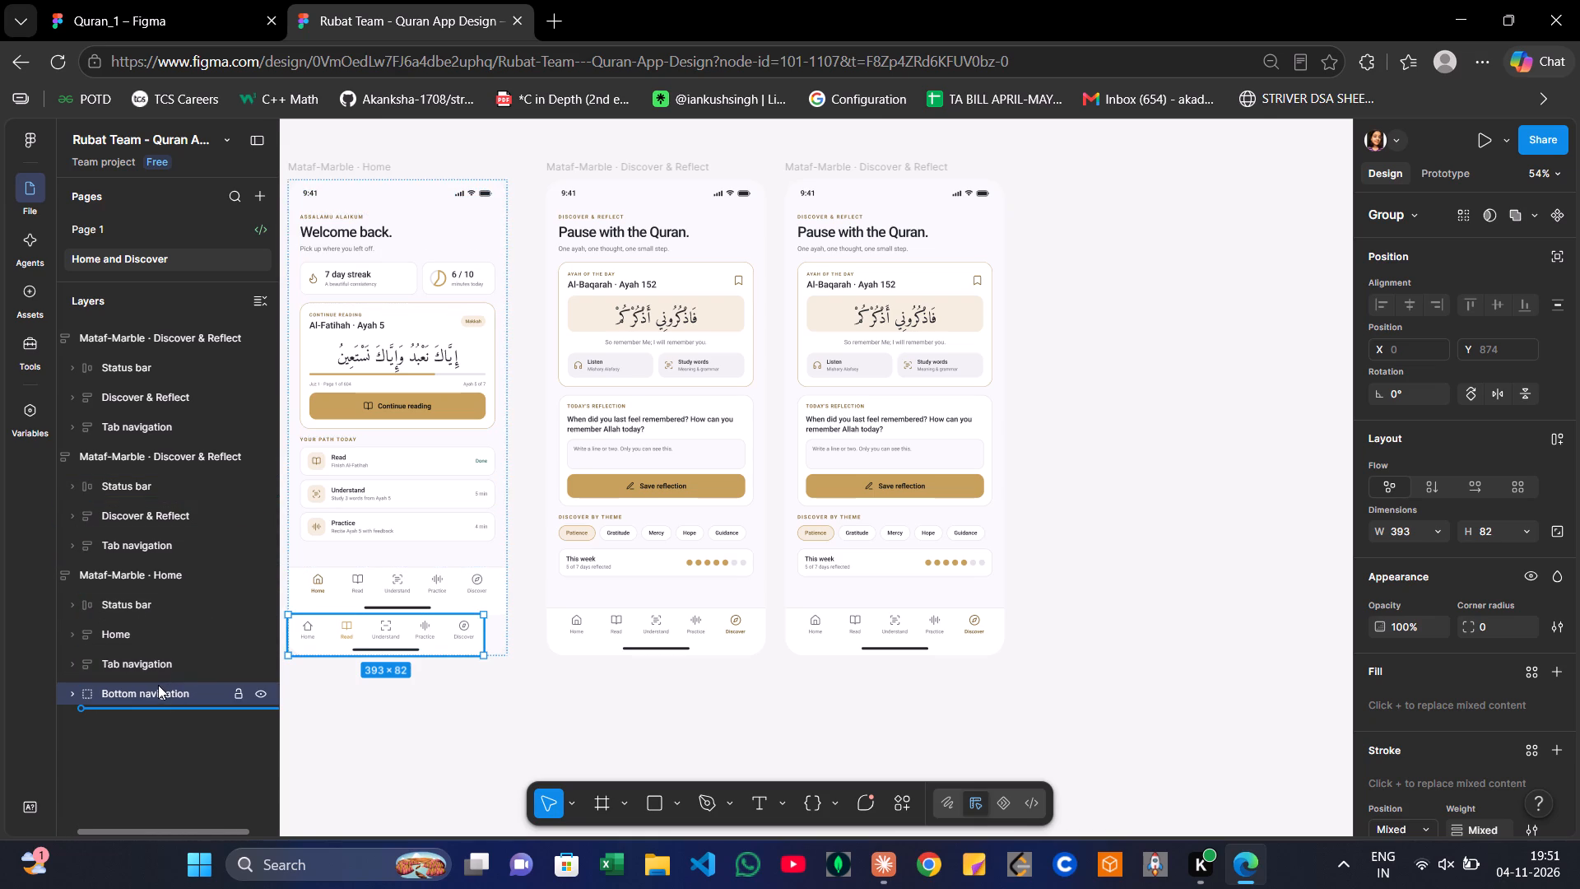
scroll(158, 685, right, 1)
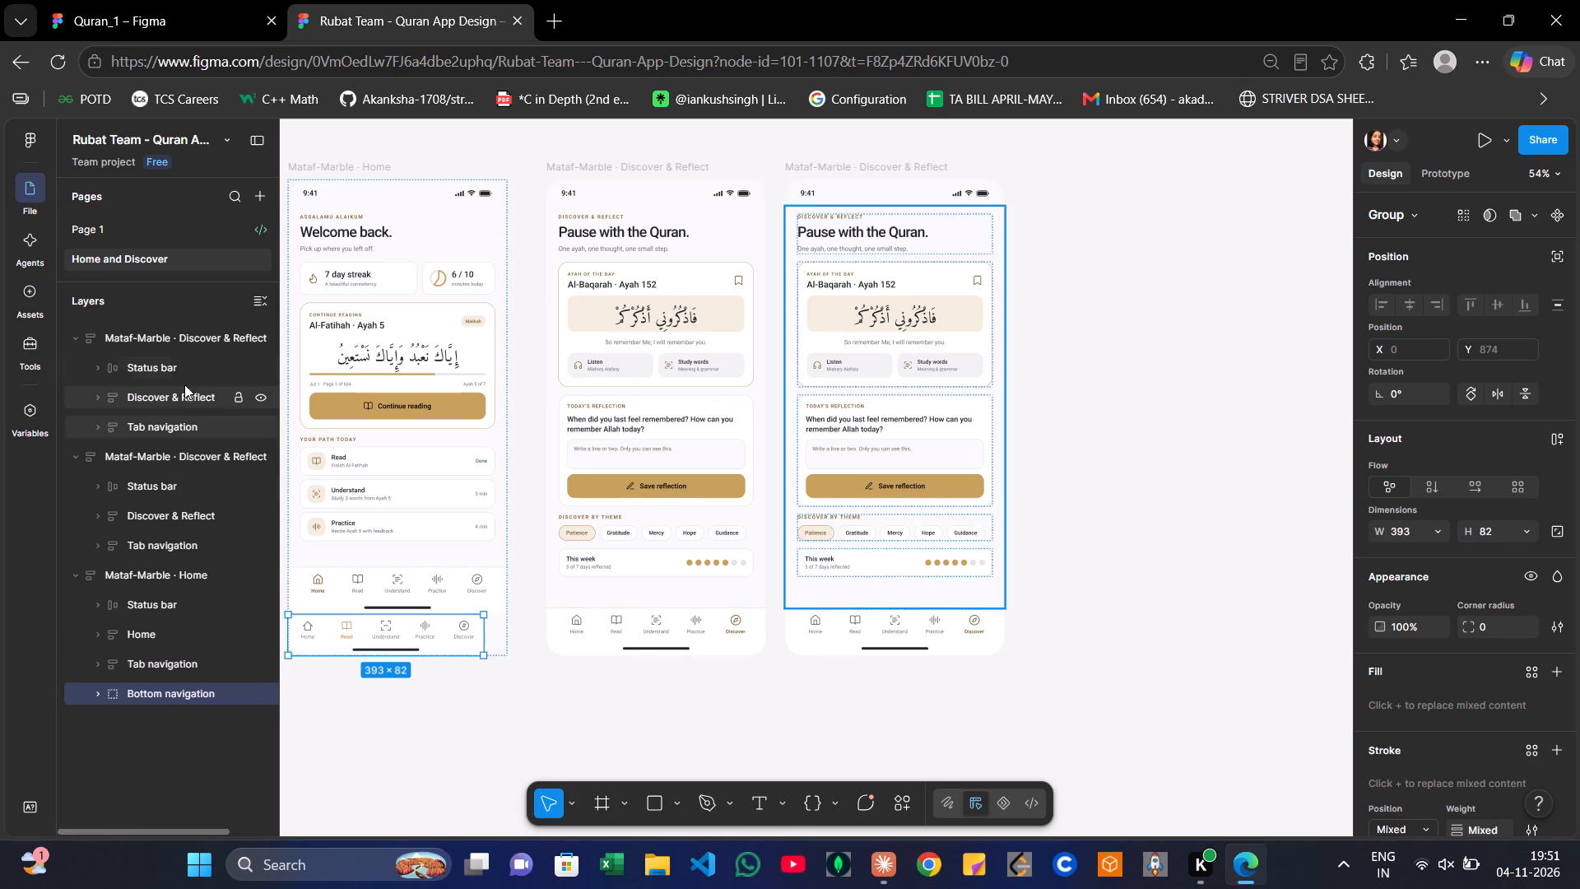
Rename the duplicate Discover & Reflect frame at X 1000 as "Mataf-Marble · Library".
right_click(156, 340)
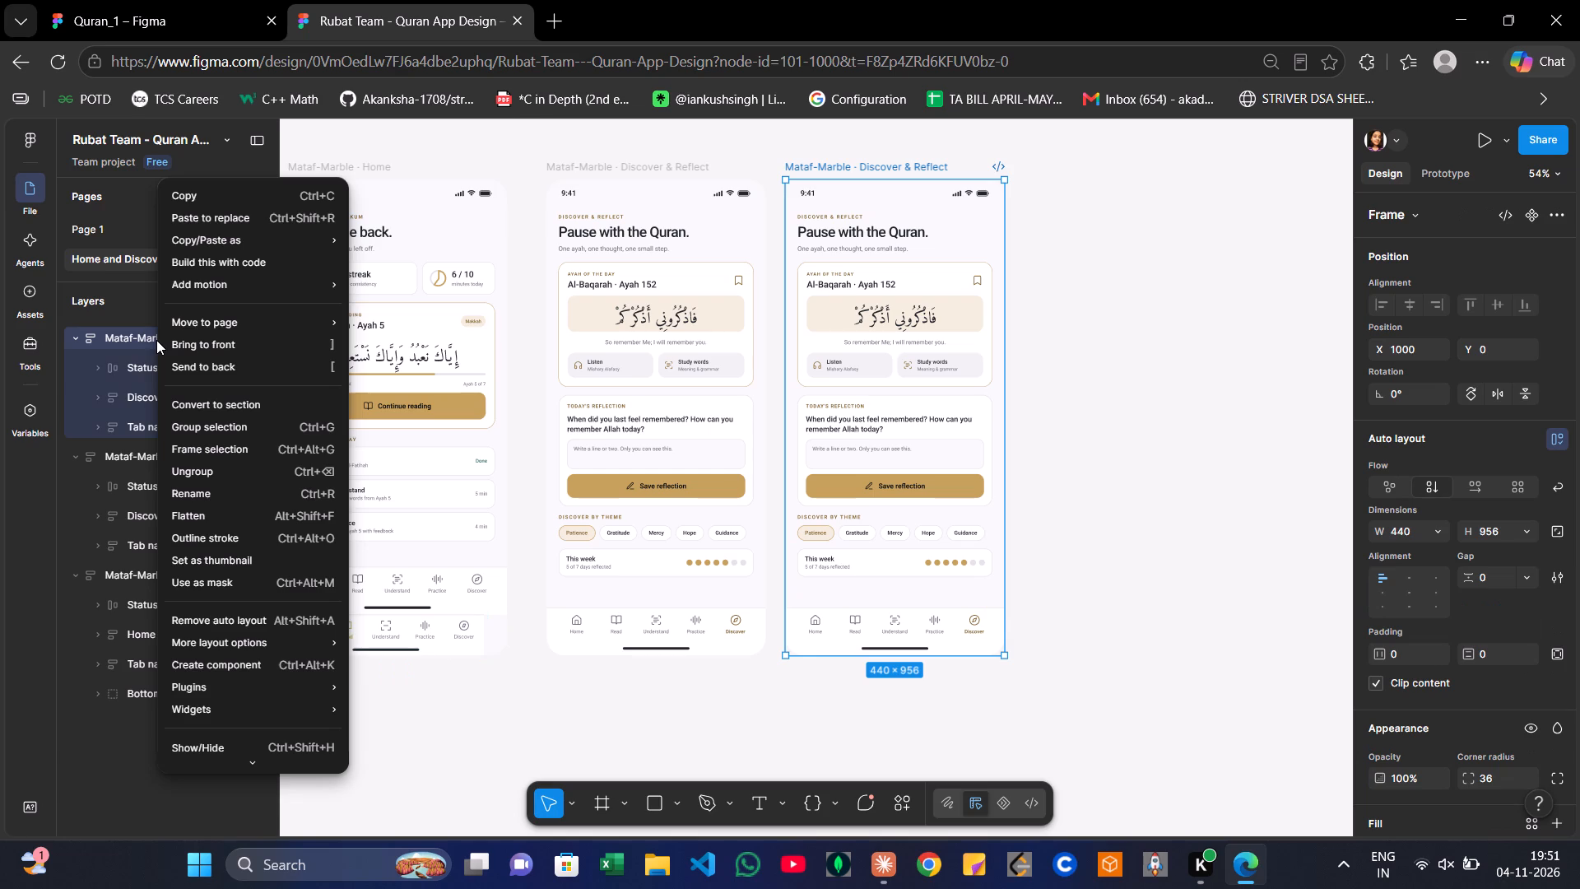
click(183, 495)
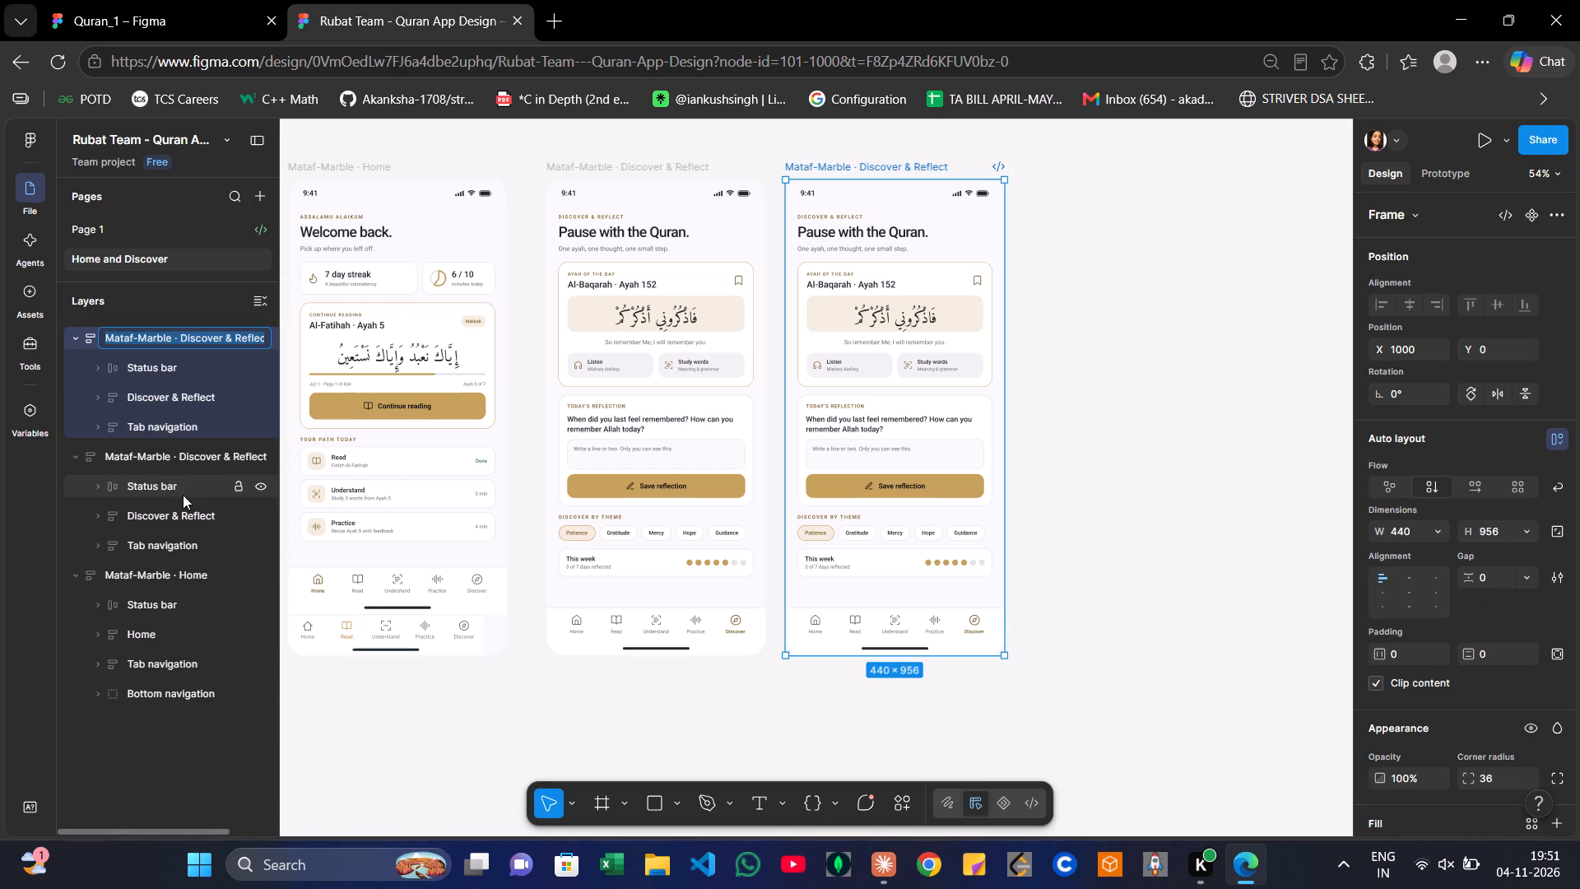
click(244, 335)
key(Right)
key(Right)
key(Right)
key(Right)
key(Right)
key(Right)
key(Right)
key(Right)
key(Right)
key(Right)
key(Right)
key(Right)
key(Right)
key(Right)
key(Right)
key(Right)
key(Right)
key(Right)
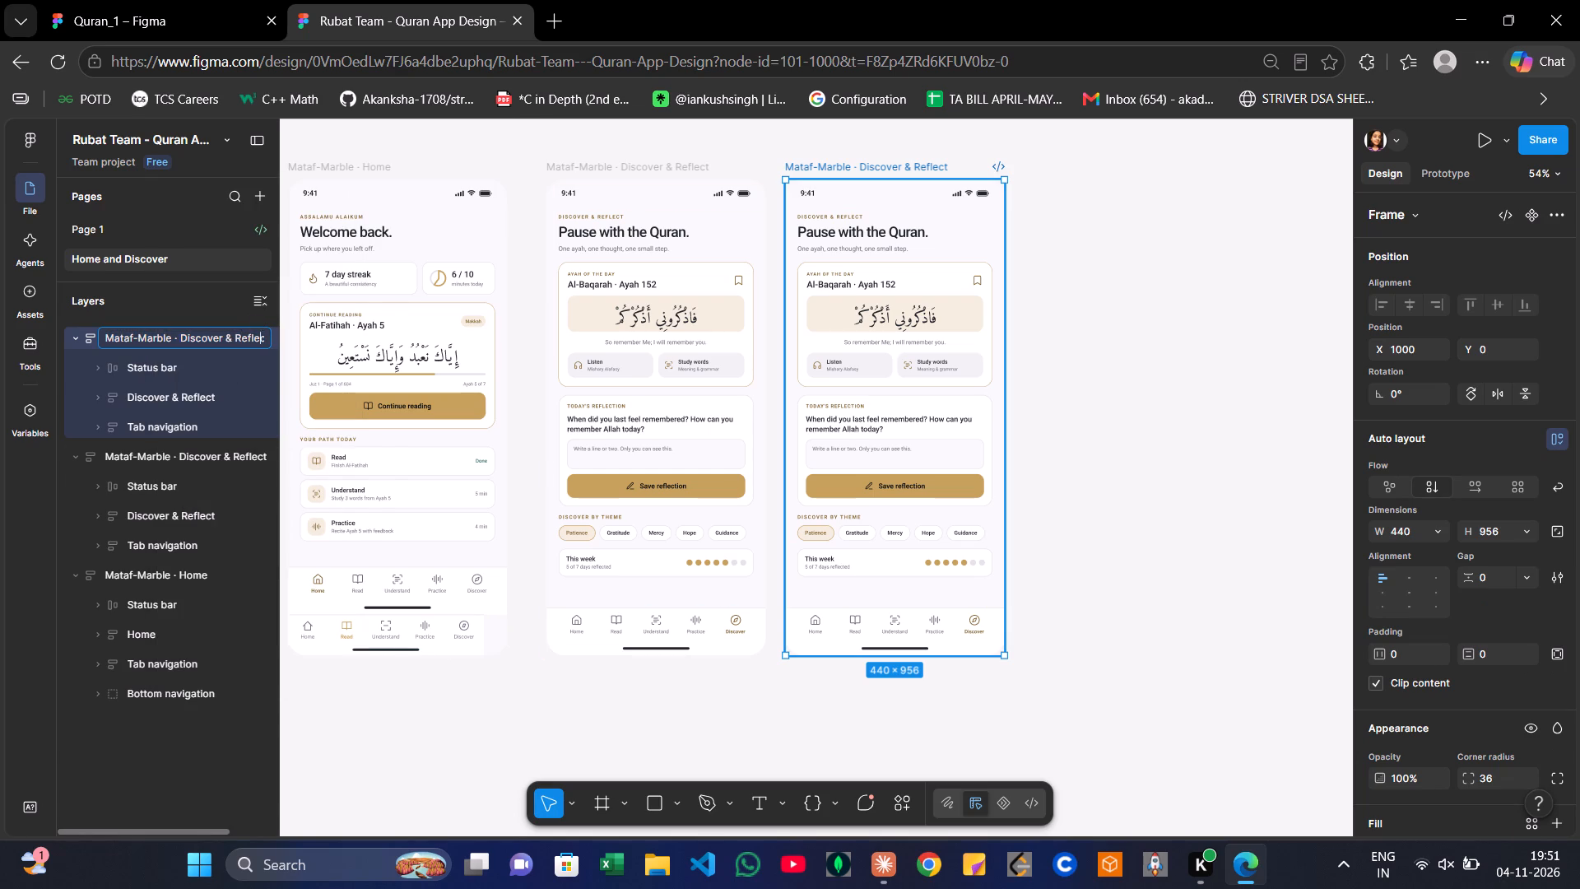
key(BackSpace)
key(BackSpace)
key(BackSpace)
key(BackSpace)
key(BackSpace)
key(BackSpace)
key(BackSpace)
key(BackSpace)
key(BackSpace)
key(BackSpace)
key(BackSpace)
key(BackSpace)
key(BackSpace)
key(BackSpace)
key(BackSpace)
key(BackSpace)
key(BackSpace)
key(BackSpace)
key(Return)
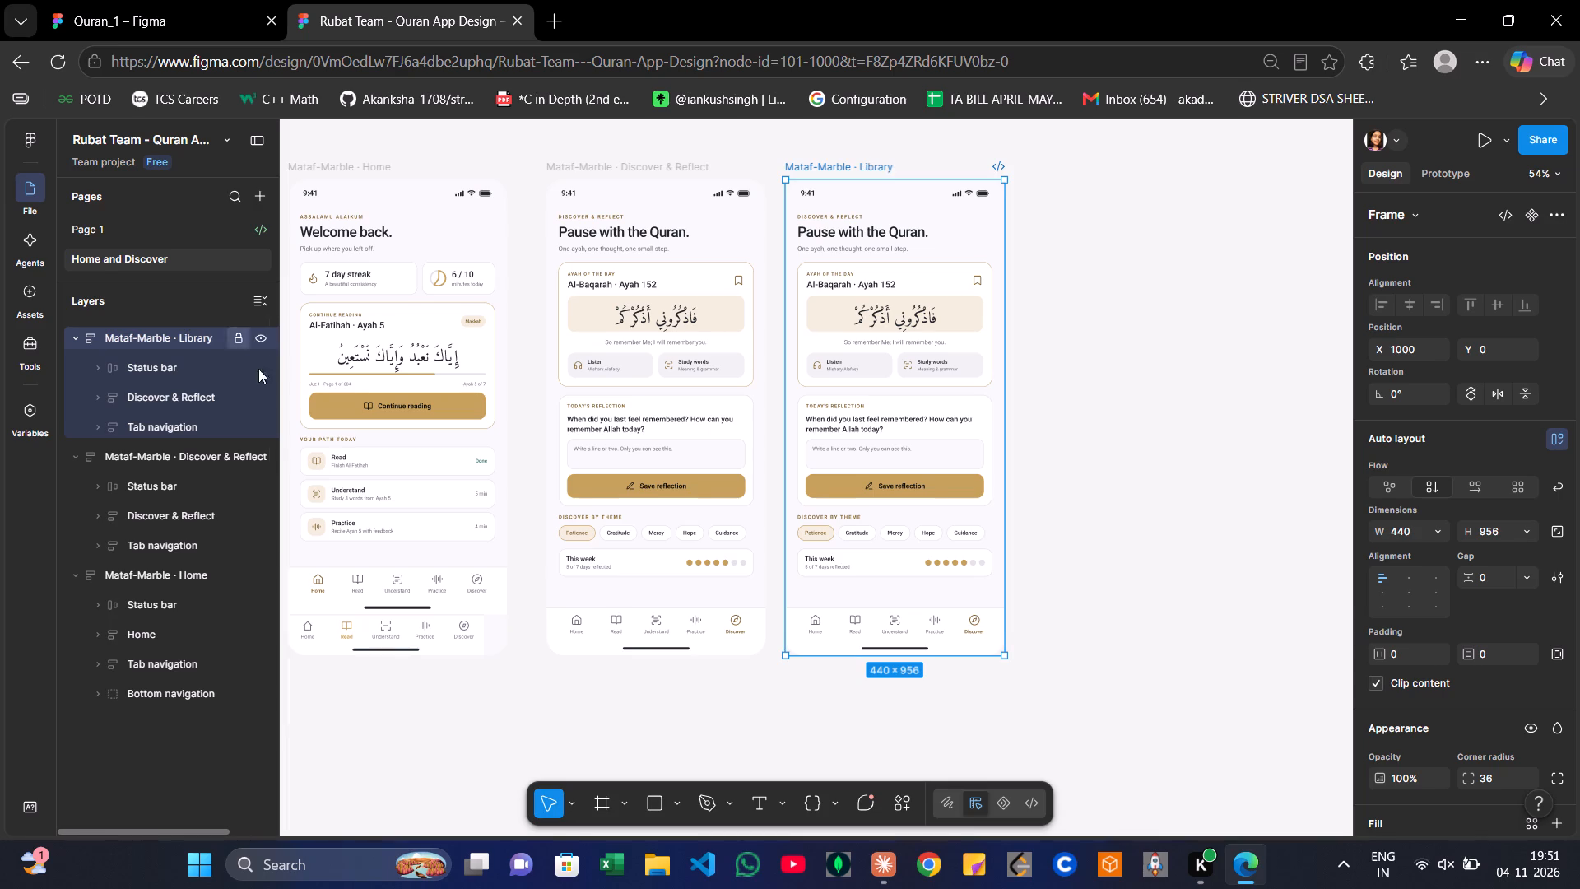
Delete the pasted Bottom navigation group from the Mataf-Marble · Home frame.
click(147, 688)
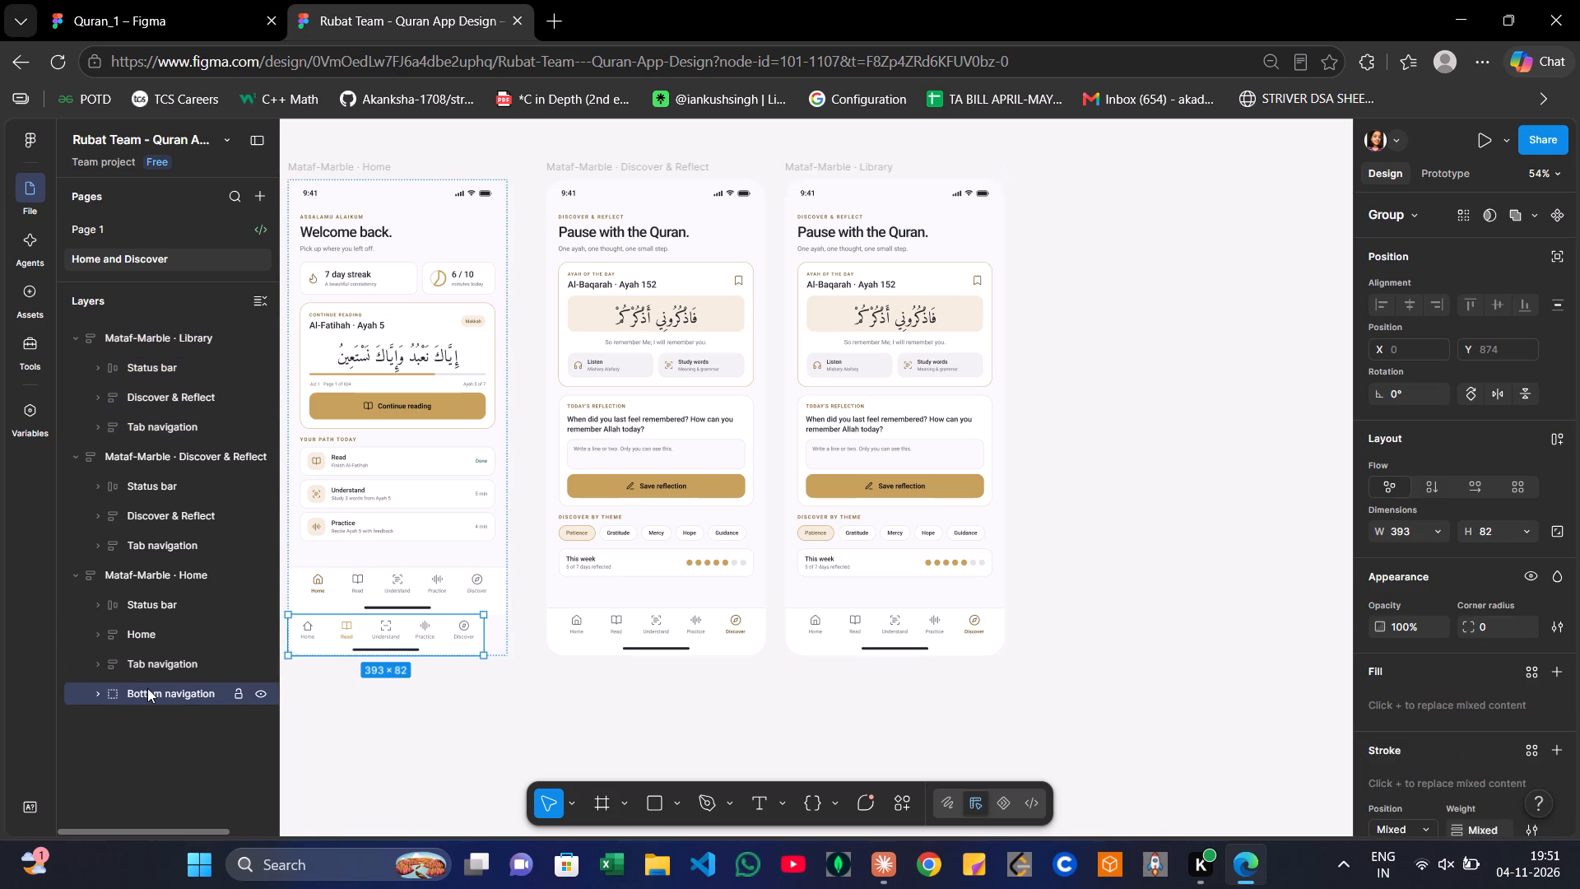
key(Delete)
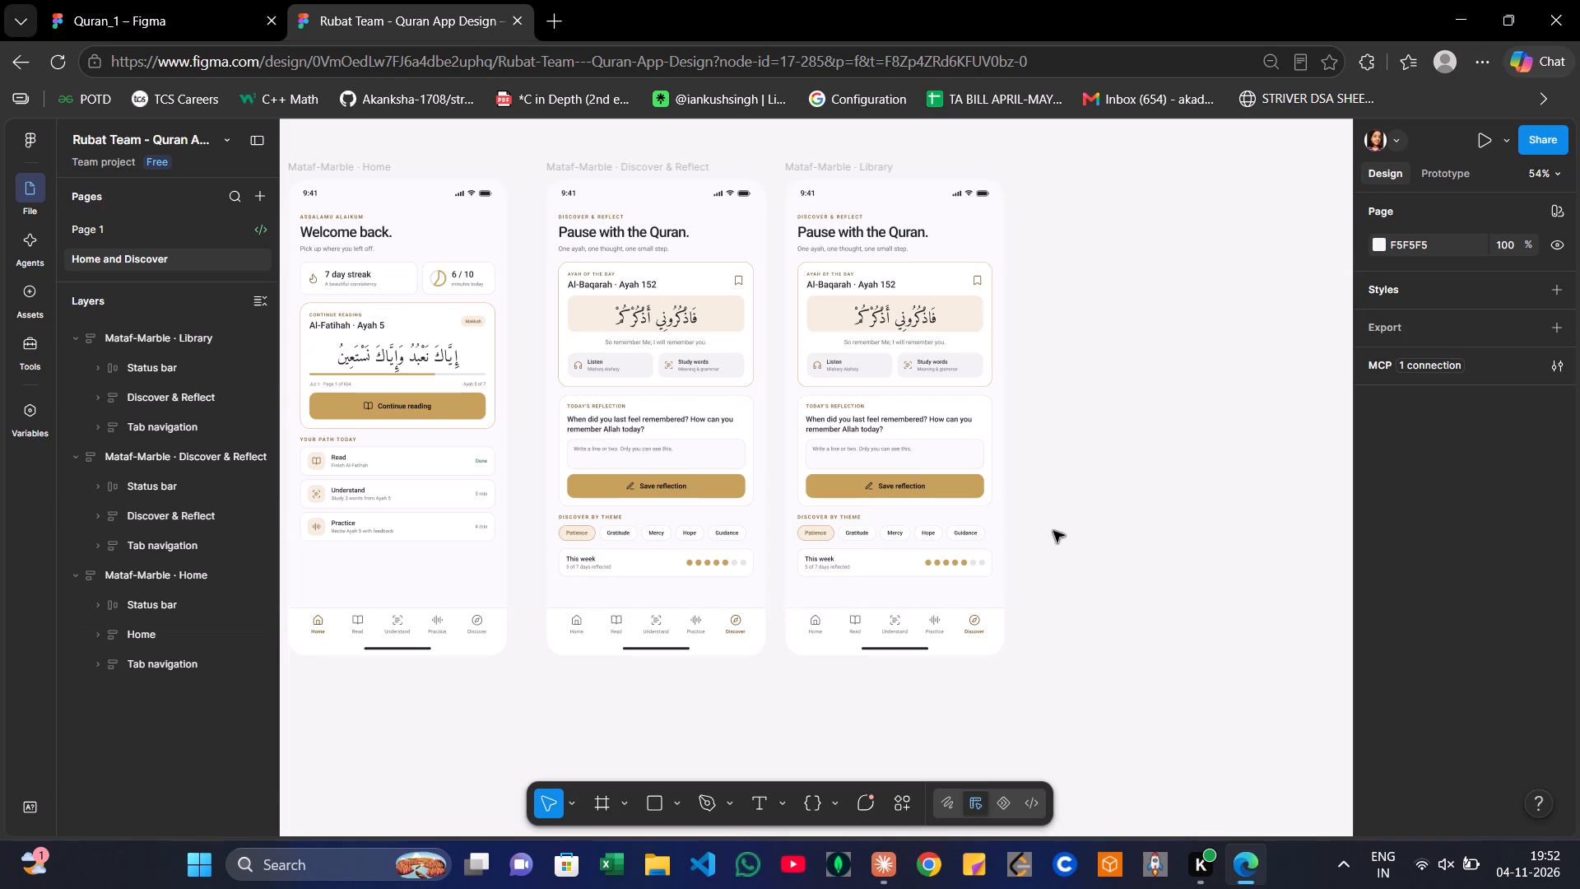
Copy the Header group of the Library screen in Quran_1 into the Rubat Team file's Mataf-Marble · Library frame.
click(203, 0)
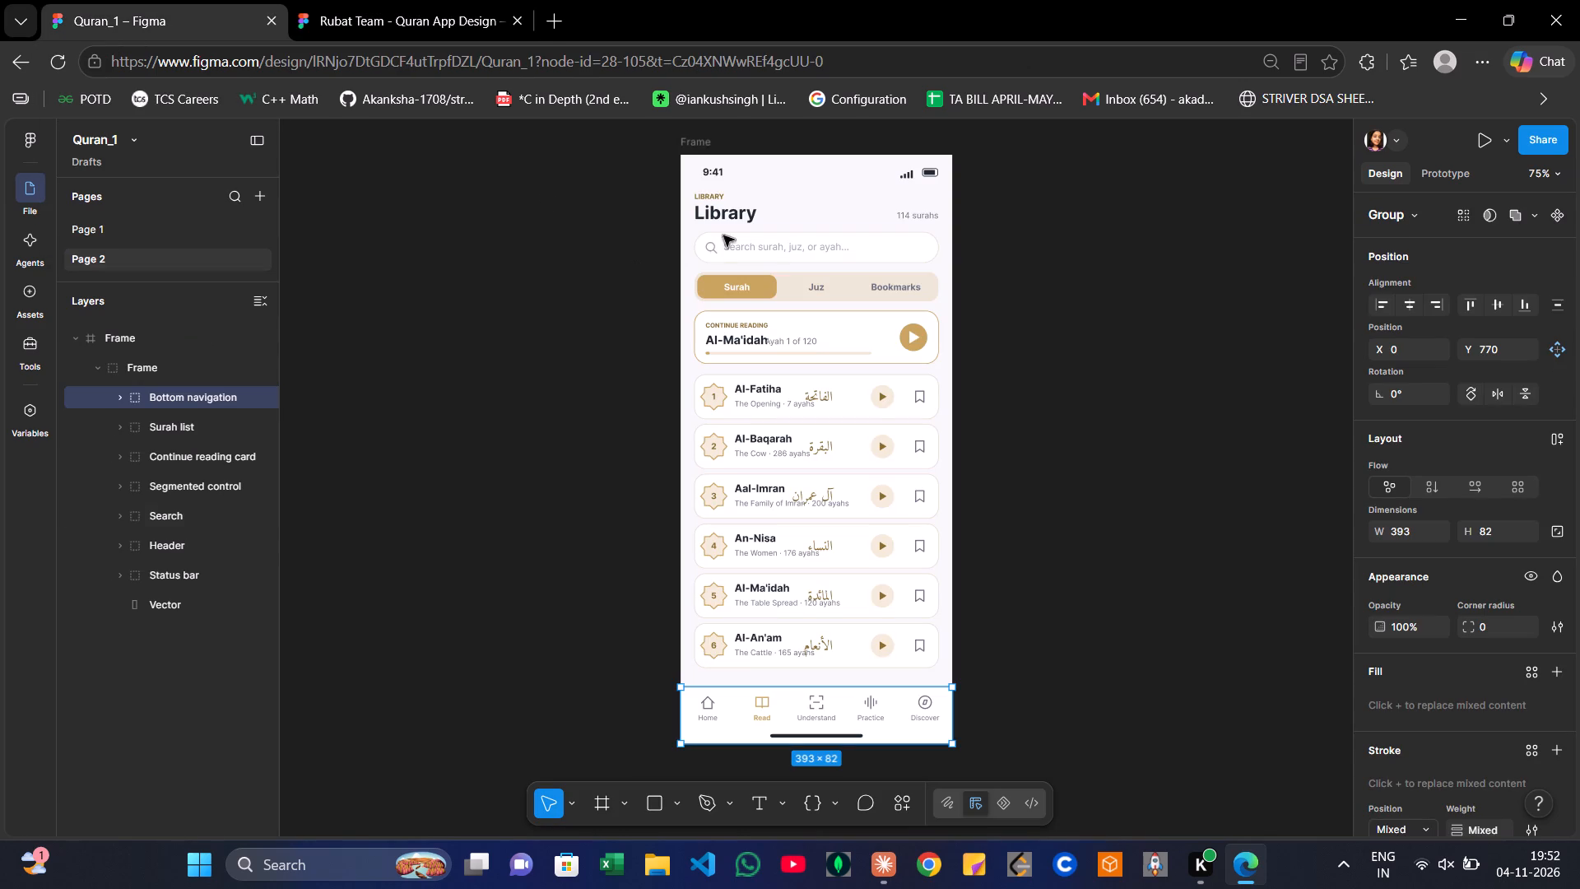
click(715, 202)
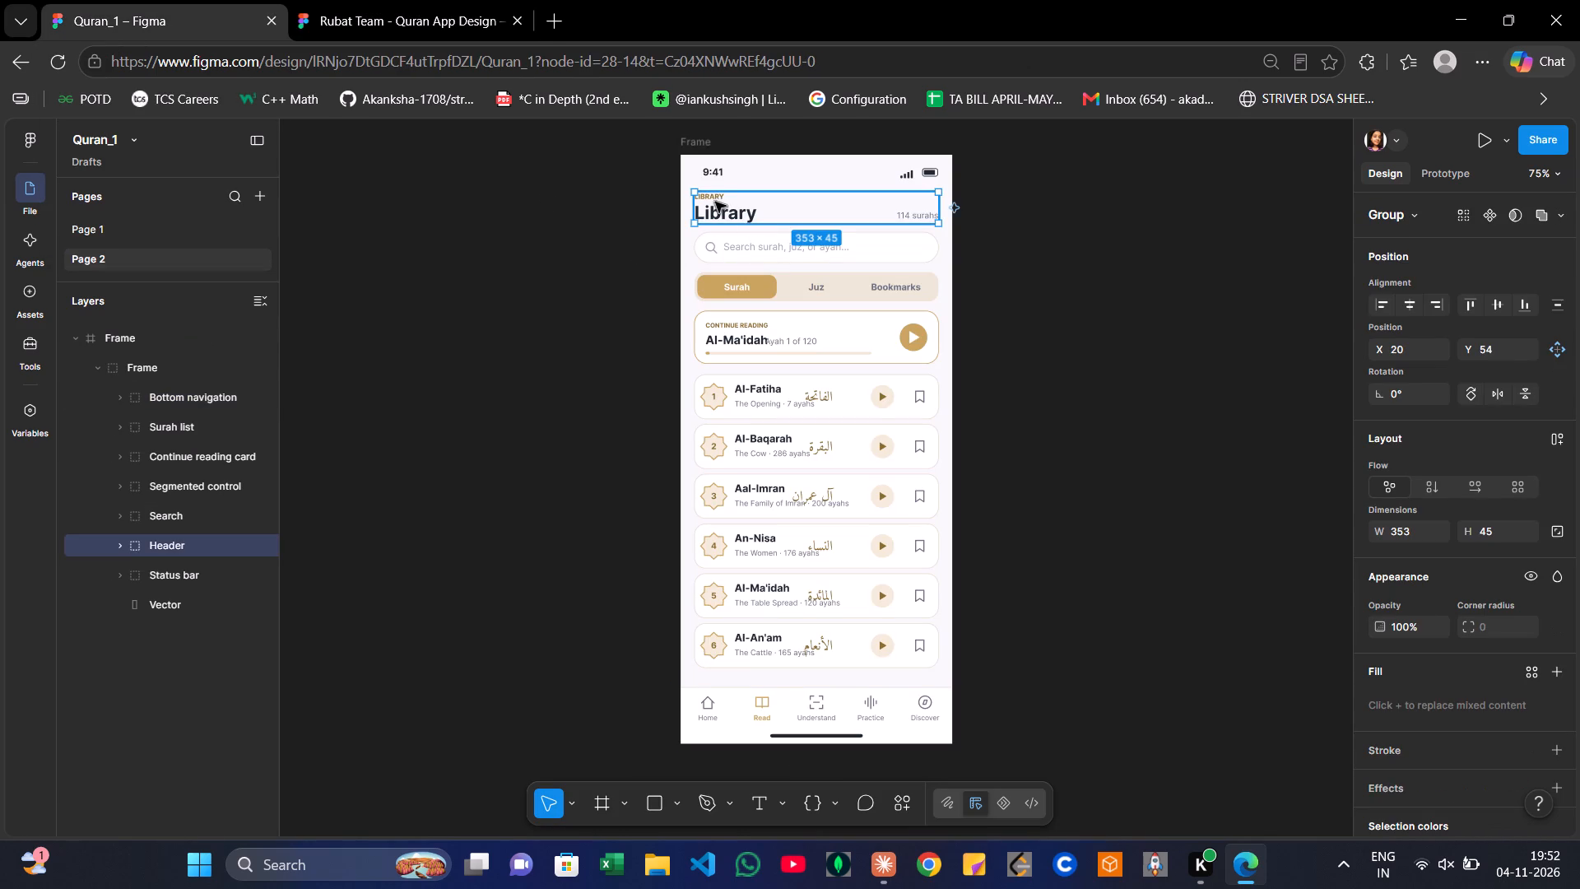
key(ctrl+c)
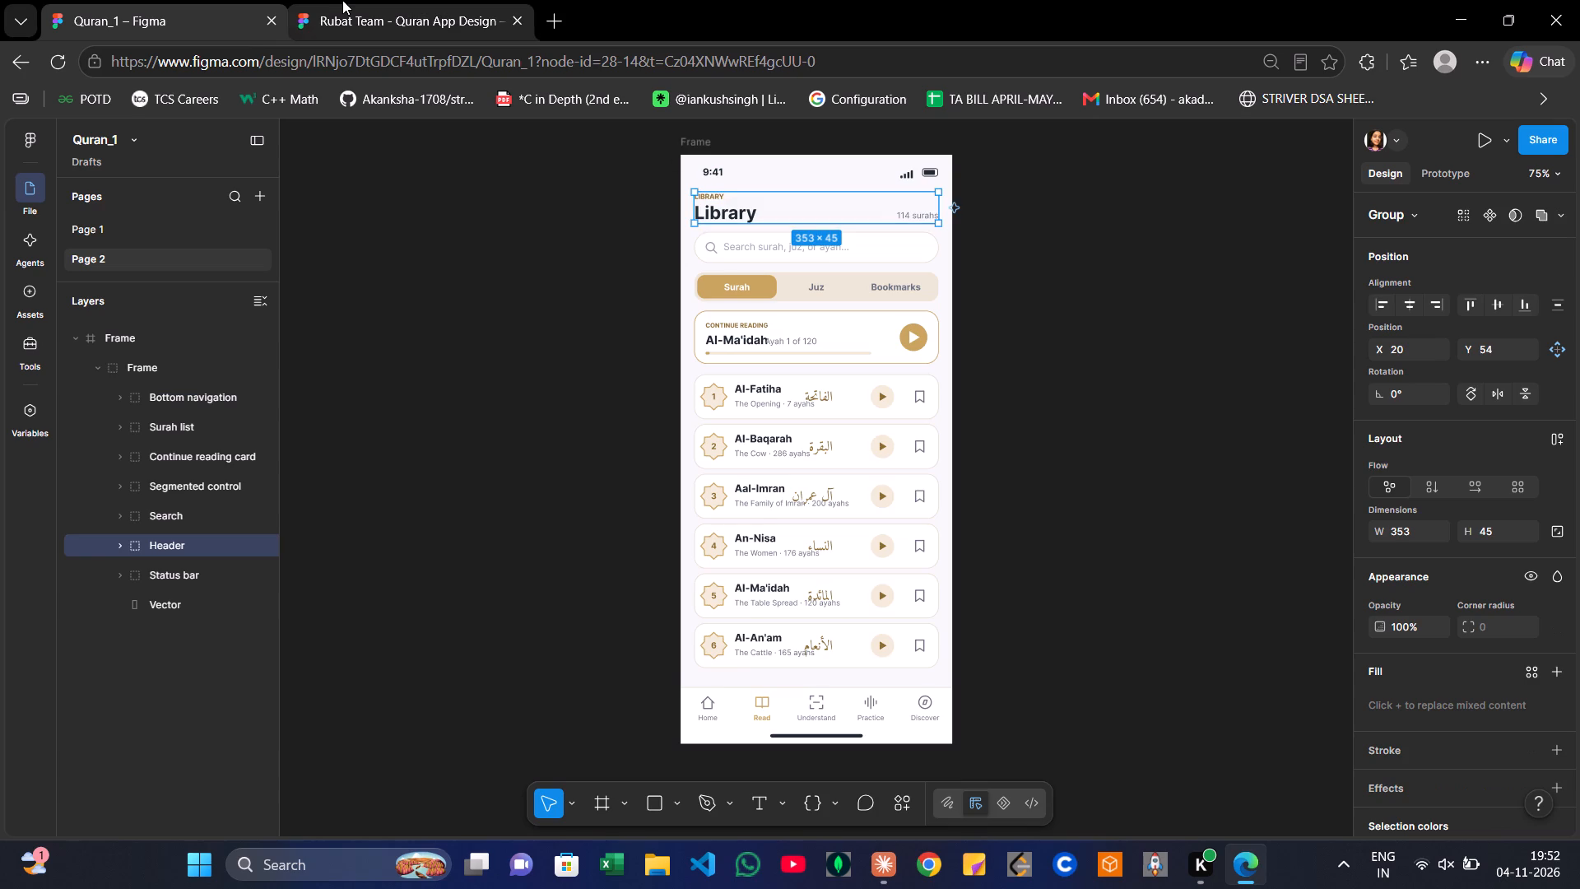
click(334, 0)
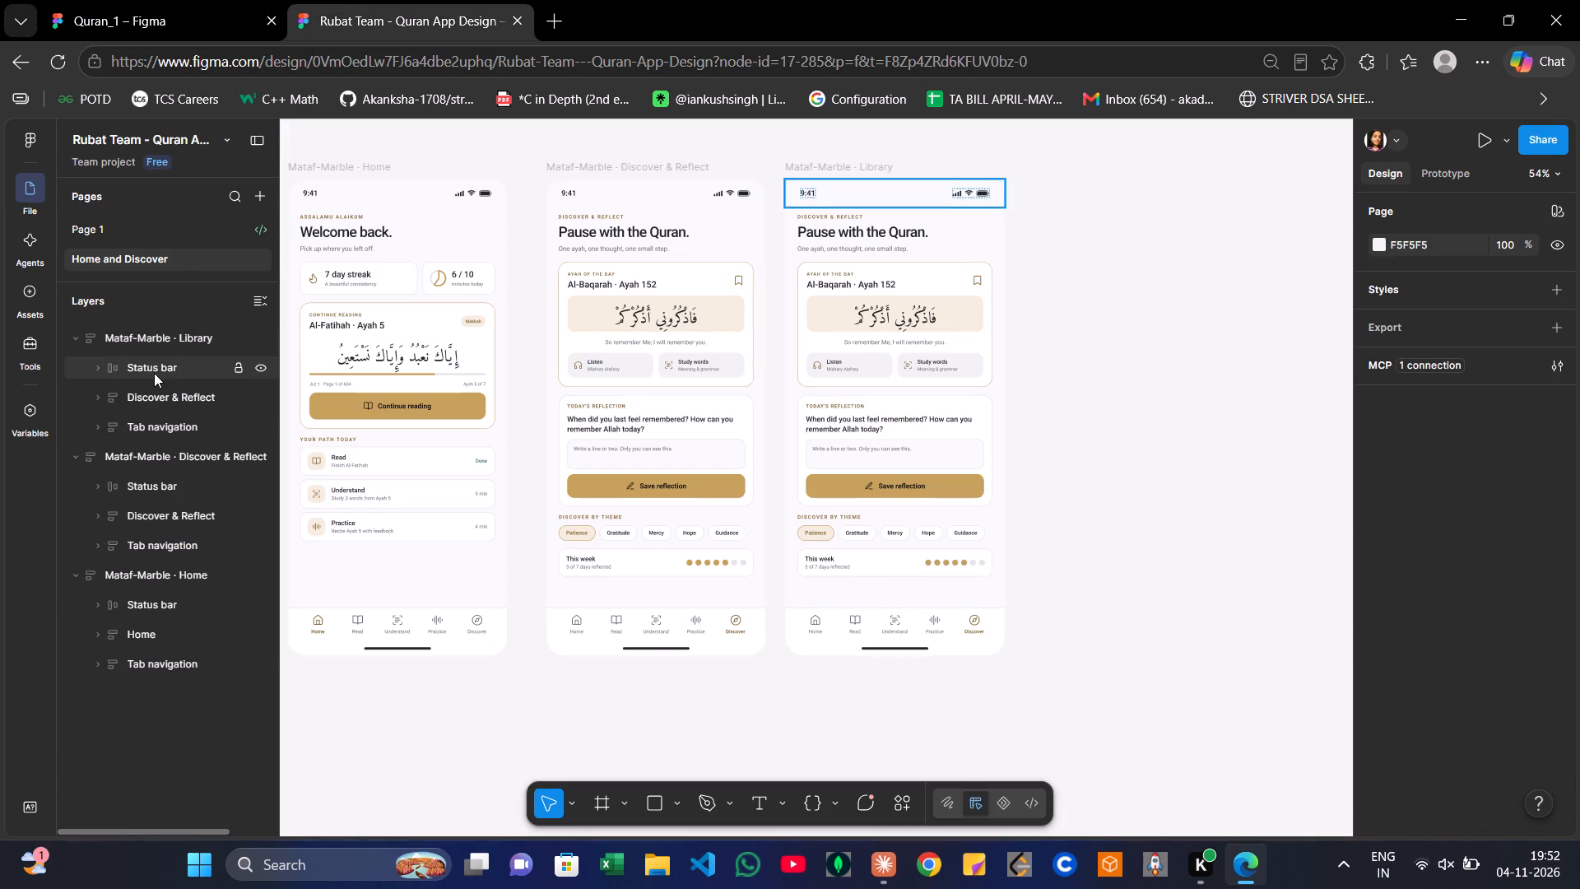
click(105, 342)
key(ctrl+v)
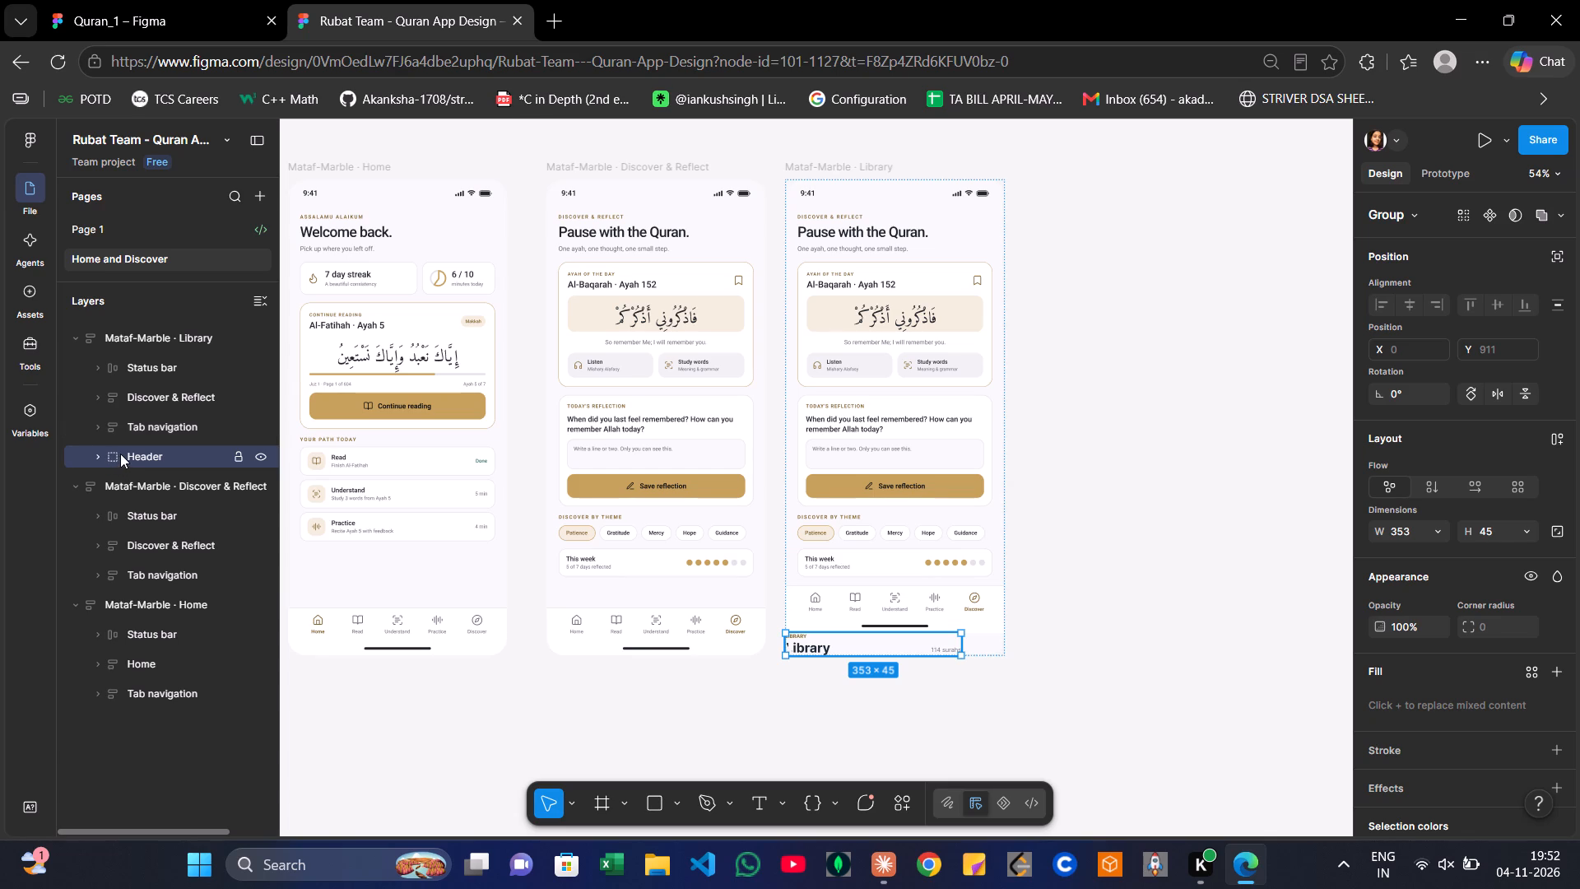
Reorder the pasted Header in the Mataf-Marble · Library frame so it sits between the Status bar and Discover & Reflect.
drag(120, 454, 173, 365)
drag(173, 365, 171, 367)
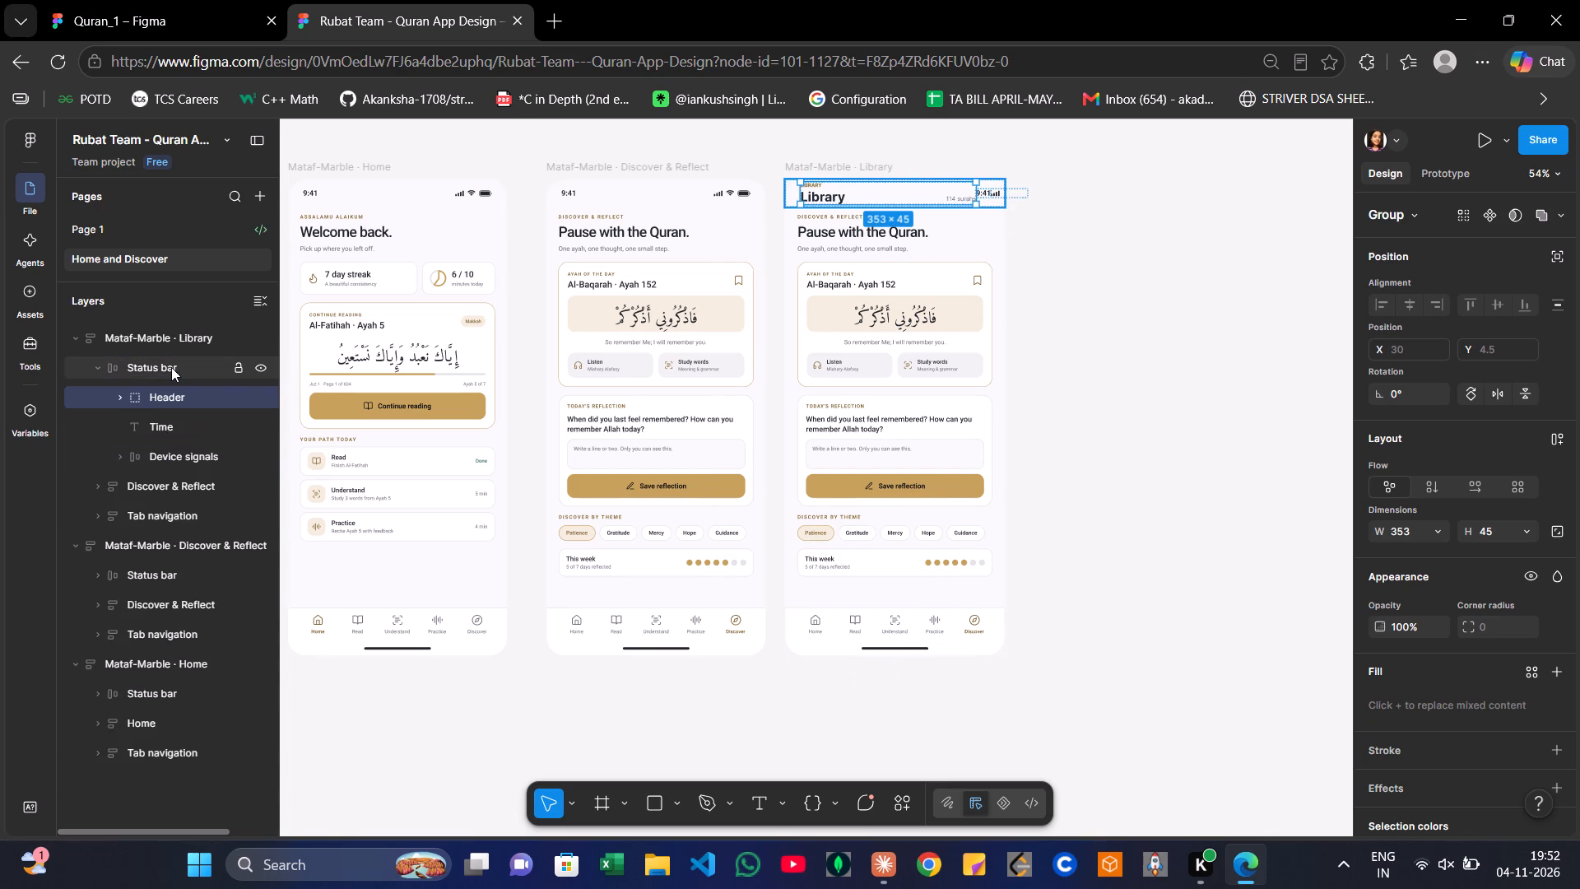
drag(154, 396, 91, 356)
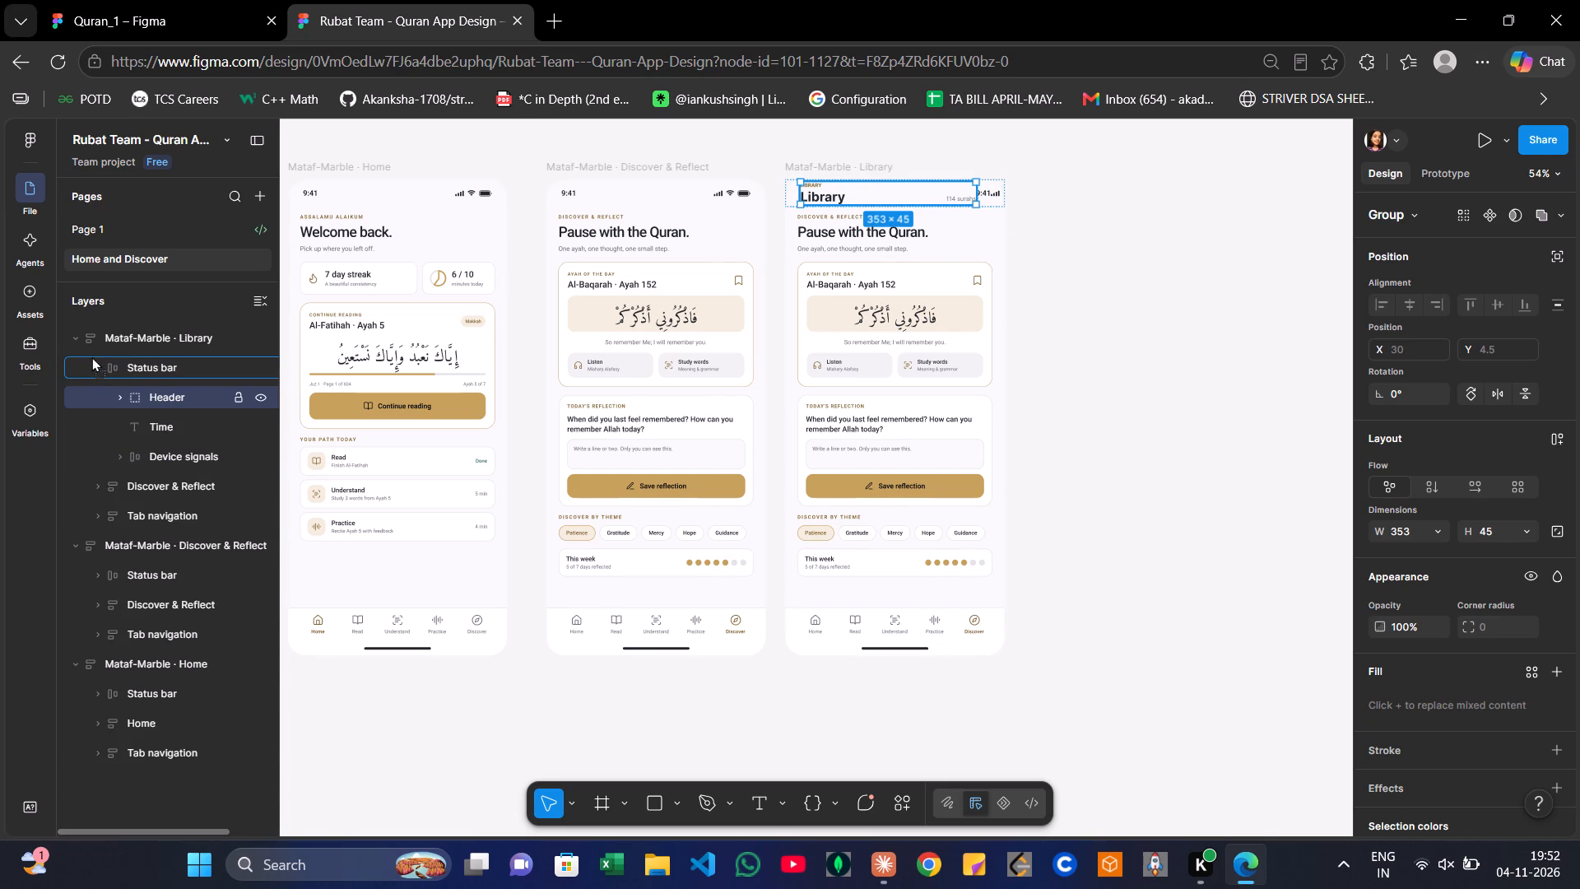
drag(91, 356, 94, 353)
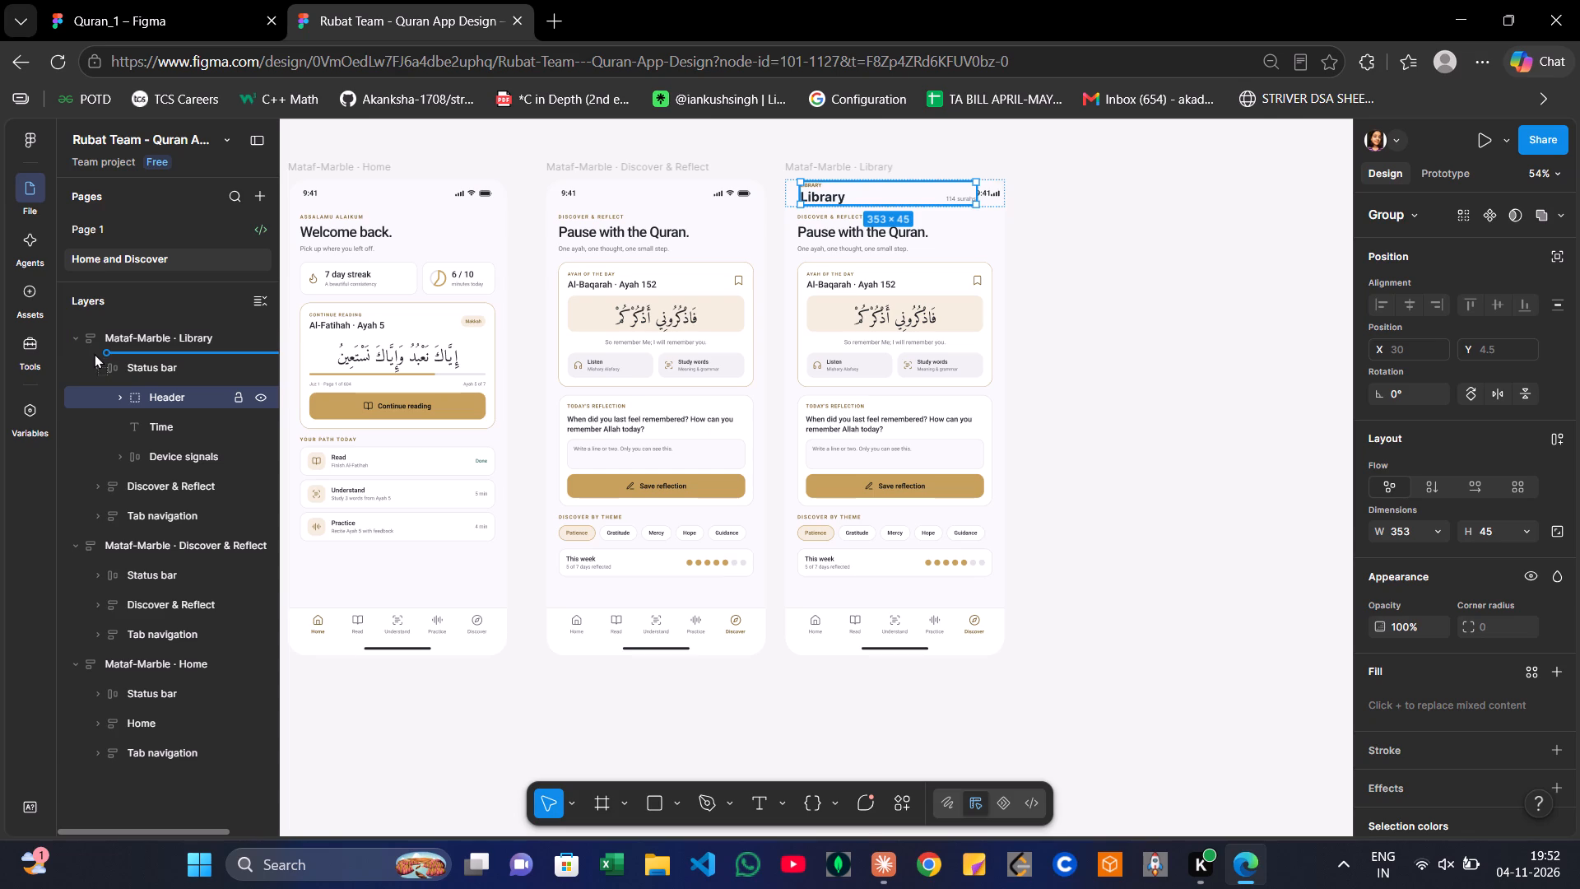
drag(94, 353, 95, 356)
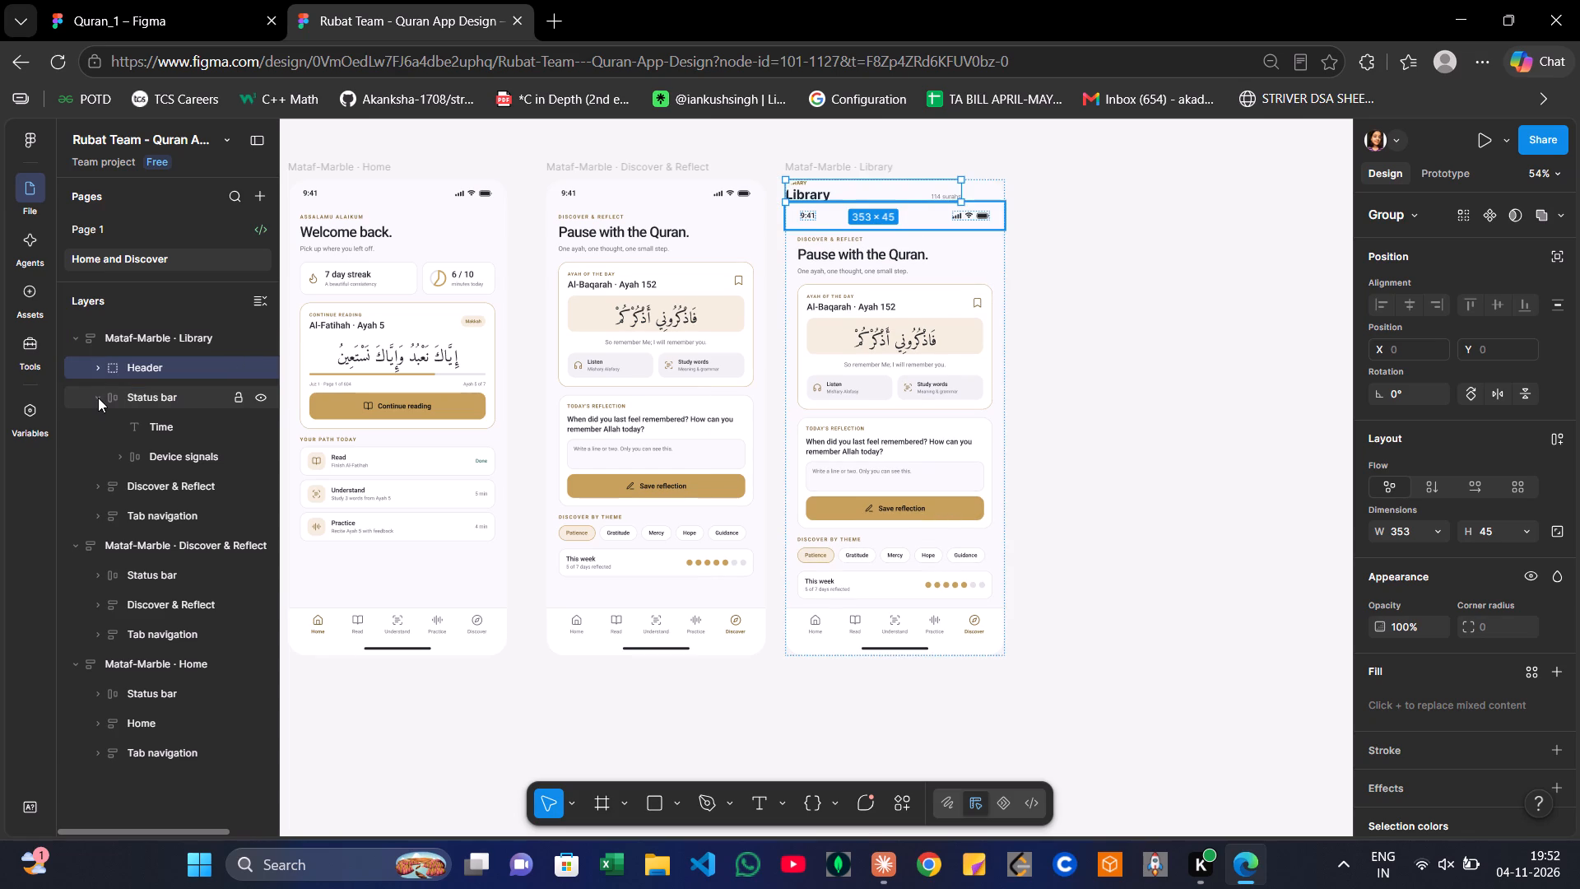
click(98, 398)
click(174, 367)
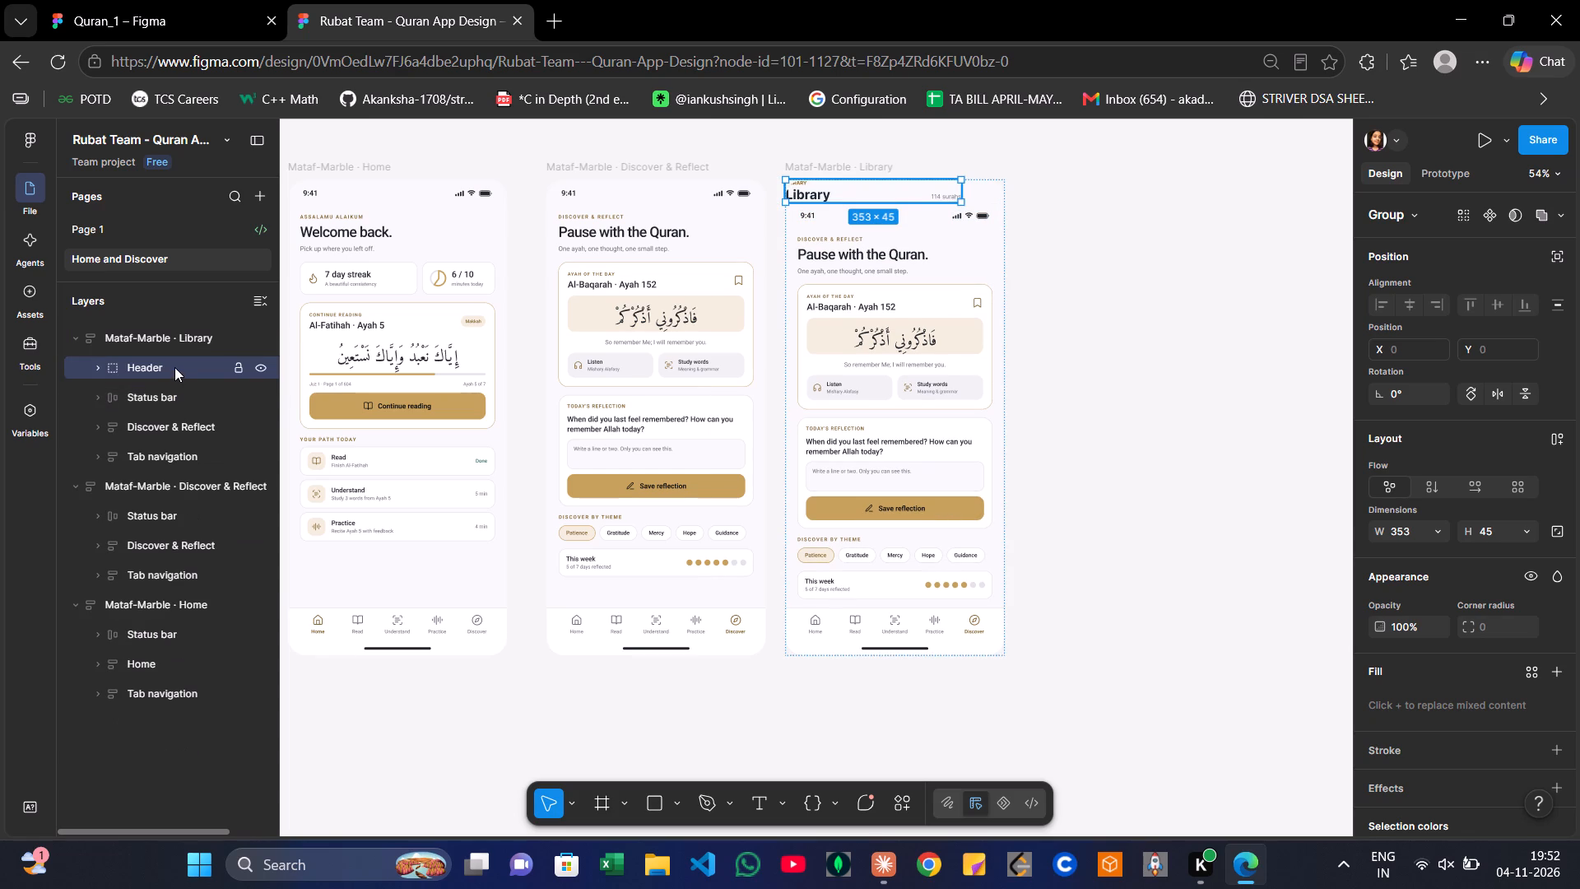
click(1180, 215)
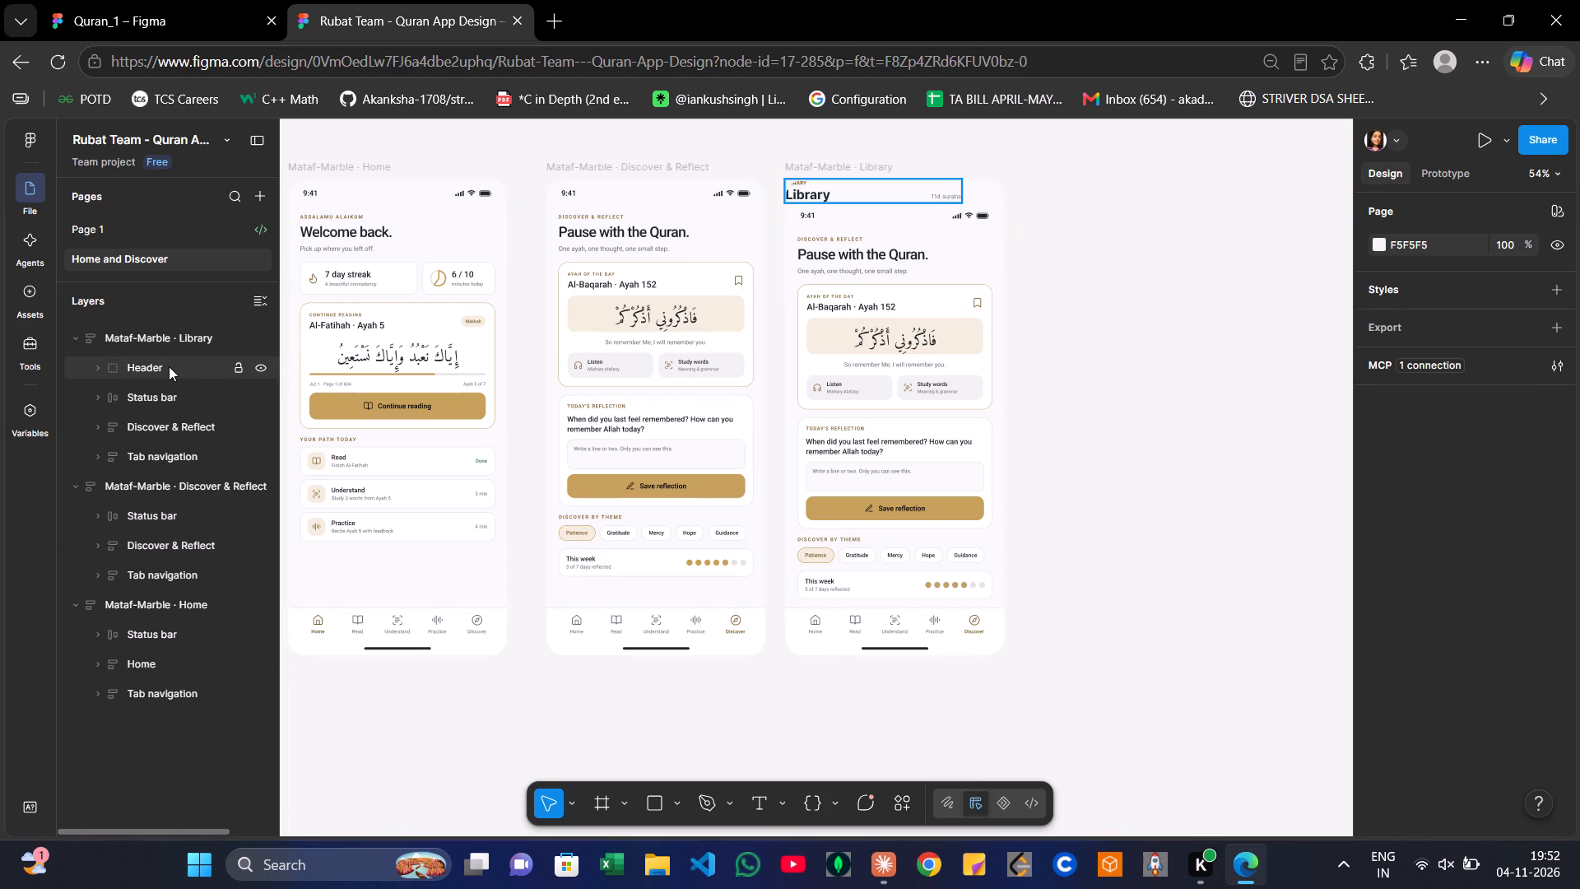
drag(169, 366, 105, 409)
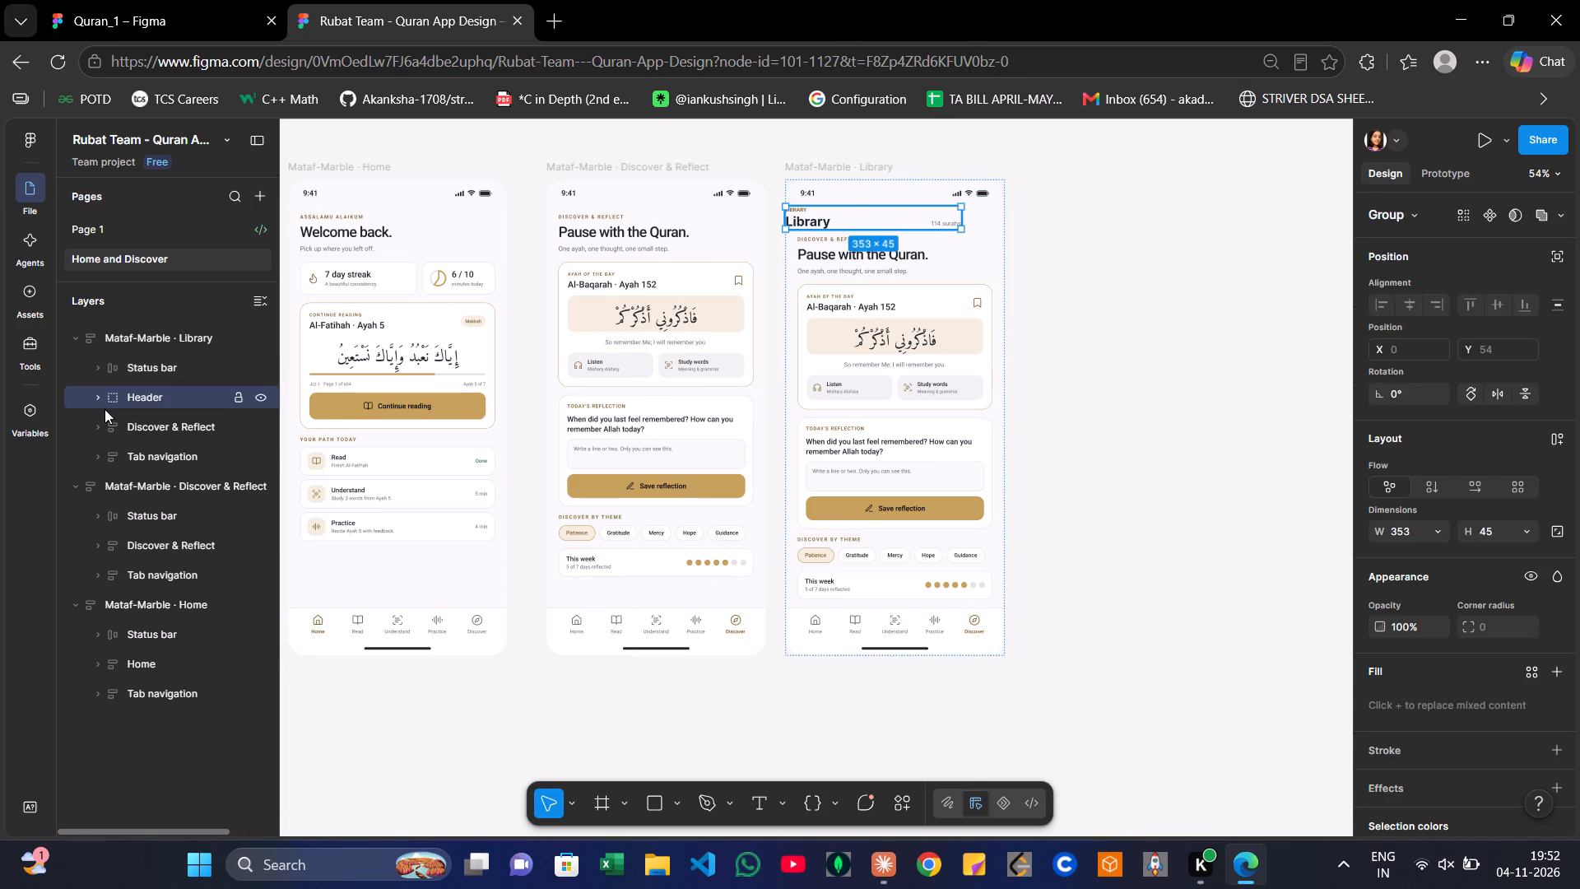
click(1114, 295)
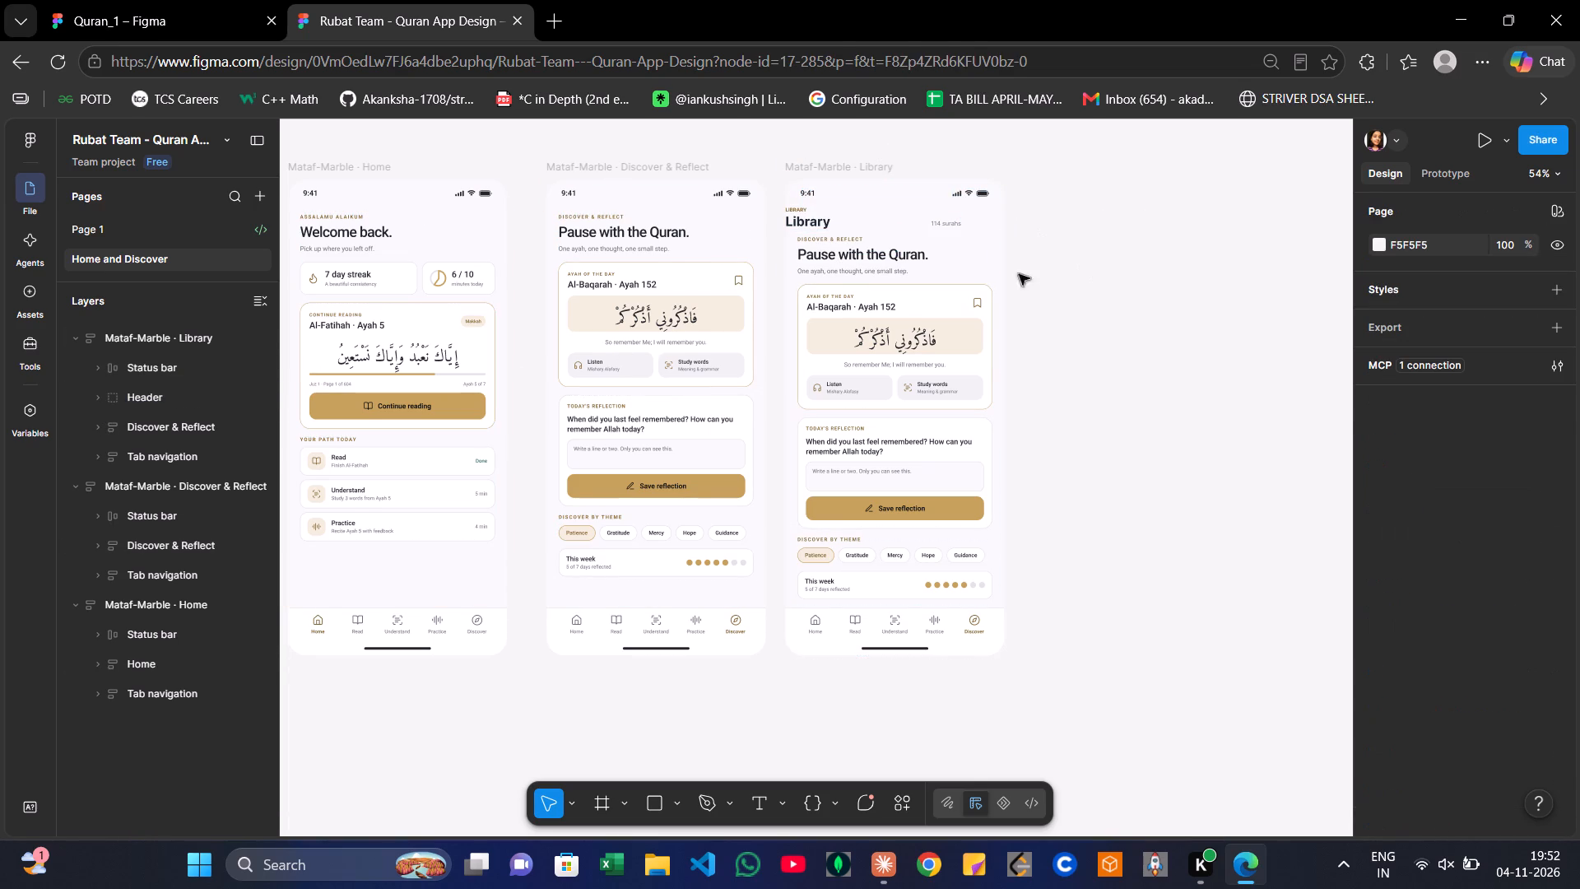
Shift the Mataf-Marble · Library frame horizontally to X 1006.
click(849, 215)
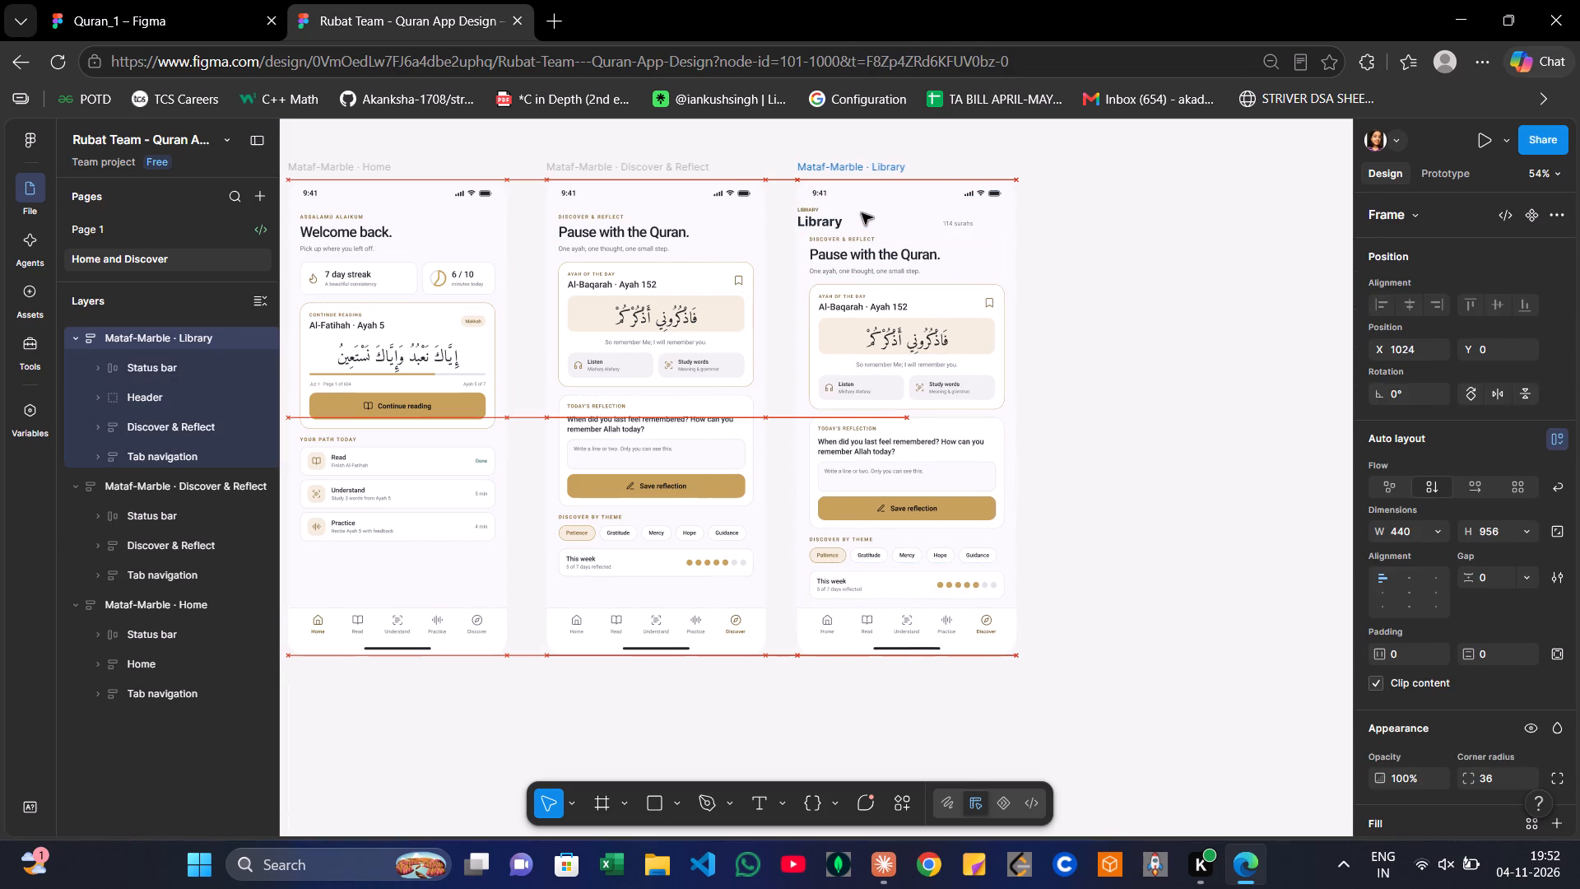
click(877, 221)
double_click(877, 221)
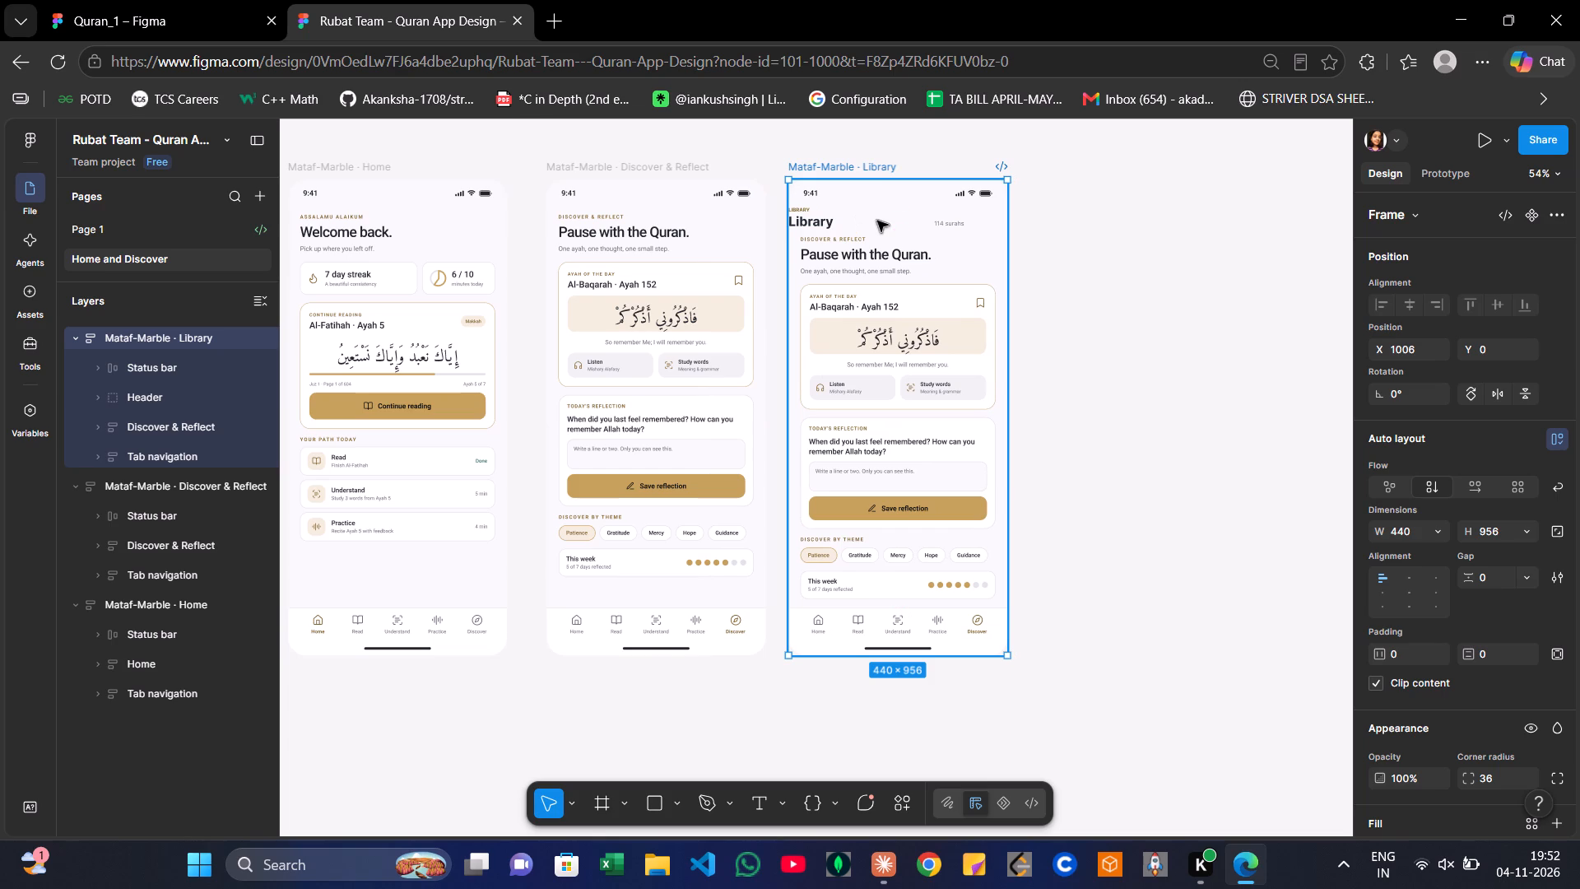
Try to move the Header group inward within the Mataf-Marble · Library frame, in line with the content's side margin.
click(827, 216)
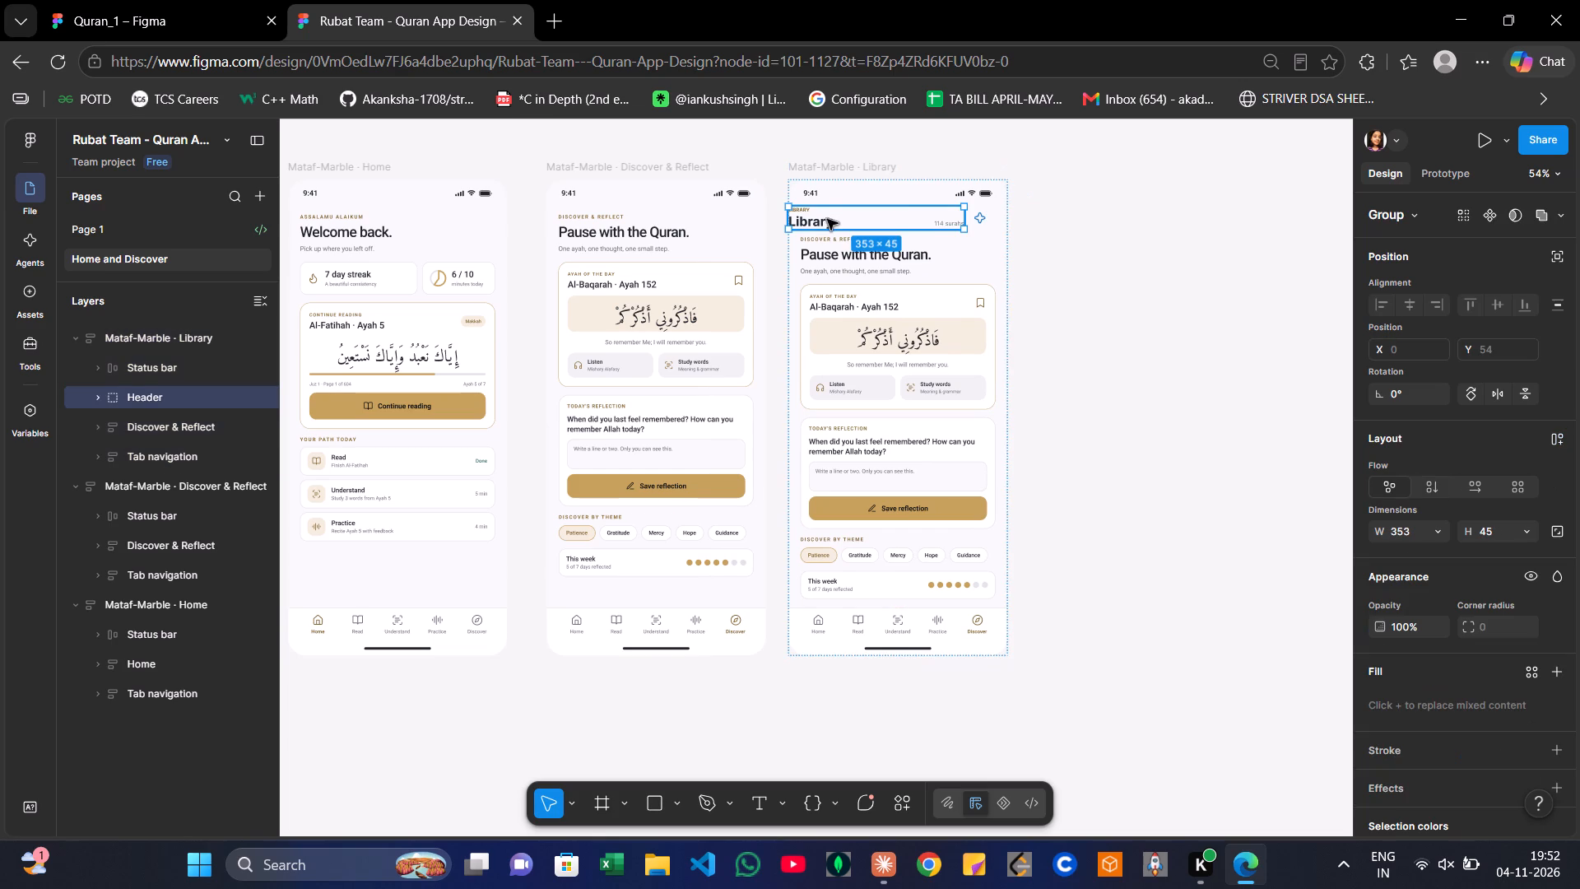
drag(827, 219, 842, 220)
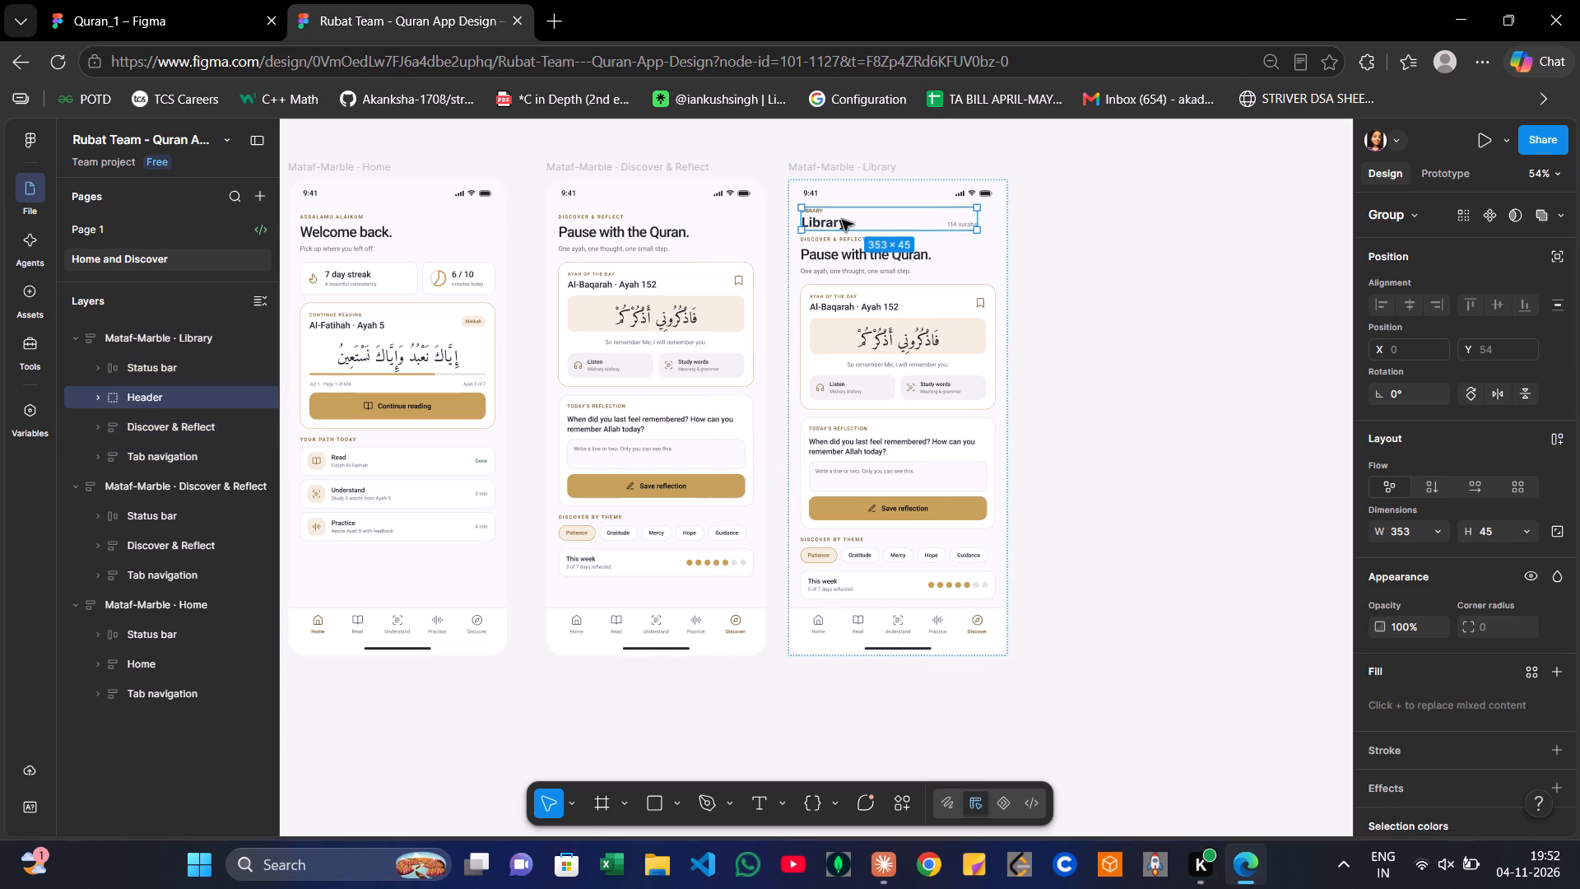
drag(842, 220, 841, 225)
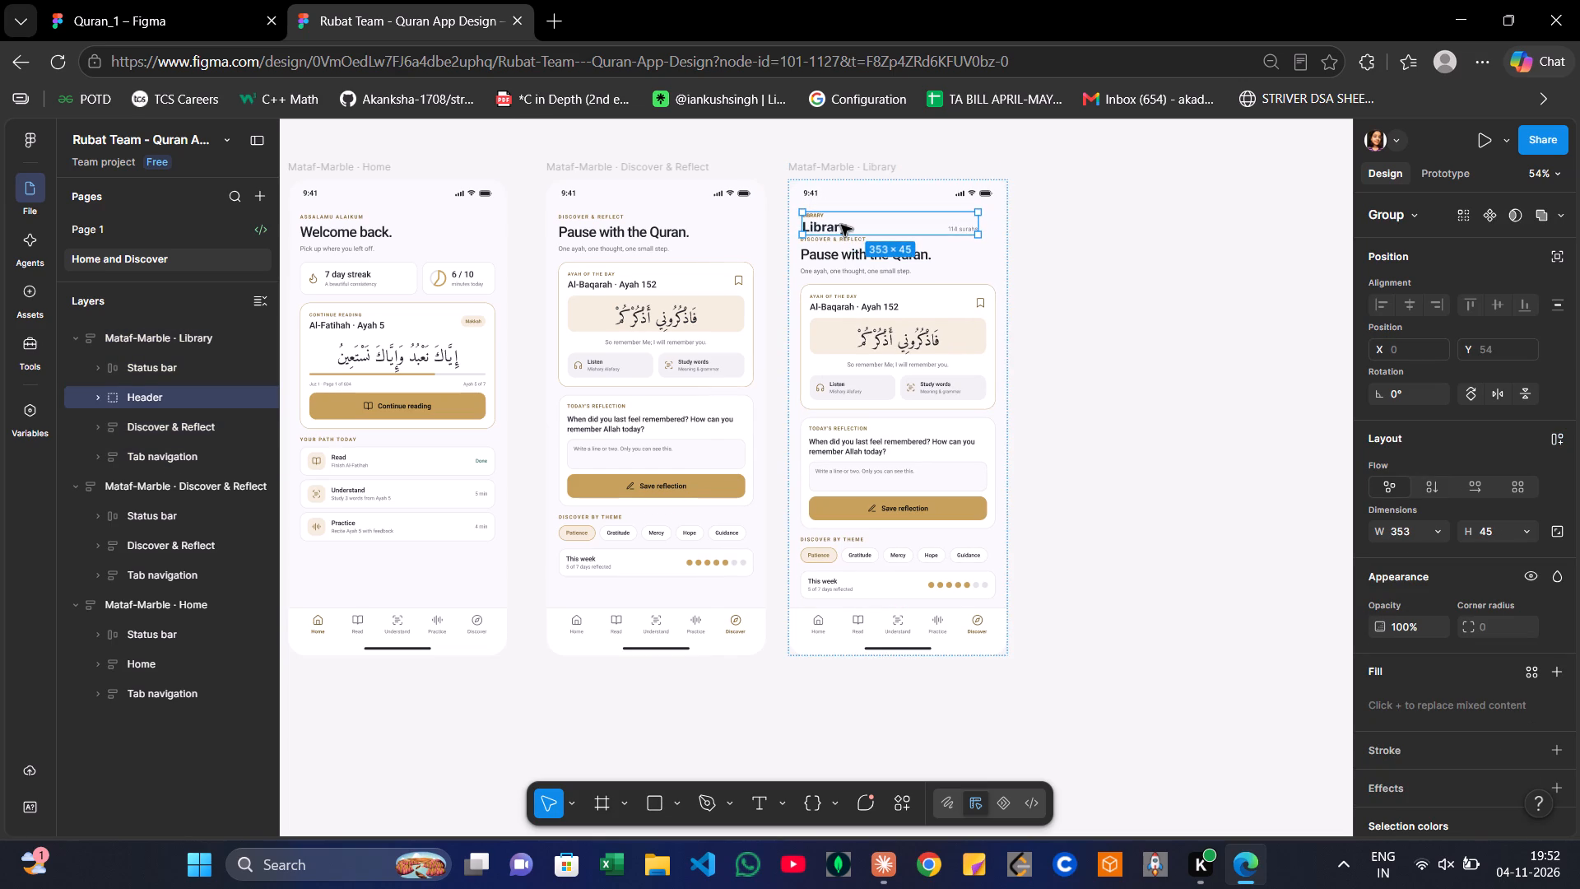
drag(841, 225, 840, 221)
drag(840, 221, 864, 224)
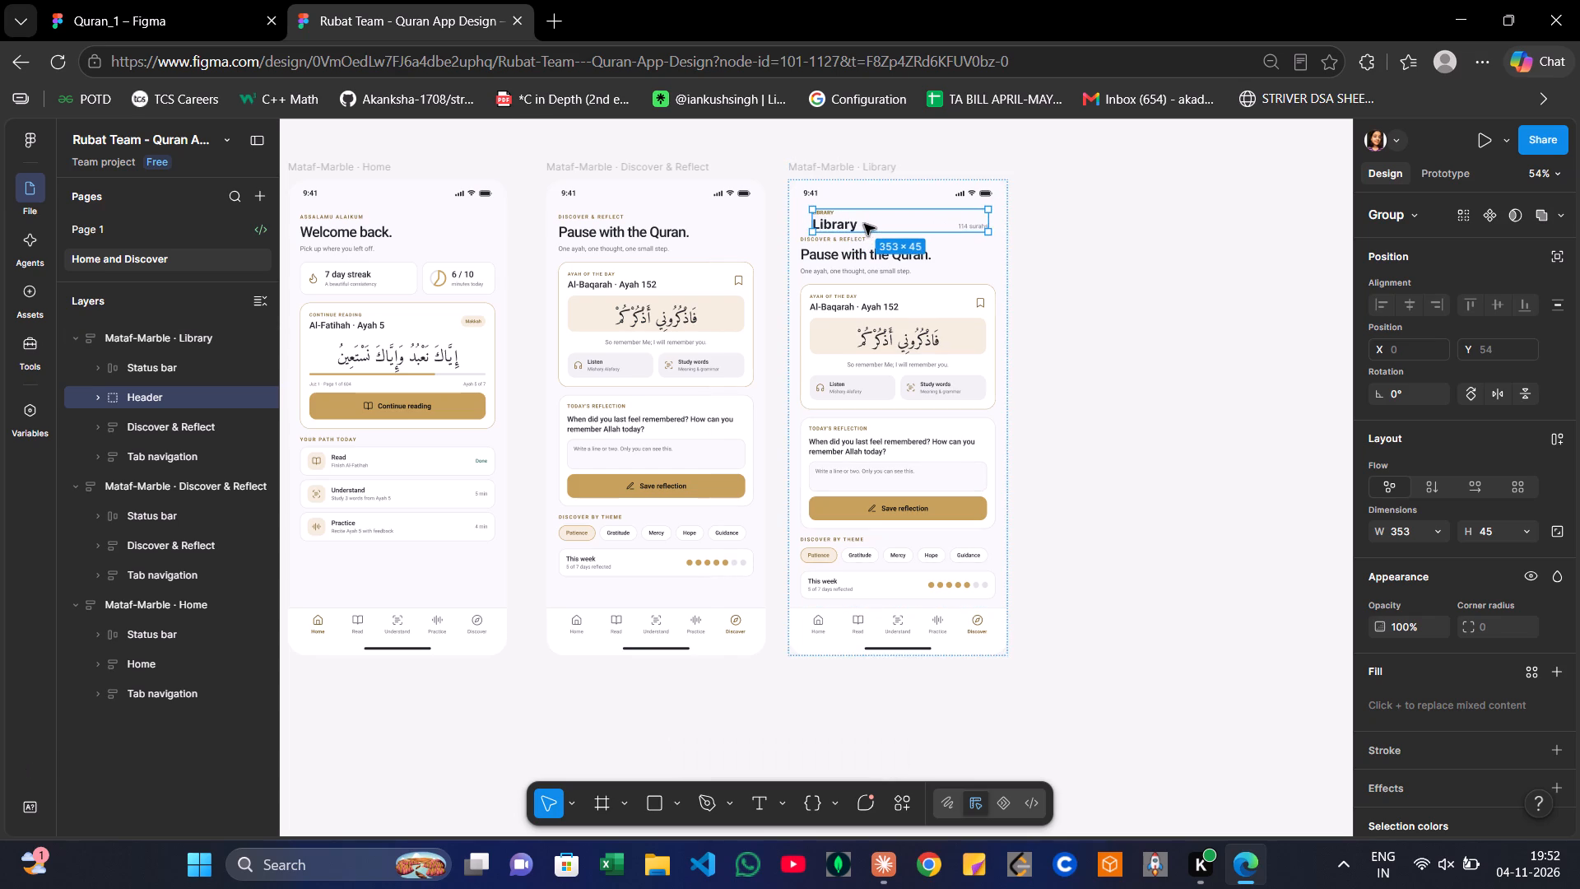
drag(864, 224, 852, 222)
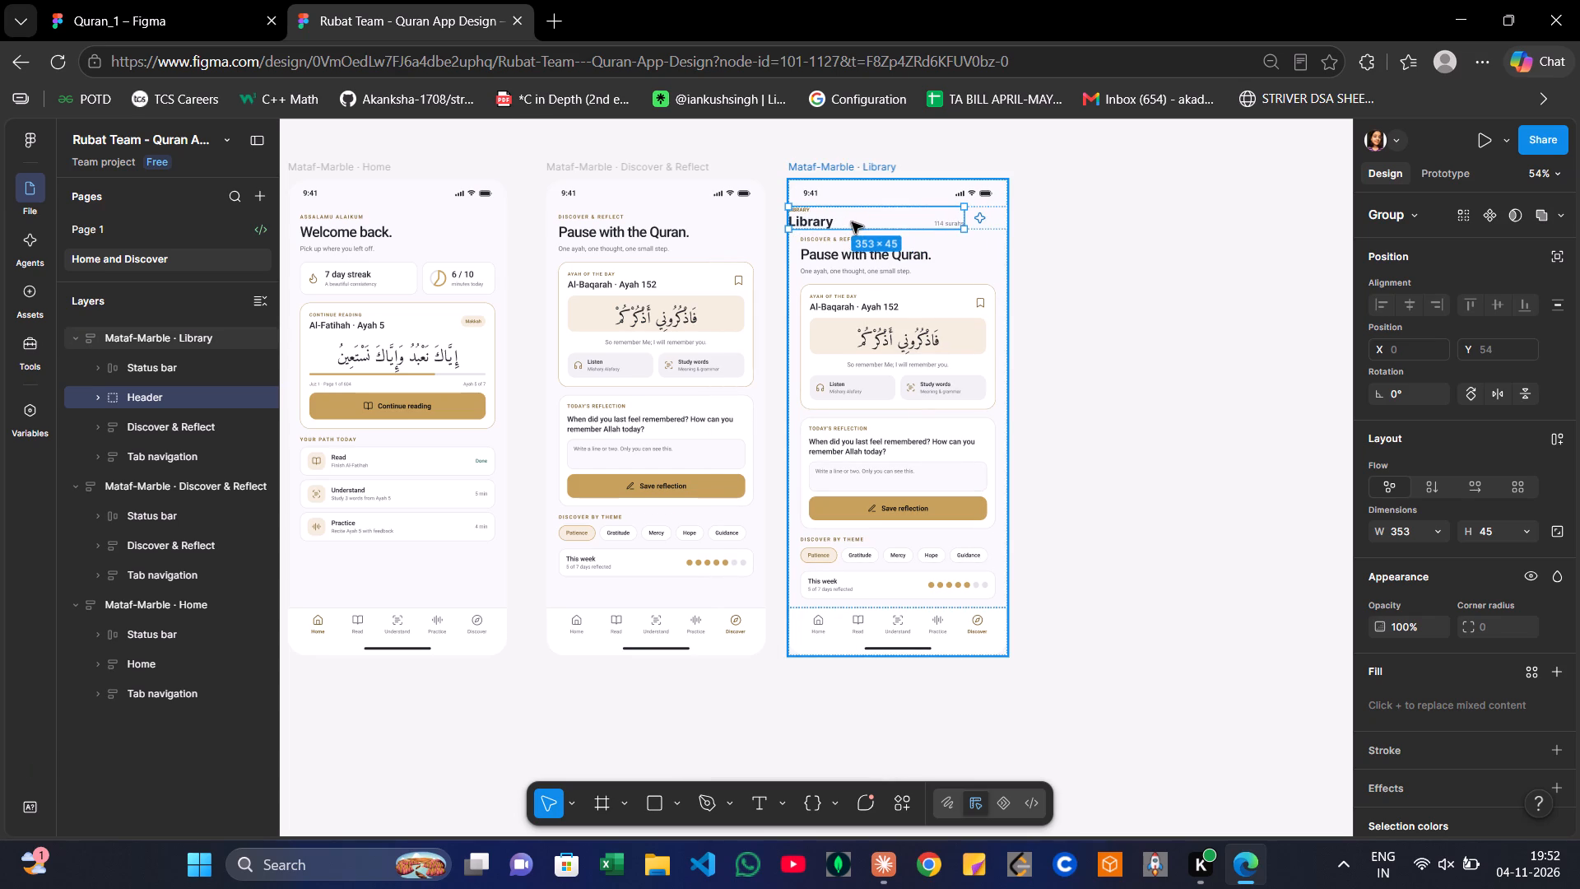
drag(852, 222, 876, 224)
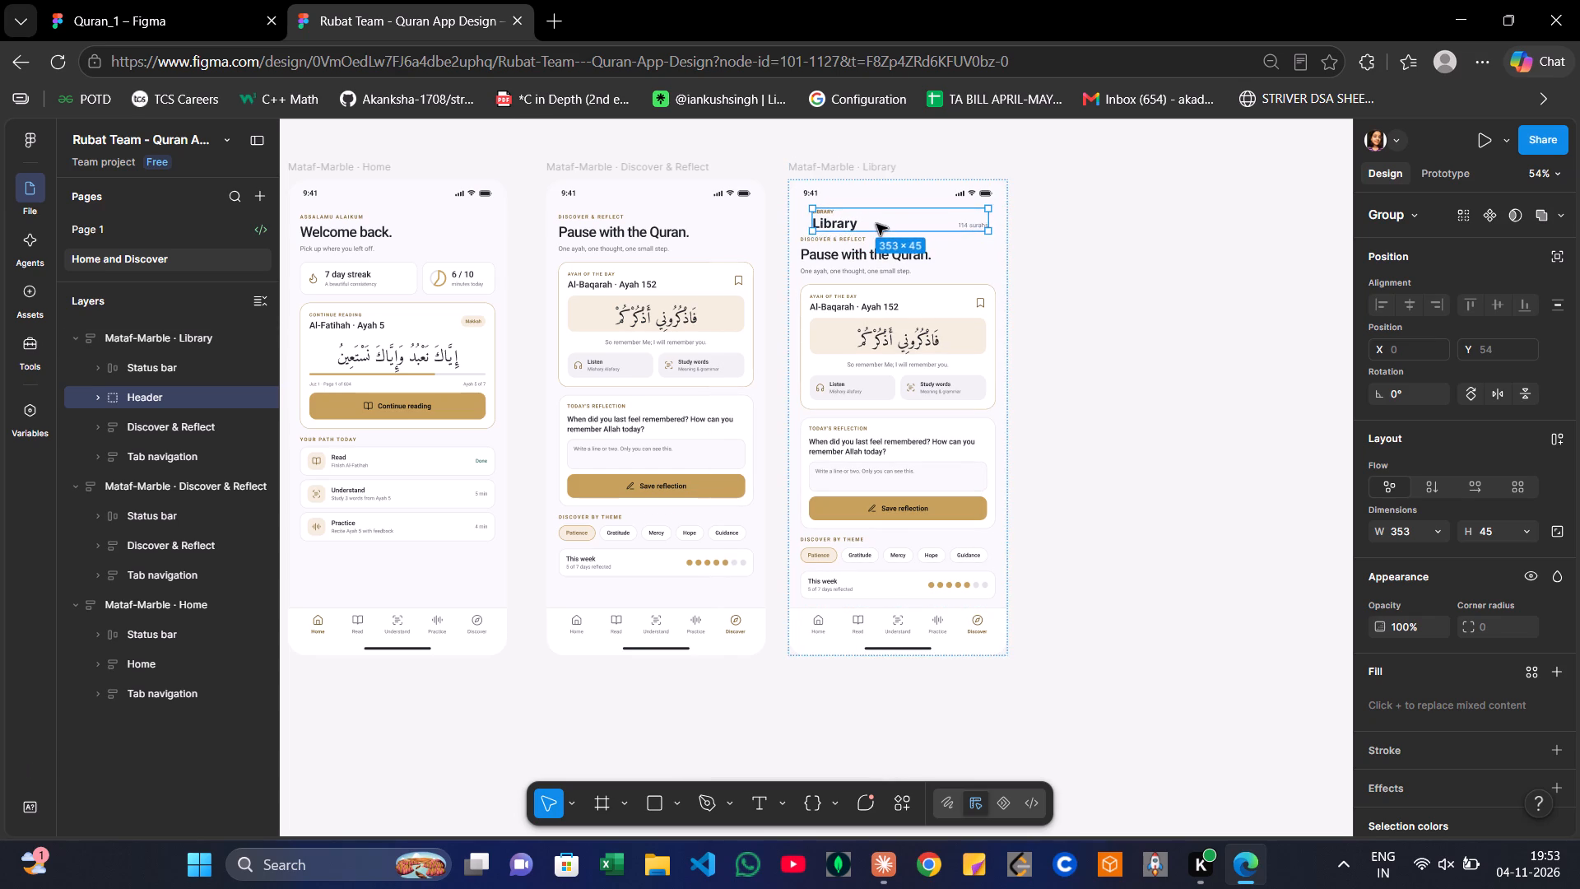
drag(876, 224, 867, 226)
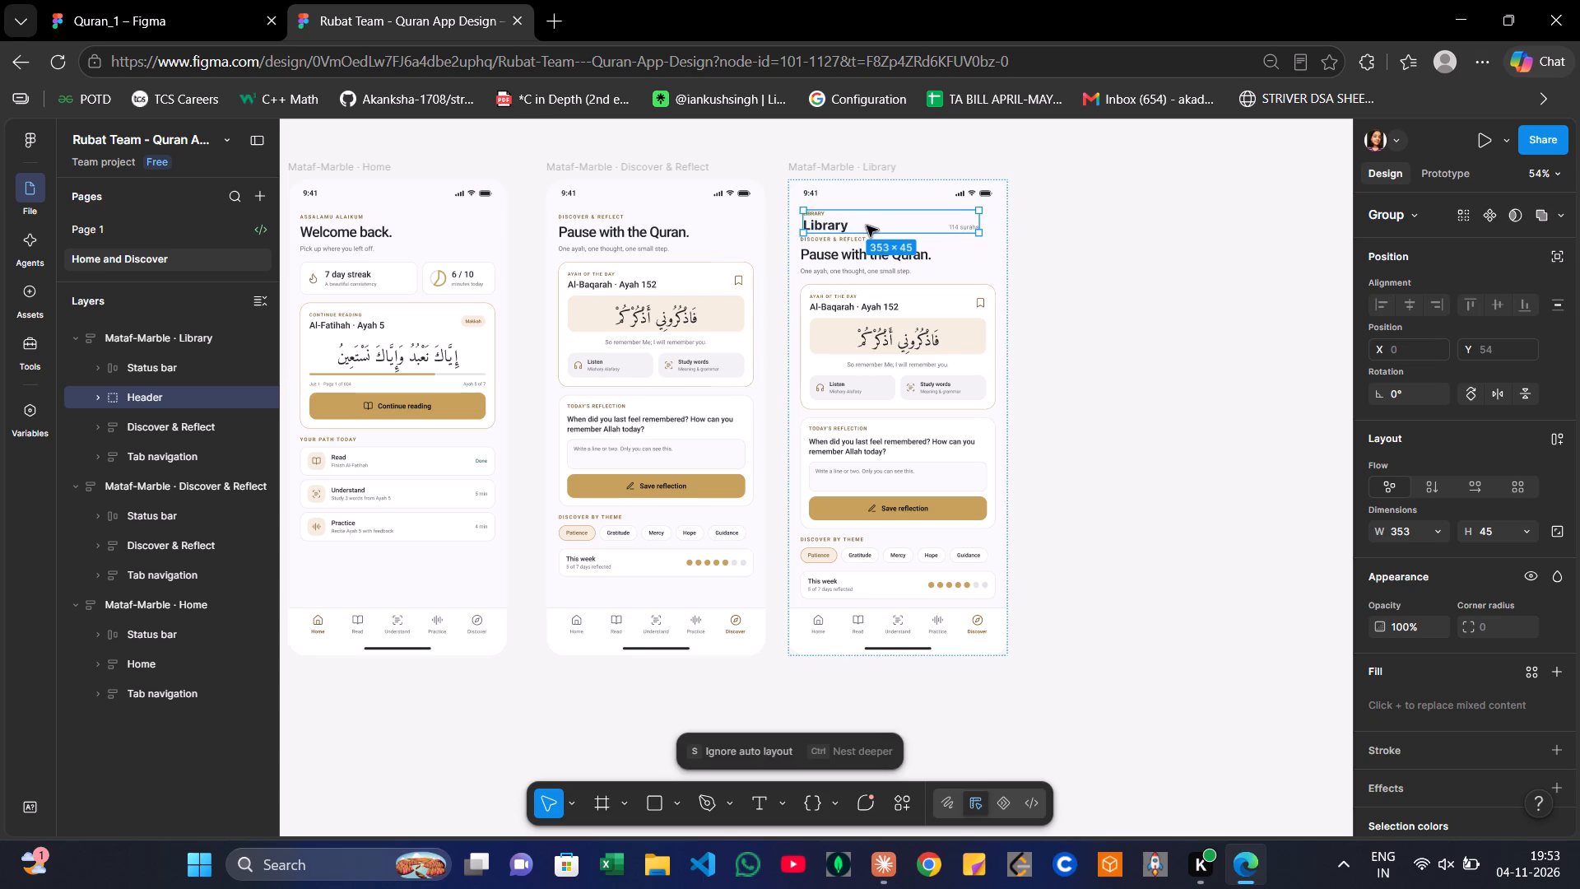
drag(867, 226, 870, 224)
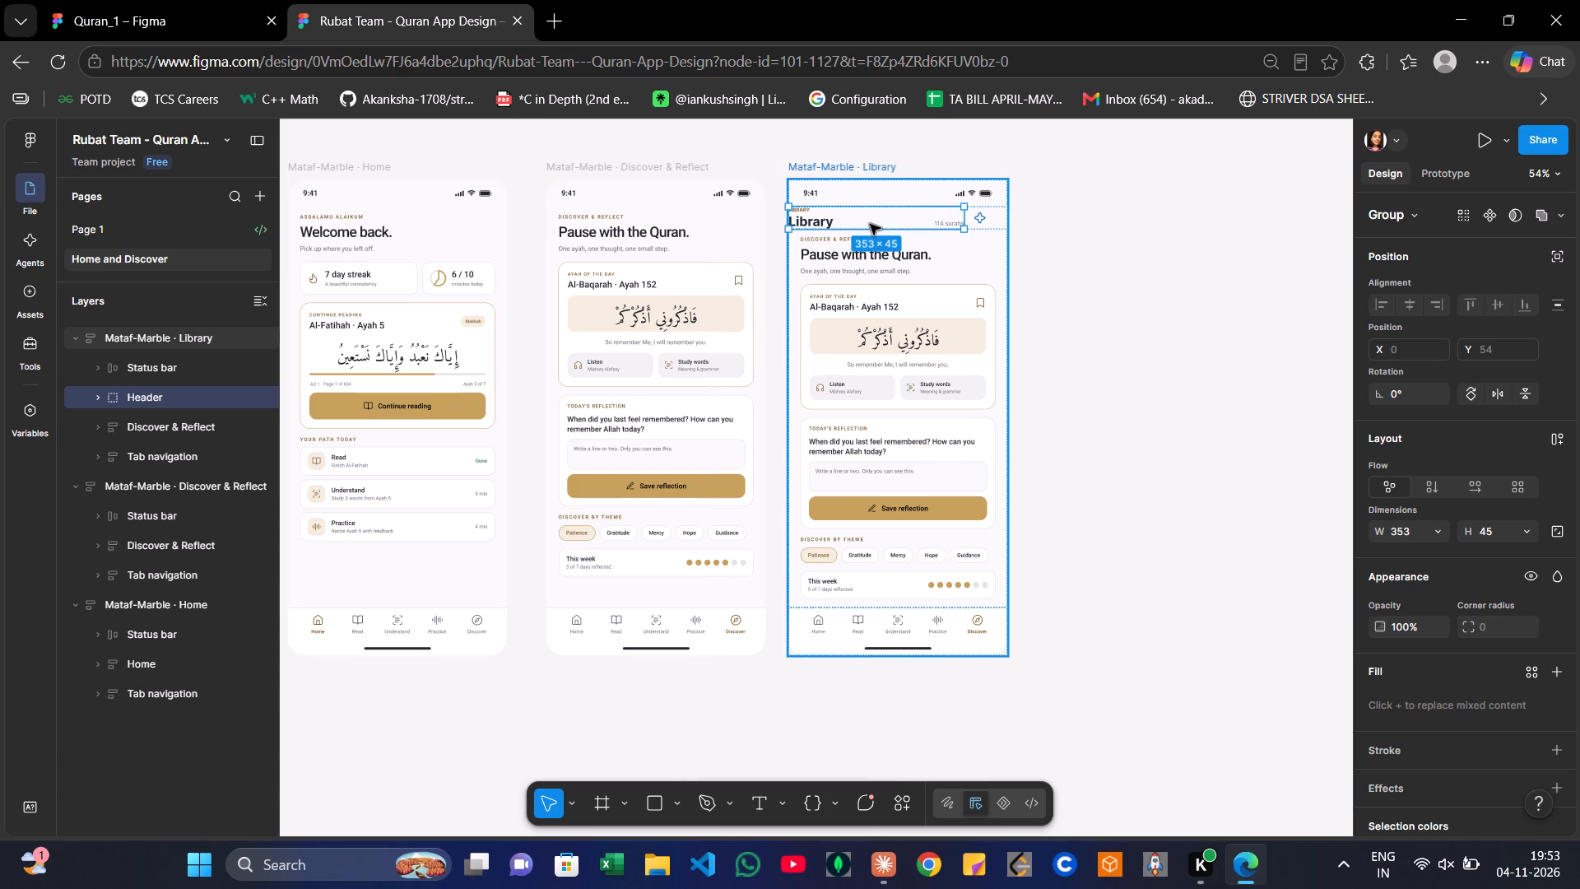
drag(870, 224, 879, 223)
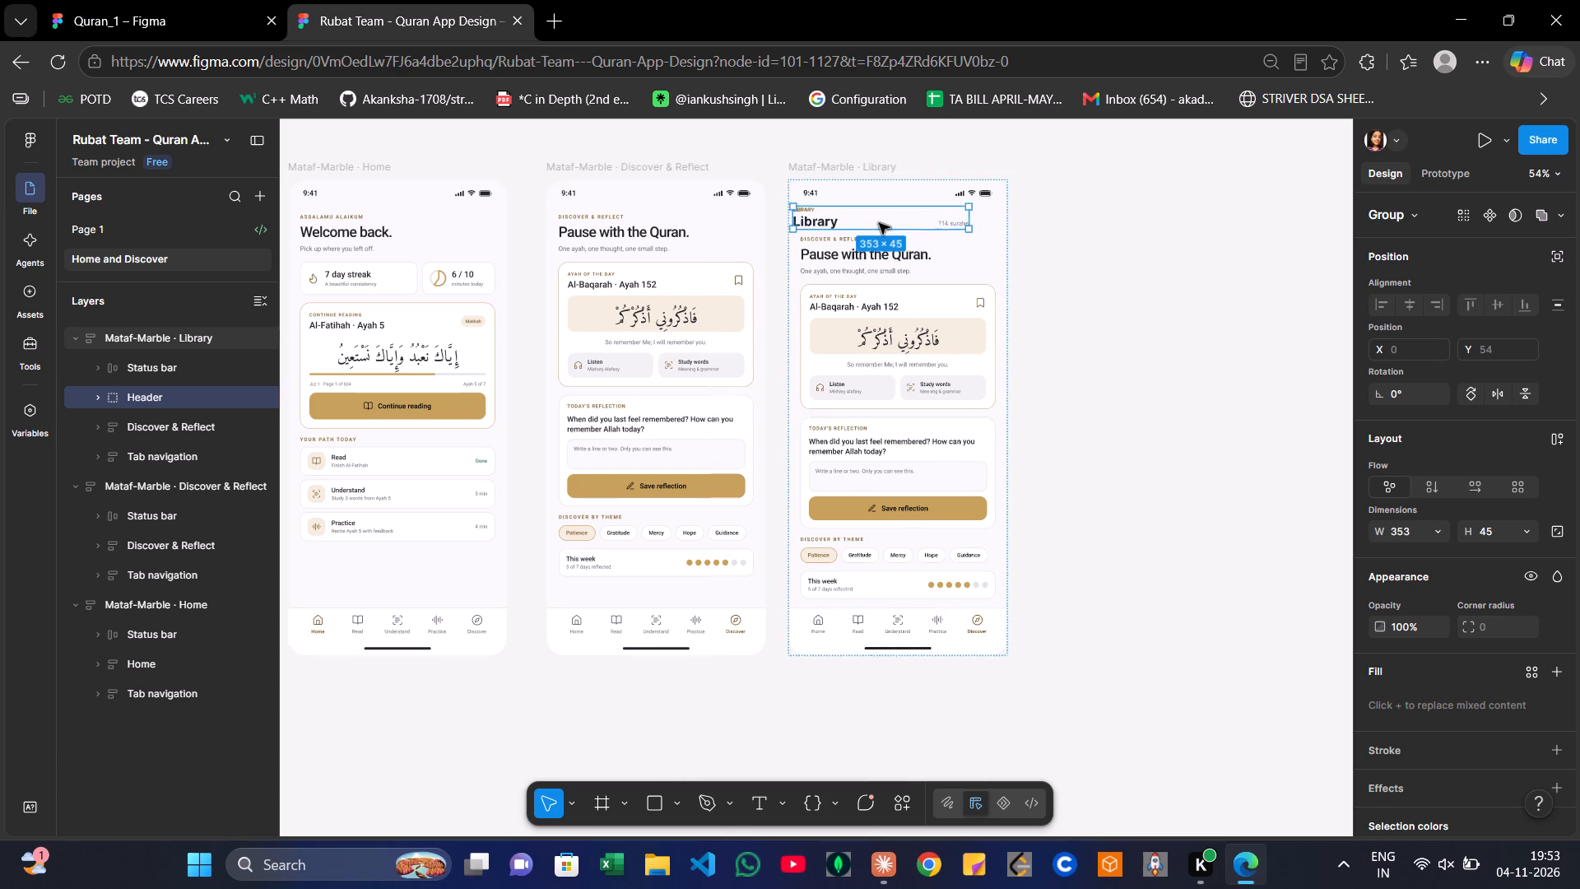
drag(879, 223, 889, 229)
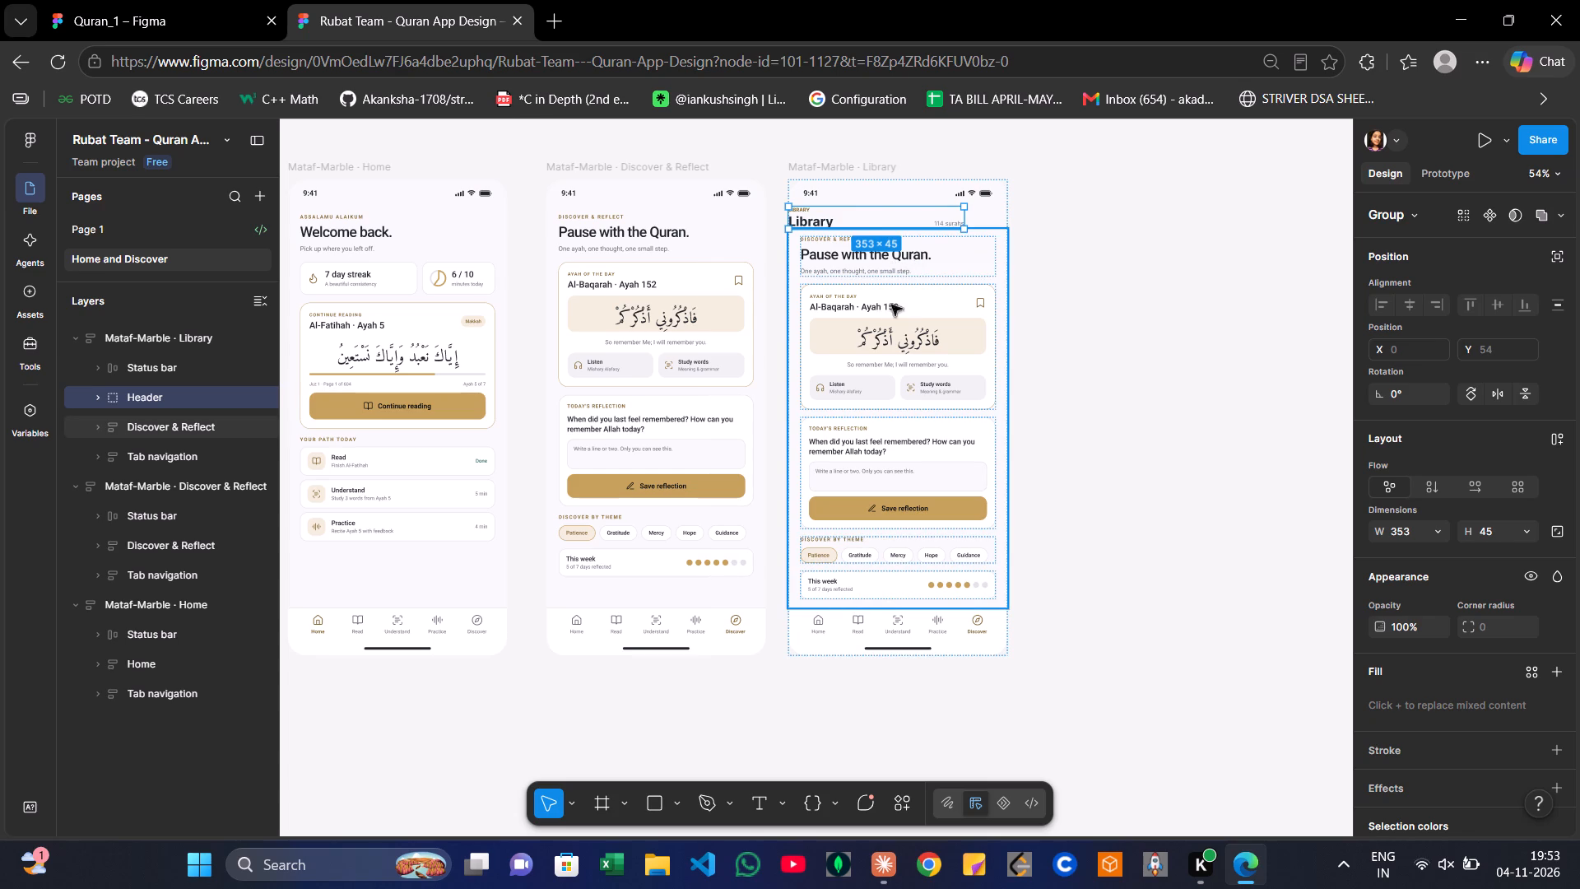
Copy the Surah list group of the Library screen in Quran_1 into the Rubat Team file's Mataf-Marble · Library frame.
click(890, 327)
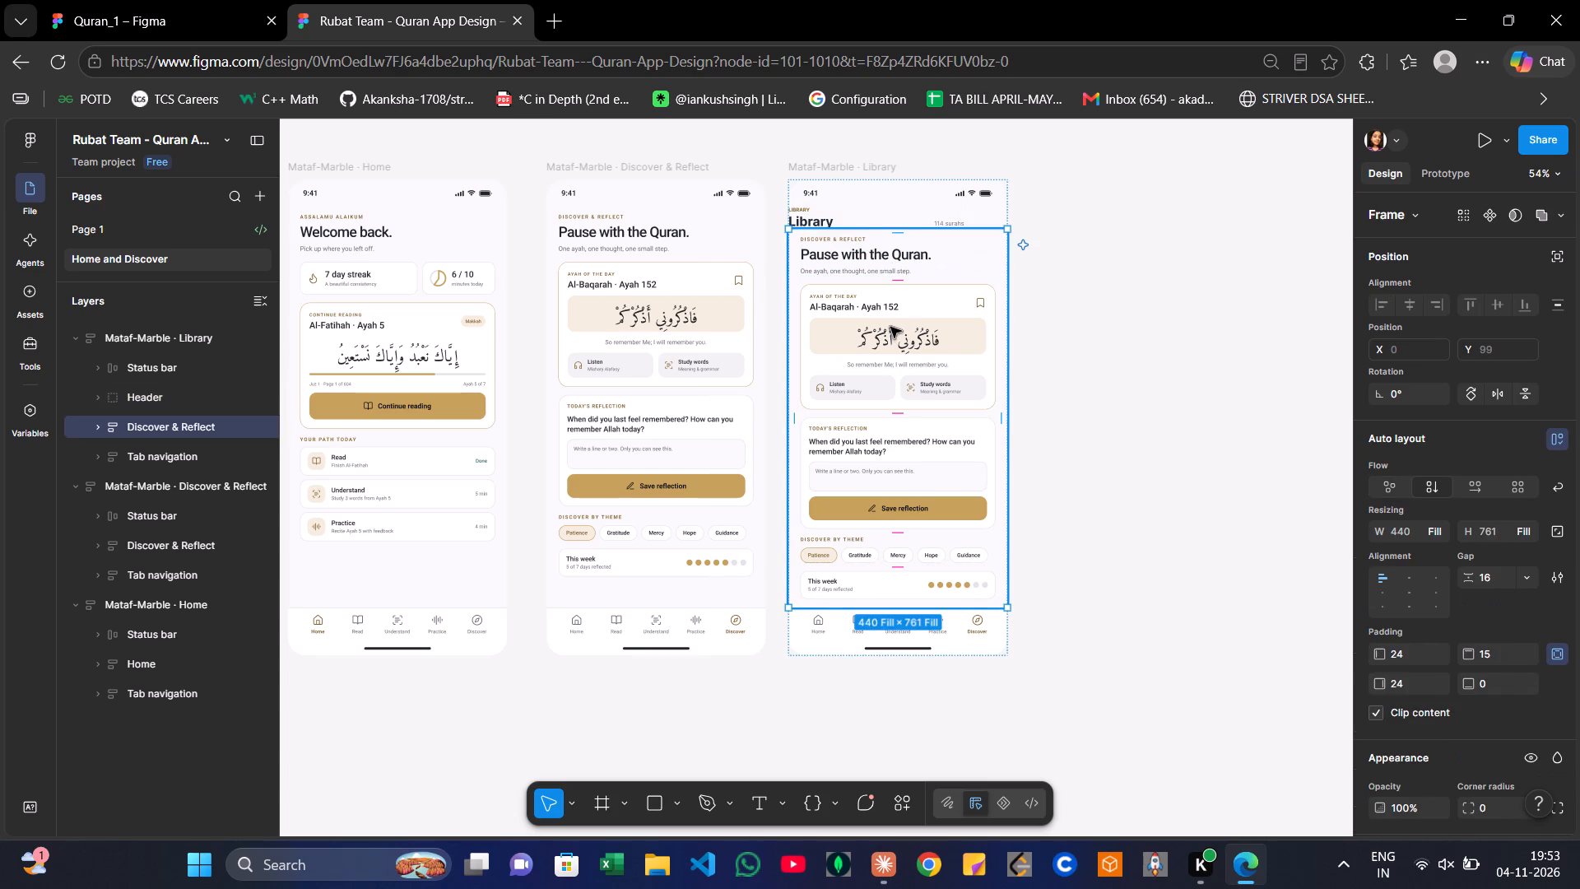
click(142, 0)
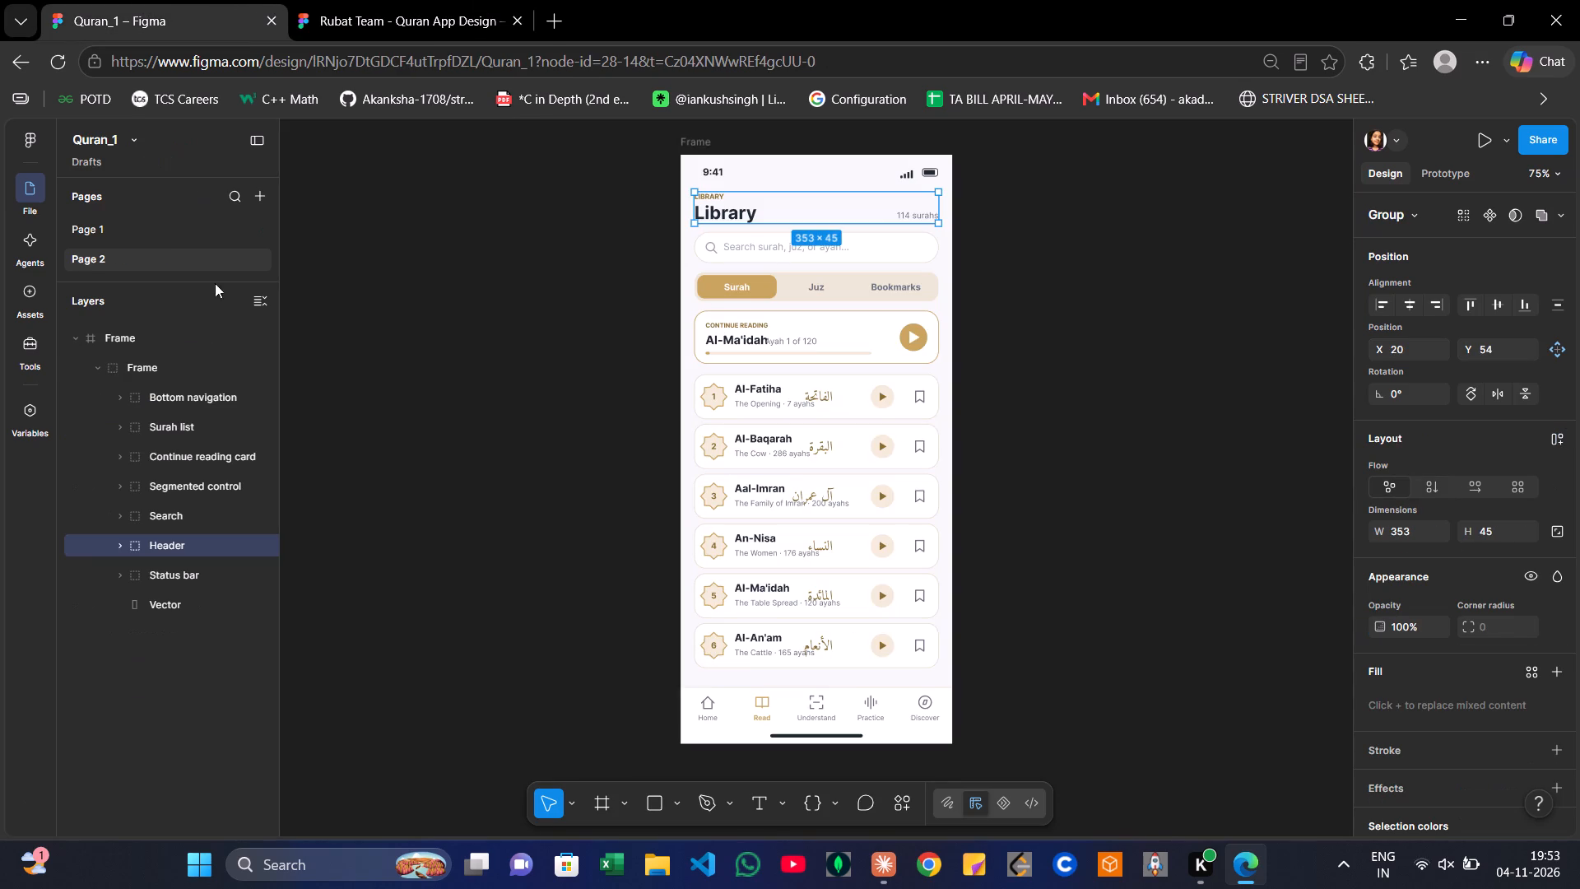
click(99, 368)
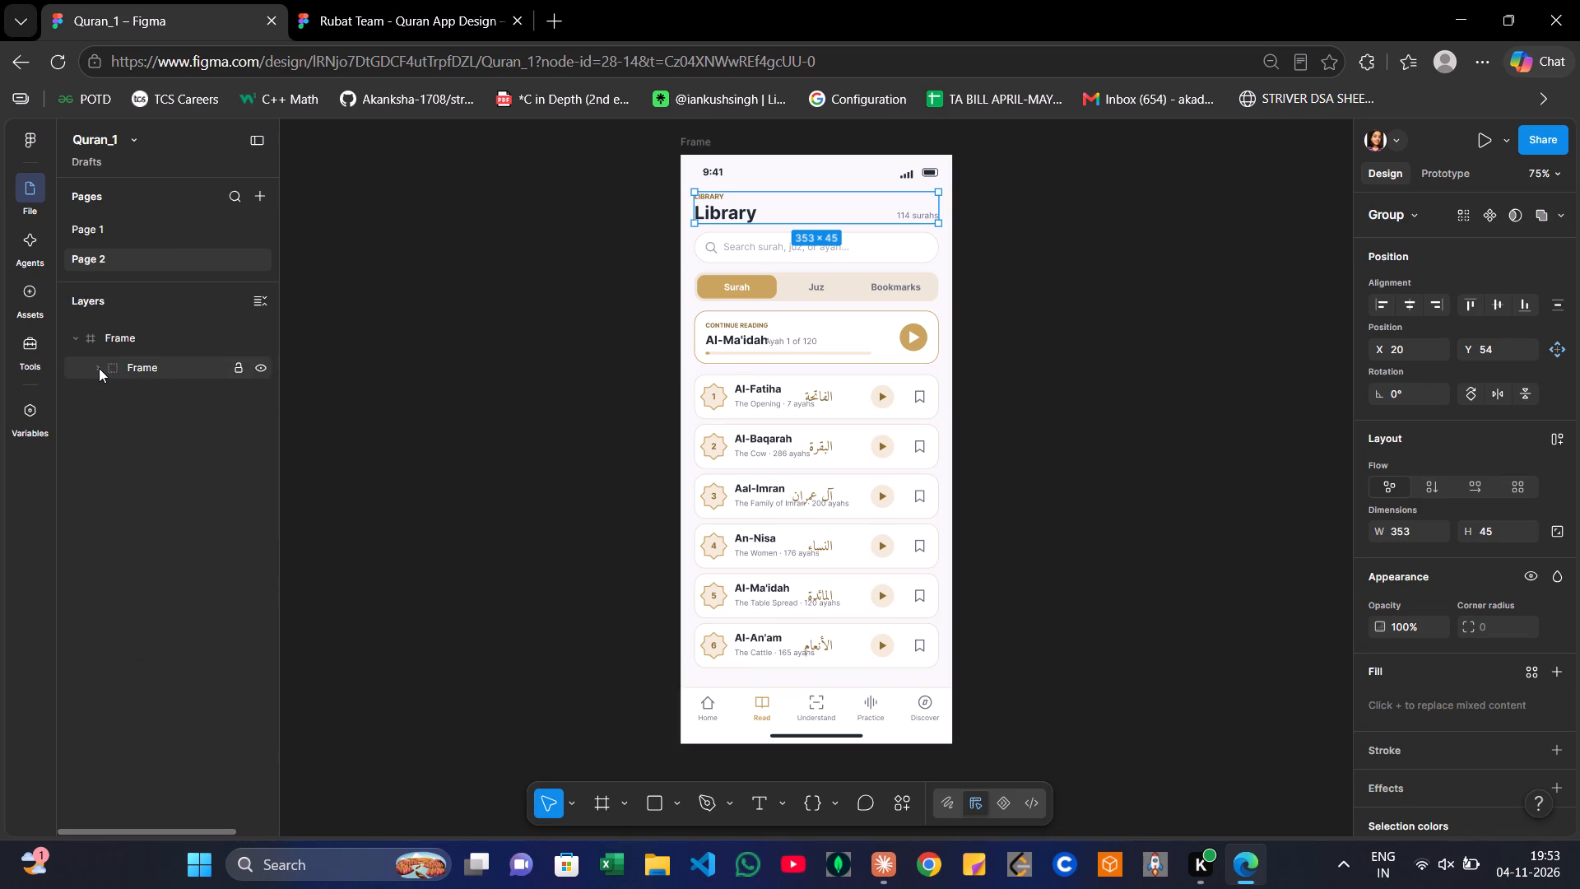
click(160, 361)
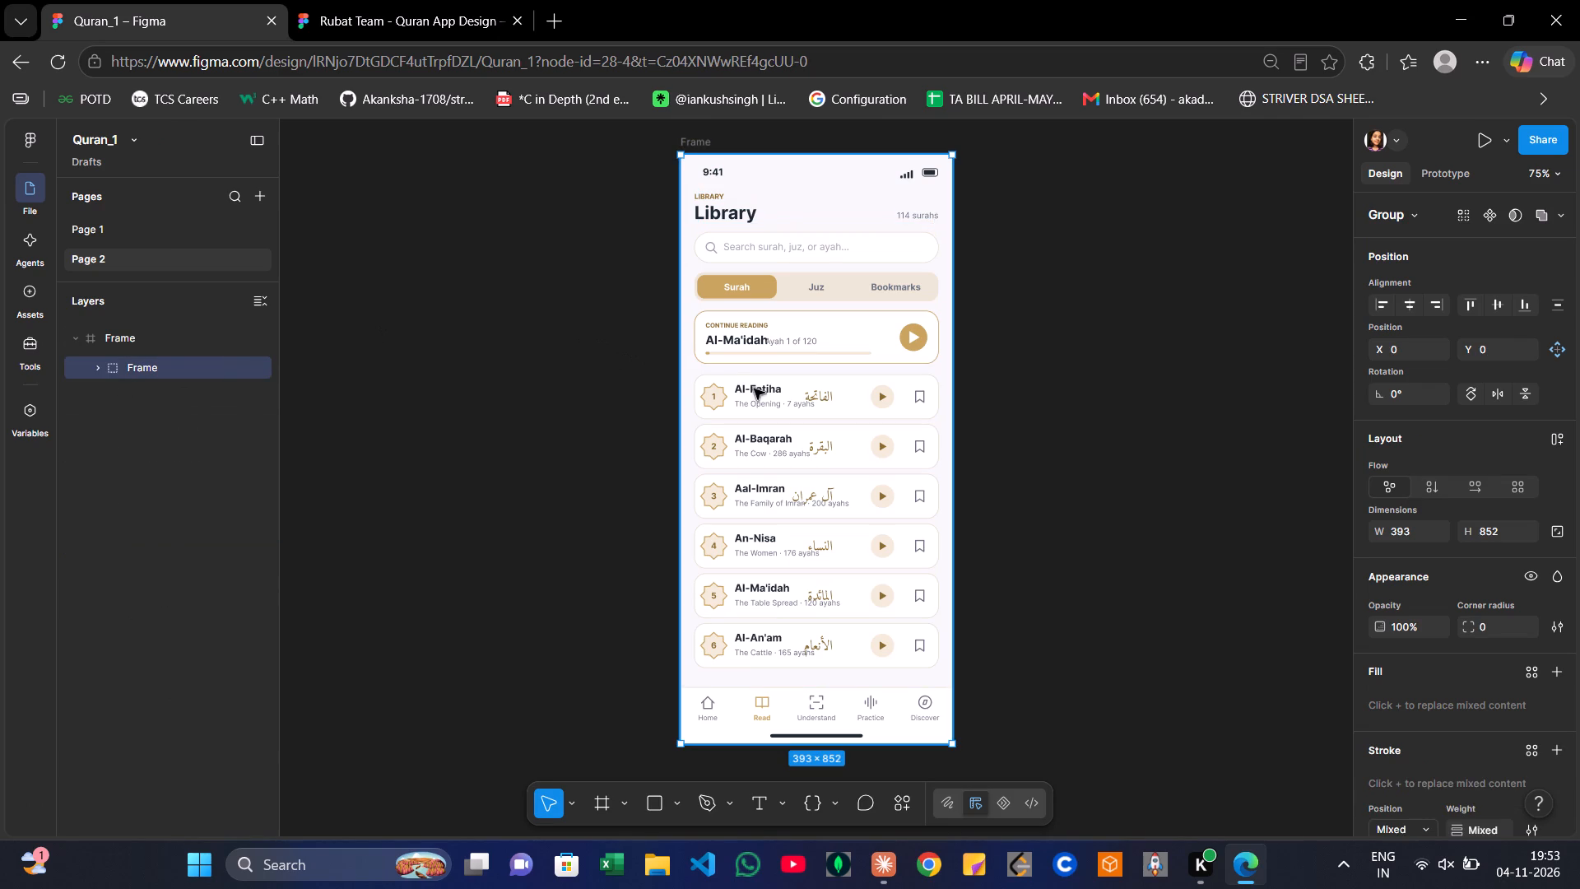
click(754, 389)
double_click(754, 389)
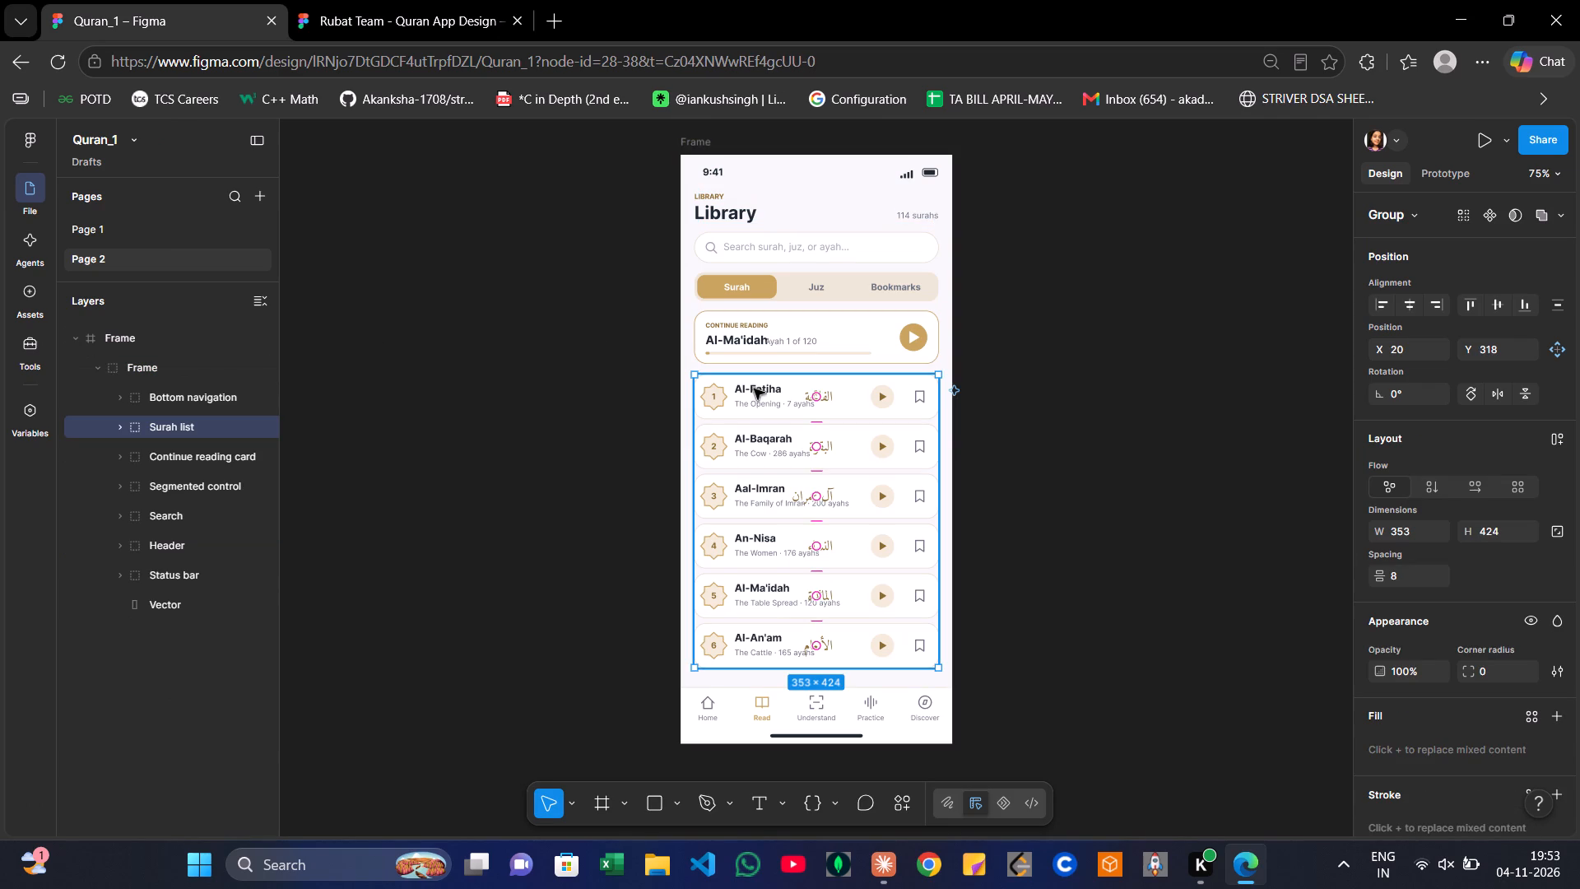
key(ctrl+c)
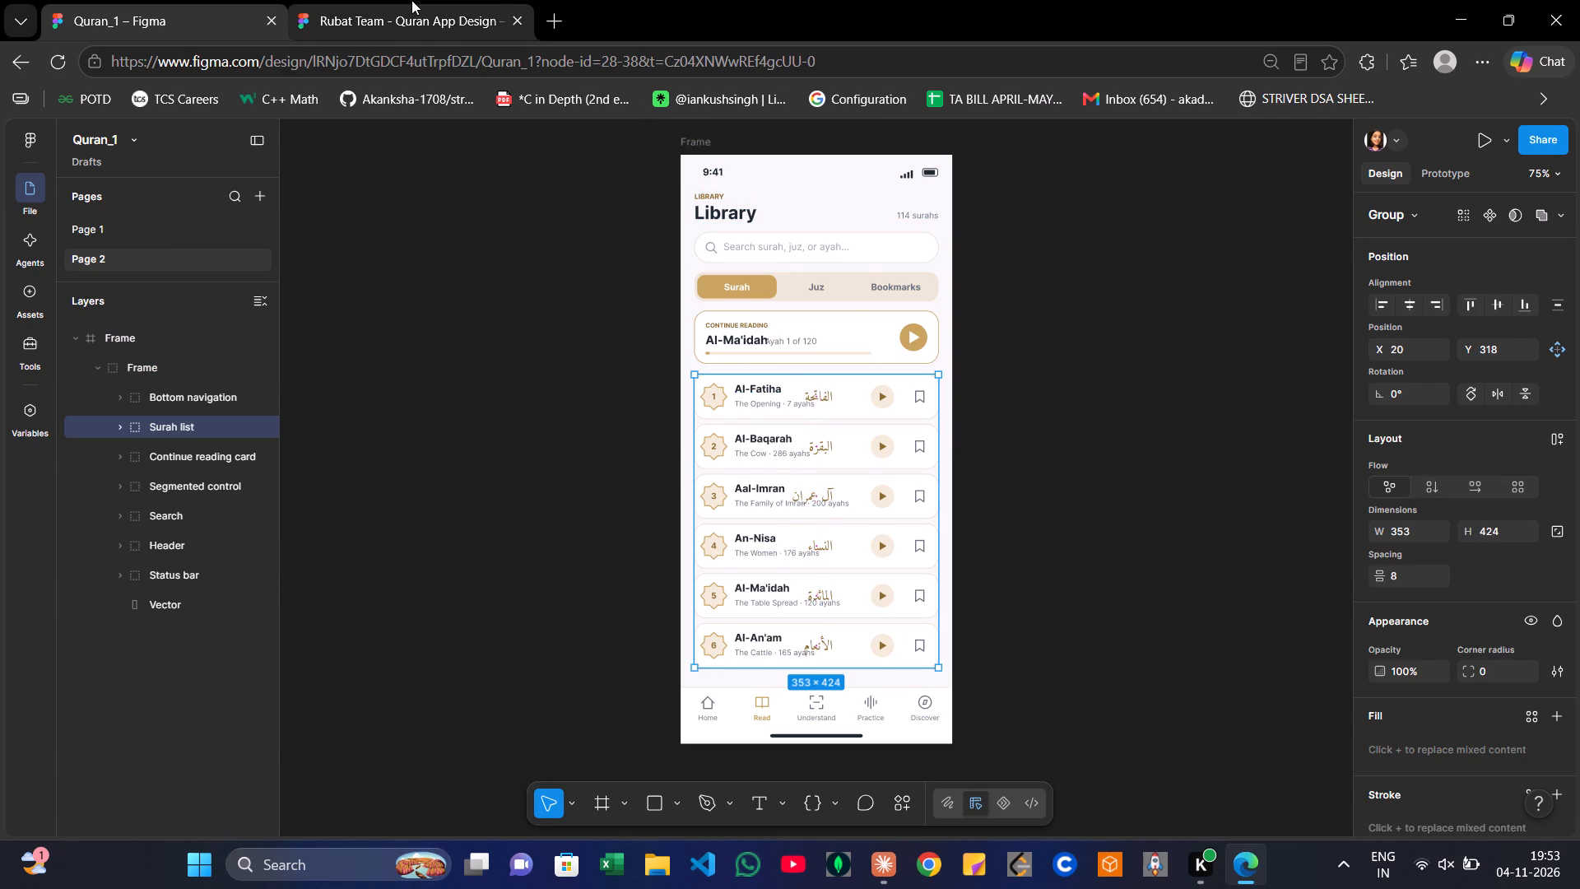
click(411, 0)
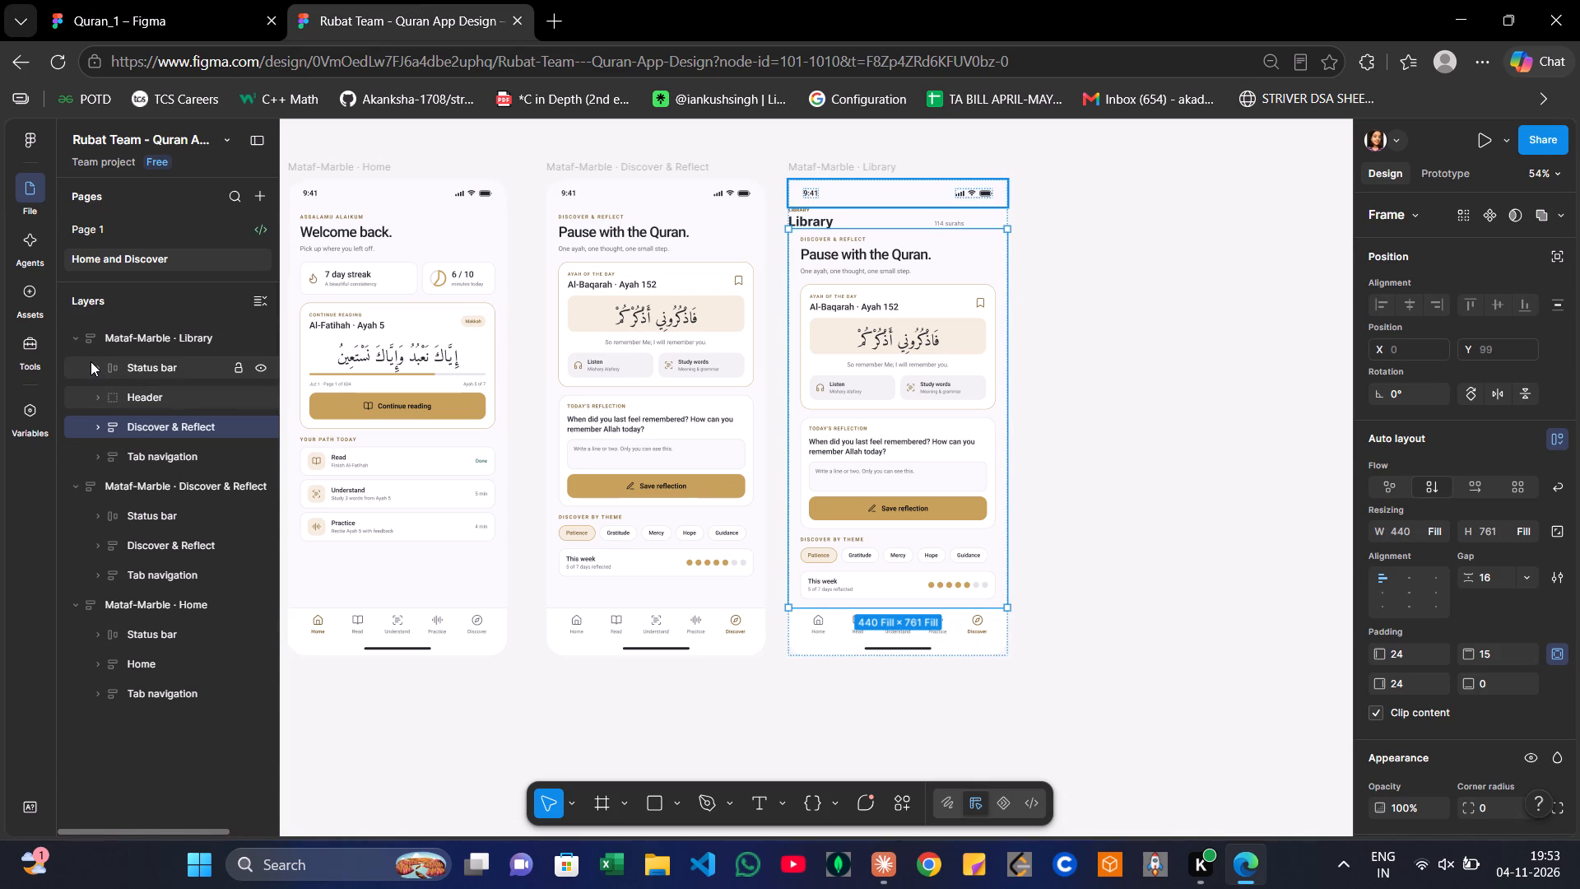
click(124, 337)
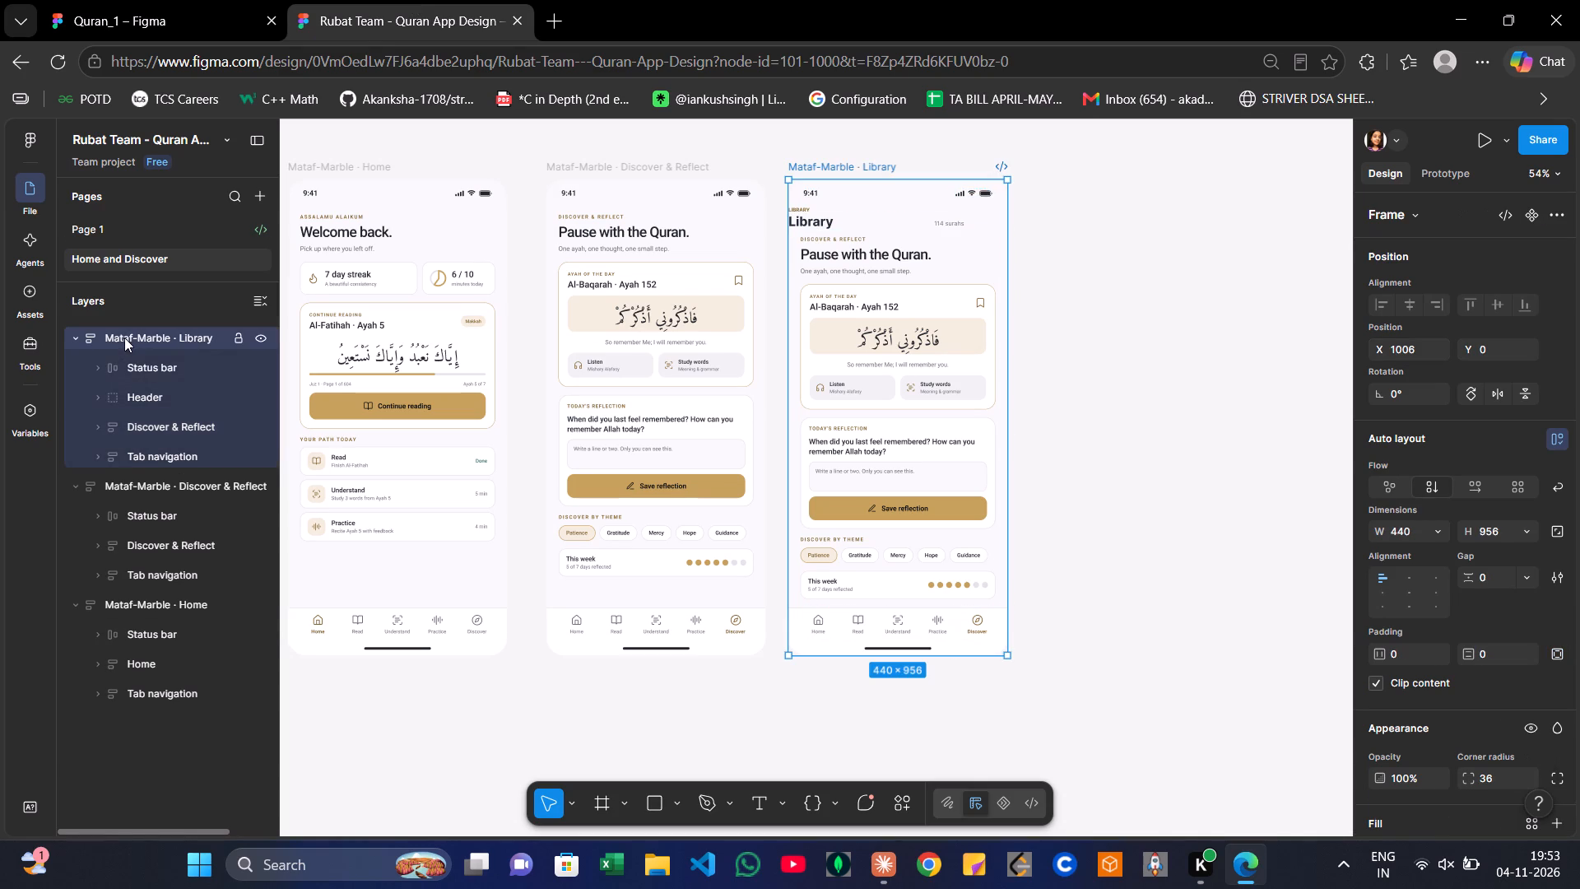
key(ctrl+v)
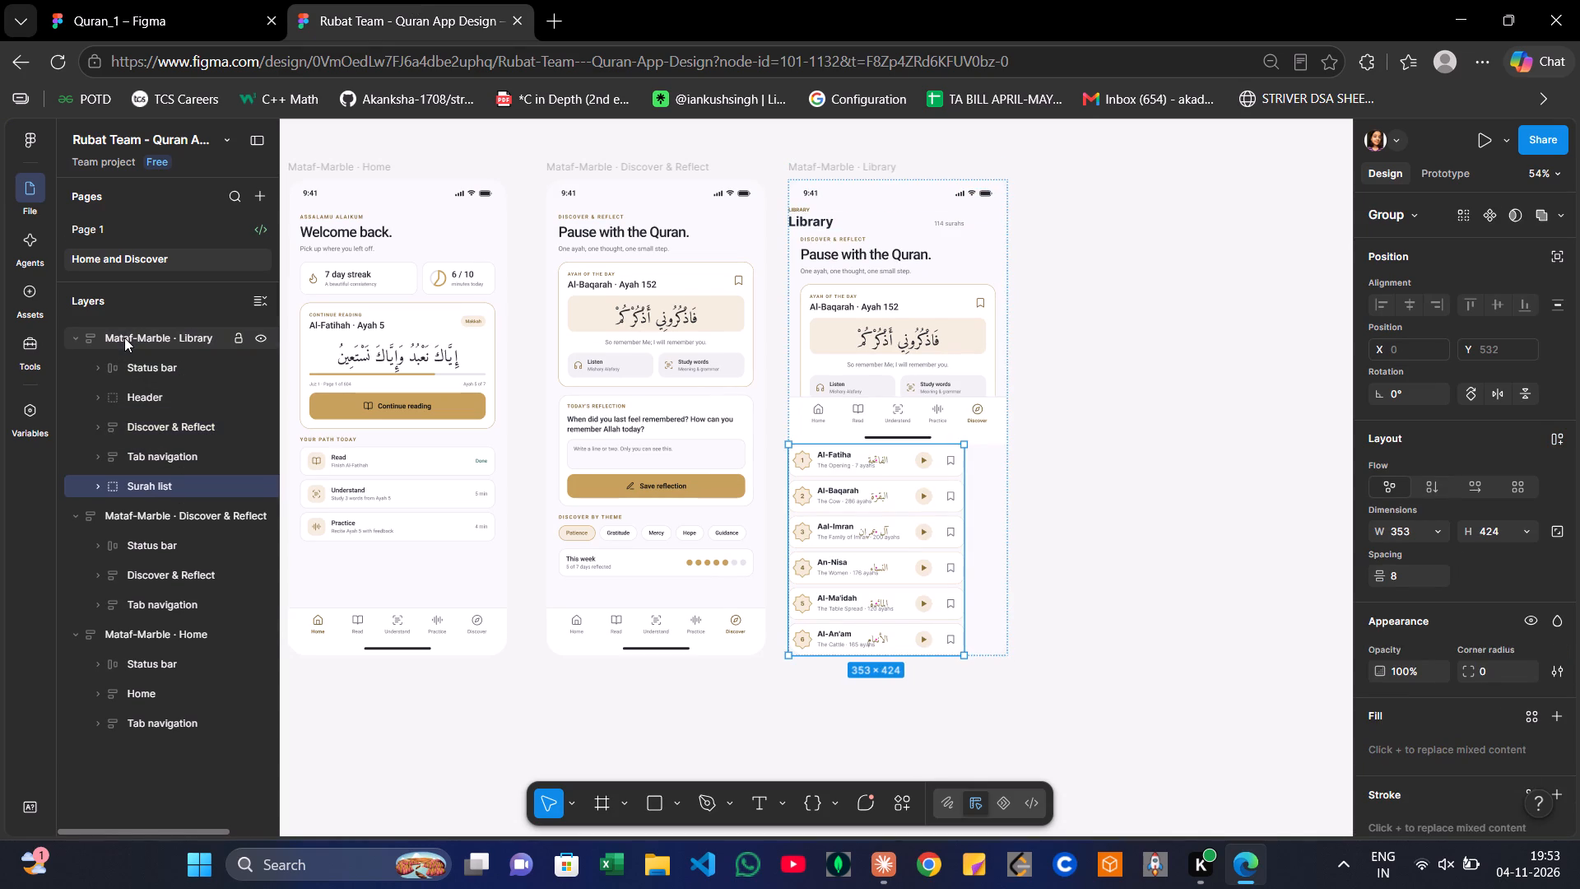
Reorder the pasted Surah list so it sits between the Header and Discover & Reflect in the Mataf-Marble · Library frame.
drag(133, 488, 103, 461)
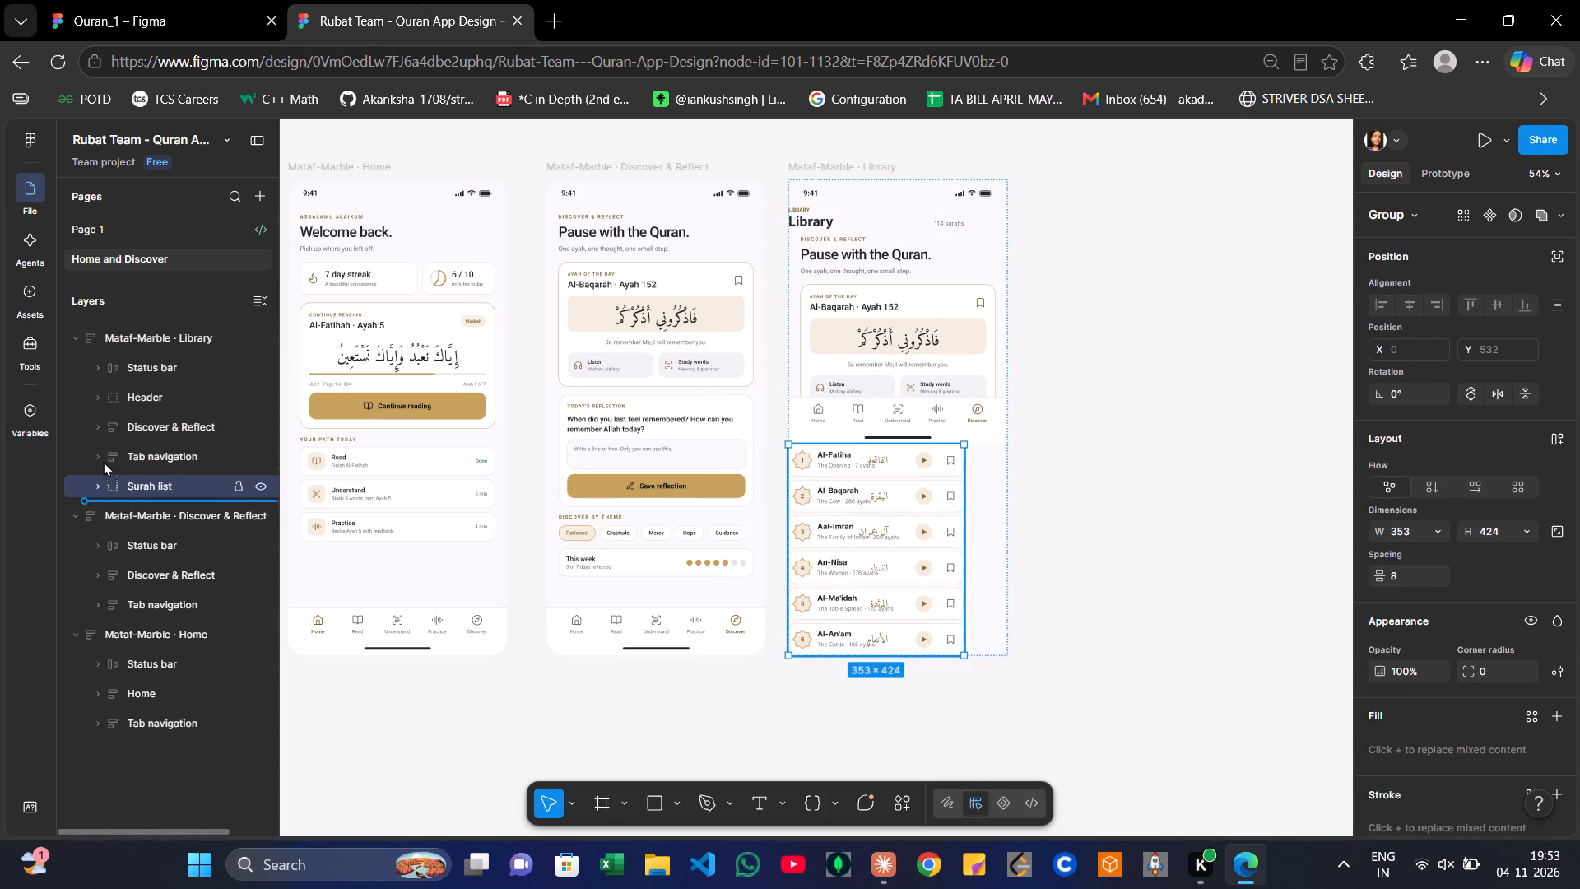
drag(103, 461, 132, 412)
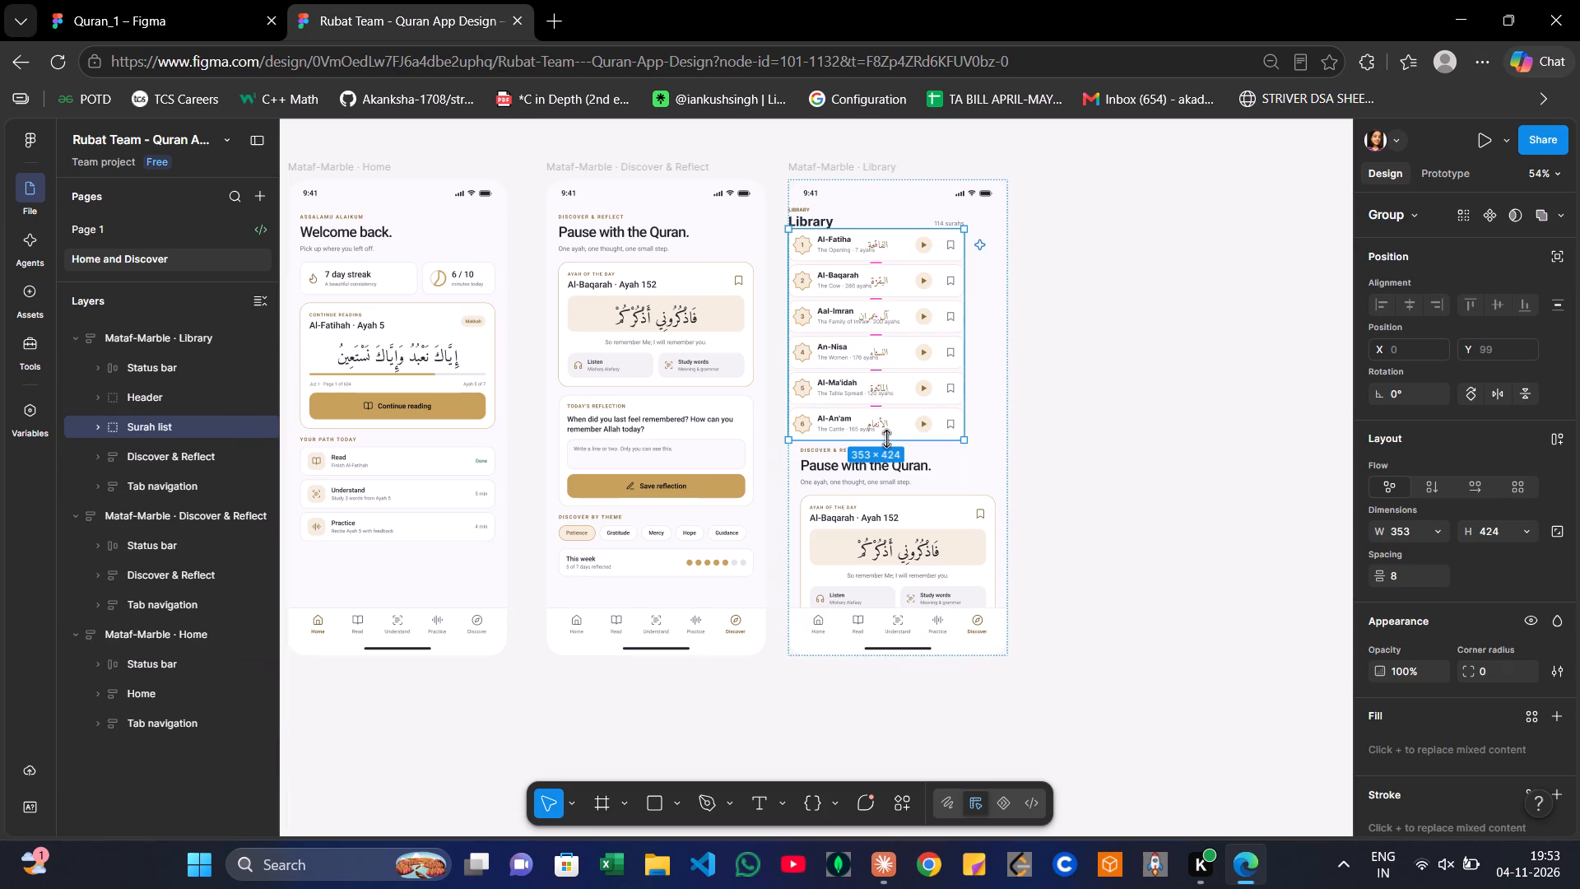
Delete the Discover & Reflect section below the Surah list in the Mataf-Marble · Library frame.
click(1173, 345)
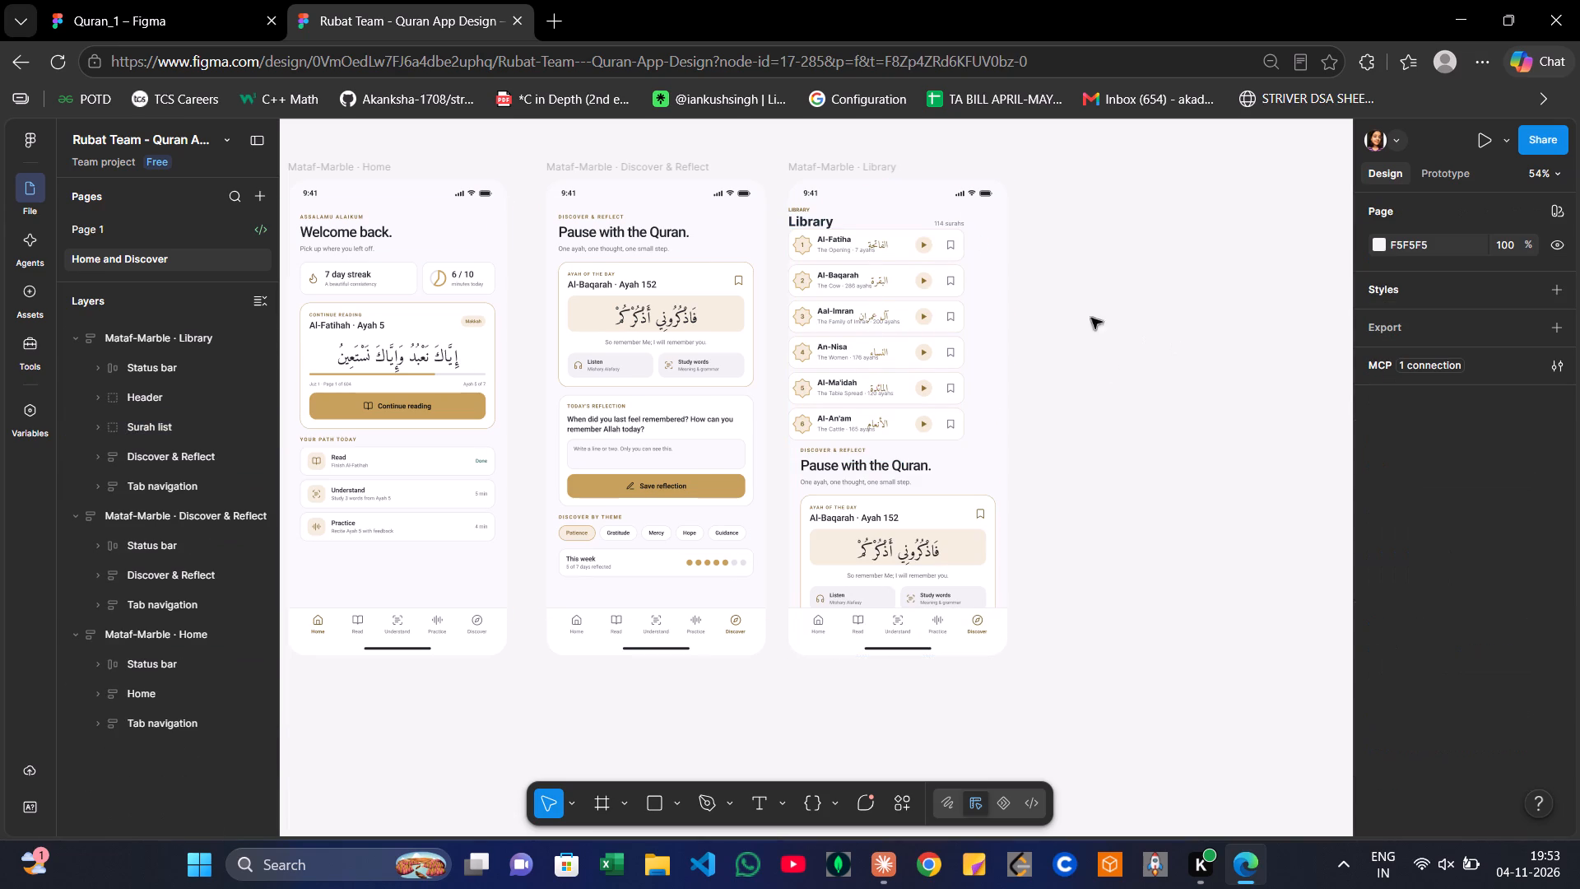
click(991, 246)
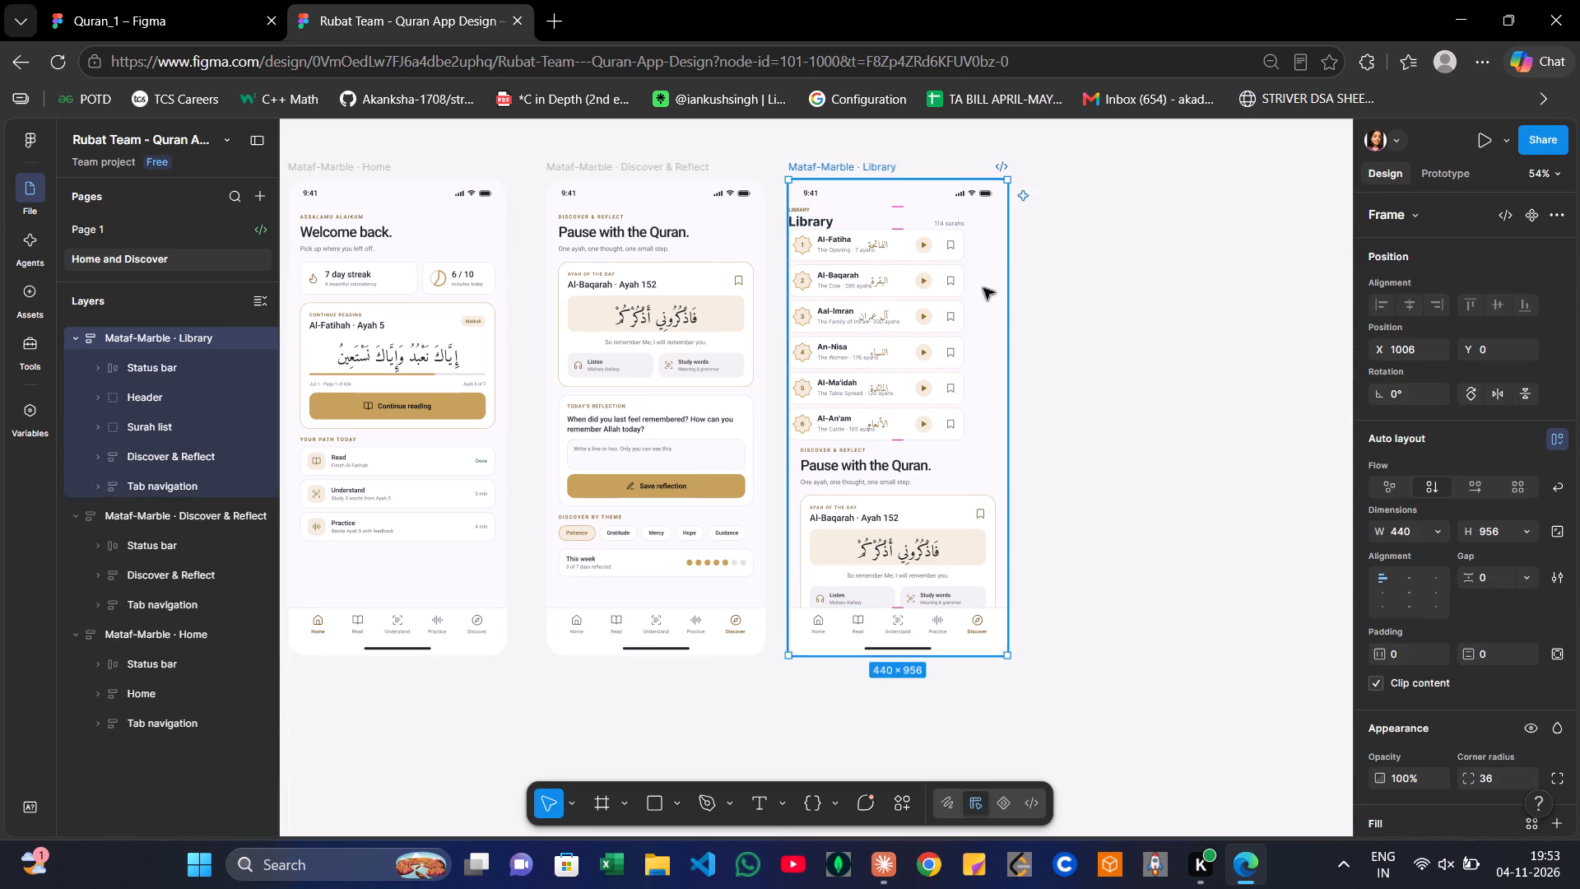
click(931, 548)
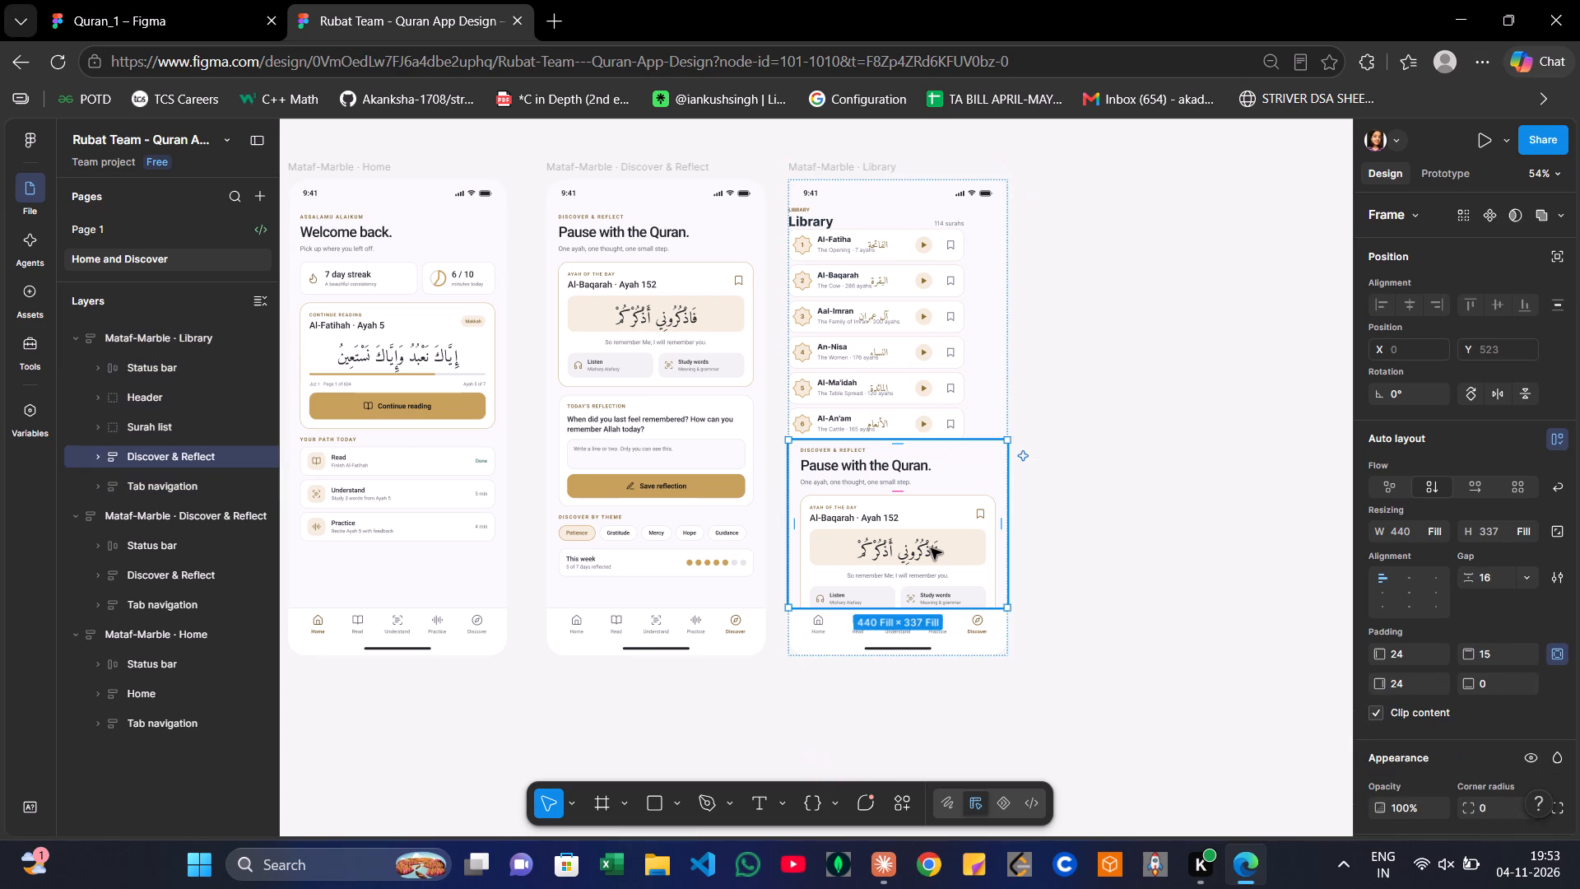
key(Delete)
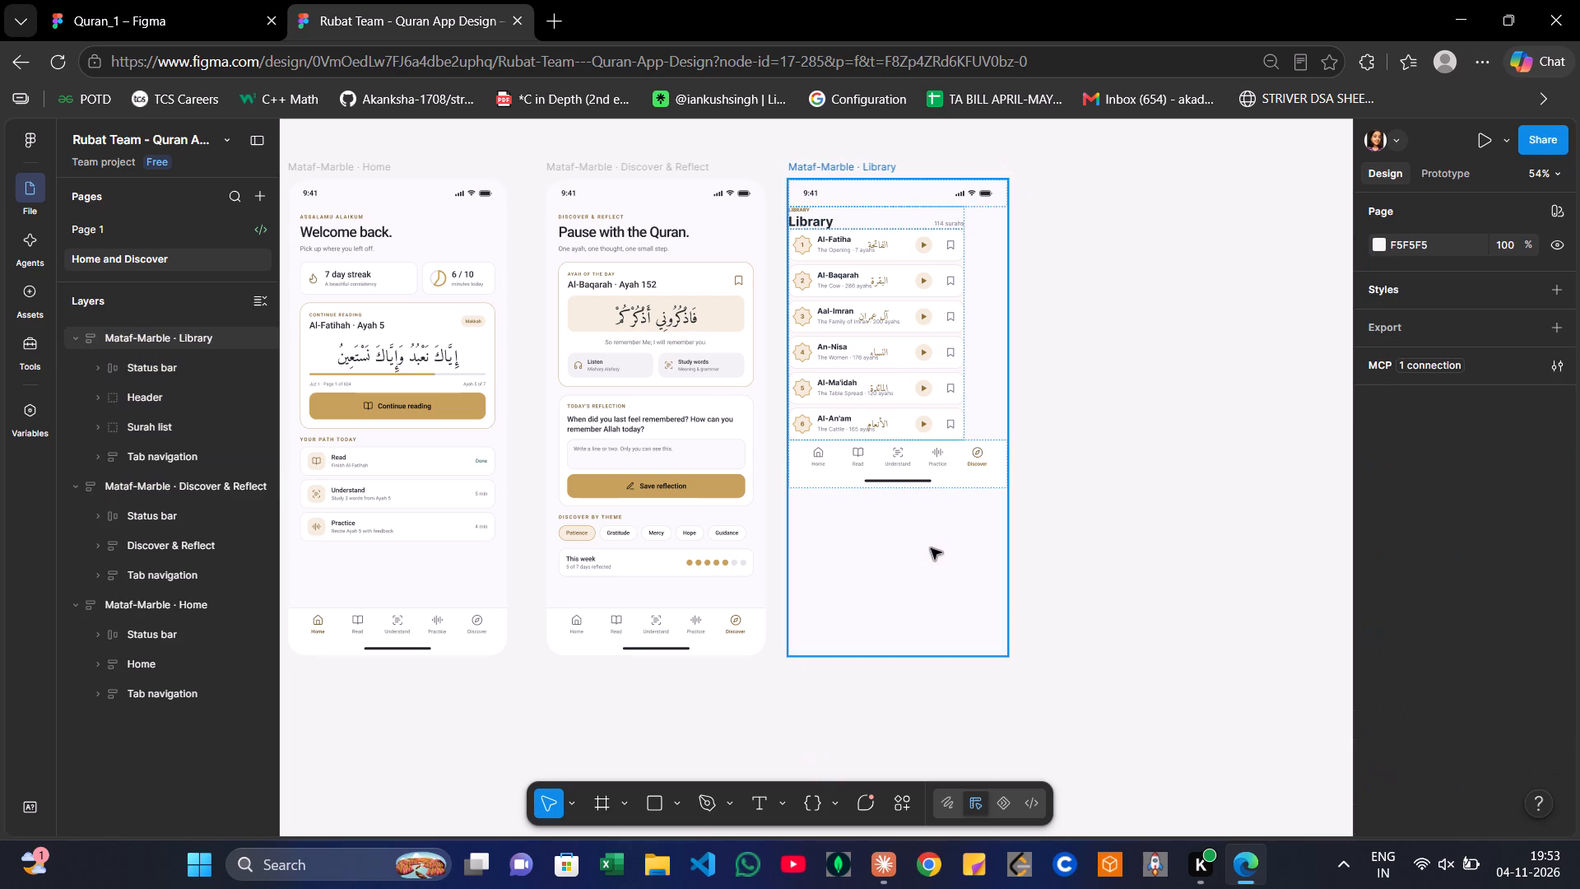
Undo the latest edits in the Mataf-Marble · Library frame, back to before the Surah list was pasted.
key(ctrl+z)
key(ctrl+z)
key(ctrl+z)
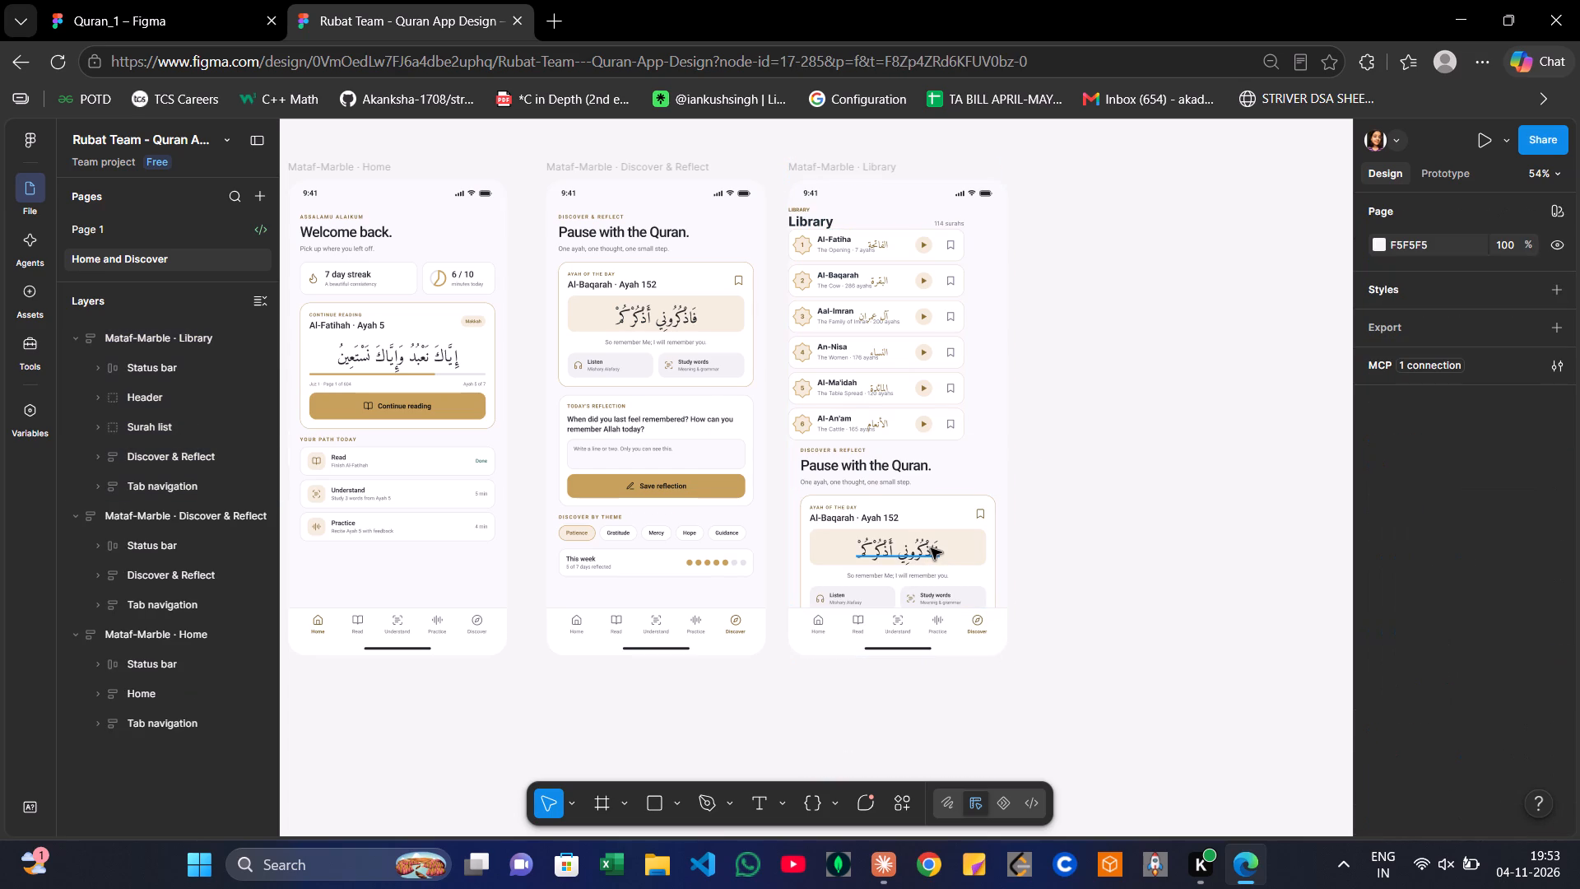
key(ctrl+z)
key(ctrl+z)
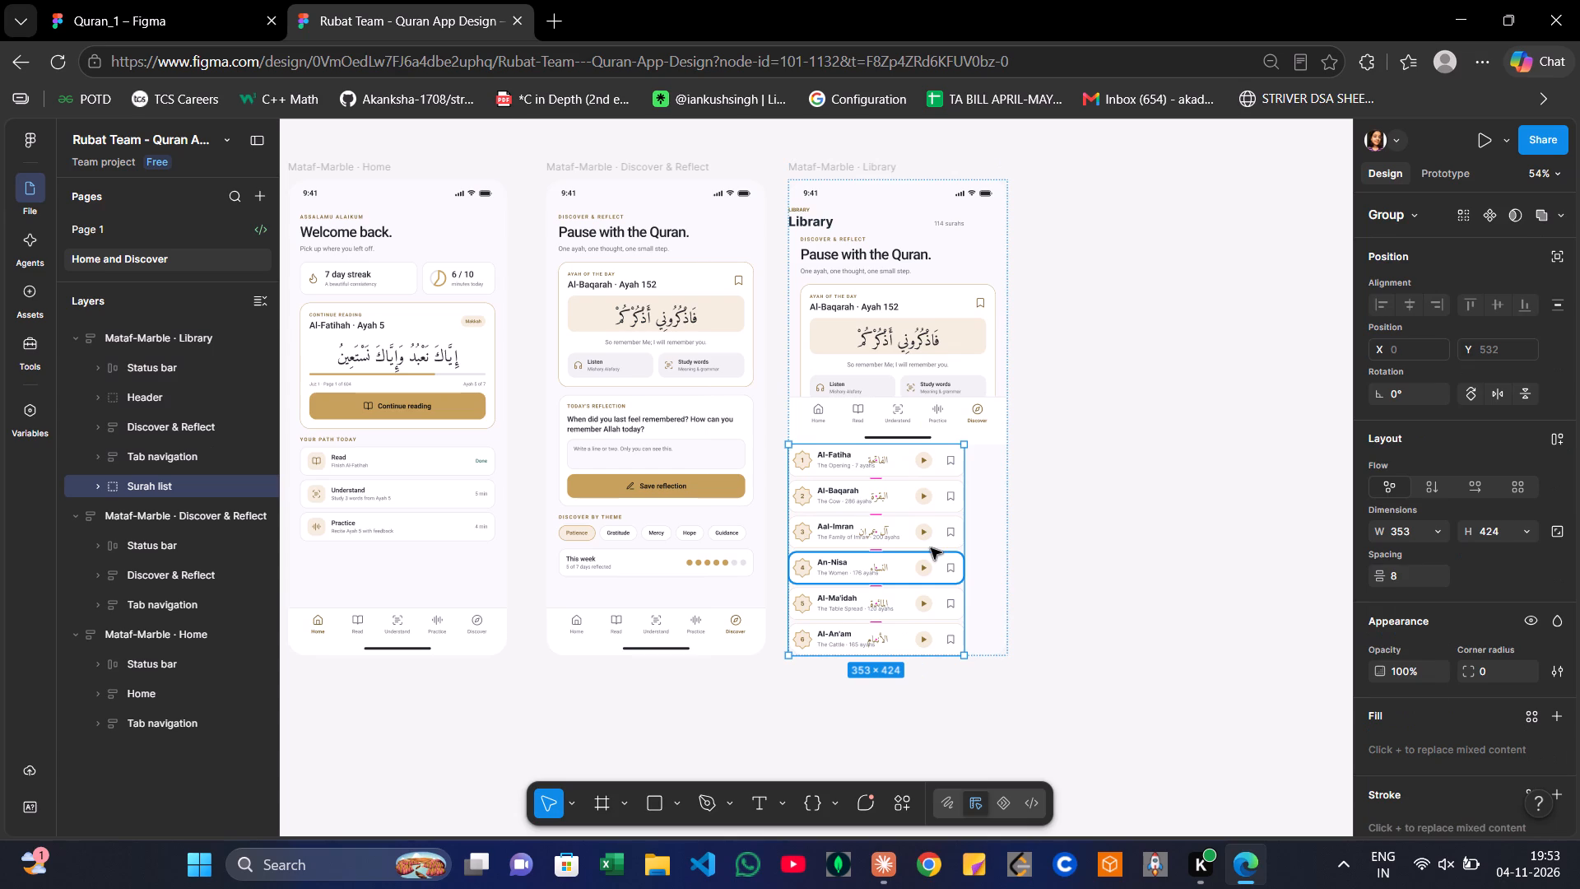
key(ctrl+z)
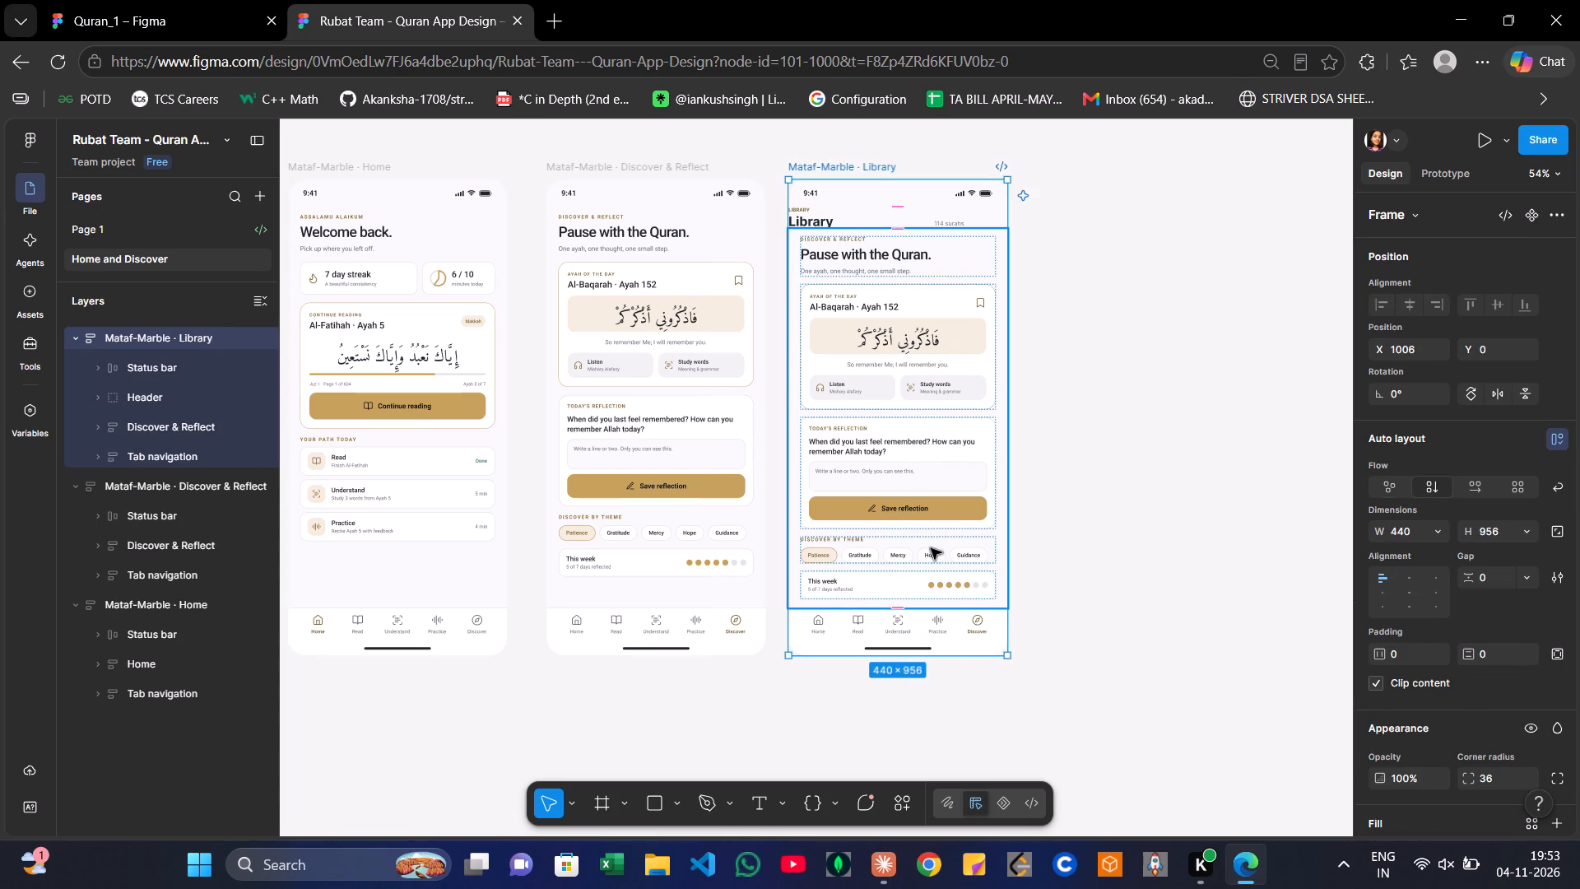
Delete the Discover & Reflect section from the Mataf-Marble · Library frame.
click(927, 415)
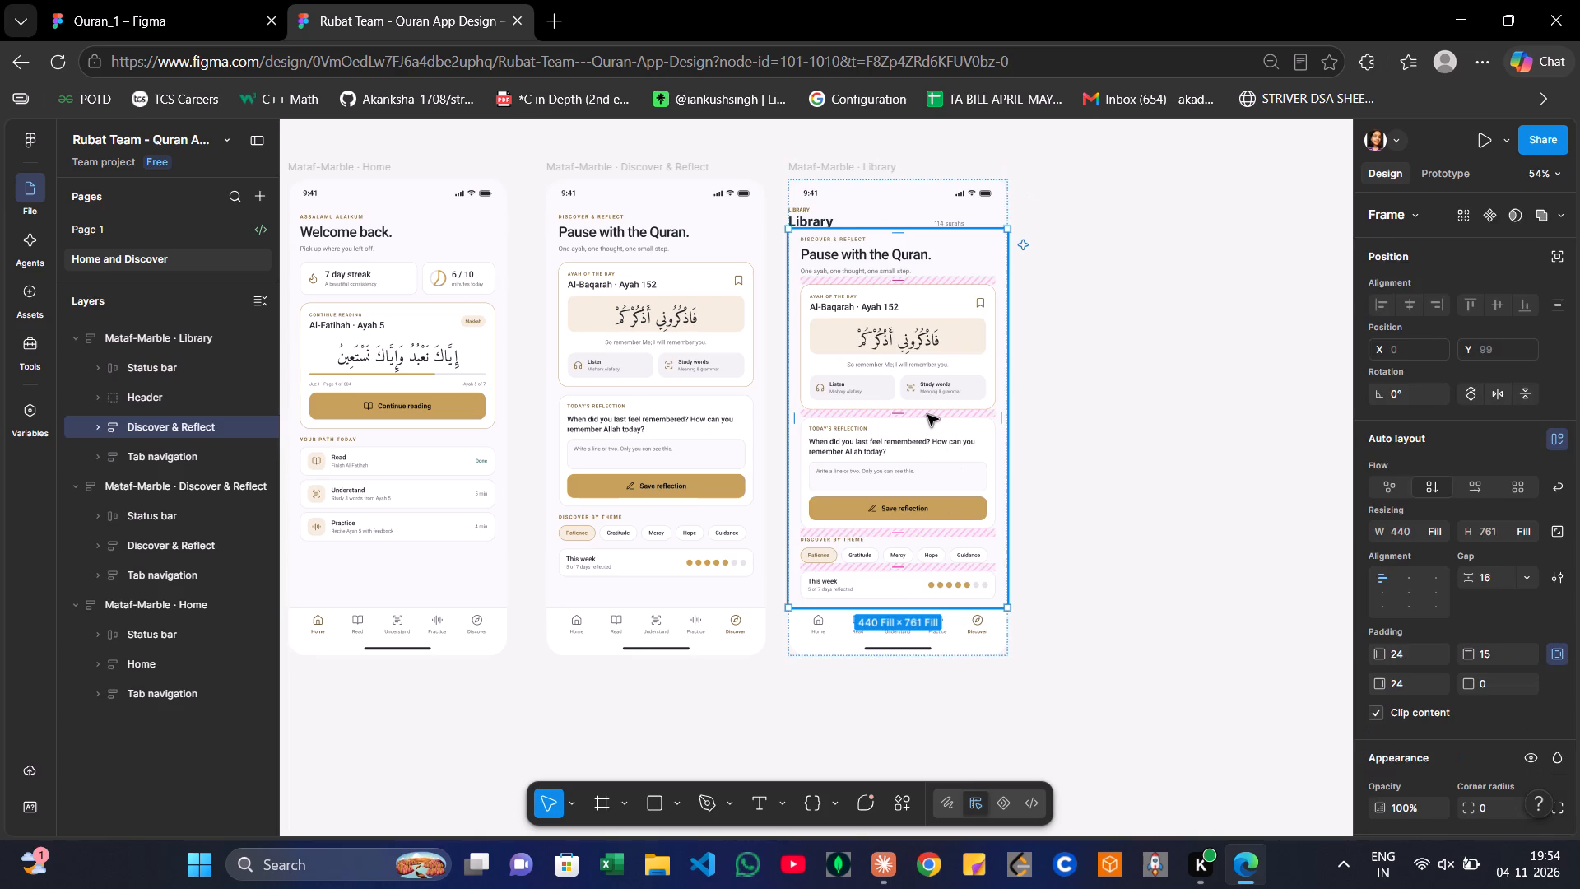
key(Delete)
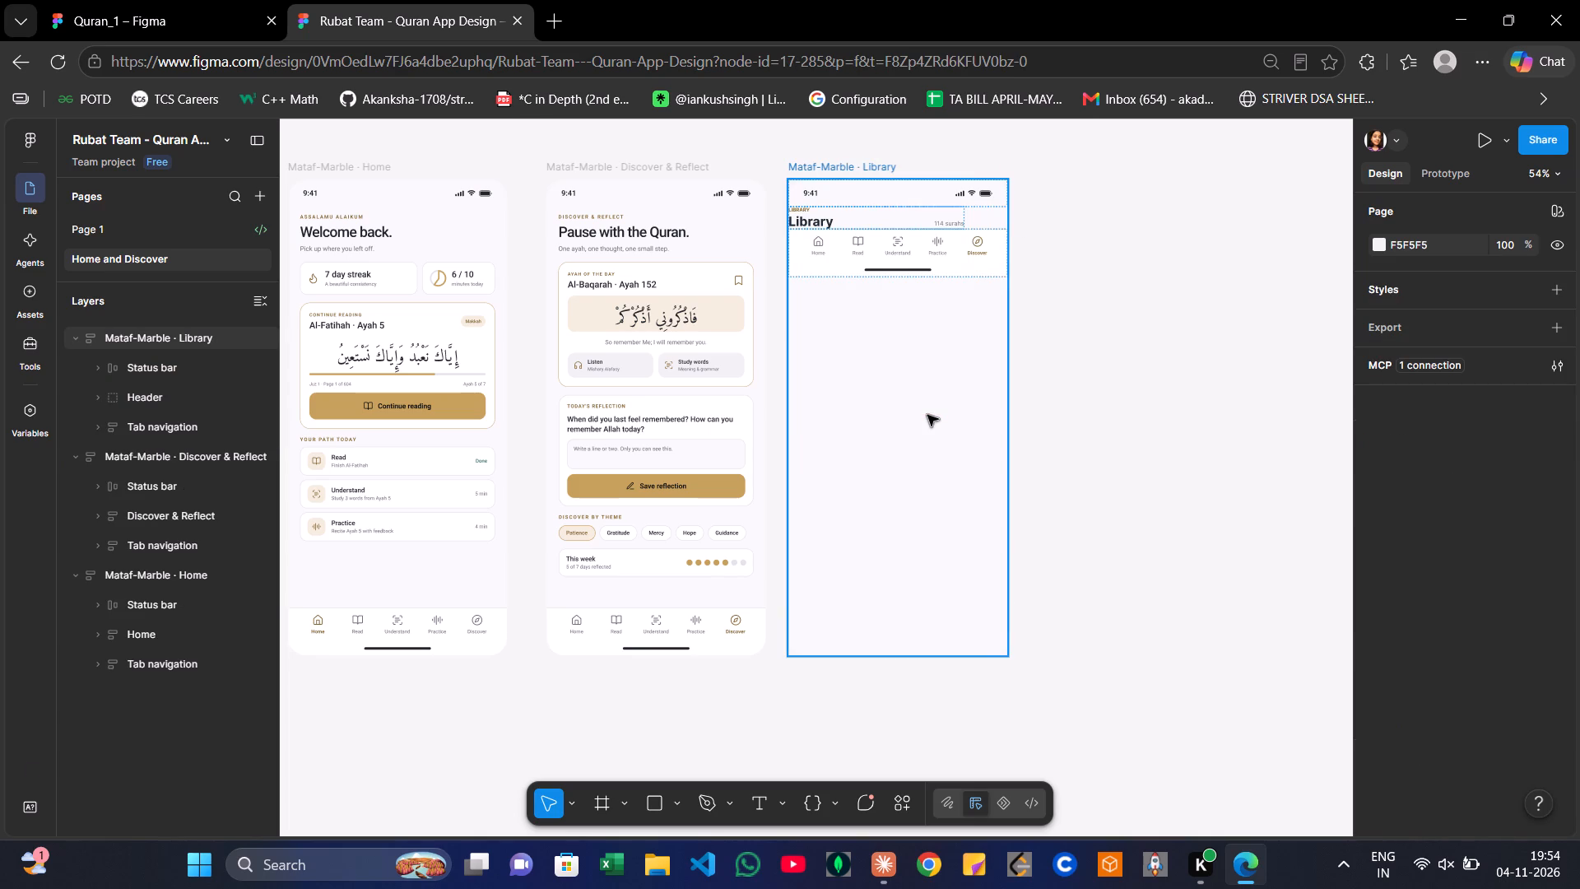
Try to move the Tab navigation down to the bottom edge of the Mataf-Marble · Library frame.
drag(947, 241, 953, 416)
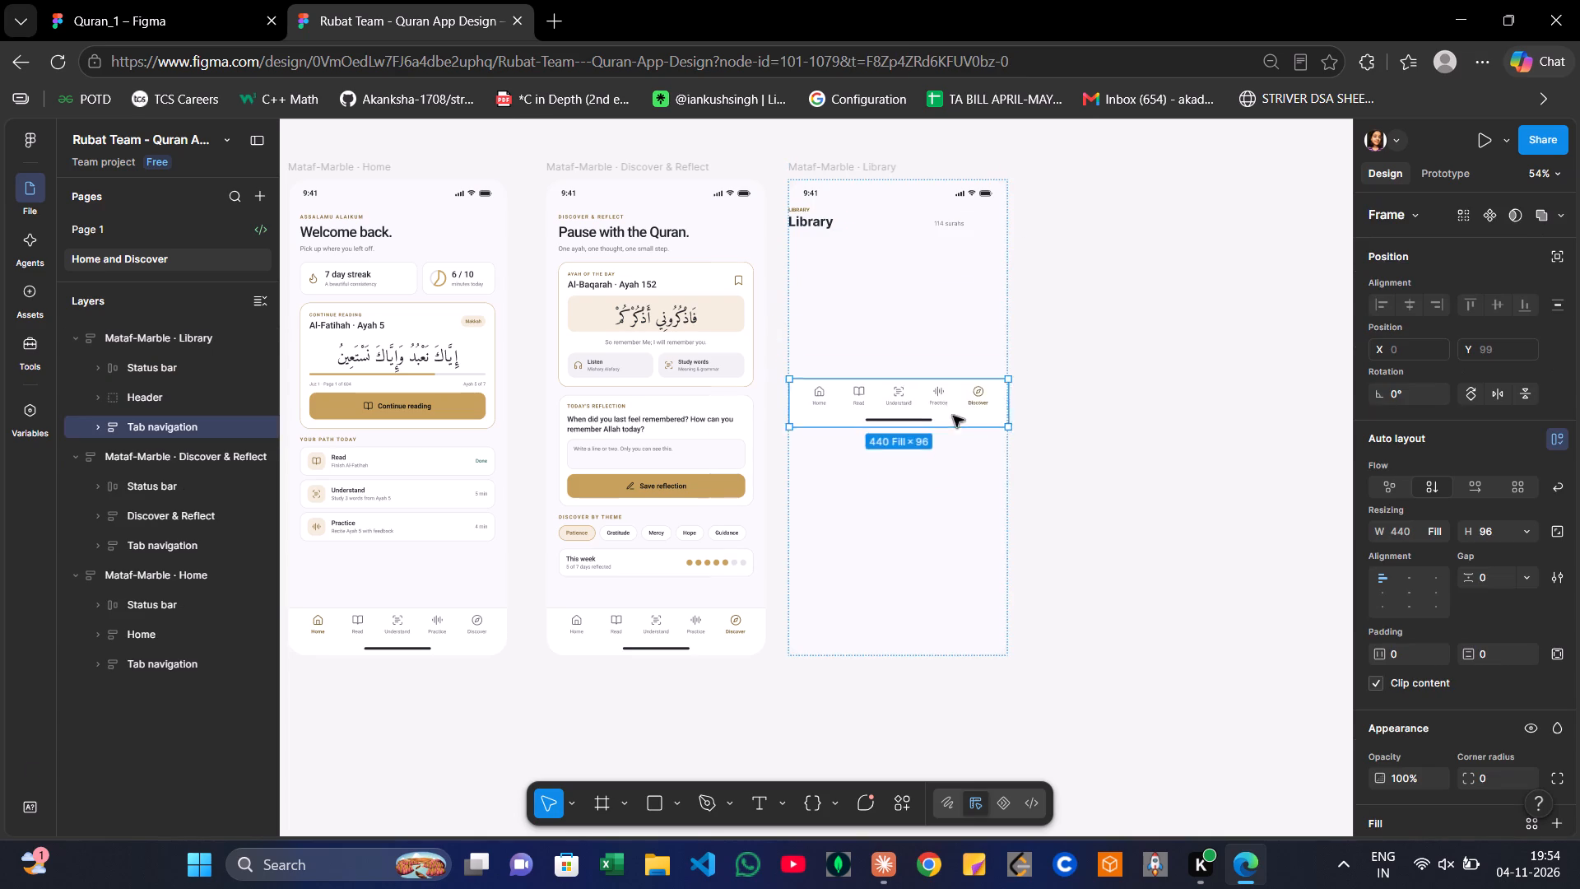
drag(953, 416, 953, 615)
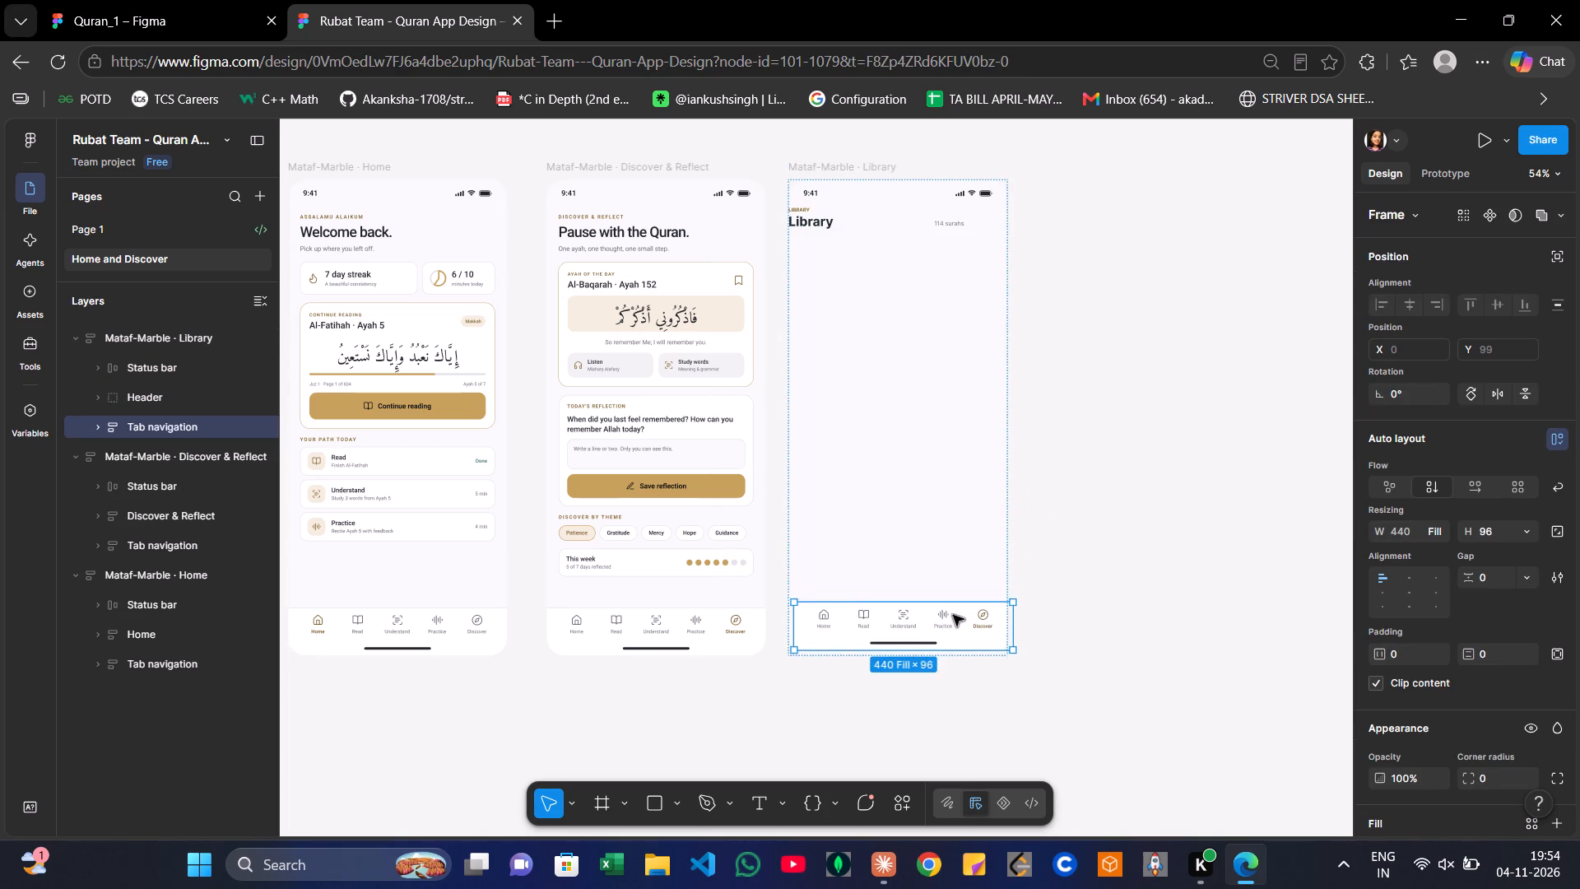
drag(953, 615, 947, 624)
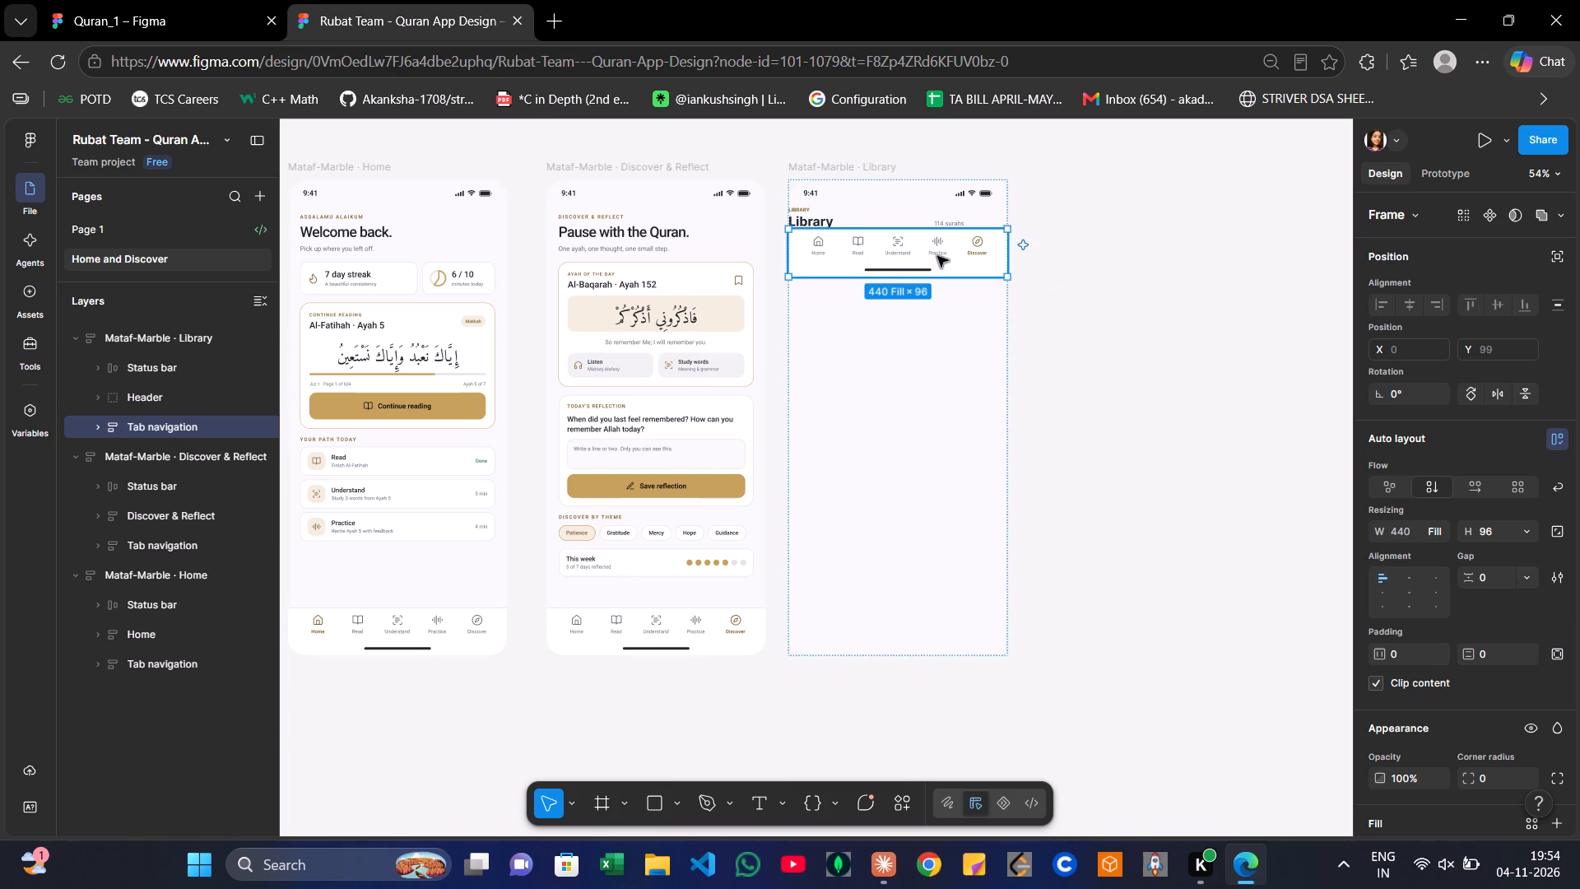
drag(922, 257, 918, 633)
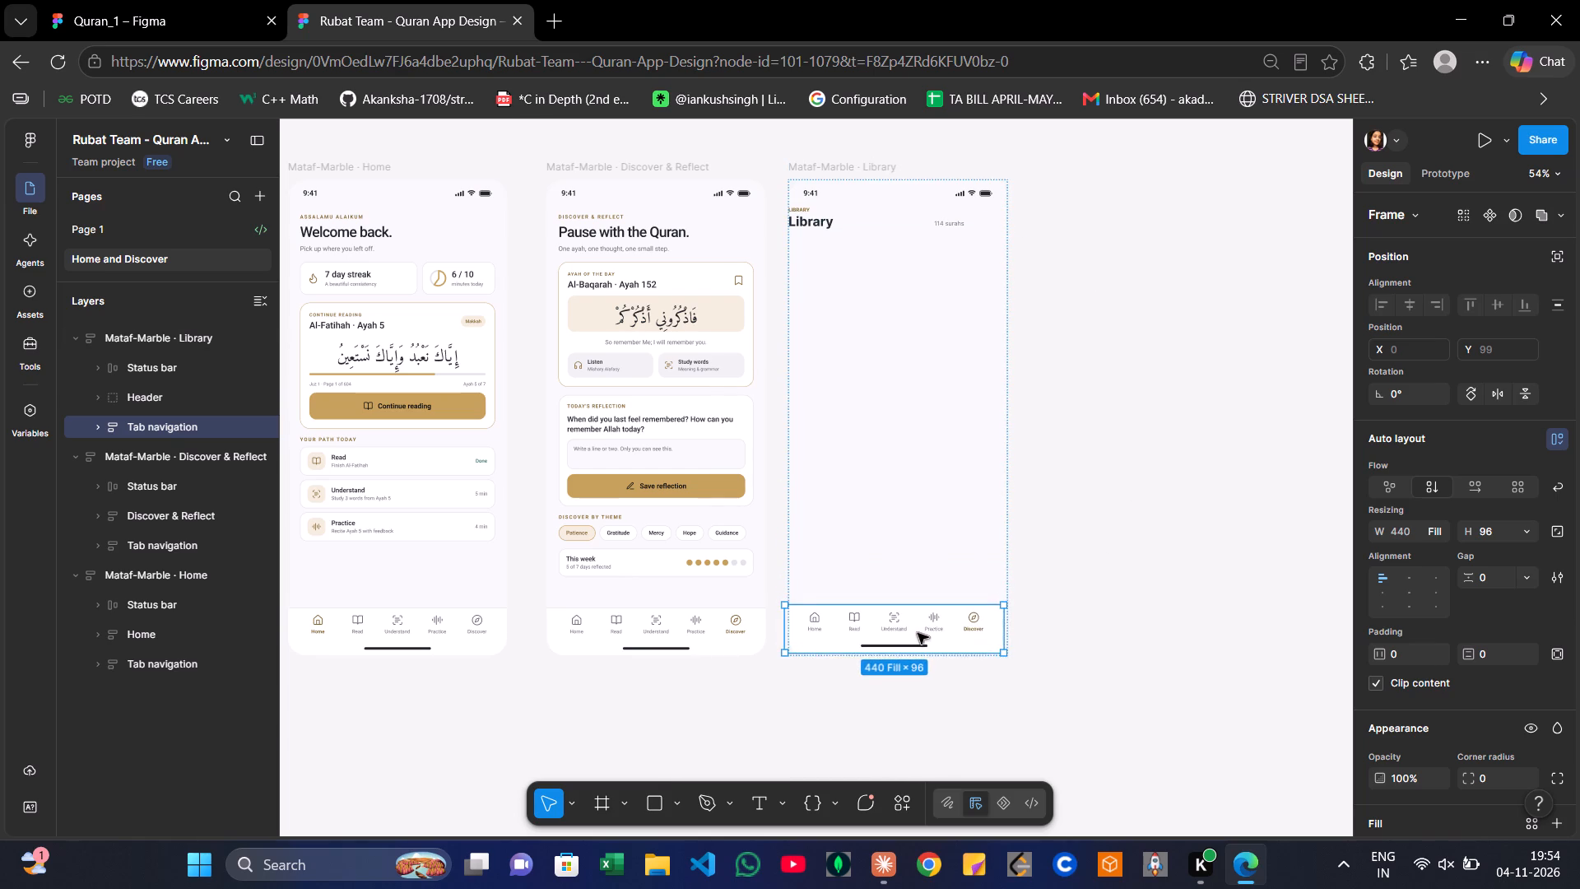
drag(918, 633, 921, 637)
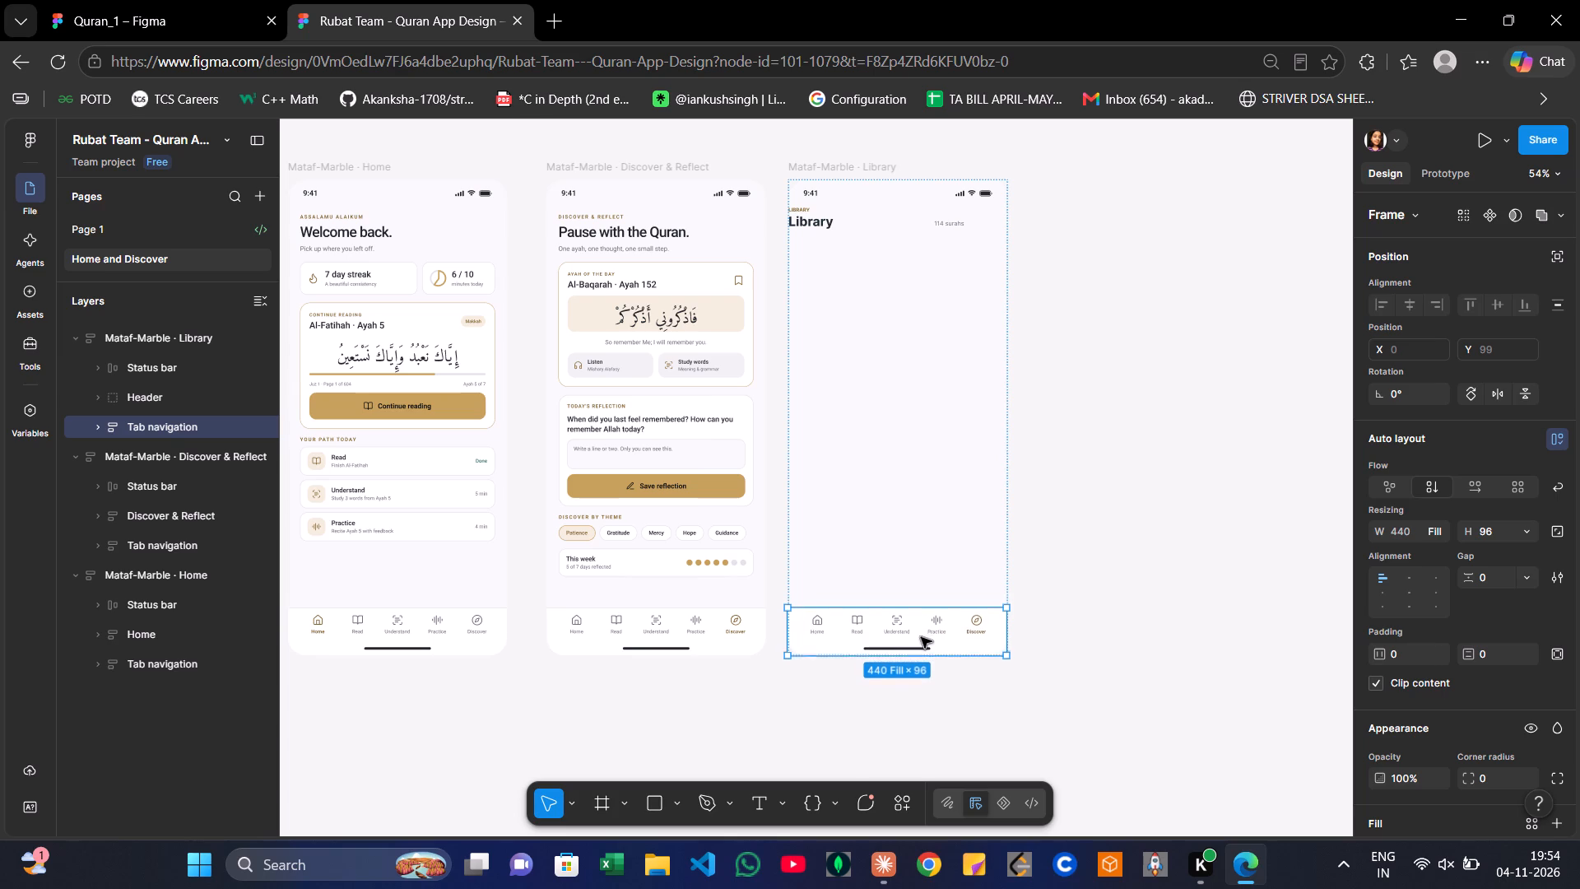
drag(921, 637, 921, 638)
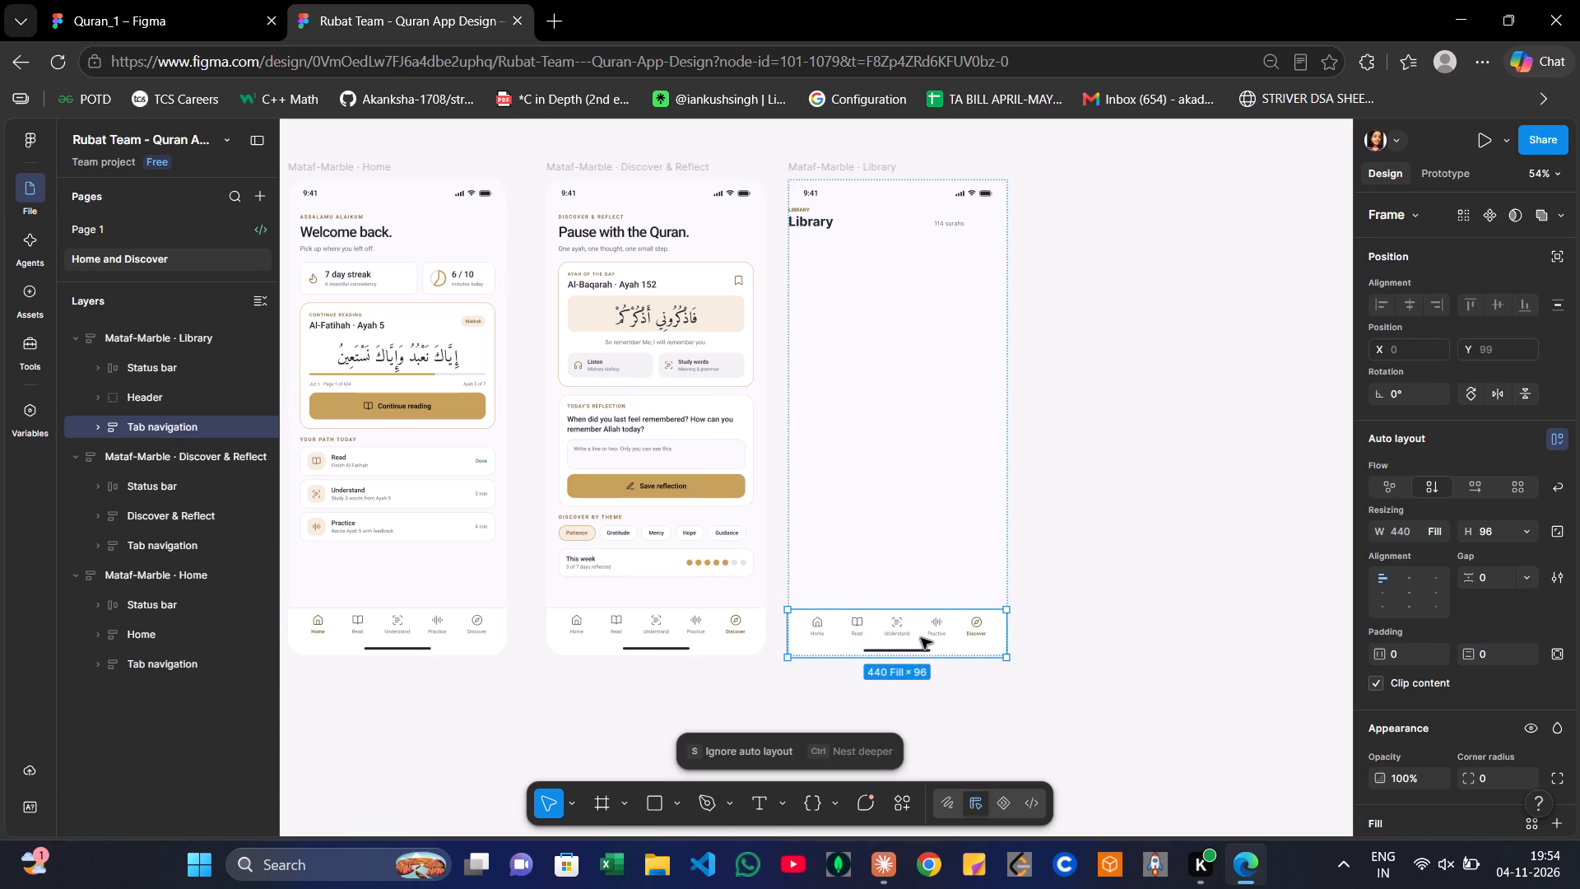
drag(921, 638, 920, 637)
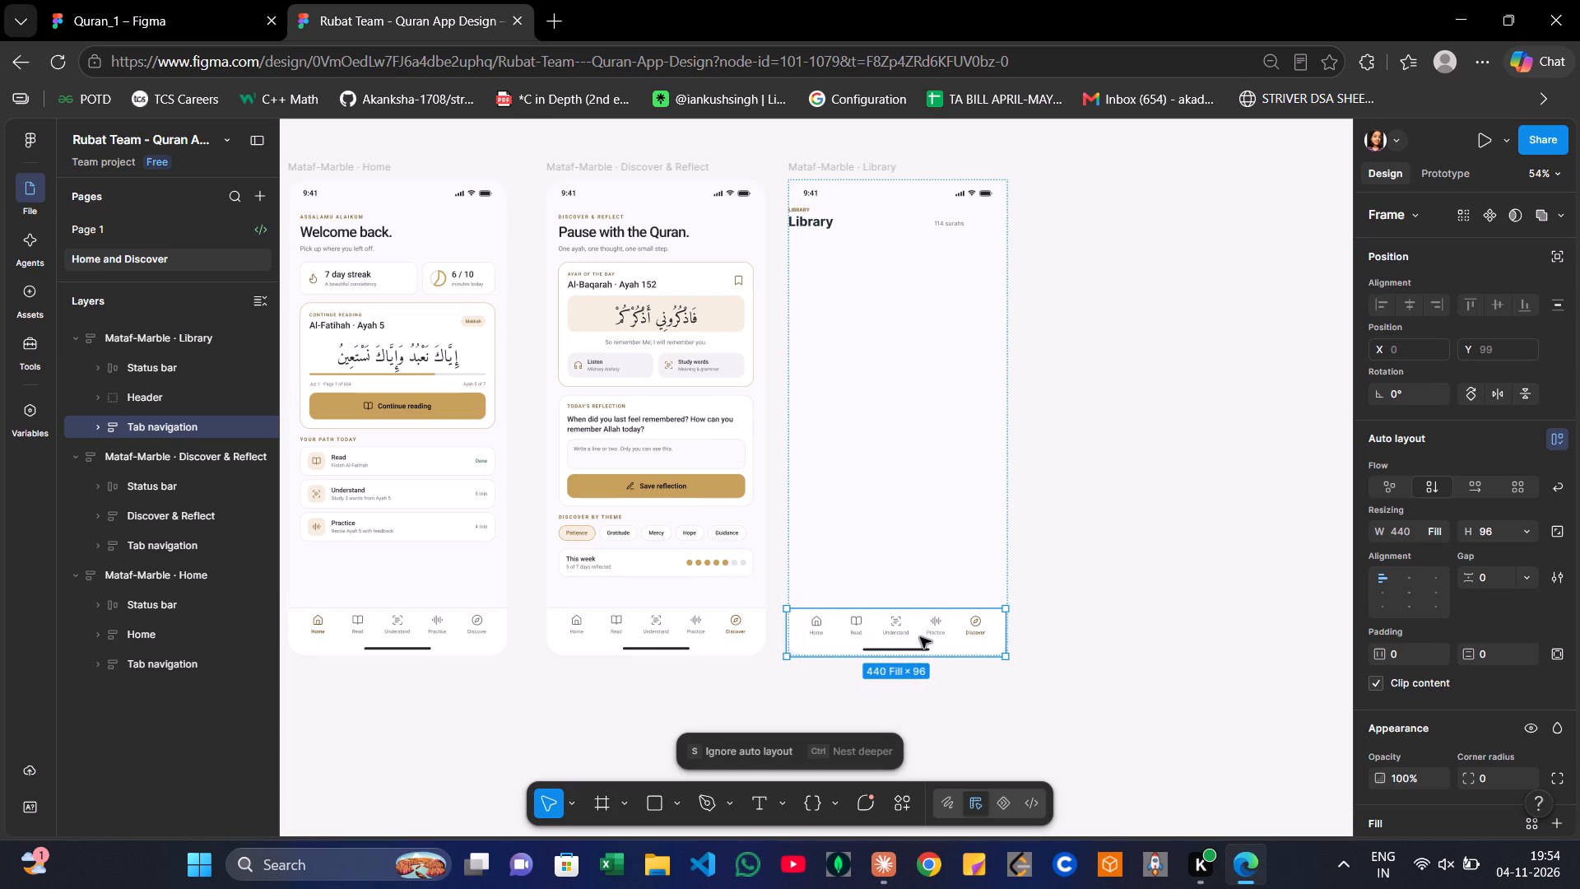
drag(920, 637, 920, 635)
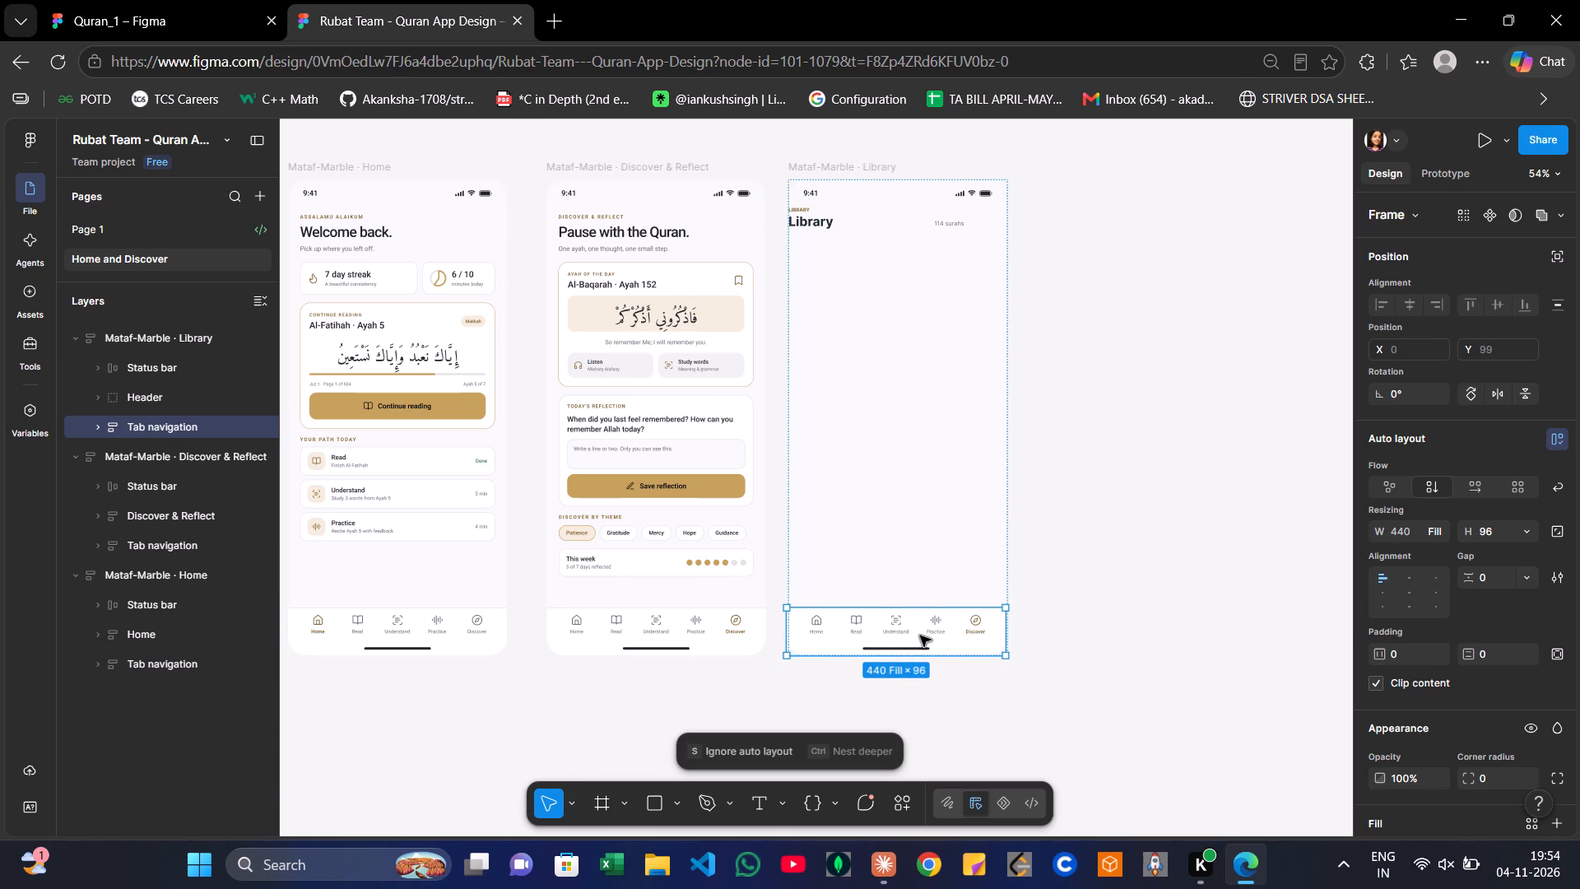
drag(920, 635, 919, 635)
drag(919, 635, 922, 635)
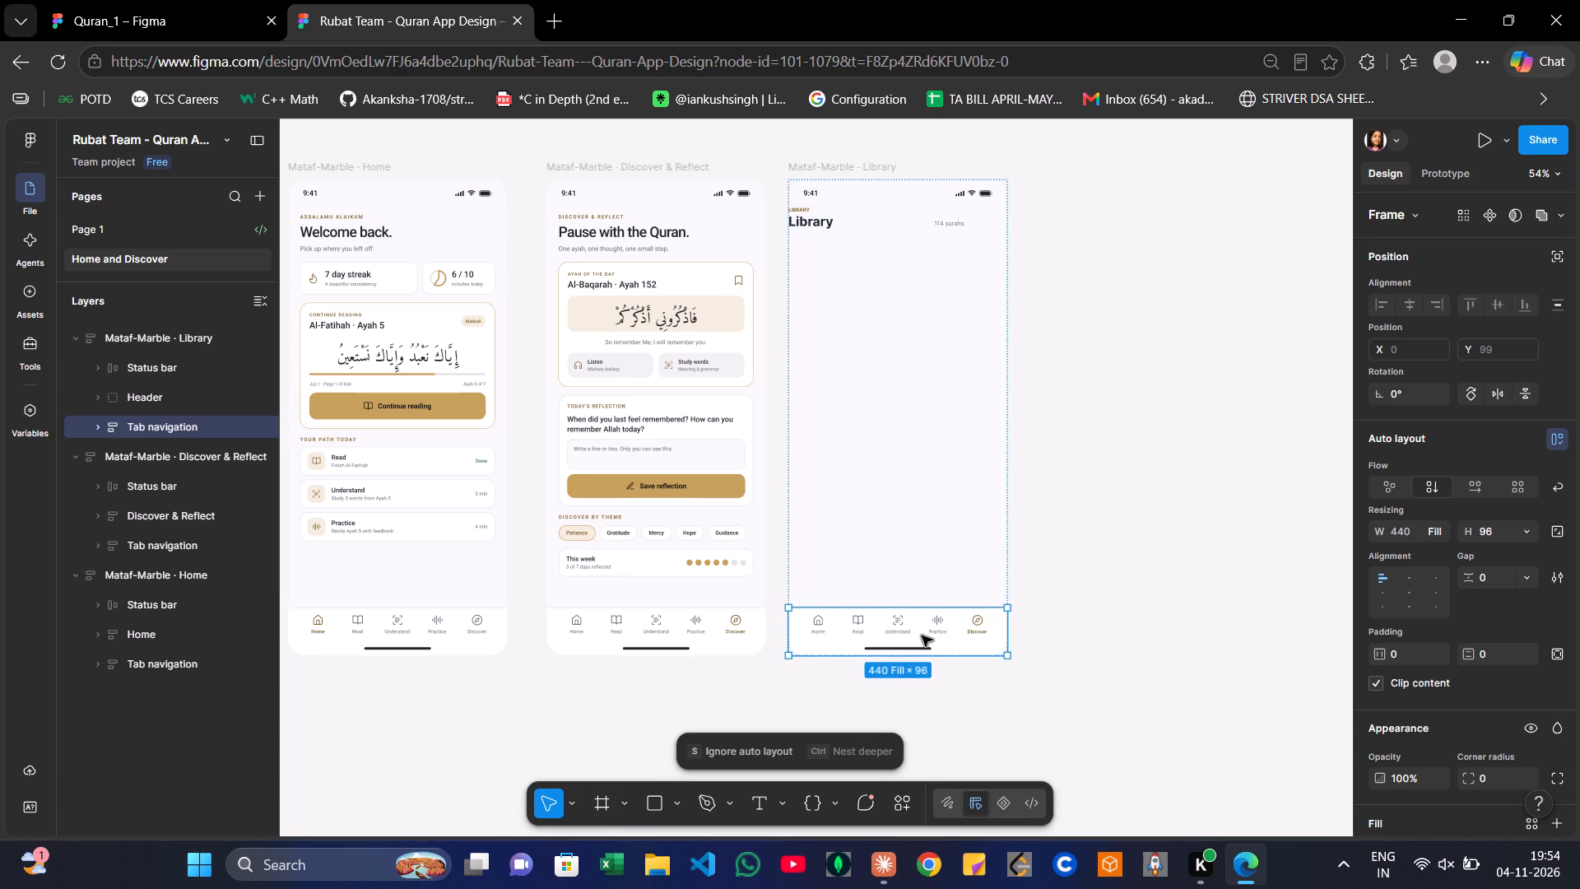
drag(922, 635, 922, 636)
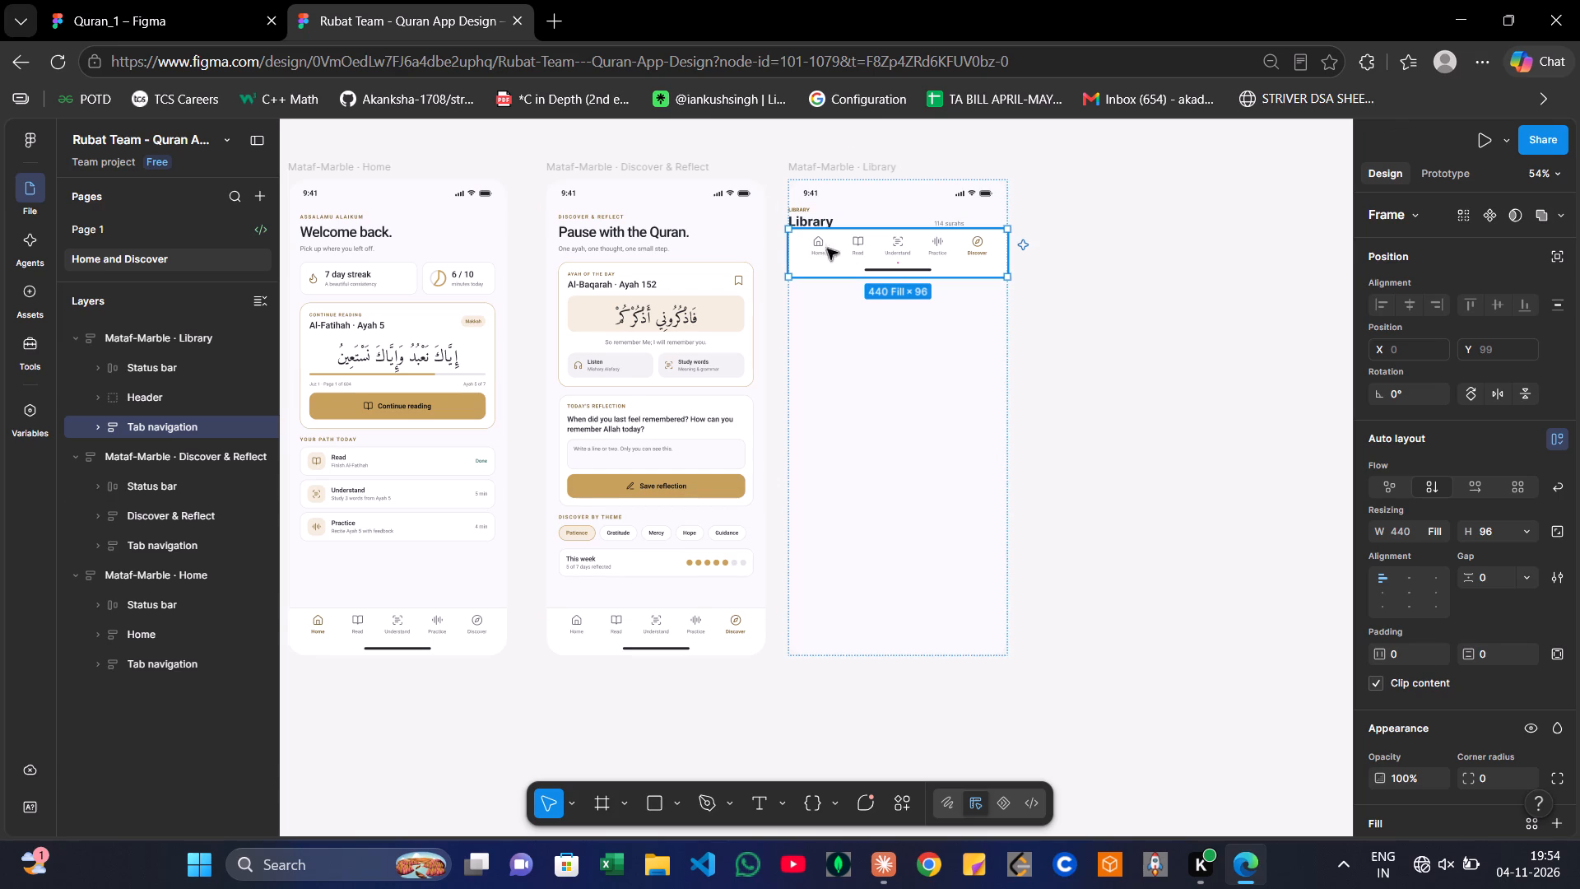
Delete the Tab navigation from the Mataf-Marble · Library frame.
click(849, 258)
key(Delete)
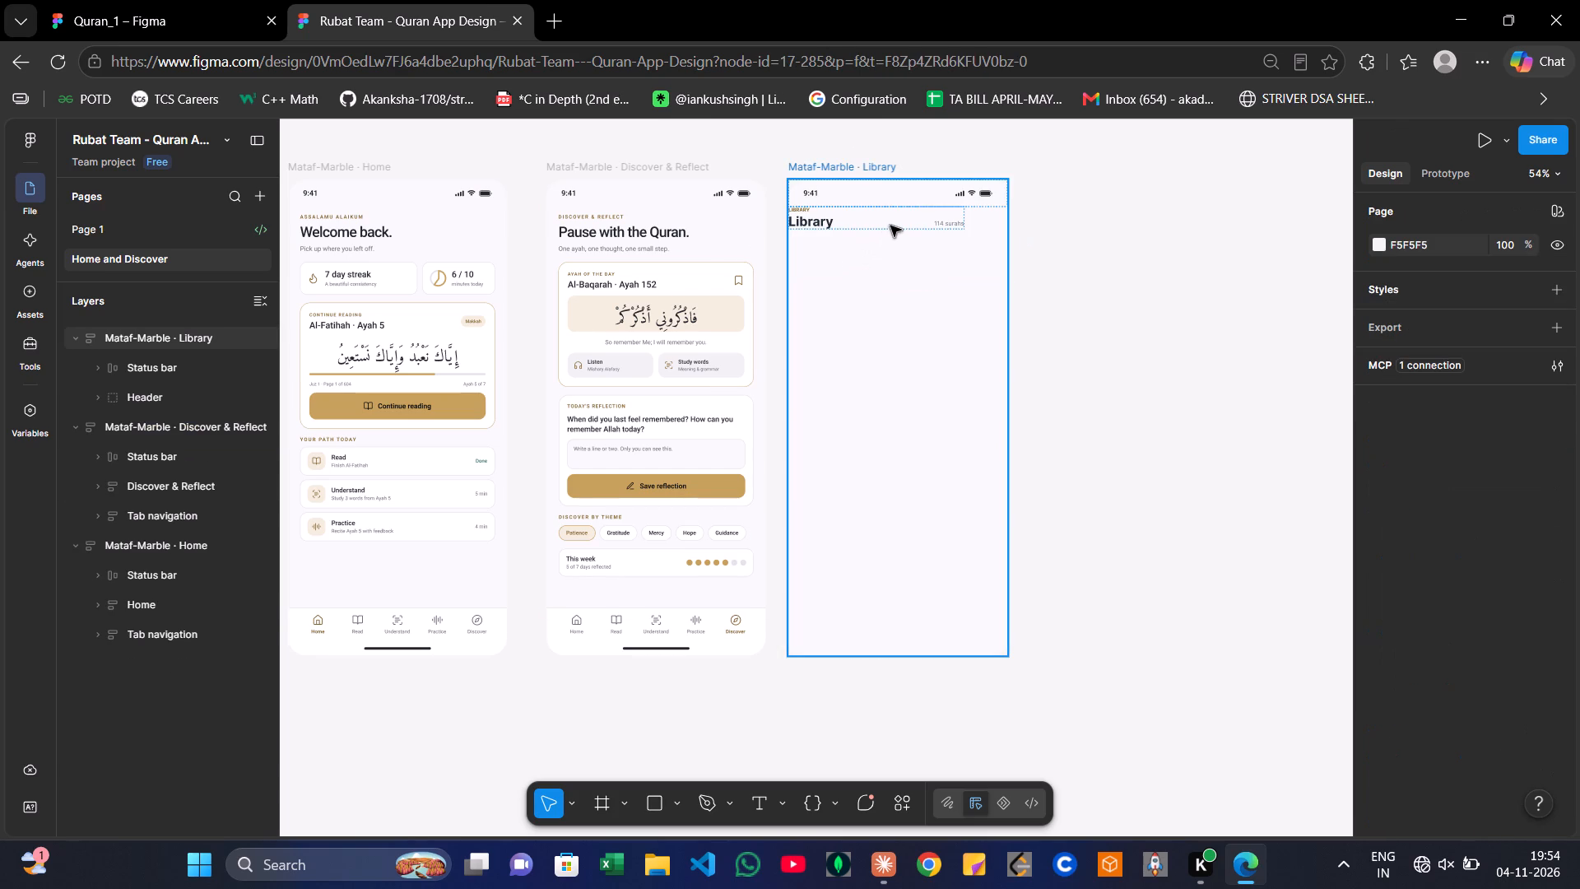
Delete the Header with the Library title and 114 surahs text from the Mataf-Marble · Library frame.
click(890, 226)
click(890, 226)
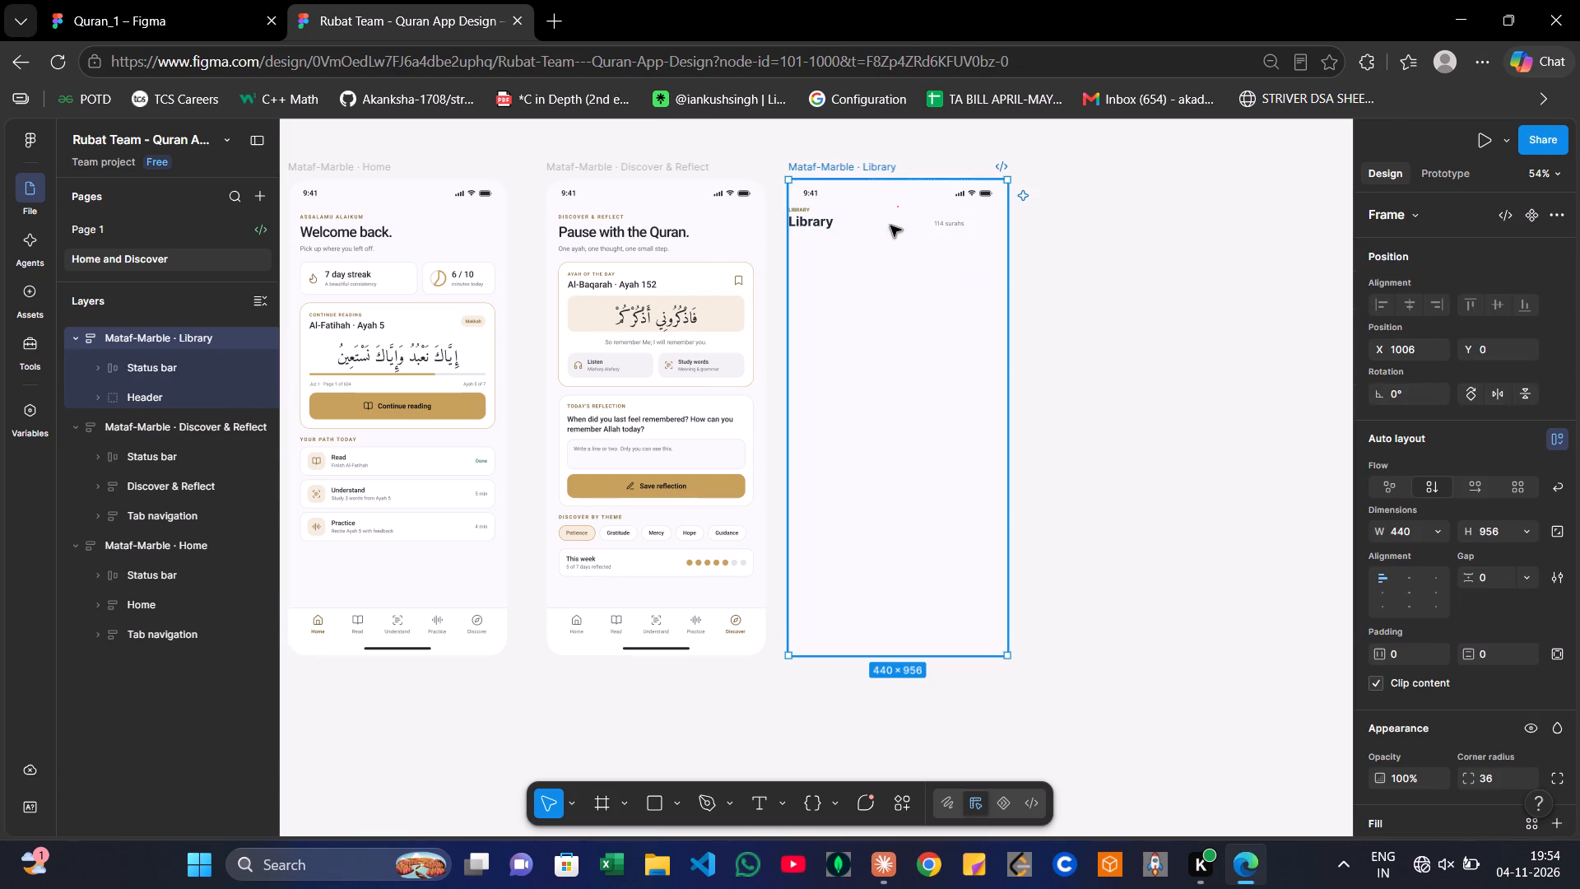
double_click(890, 226)
double_click(807, 223)
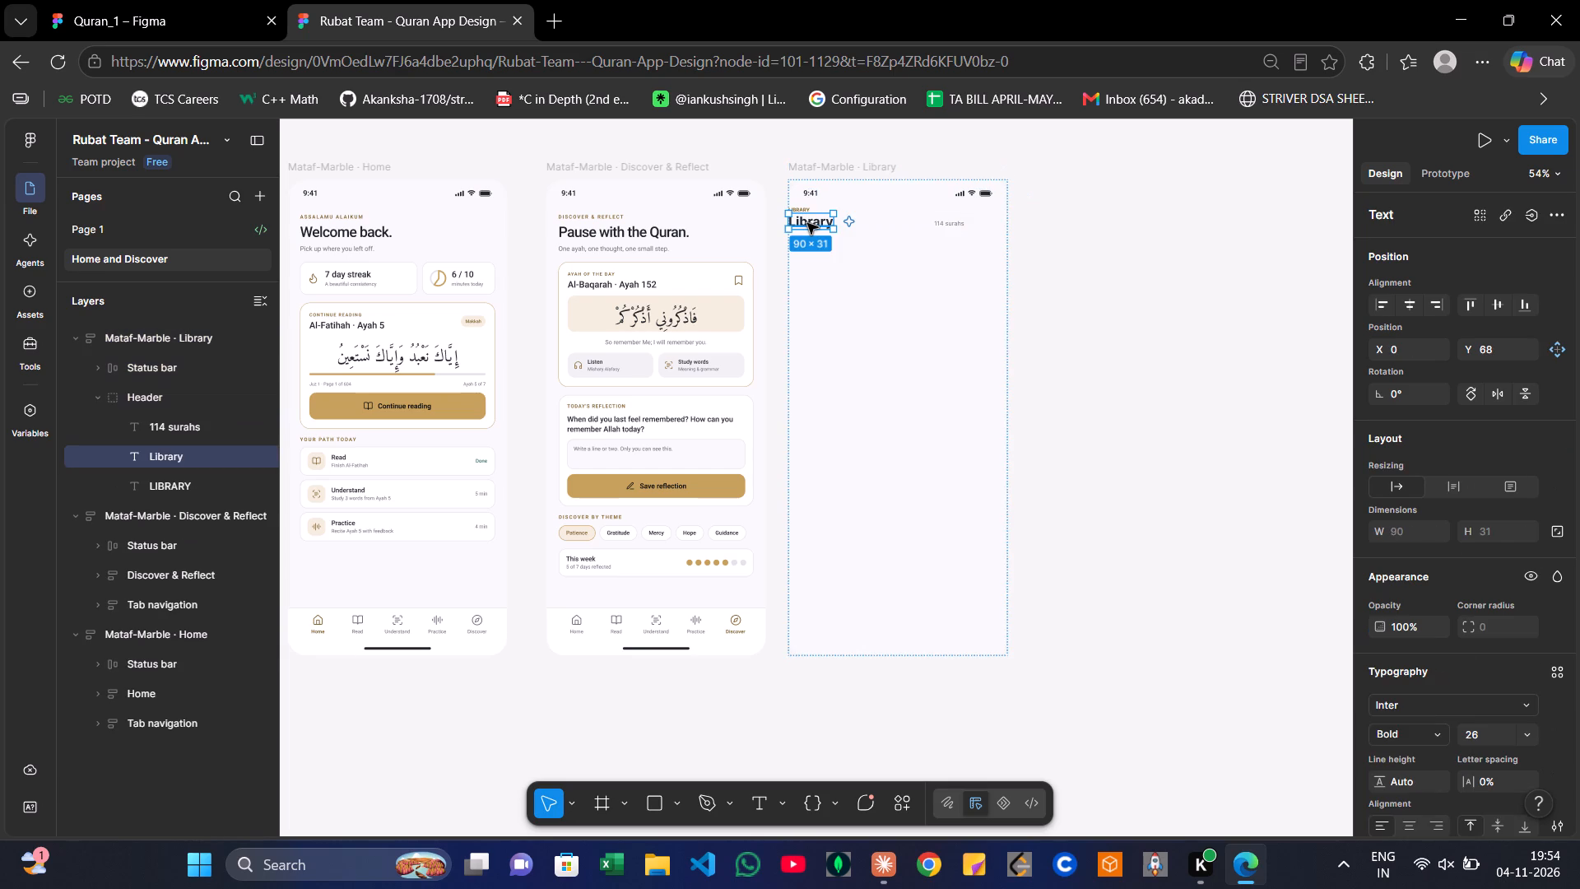
click(885, 230)
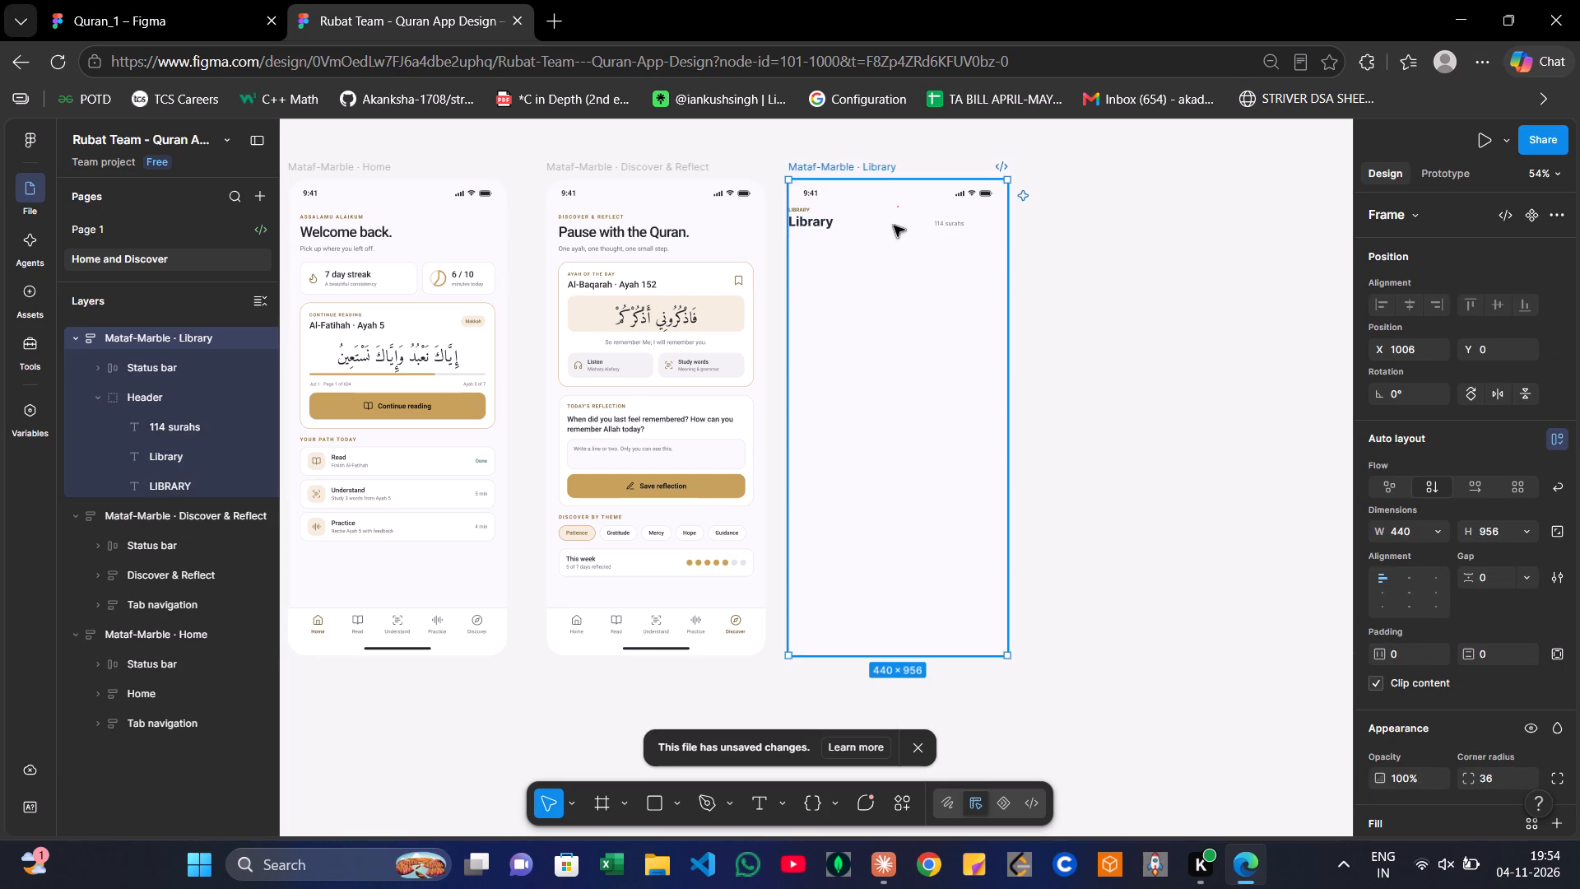
click(894, 226)
double_click(894, 226)
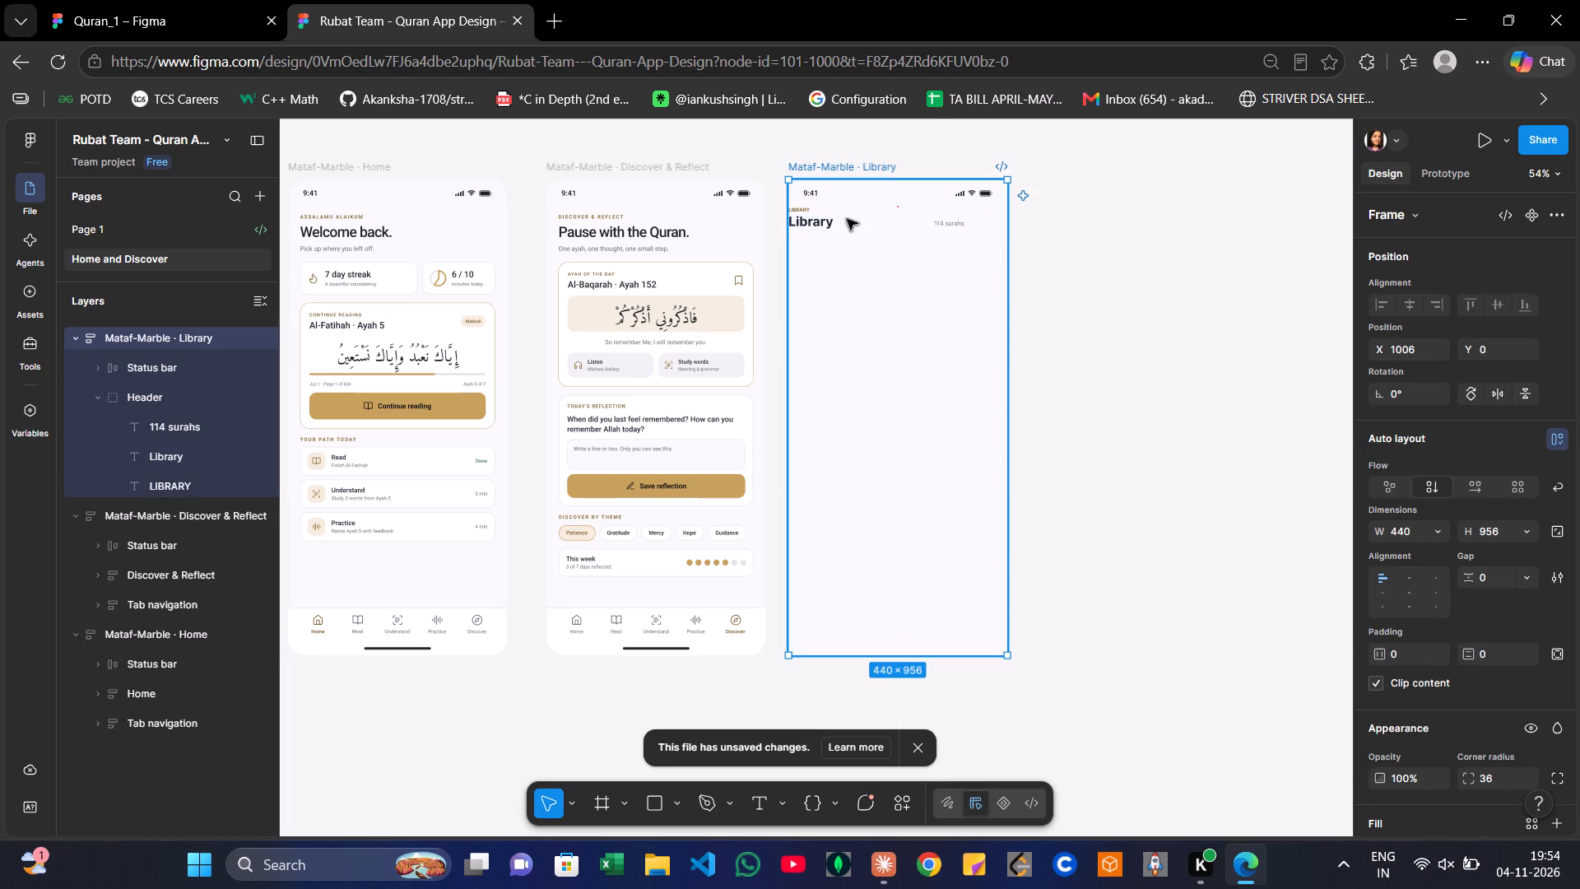
click(833, 221)
key(Delete)
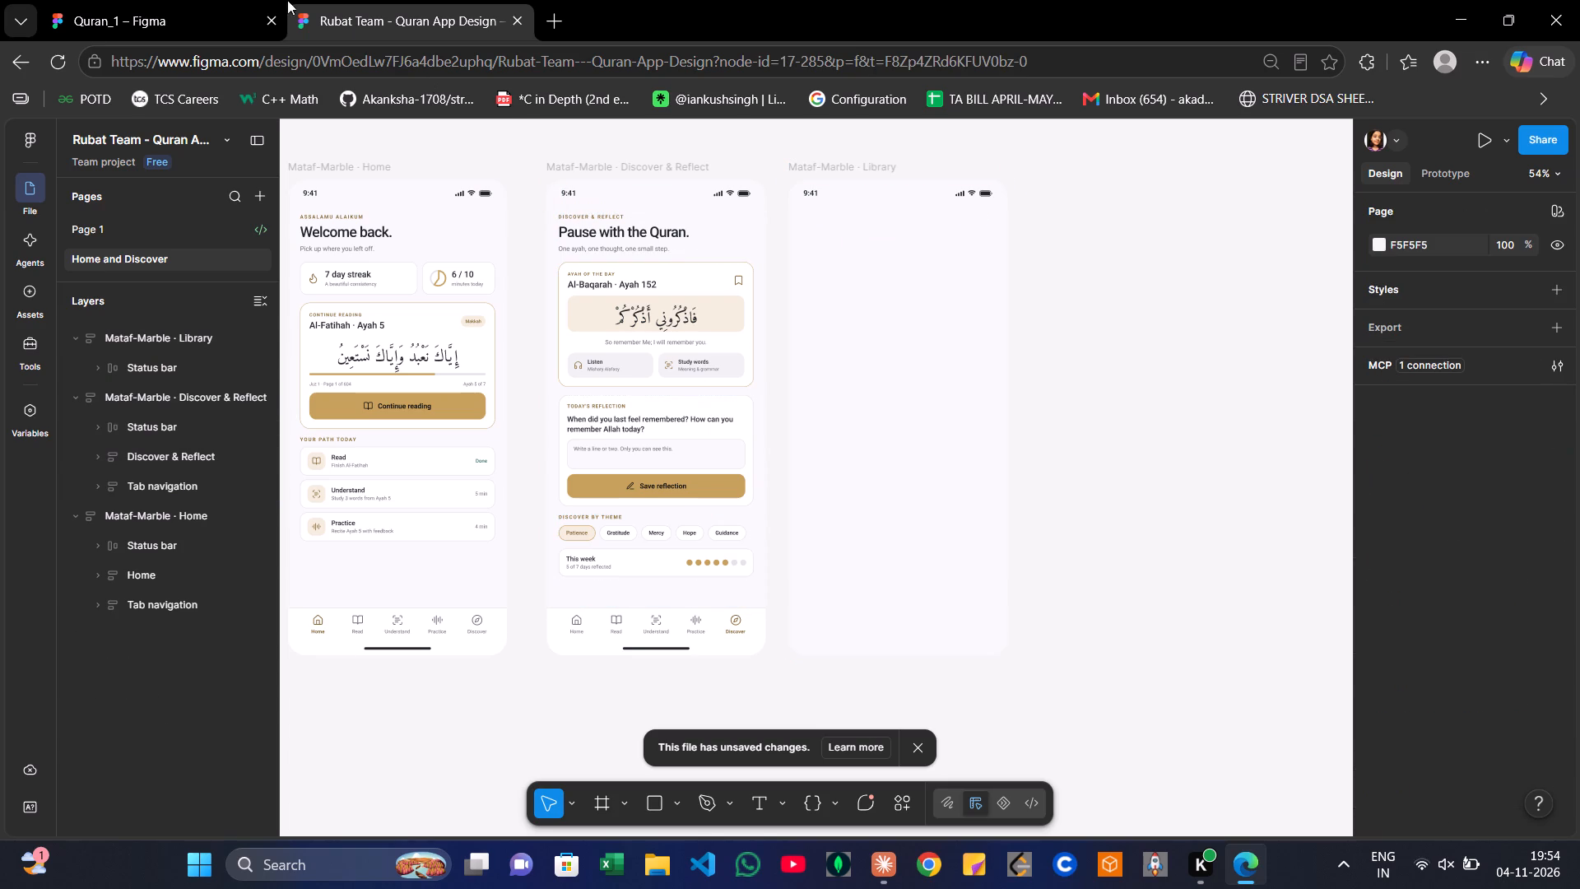
Switch to the Quran_1 file and move its Library screen frame to about X -204, Y 5 on the canvas.
click(201, 0)
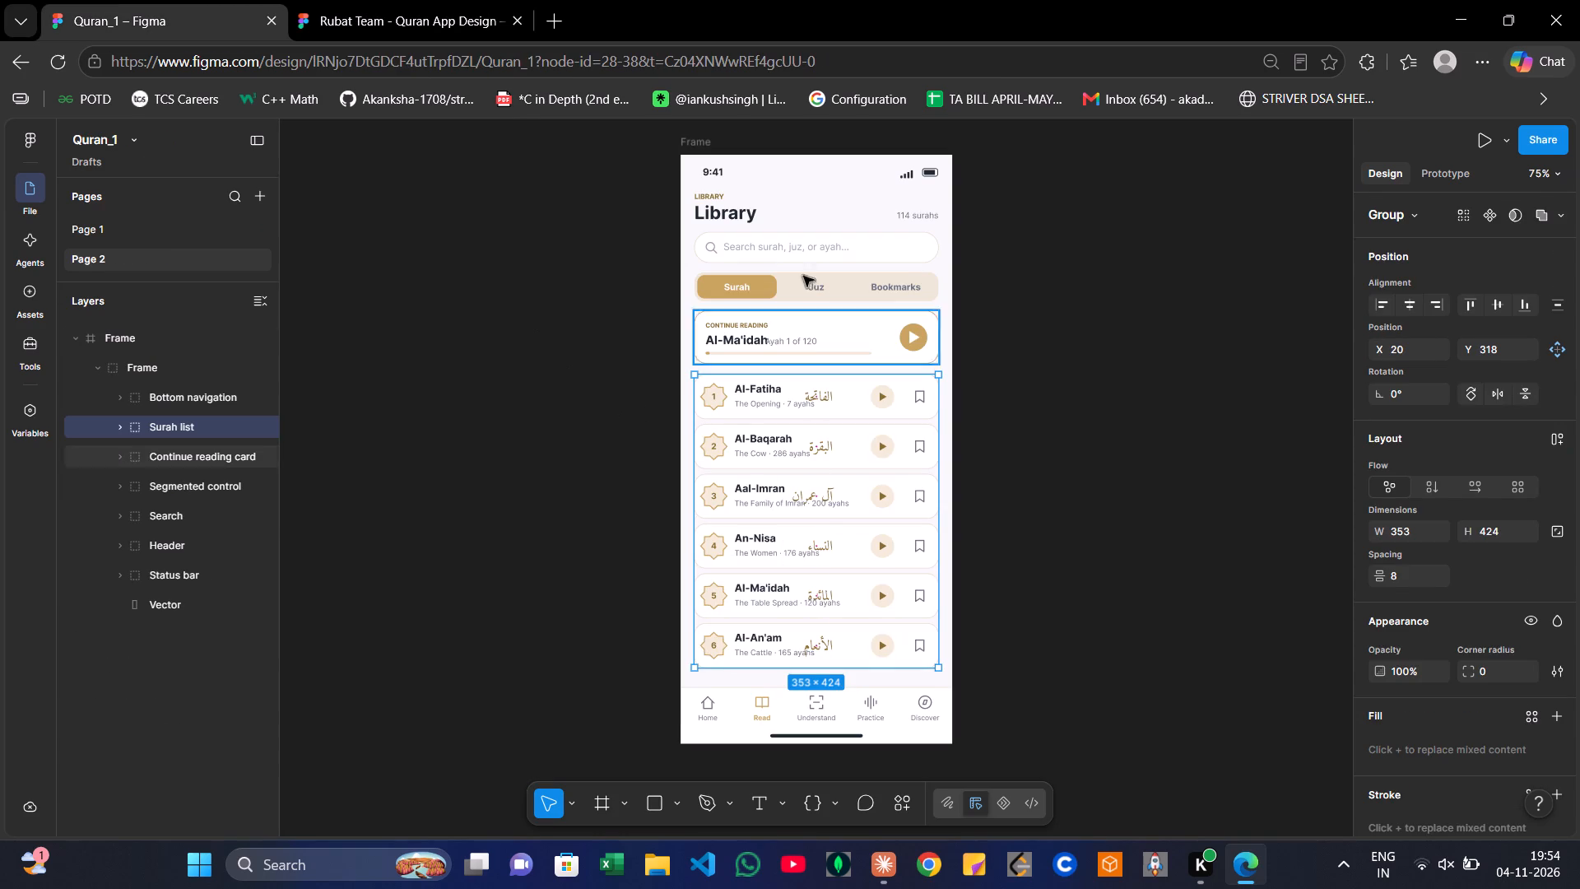
drag(684, 191, 695, 202)
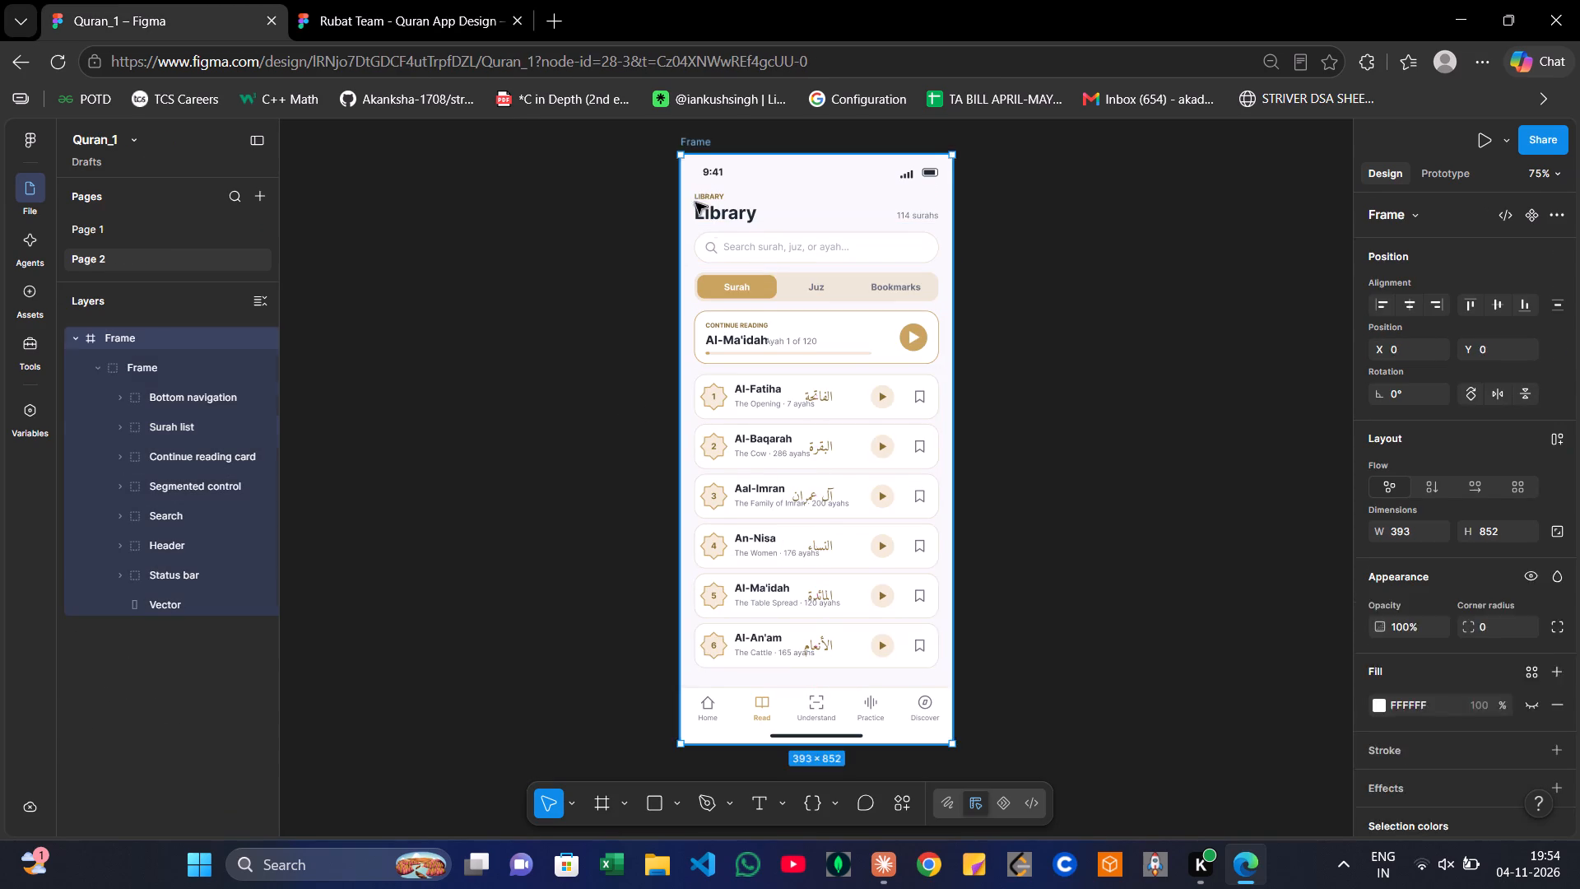
drag(695, 202, 574, 203)
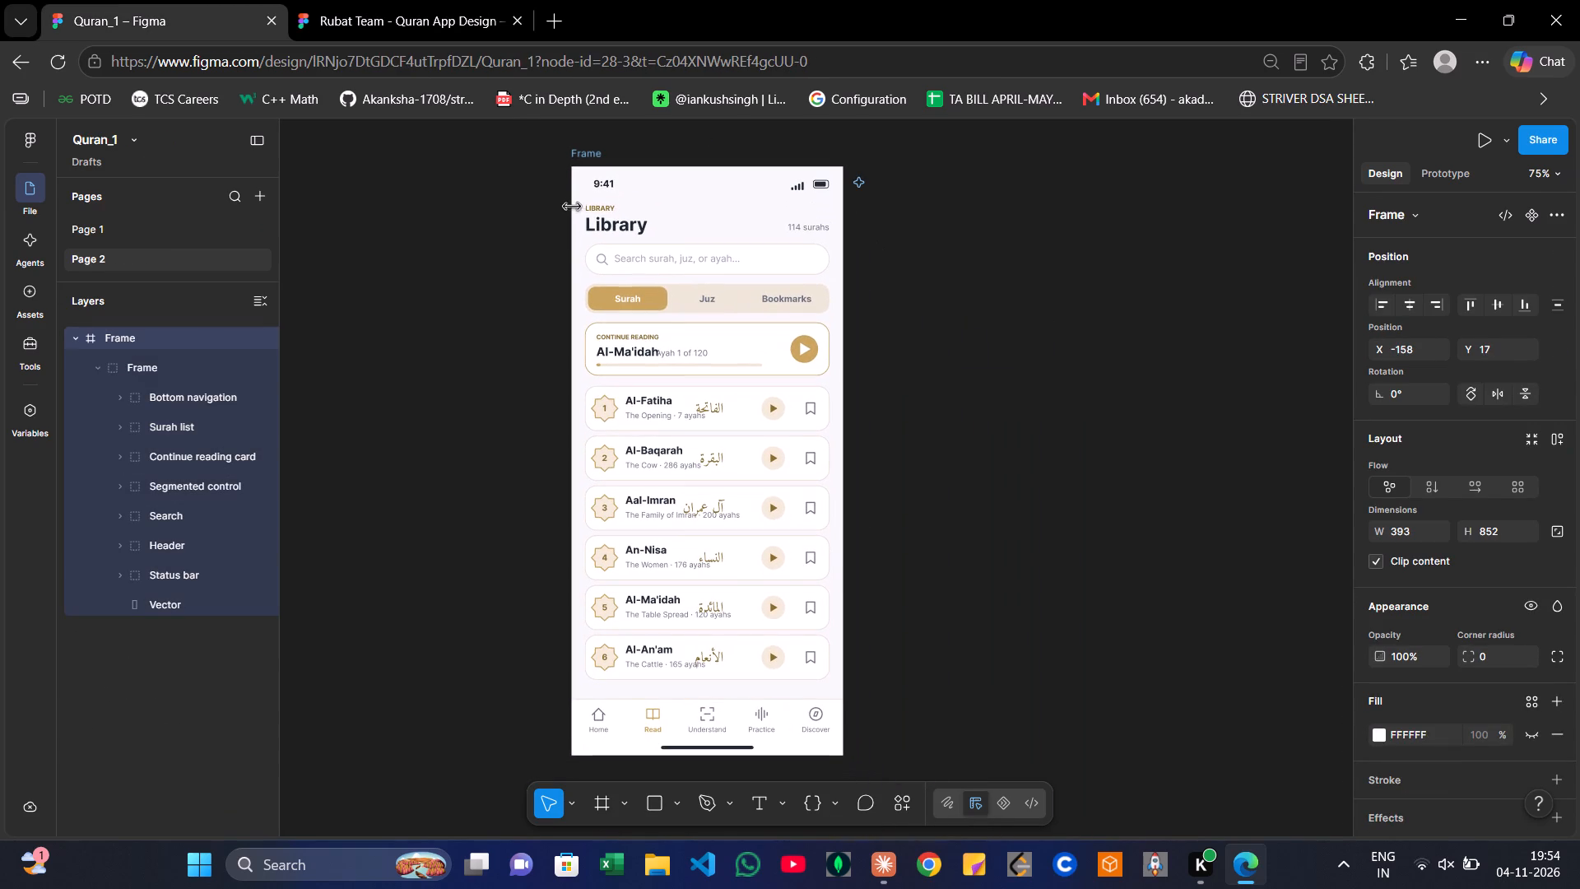
click(149, 378)
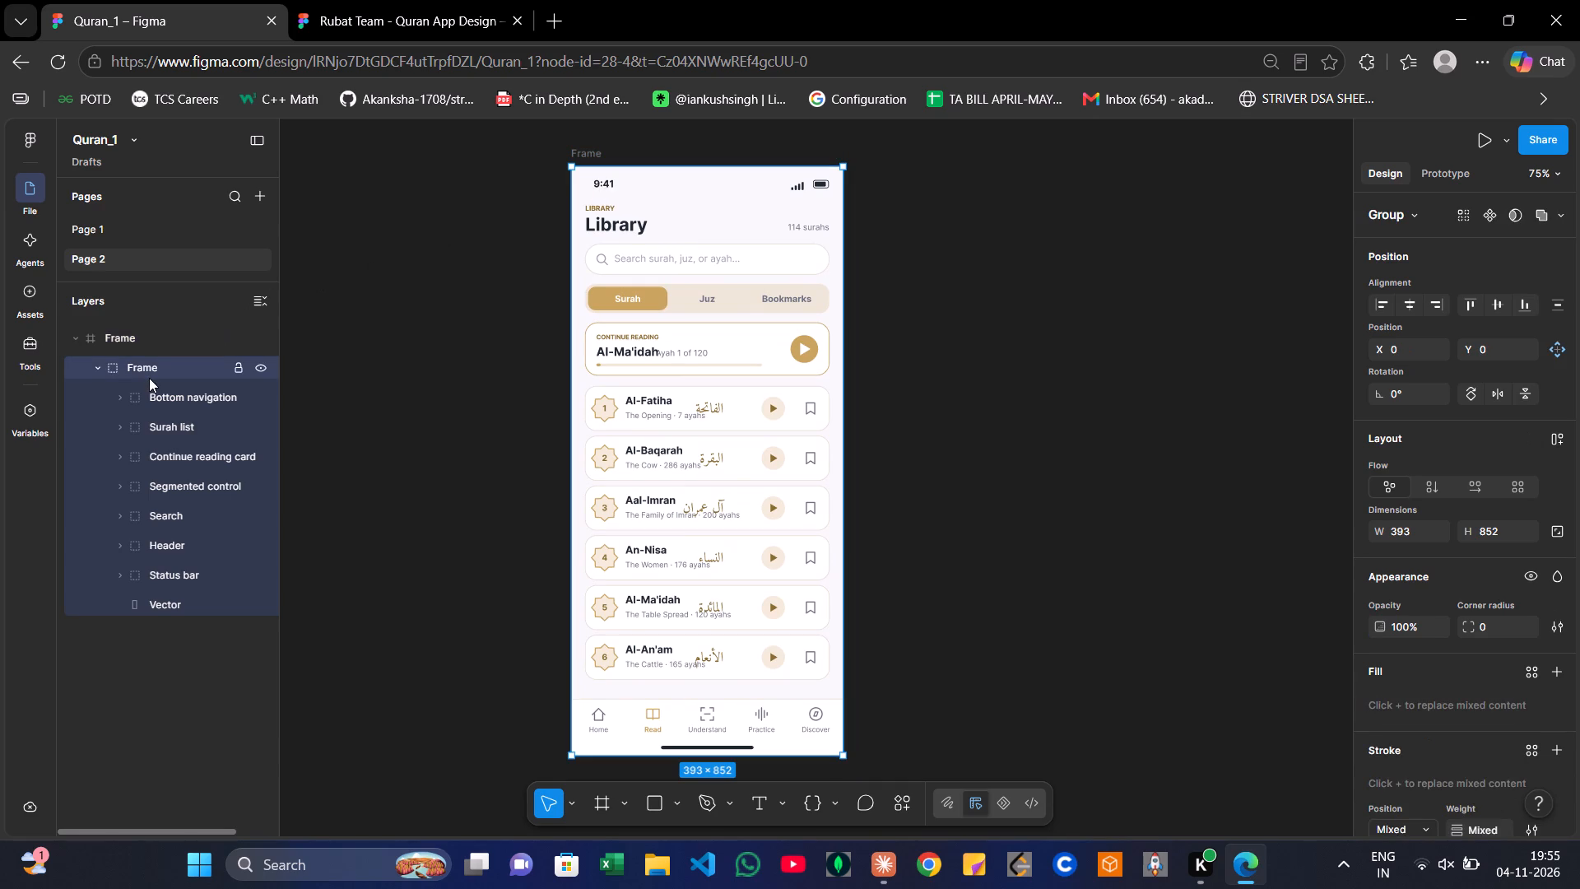
click(153, 398)
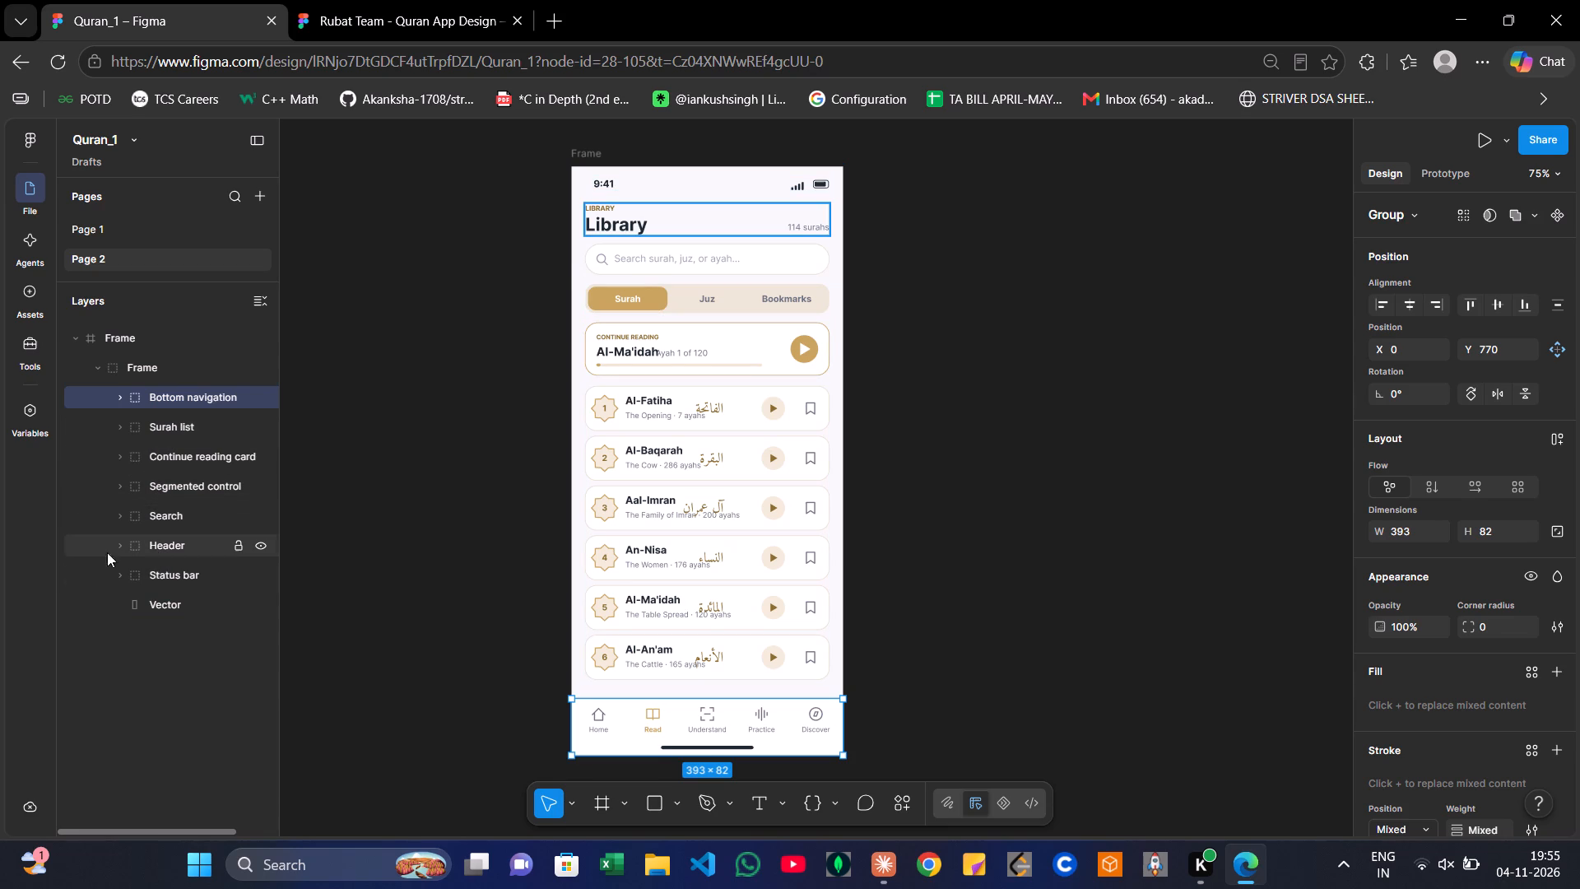
click(128, 609)
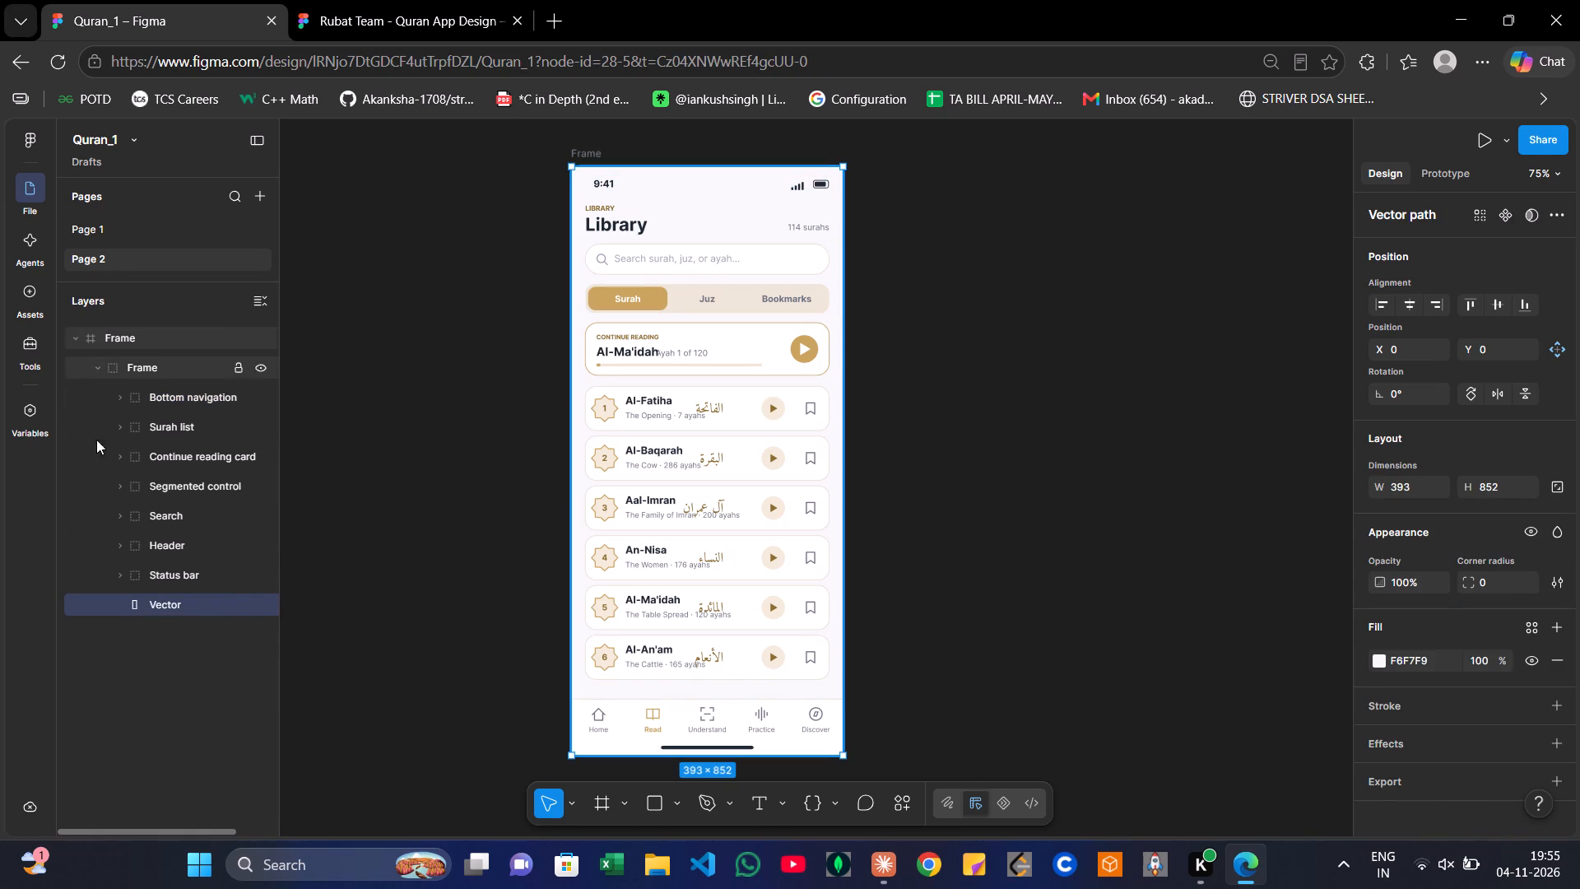
click(535, 588)
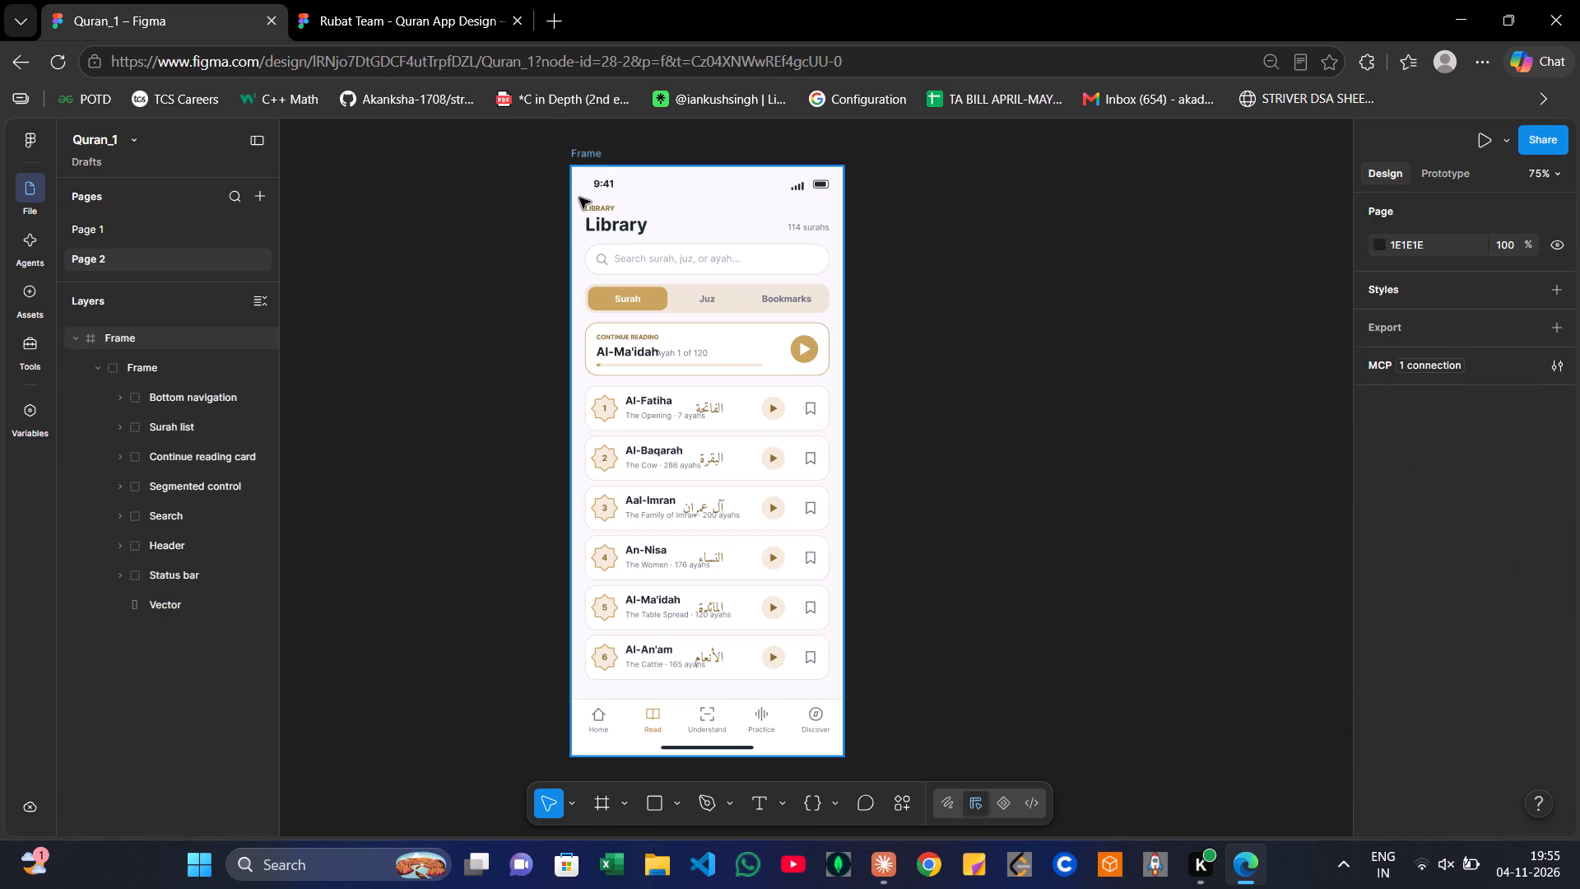
drag(579, 202, 547, 194)
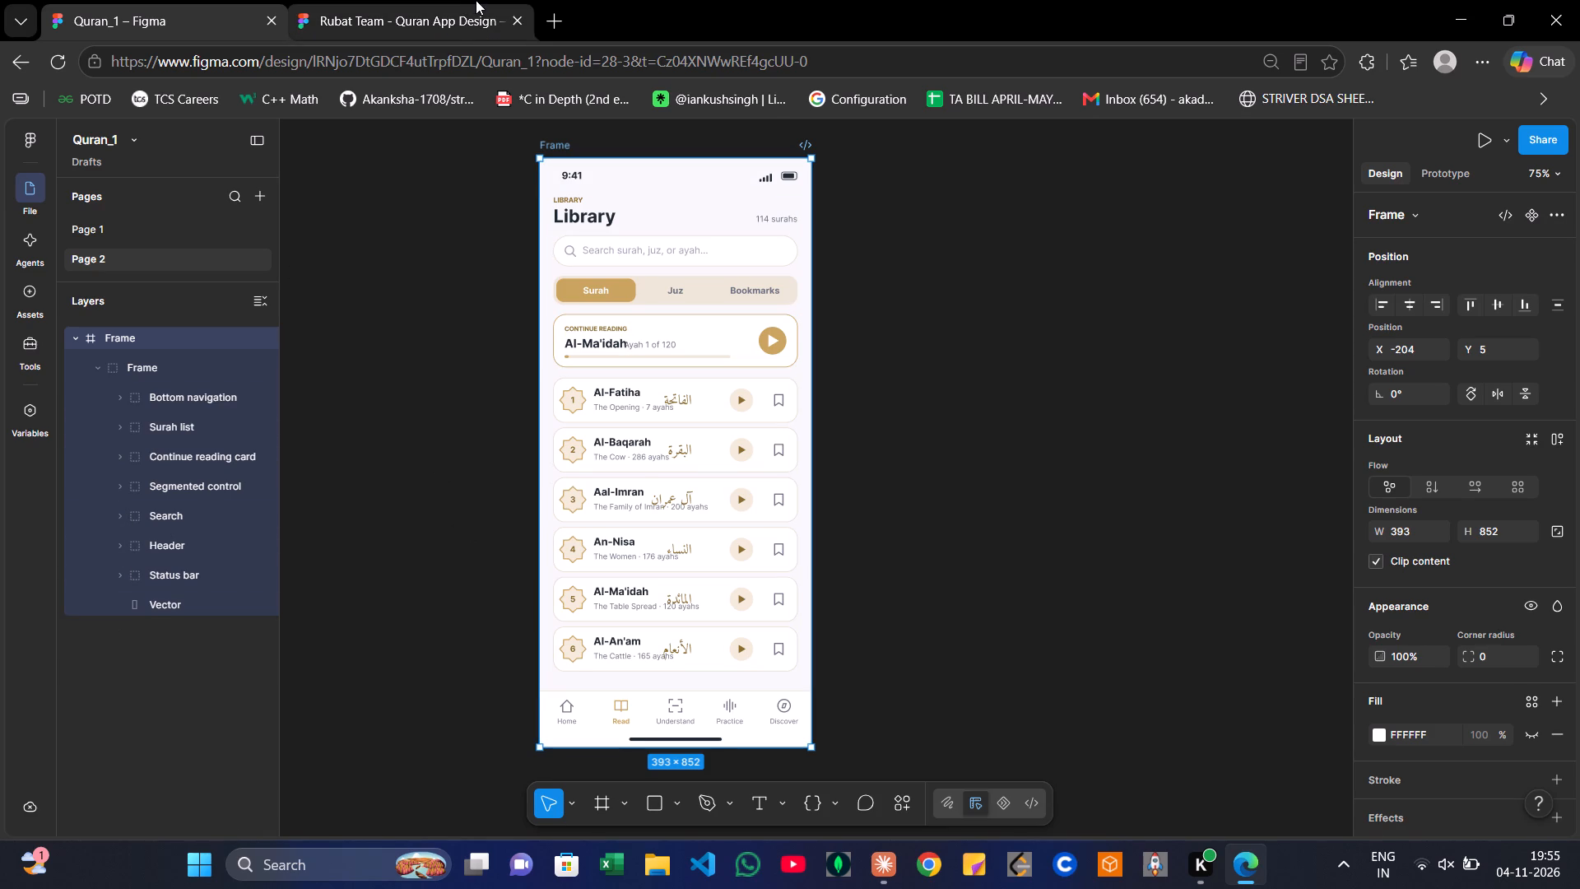
Split the Rubat Team file into its own window and place it side by side with the Quran_1 file.
drag(448, 18, 738, 167)
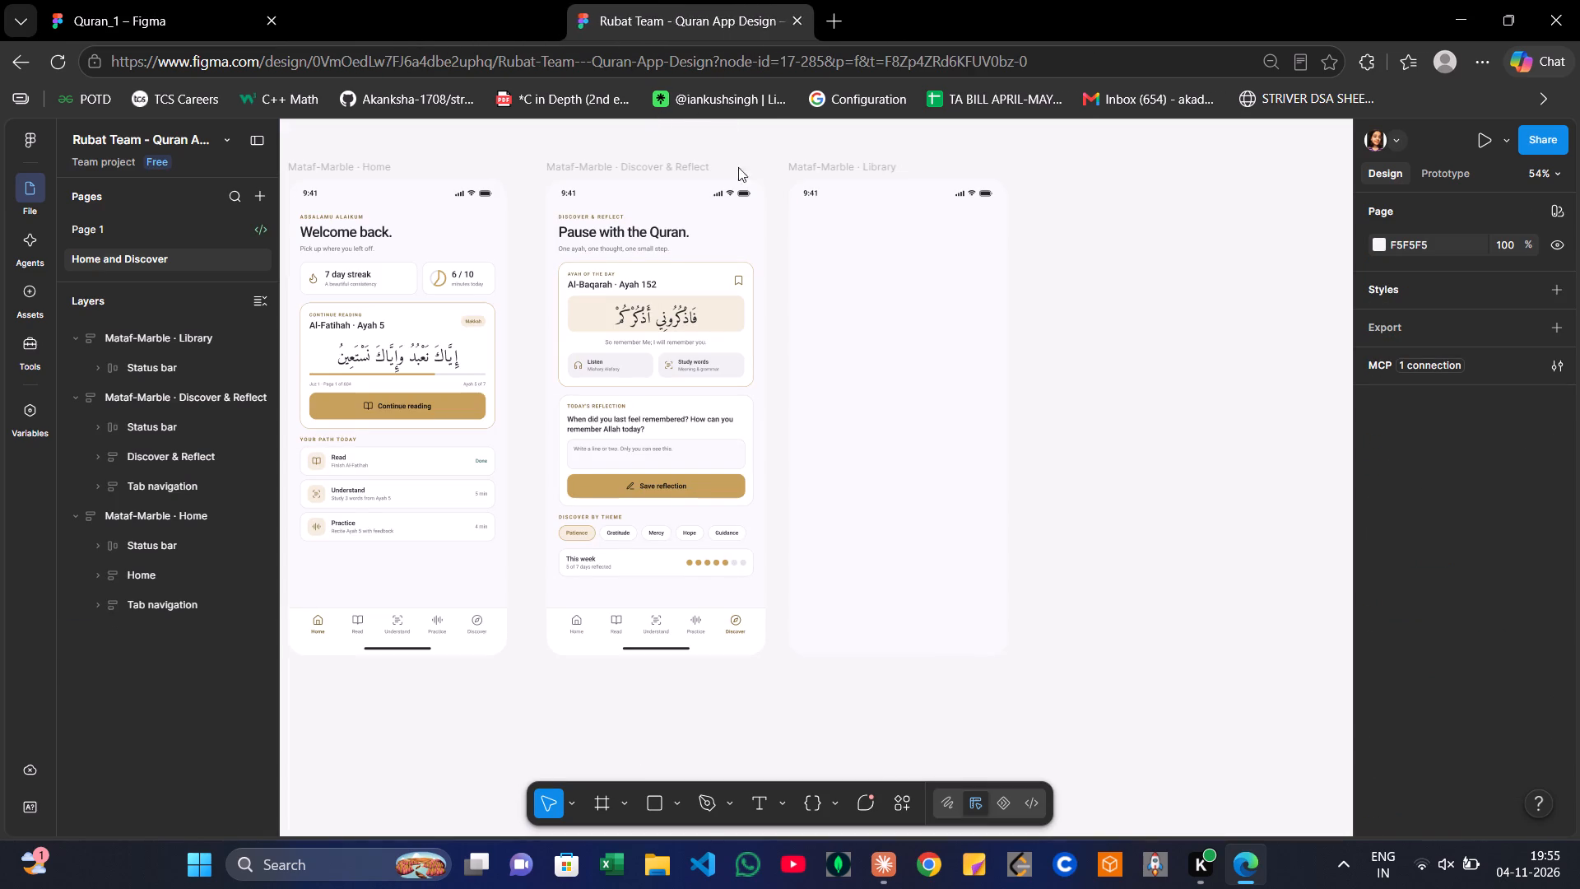
drag(738, 167, 746, 216)
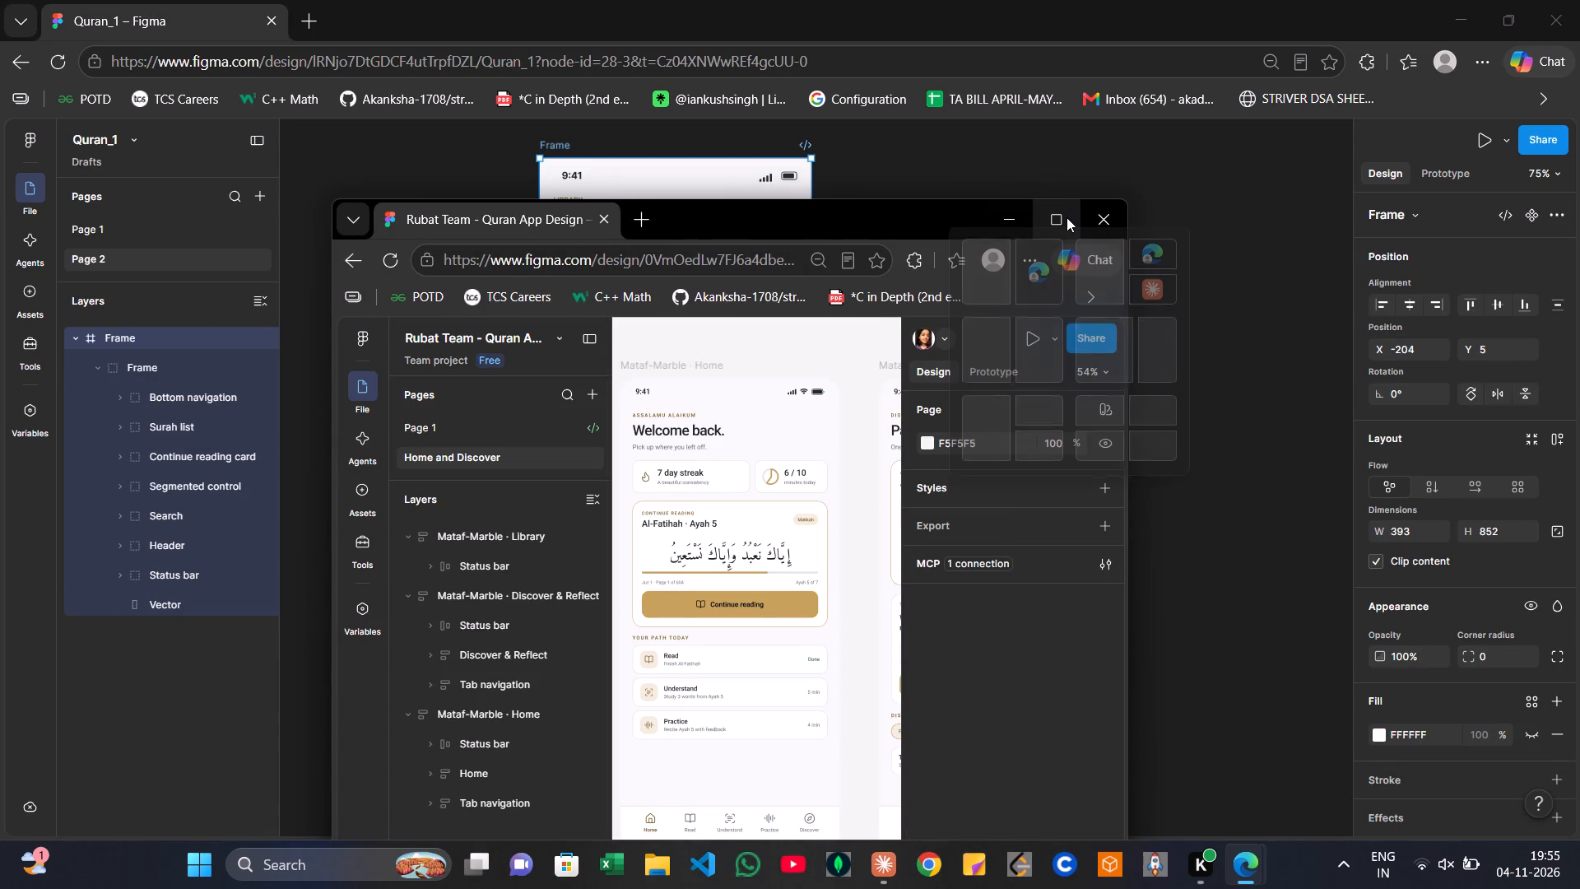
click(1050, 377)
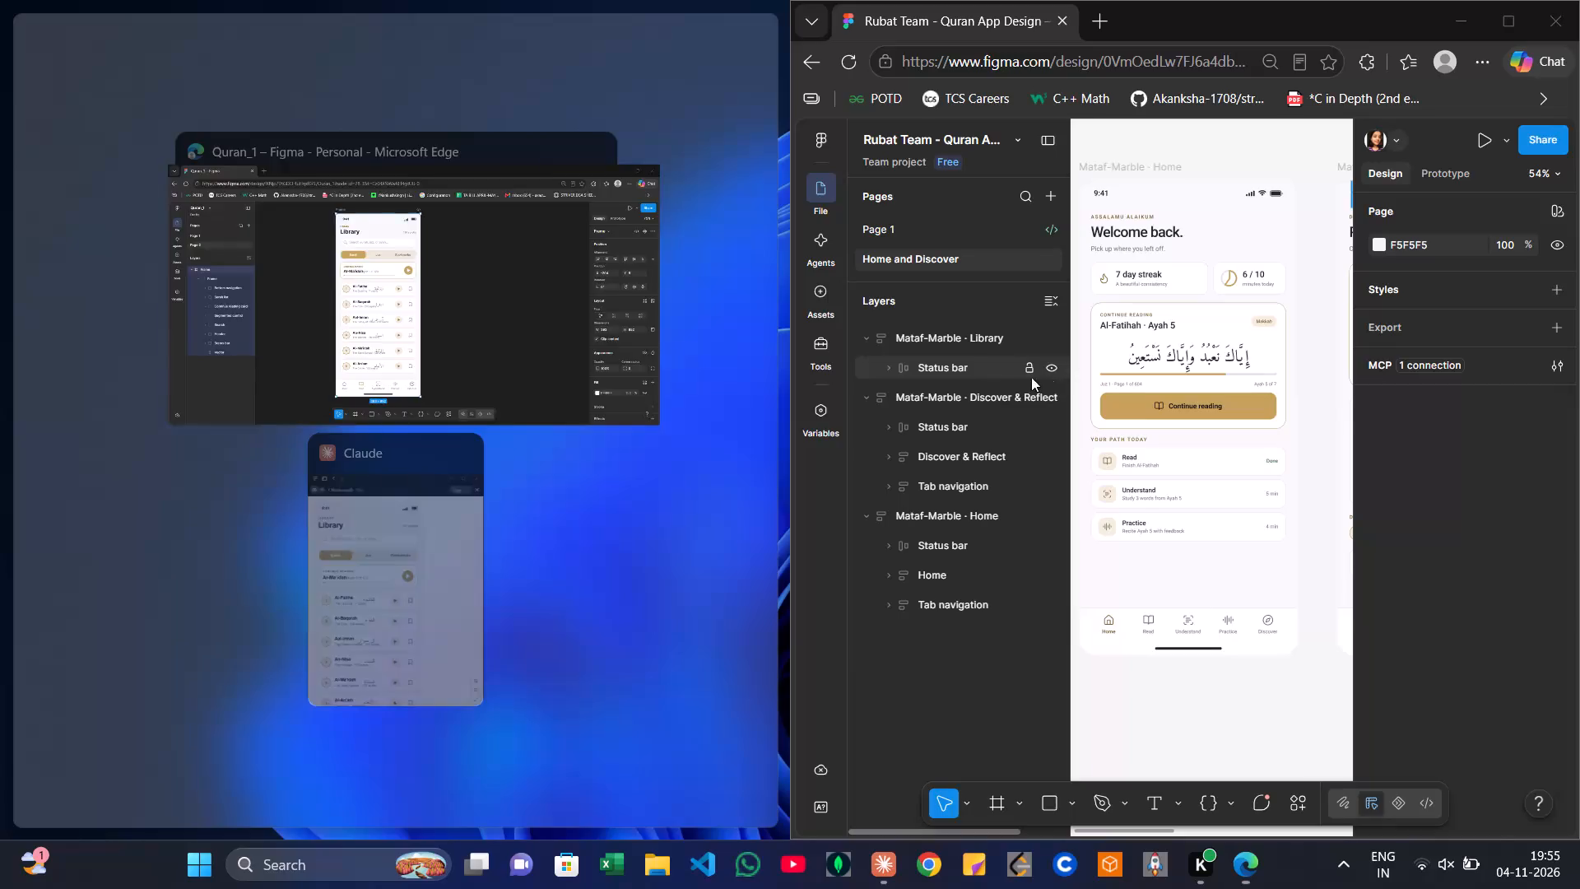
click(259, 305)
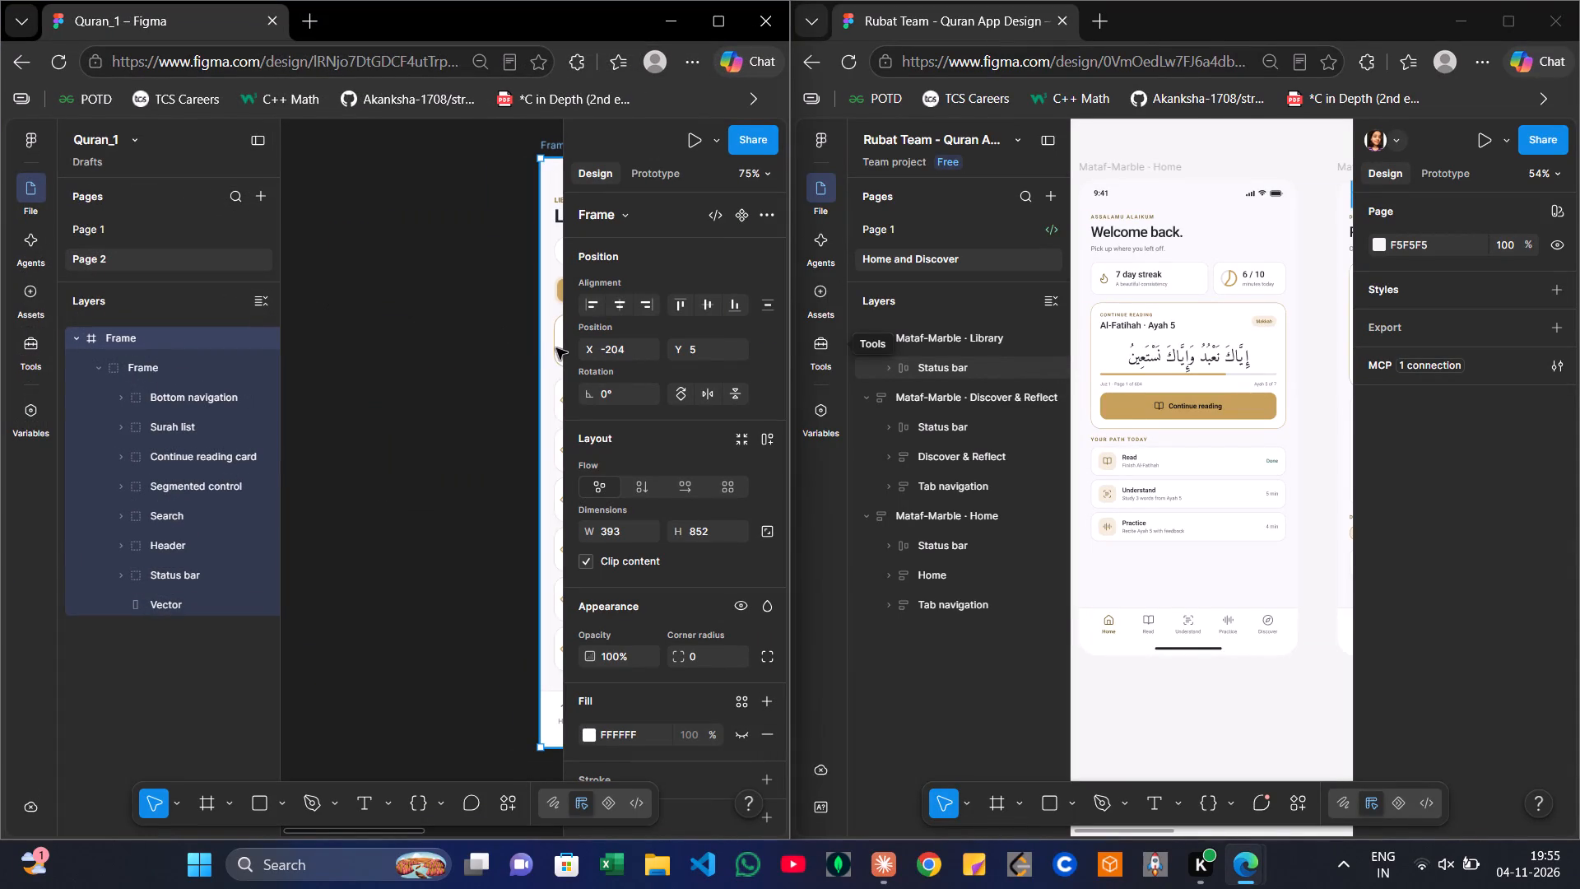
scroll(494, 353, left, 2)
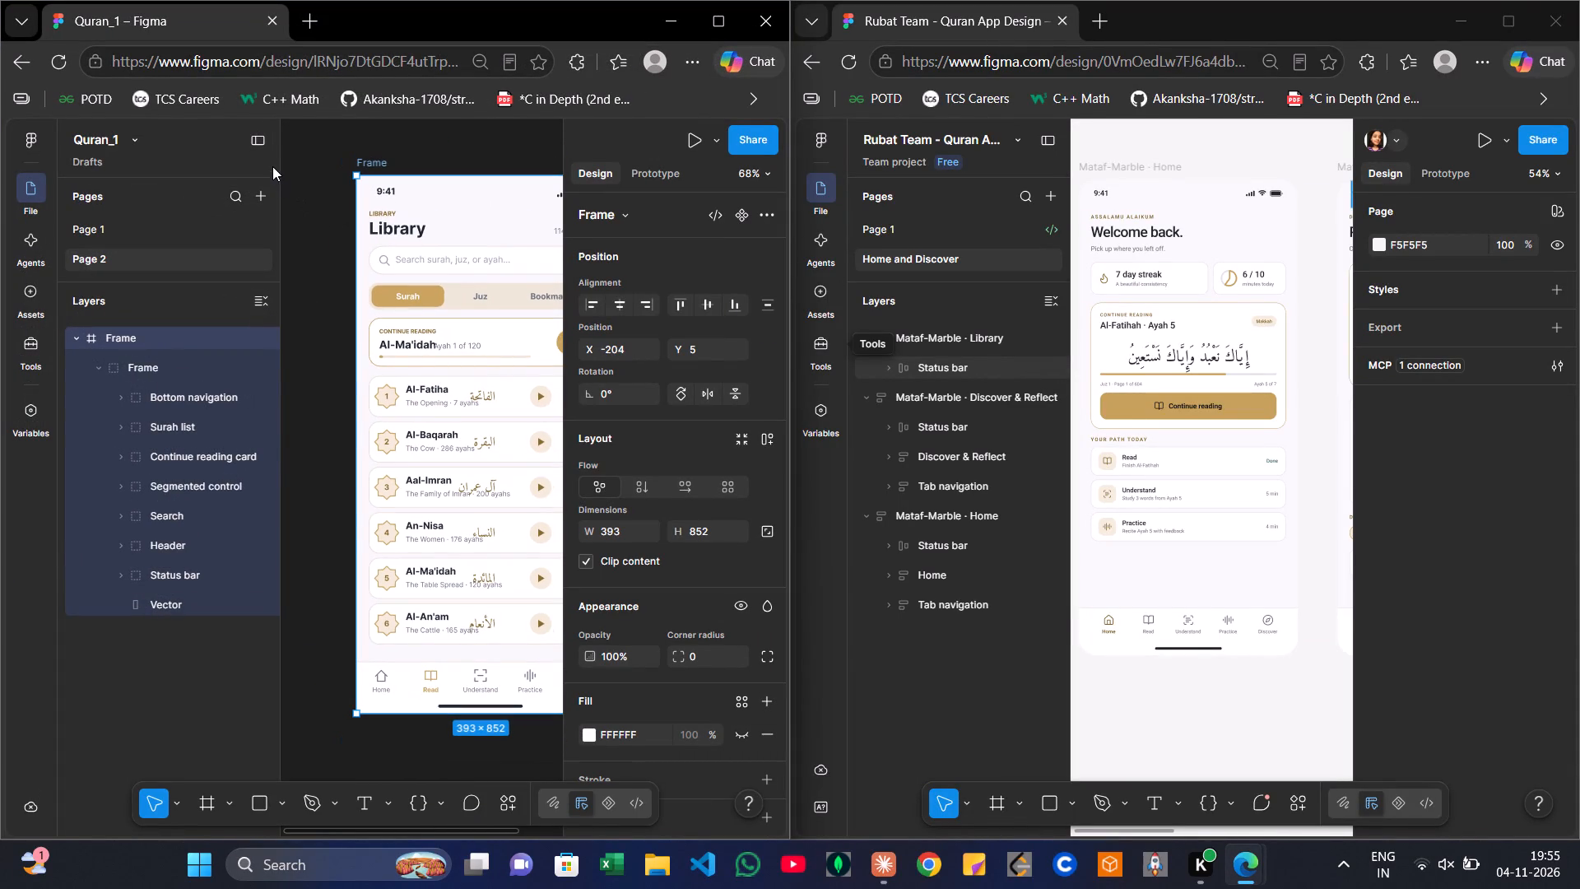
drag(283, 155, 244, 148)
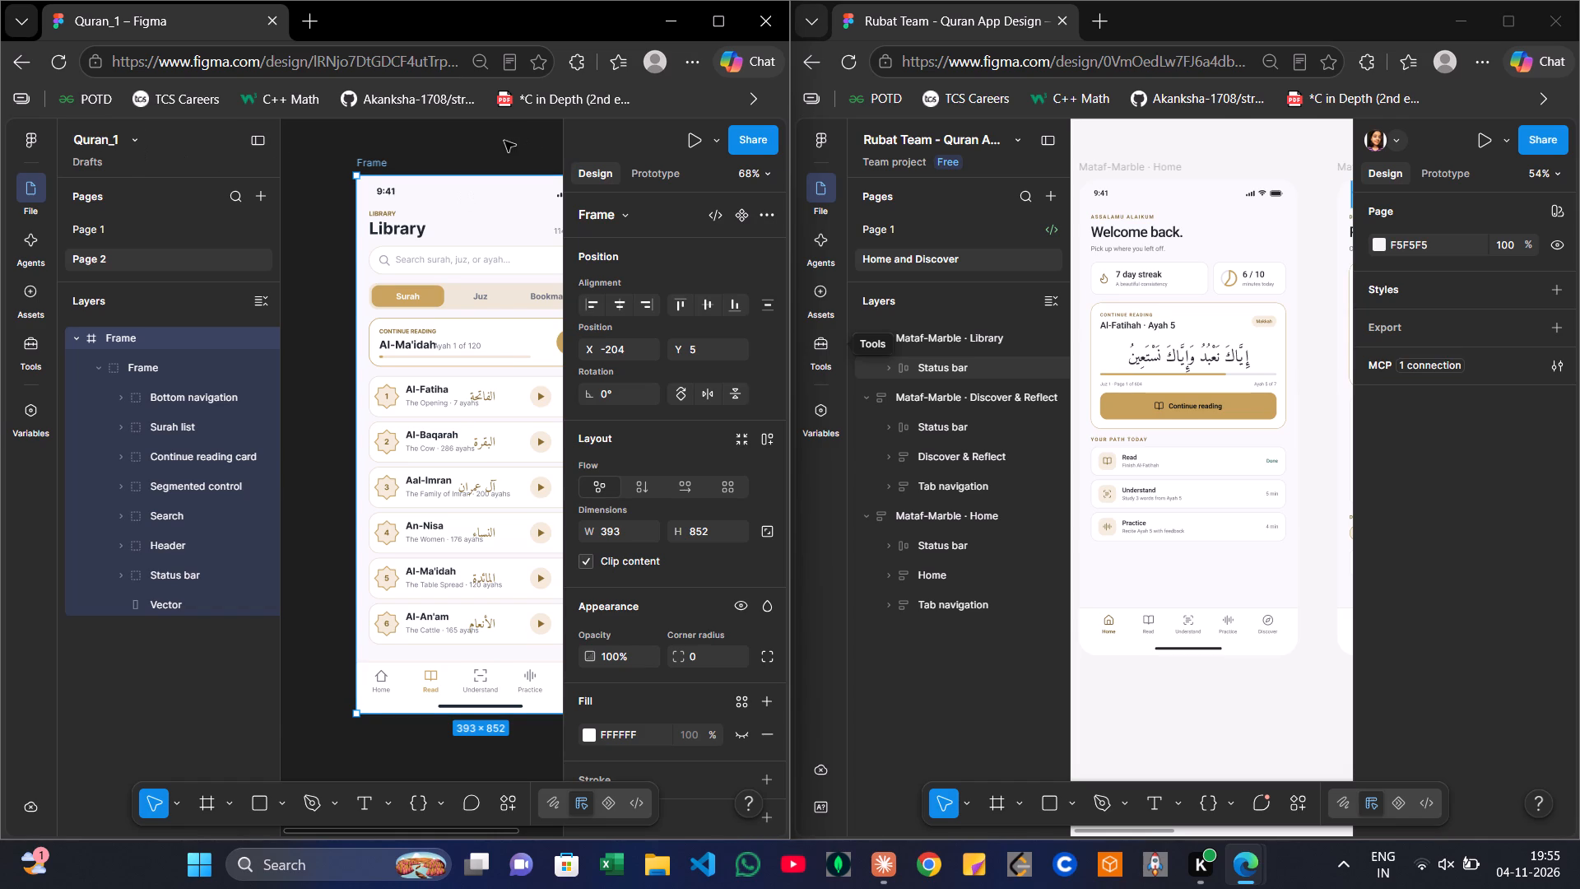
scroll(504, 141, left, 1)
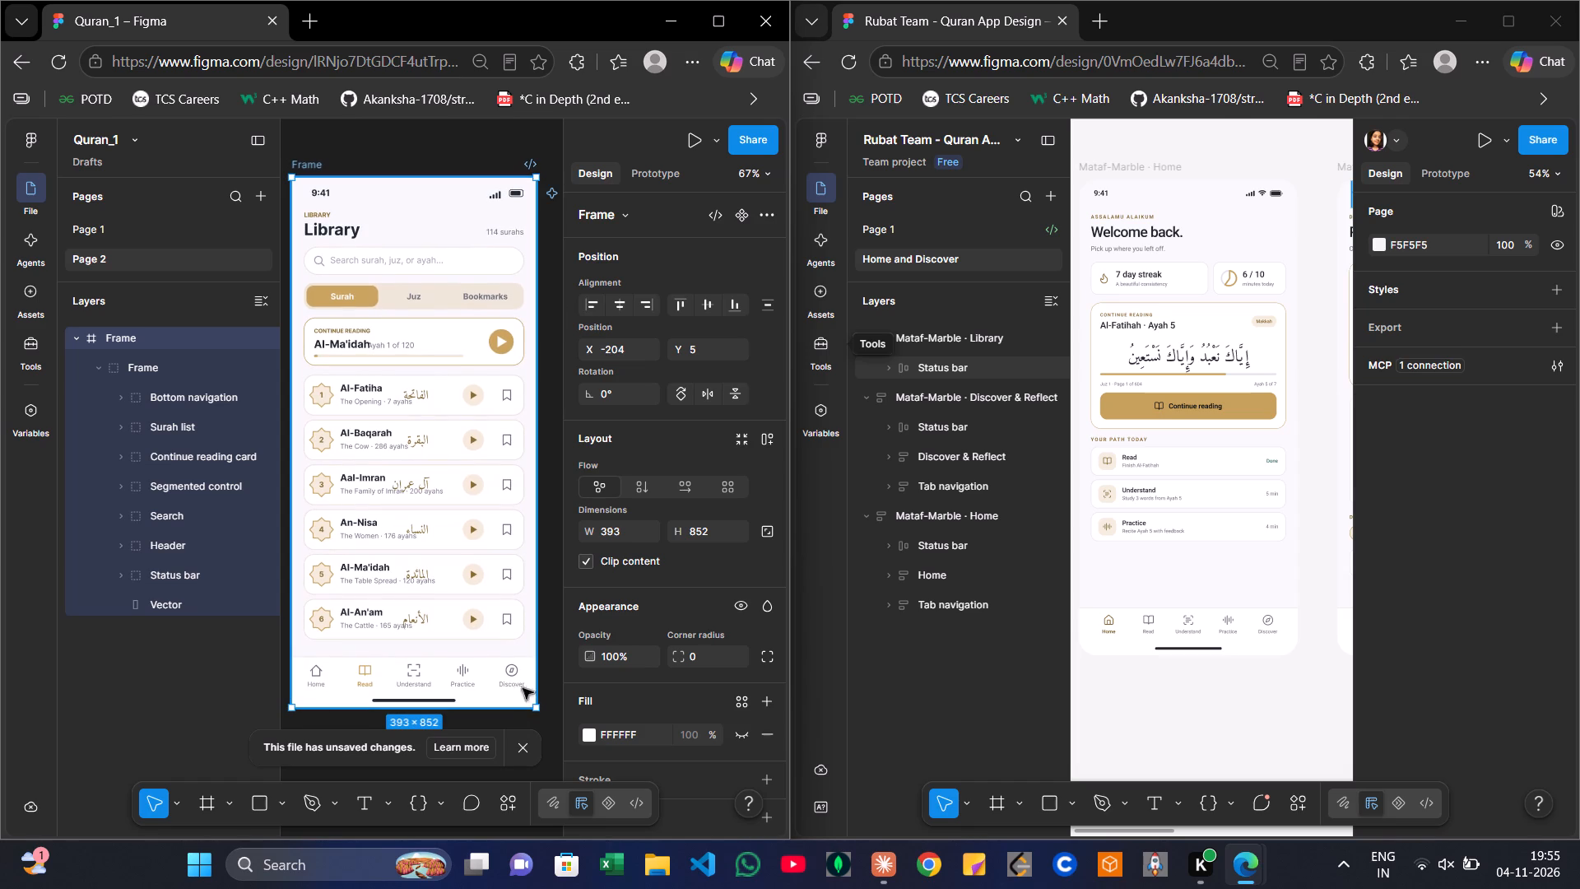
click(527, 747)
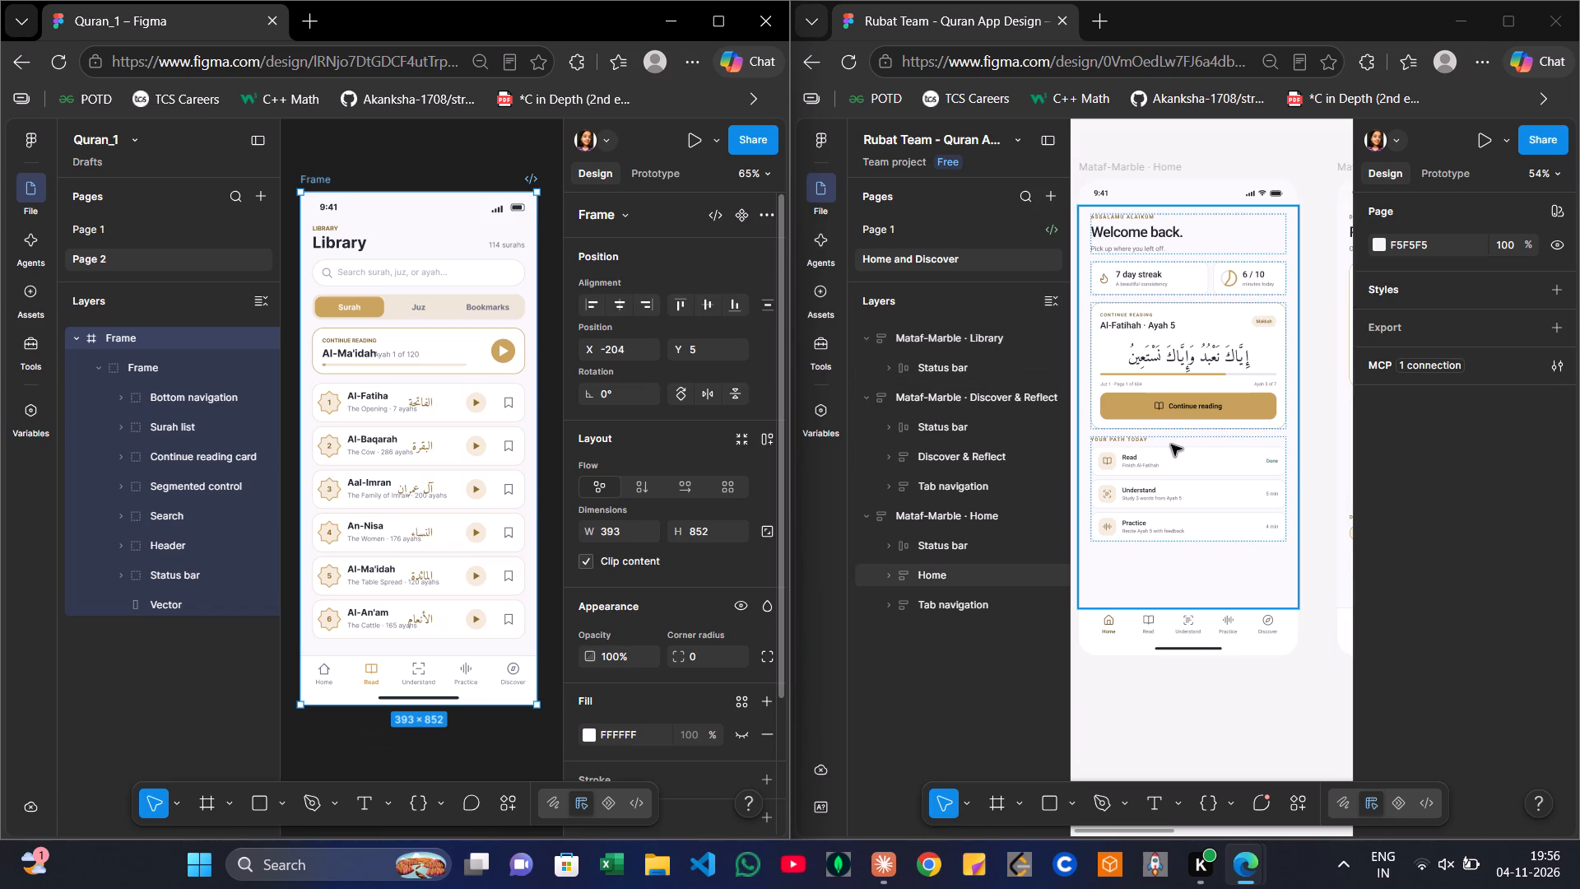
Examine the layer groups inside Quran_1's Library frame, including Bottom navigation and Surah list, alongside the Mataf-Marble · Library frame.
scroll(1335, 454, left, 3)
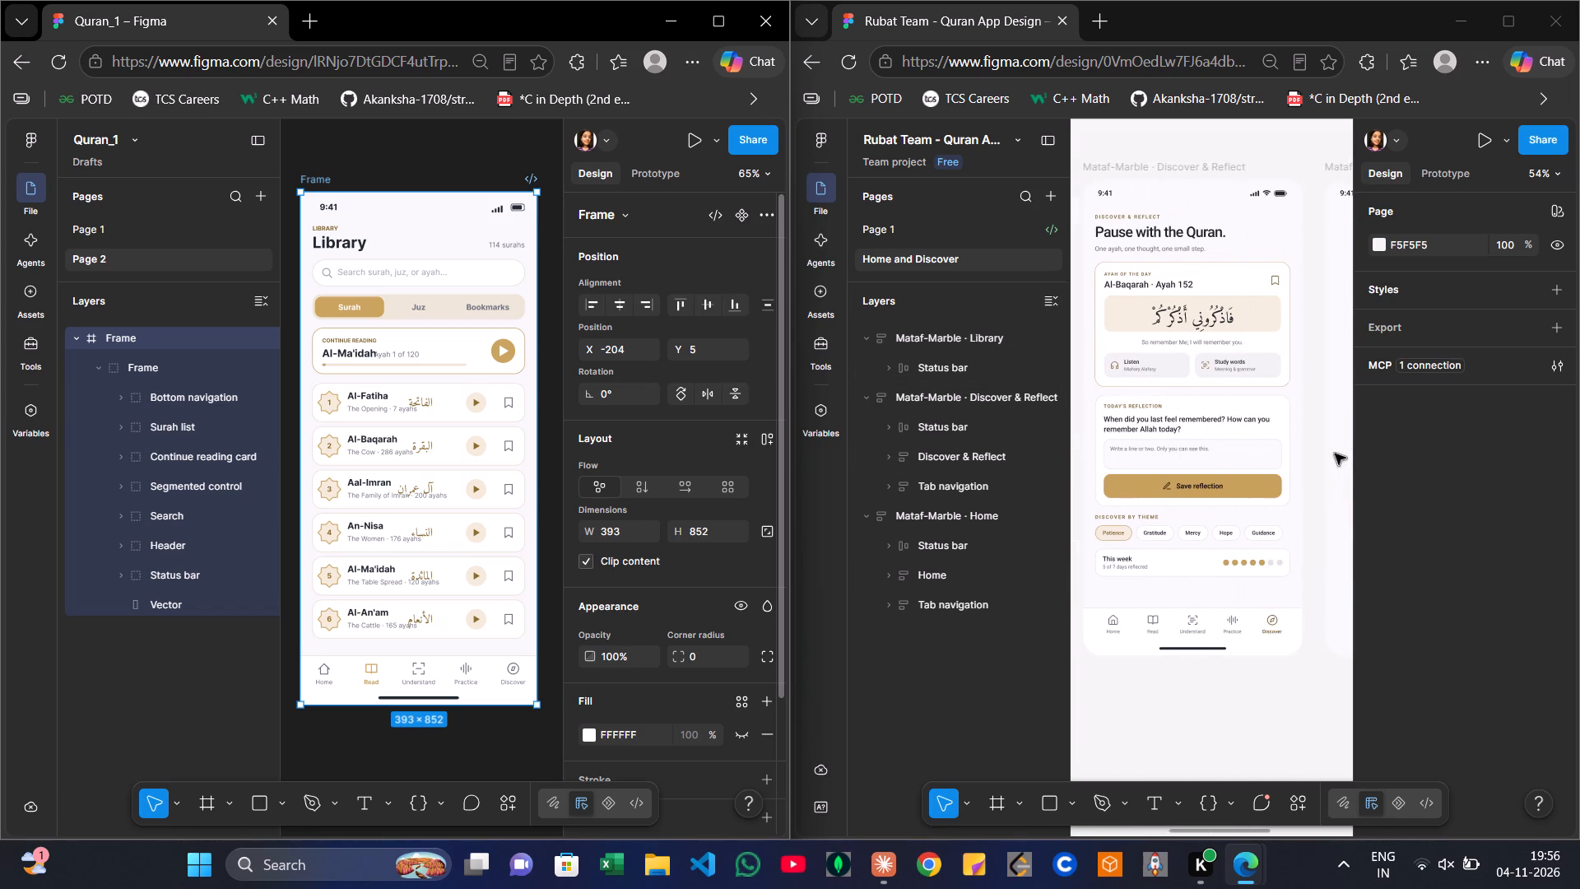
scroll(1335, 454, left, 3)
scroll(1335, 454, right, 1)
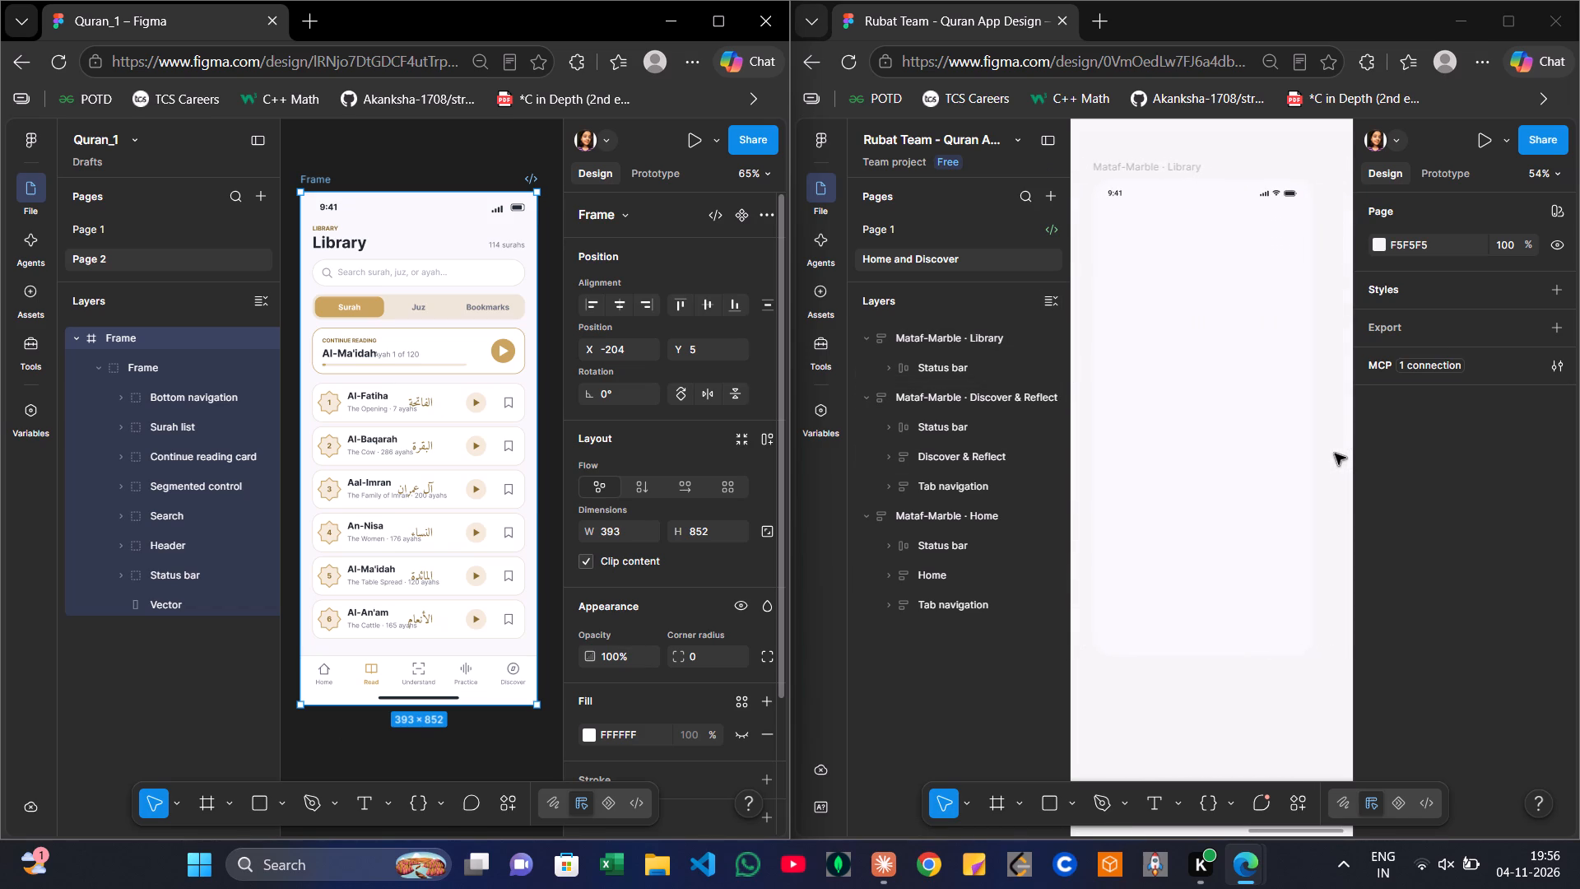
scroll(1335, 454, right, 1)
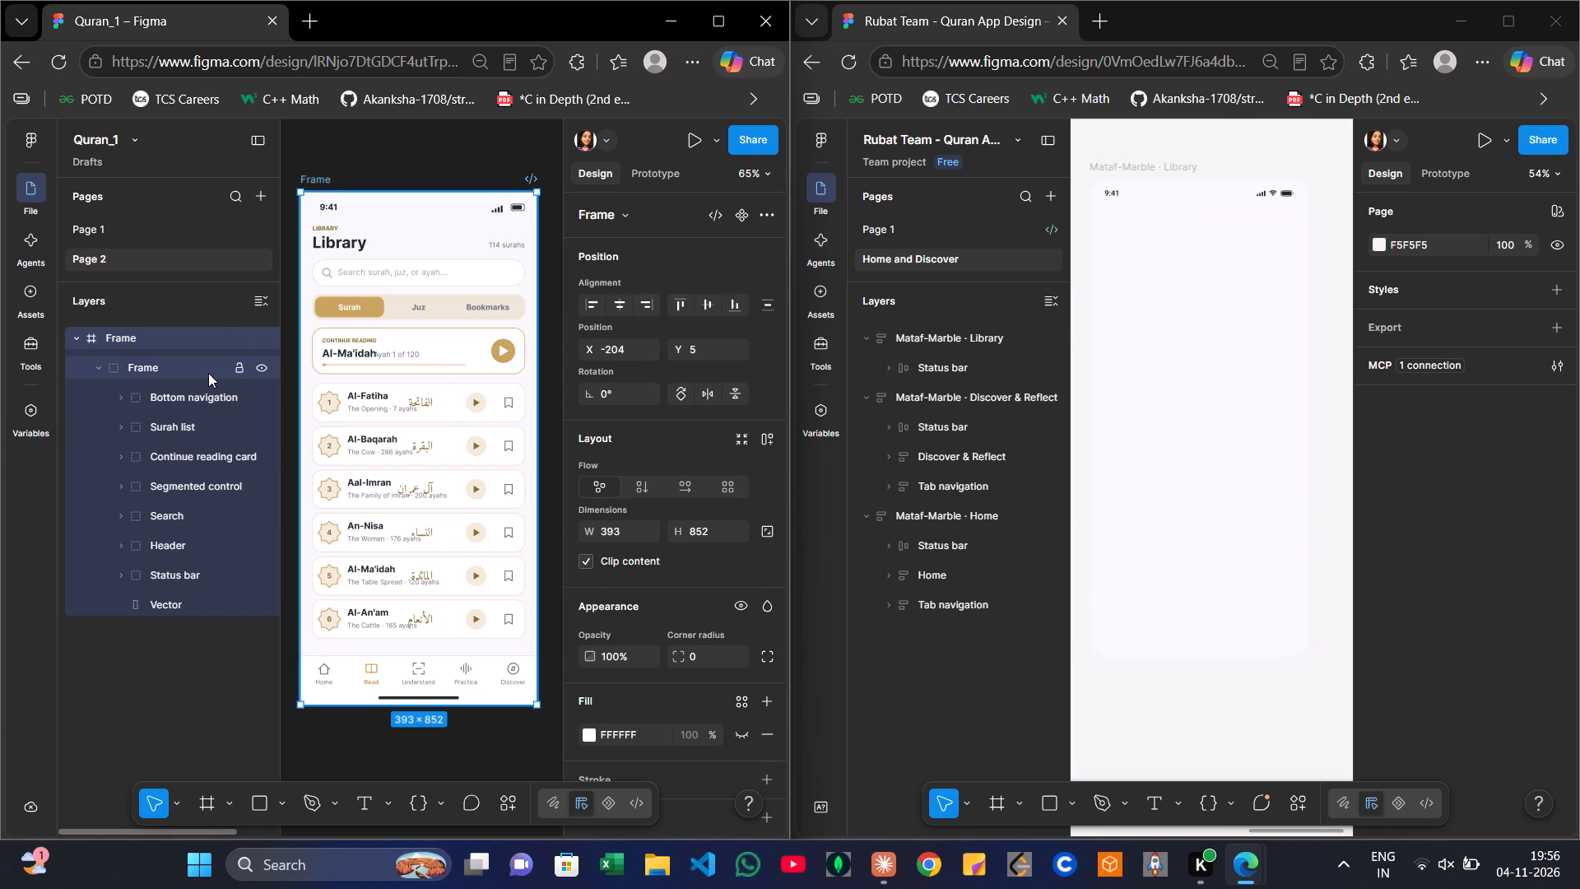
click(98, 361)
click(98, 361)
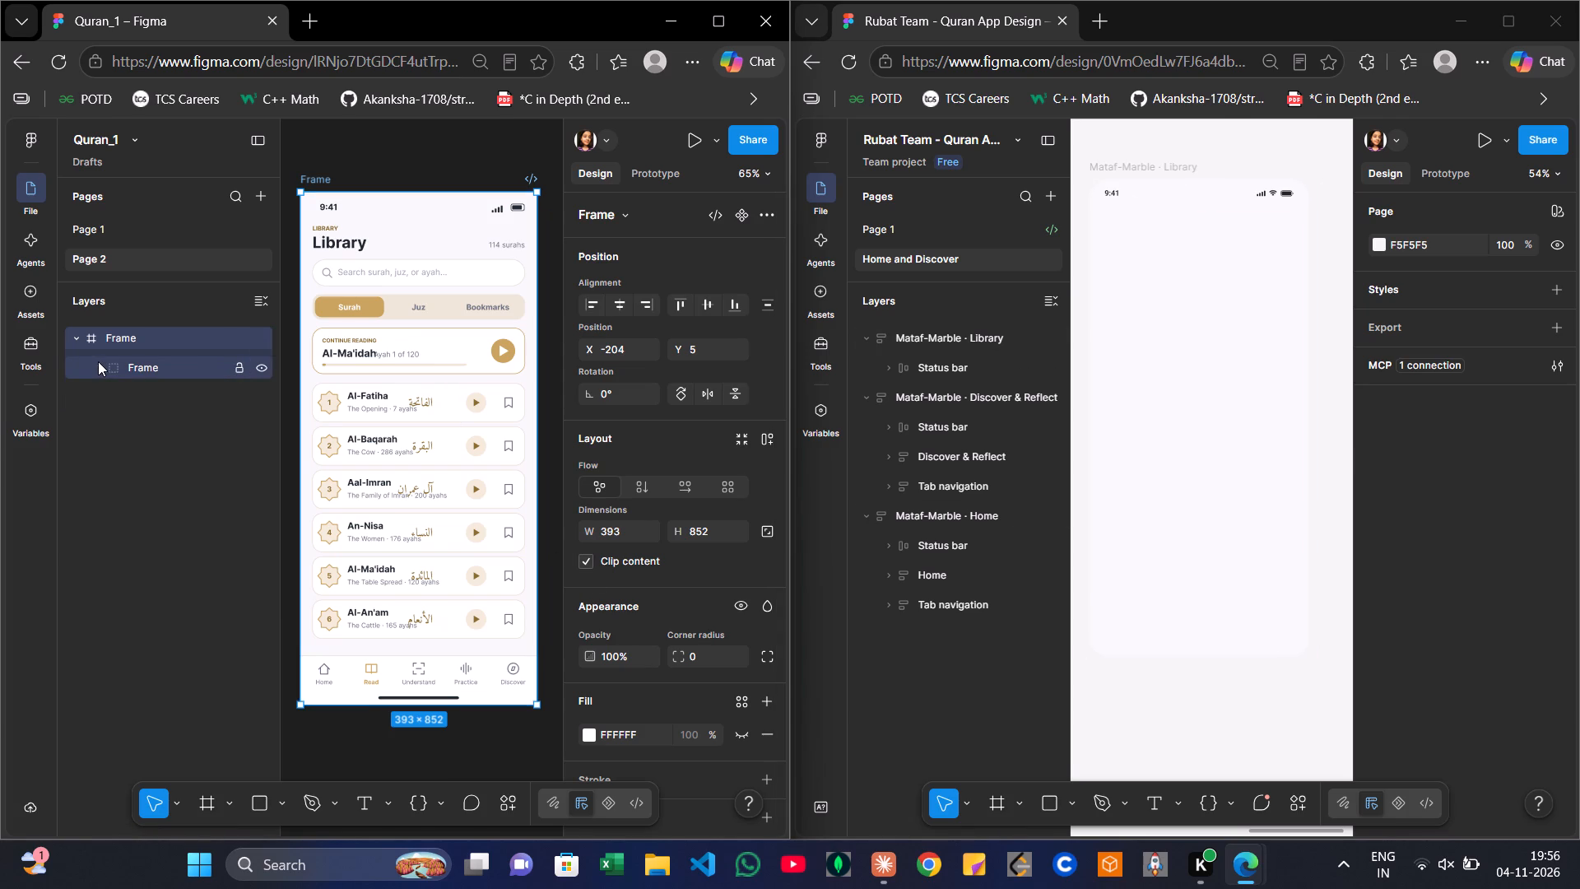
click(146, 367)
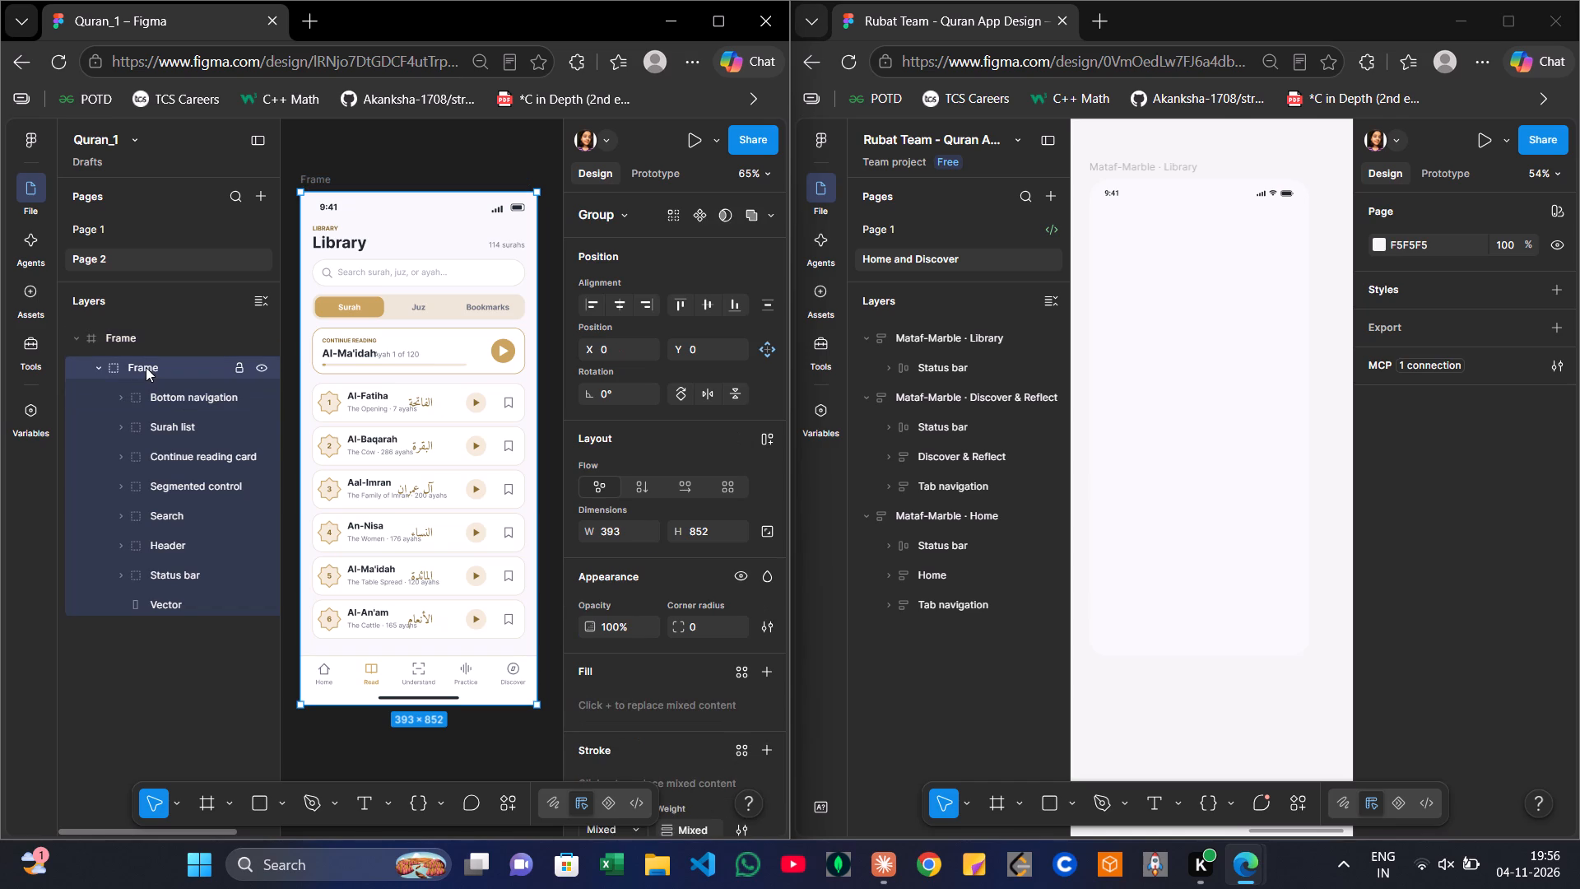
click(181, 393)
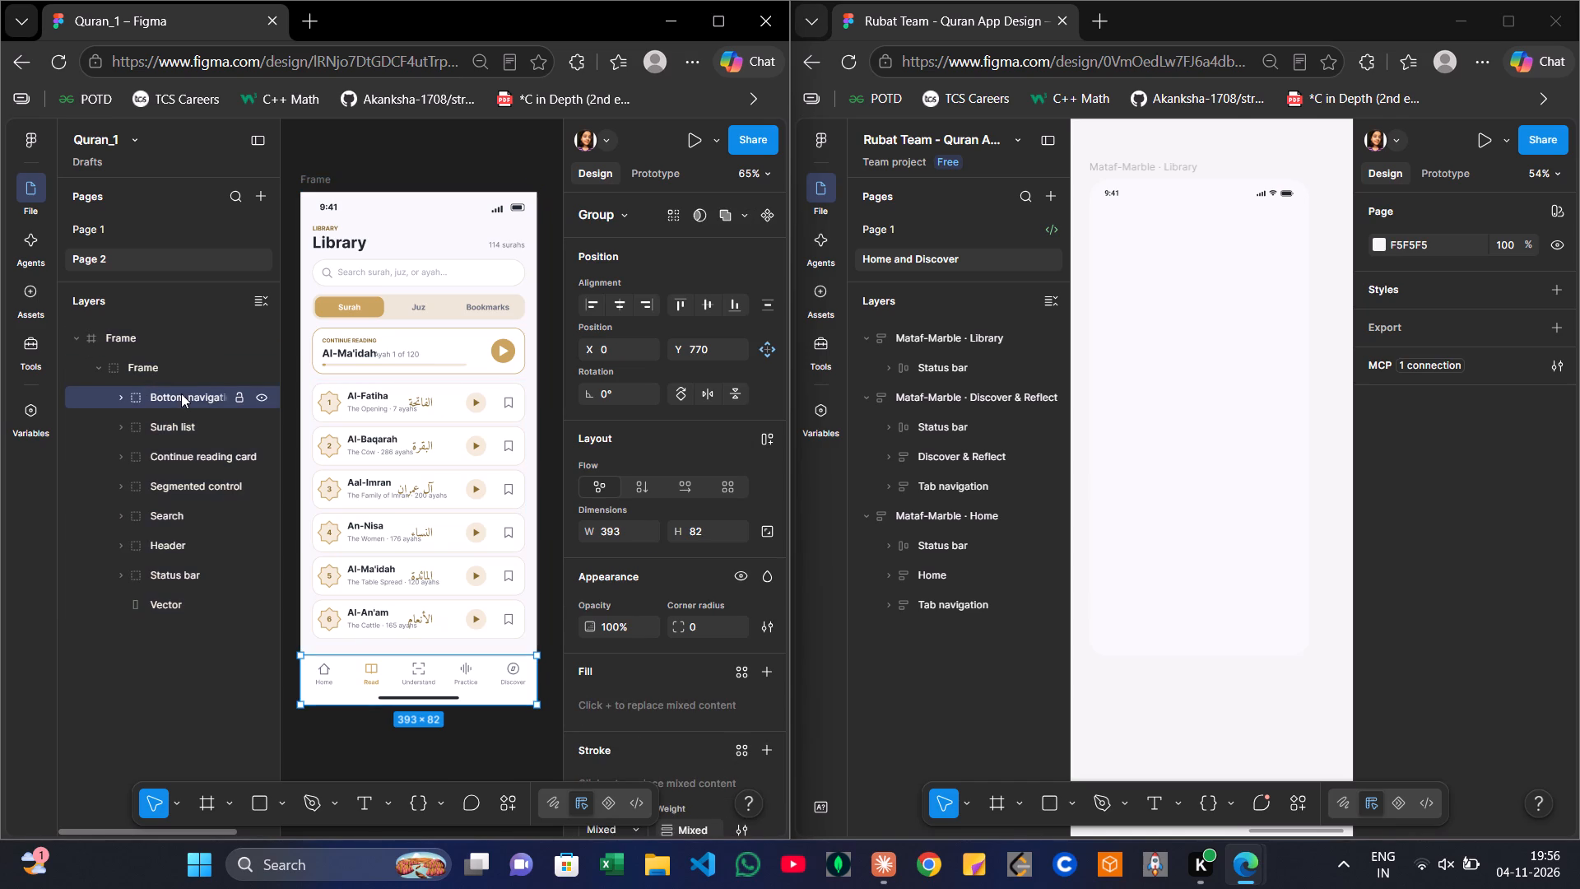
double_click(181, 393)
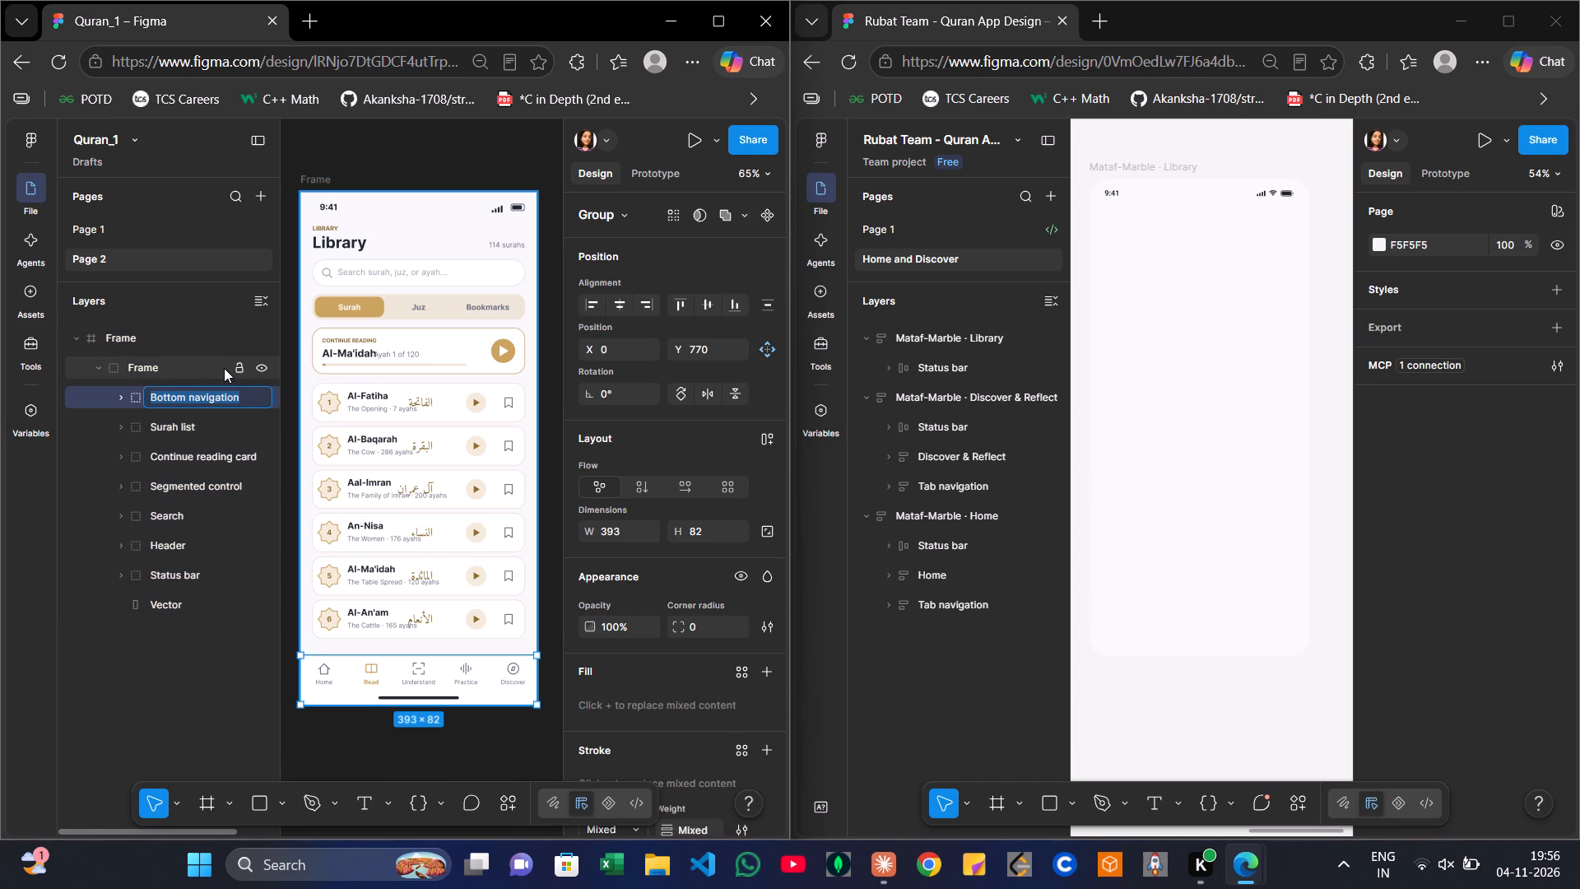
click(207, 312)
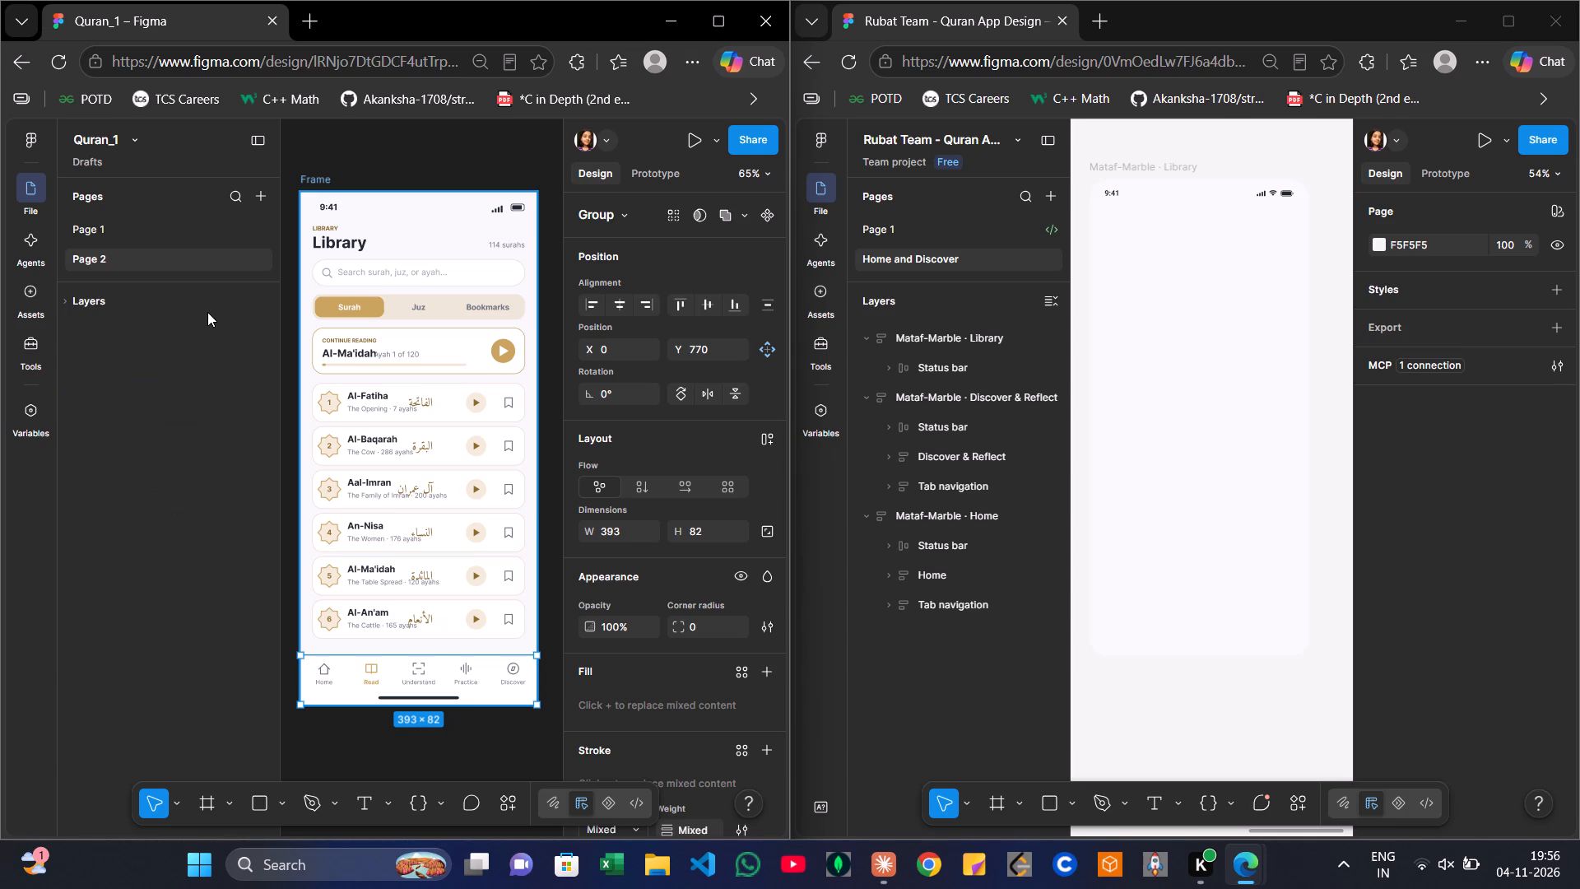
click(126, 301)
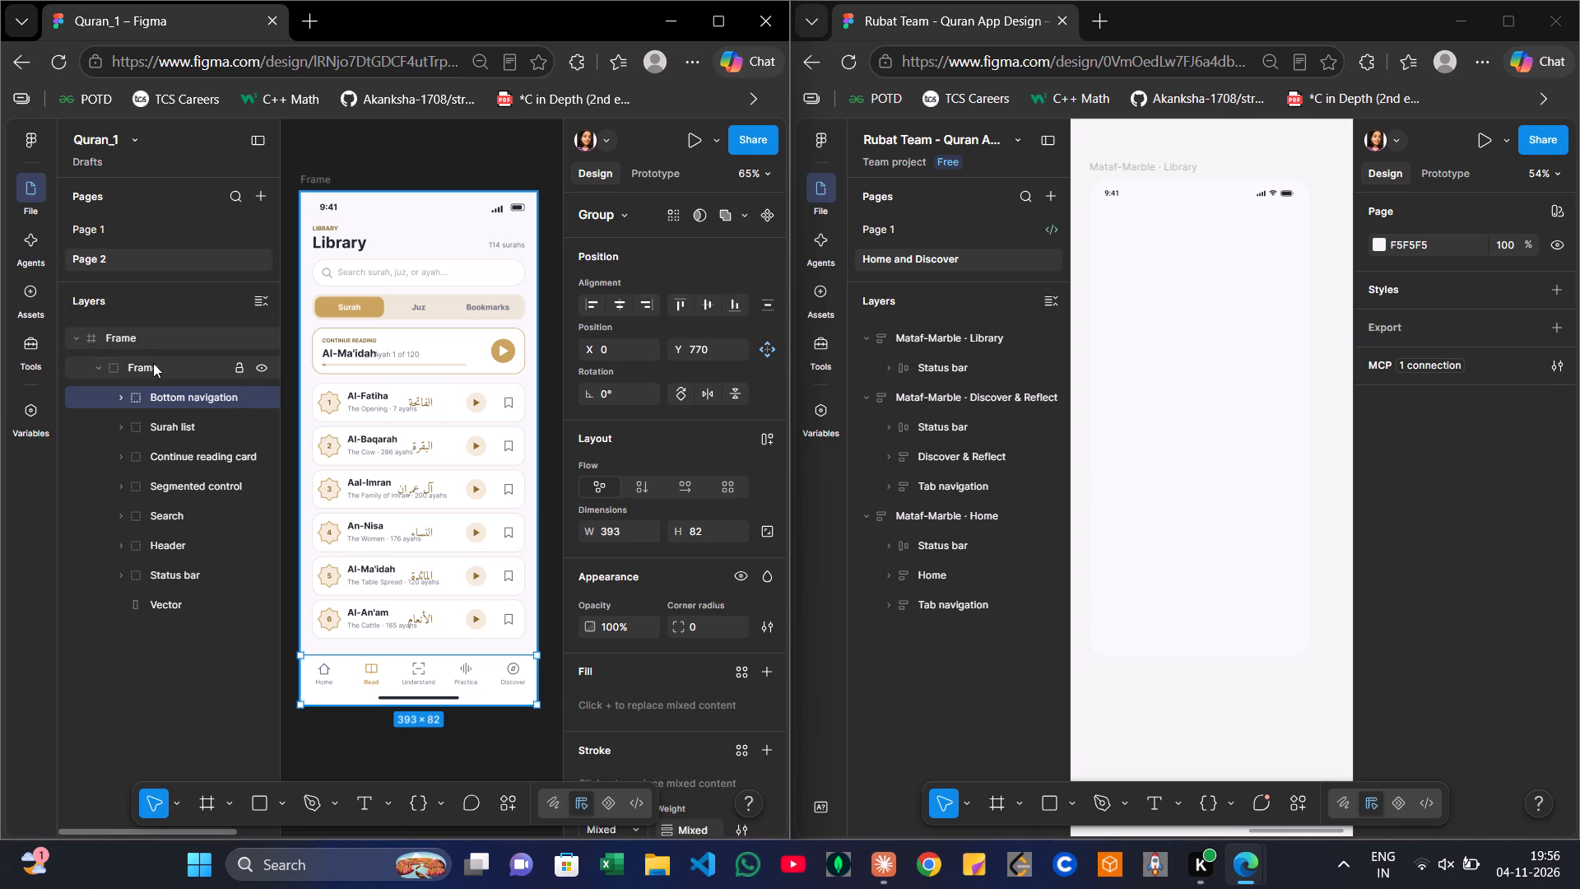
click(168, 426)
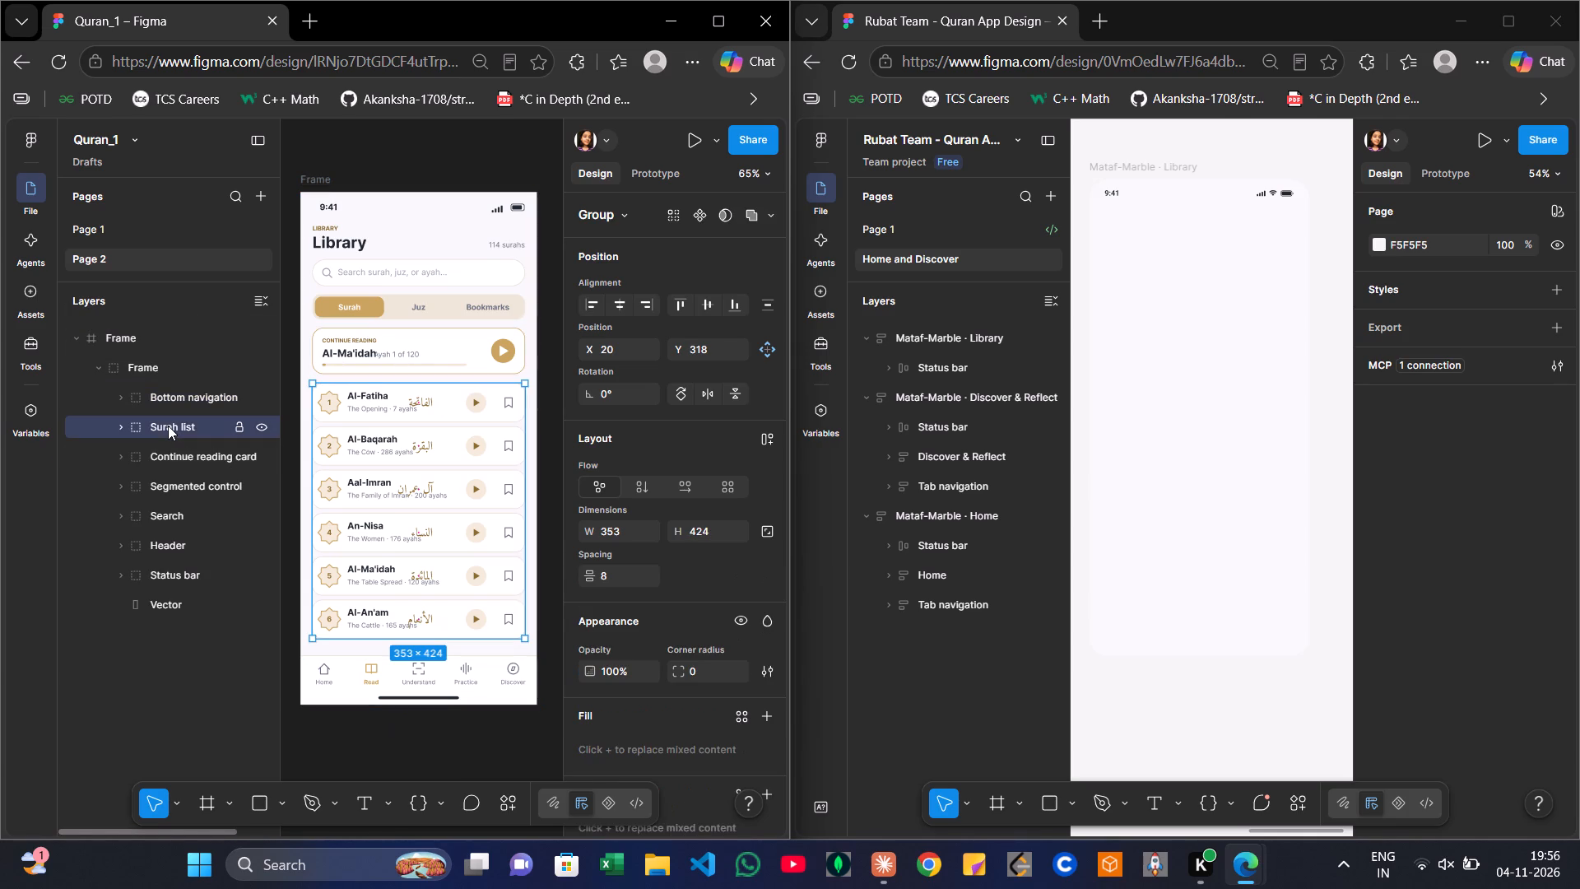
click(133, 393)
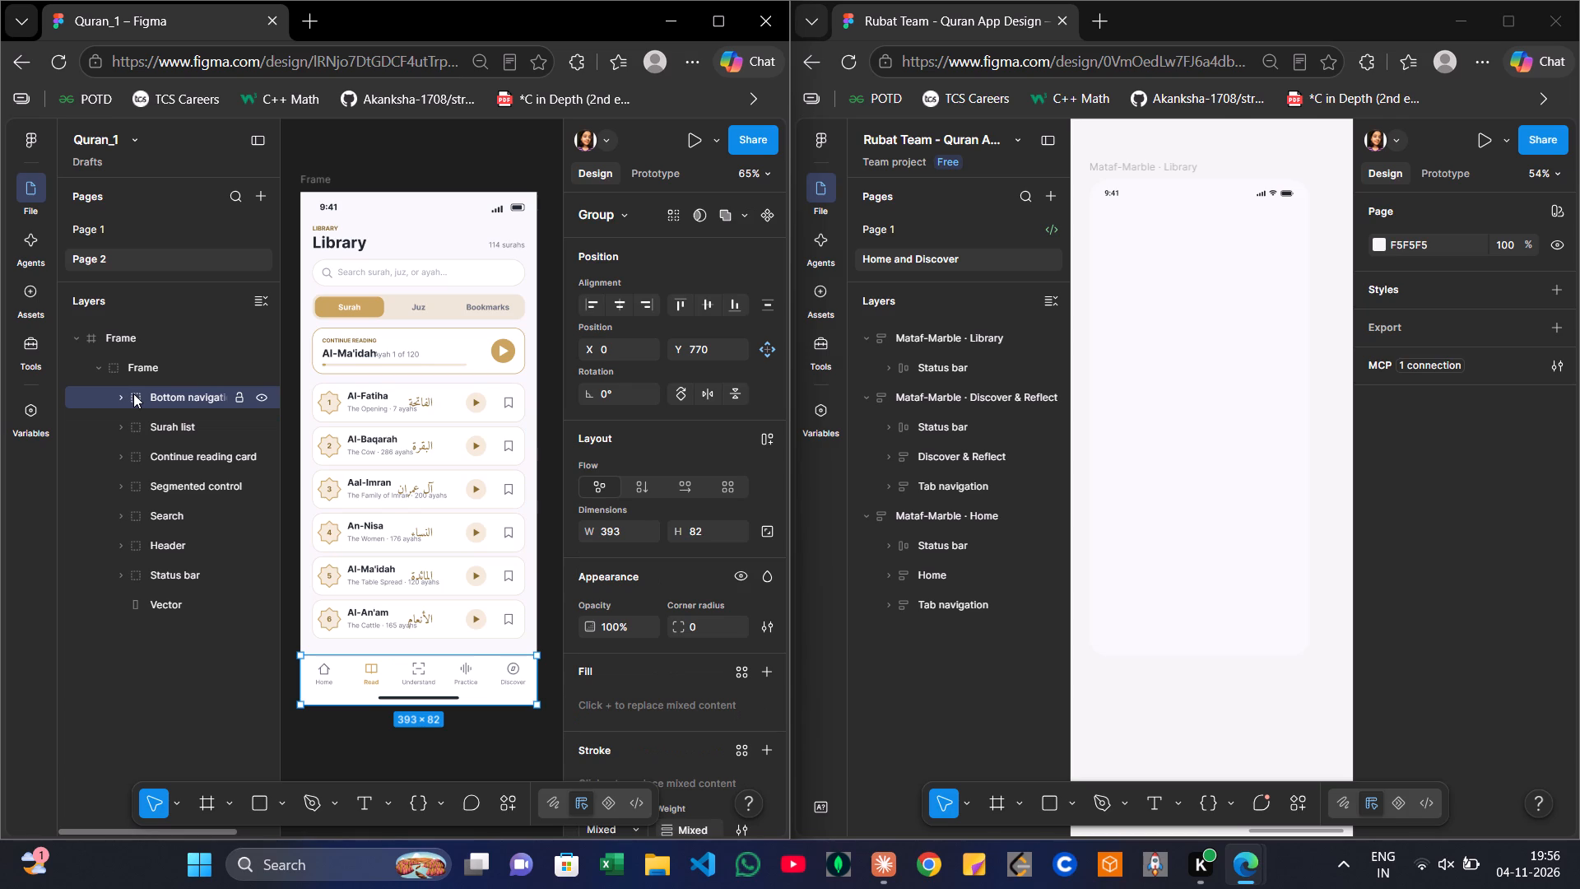
click(128, 371)
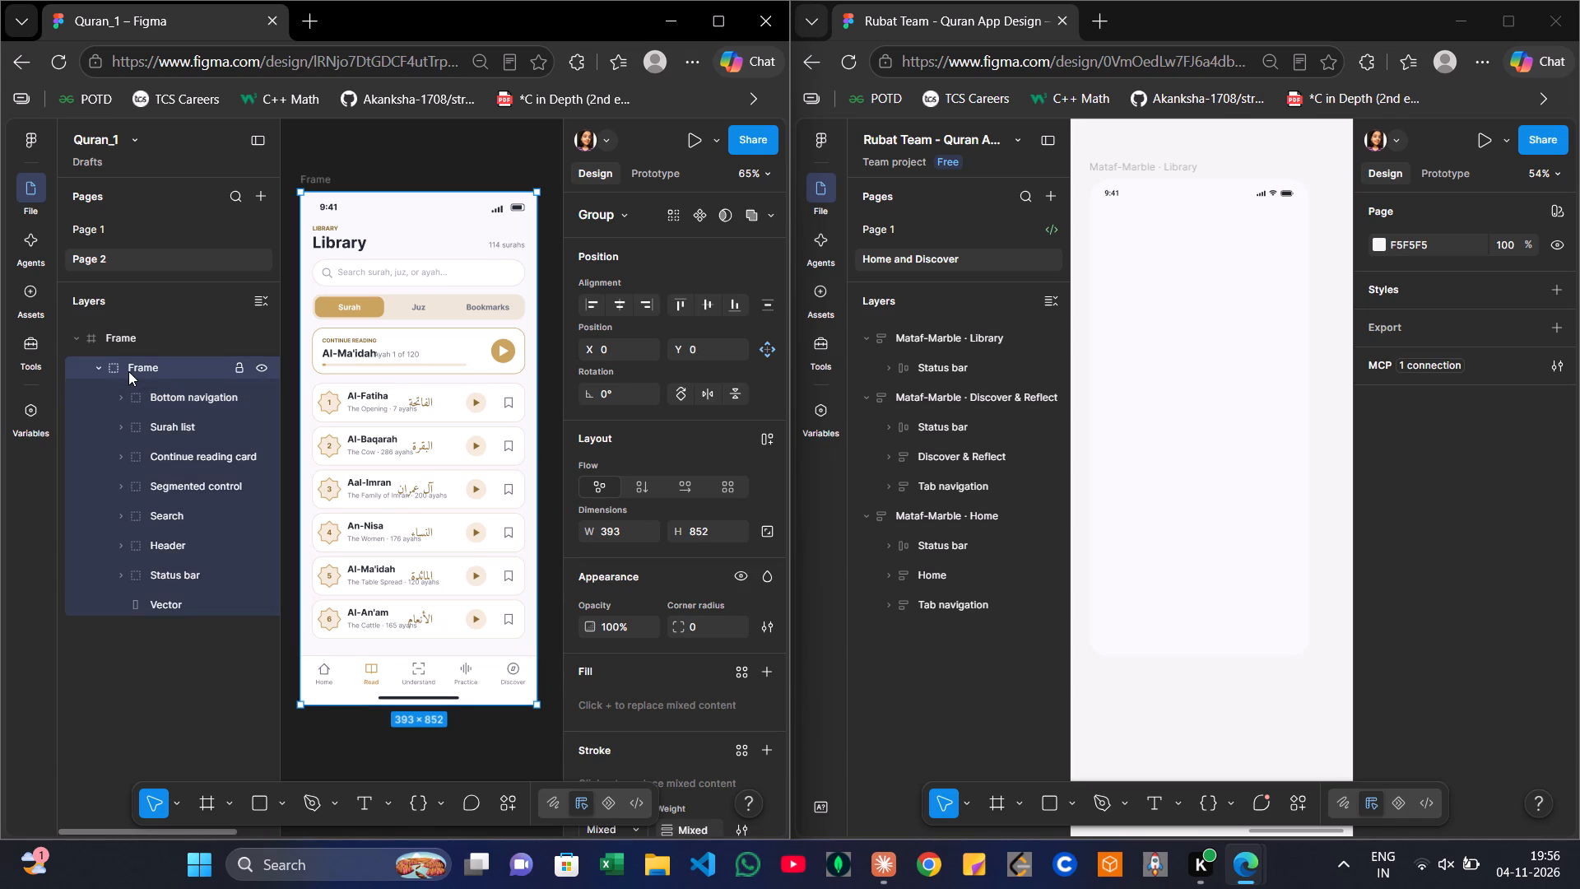
click(164, 407)
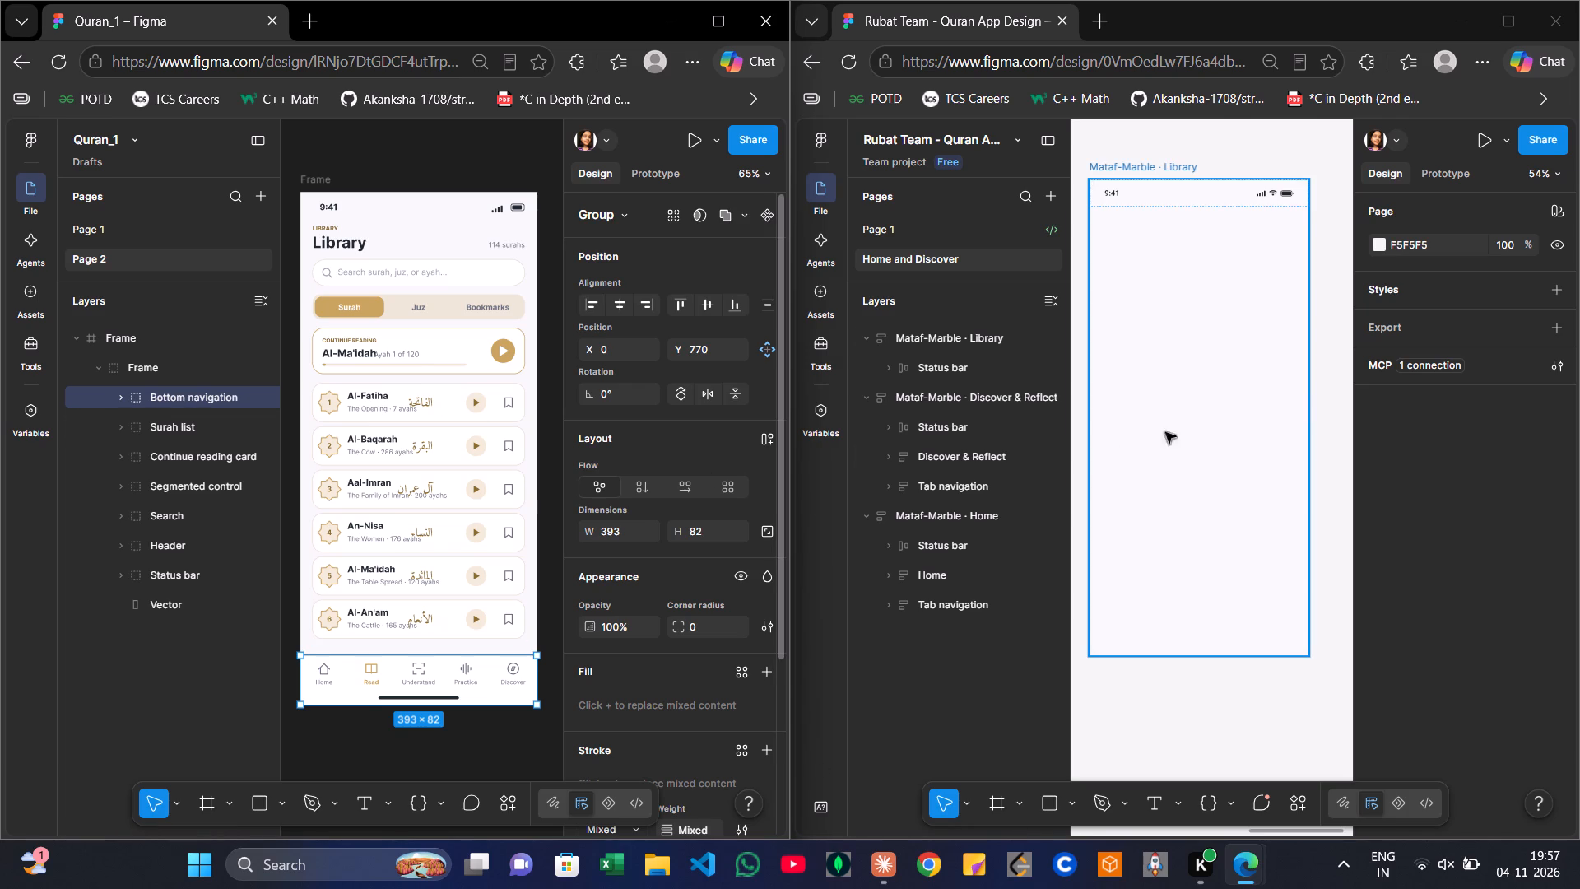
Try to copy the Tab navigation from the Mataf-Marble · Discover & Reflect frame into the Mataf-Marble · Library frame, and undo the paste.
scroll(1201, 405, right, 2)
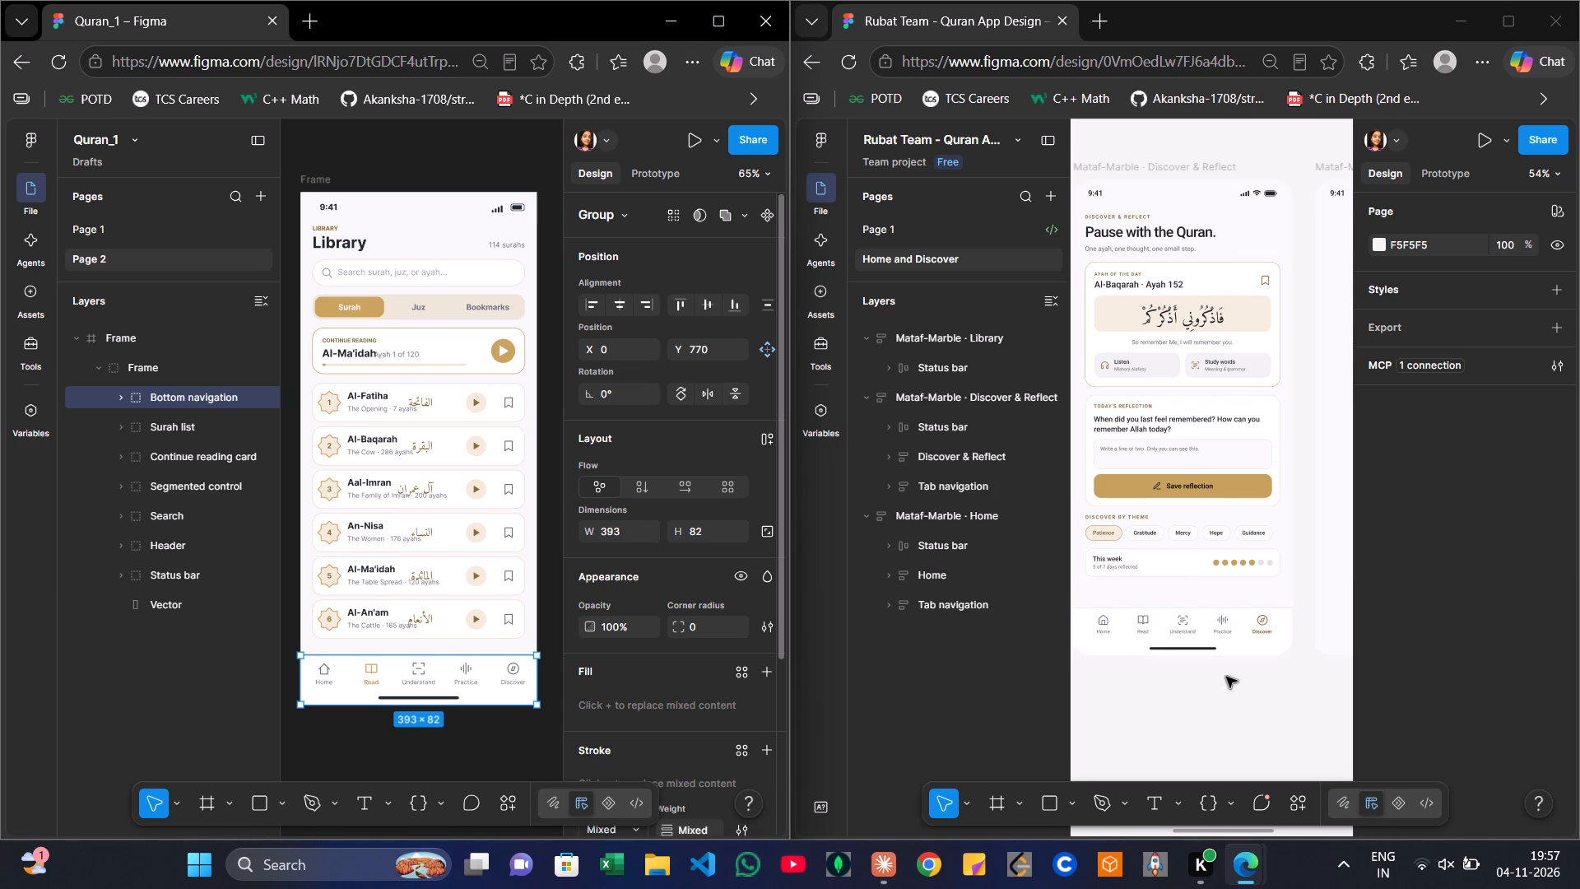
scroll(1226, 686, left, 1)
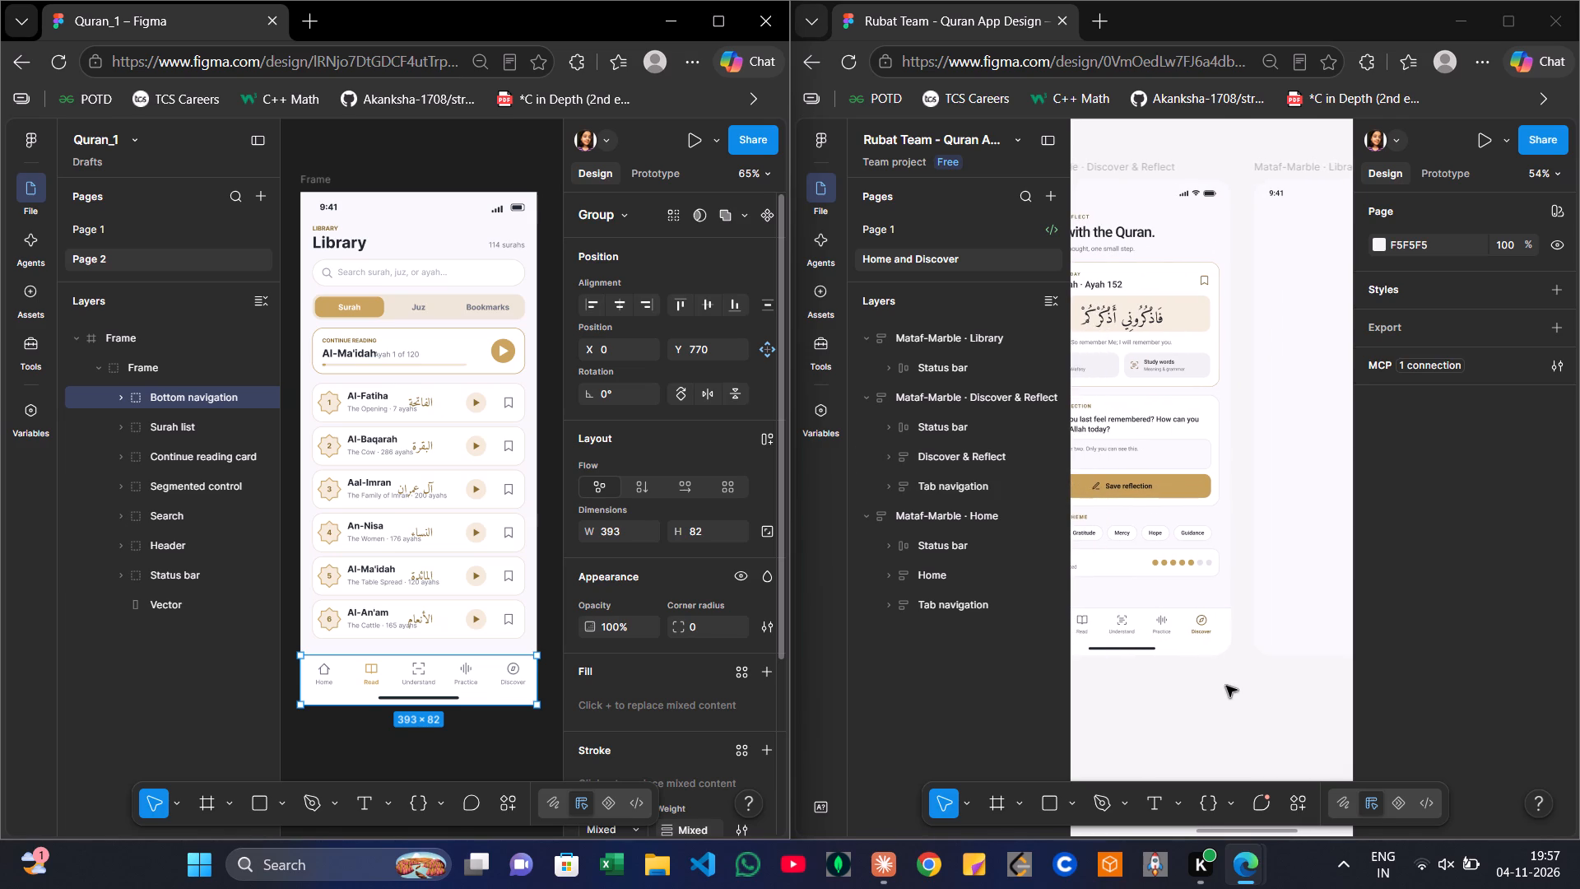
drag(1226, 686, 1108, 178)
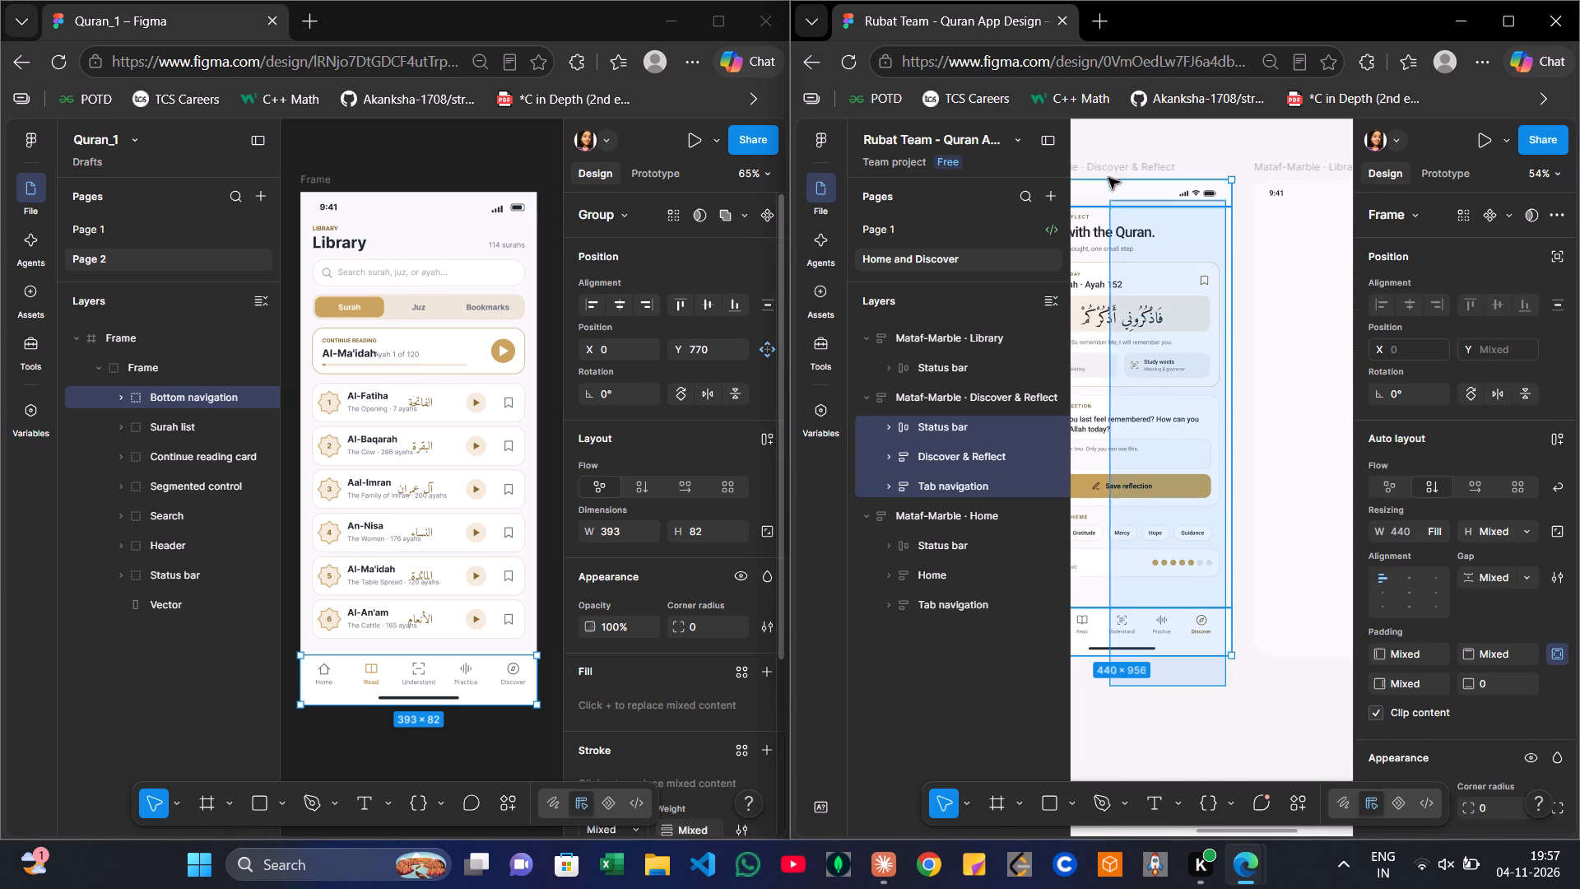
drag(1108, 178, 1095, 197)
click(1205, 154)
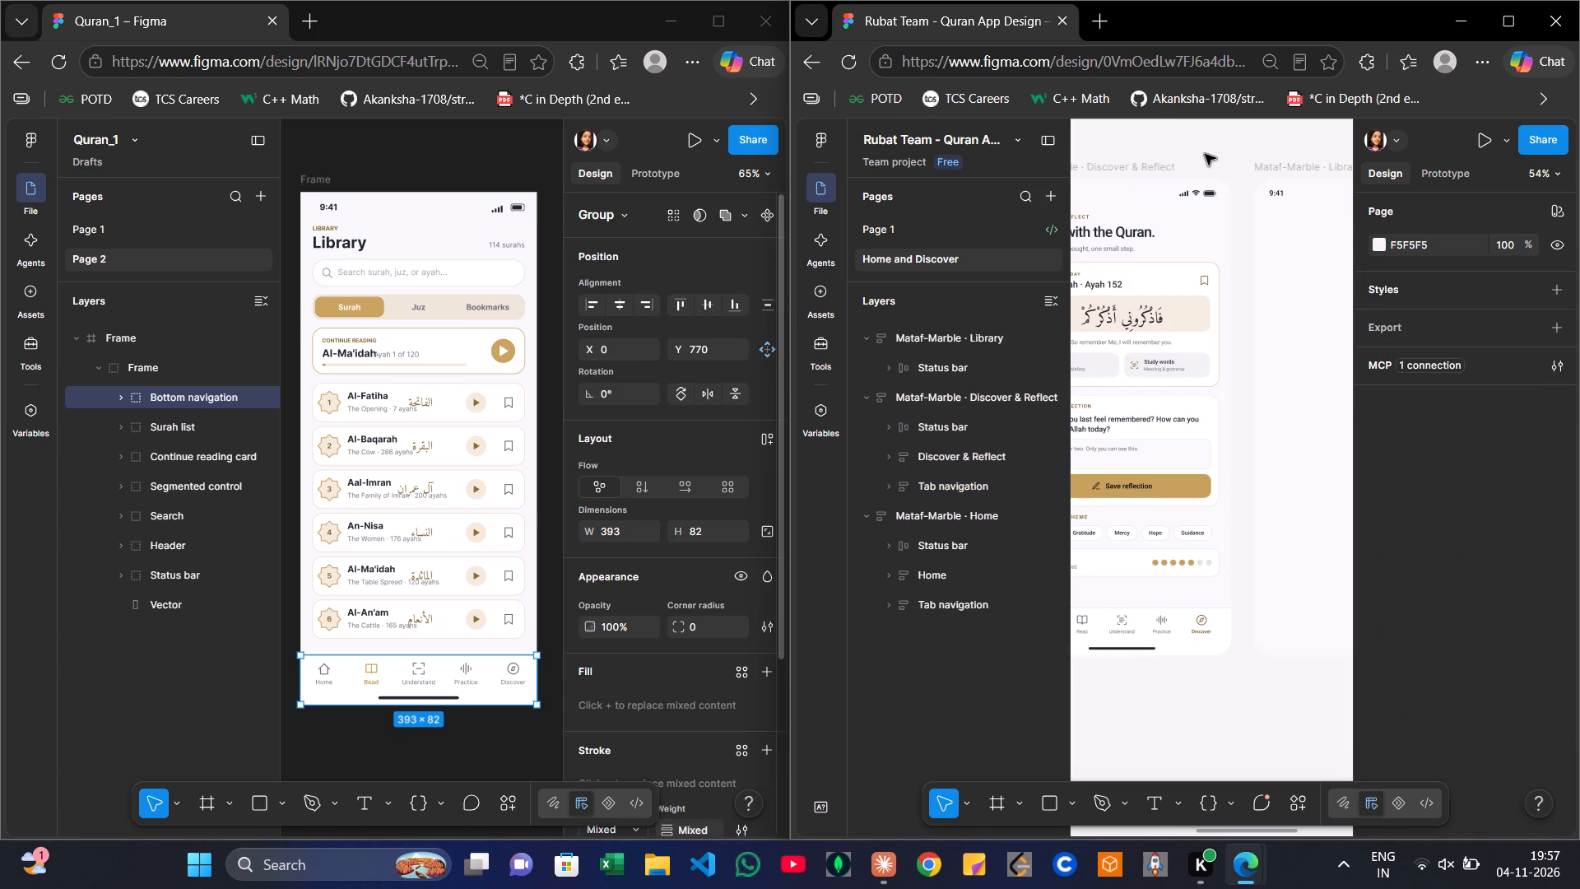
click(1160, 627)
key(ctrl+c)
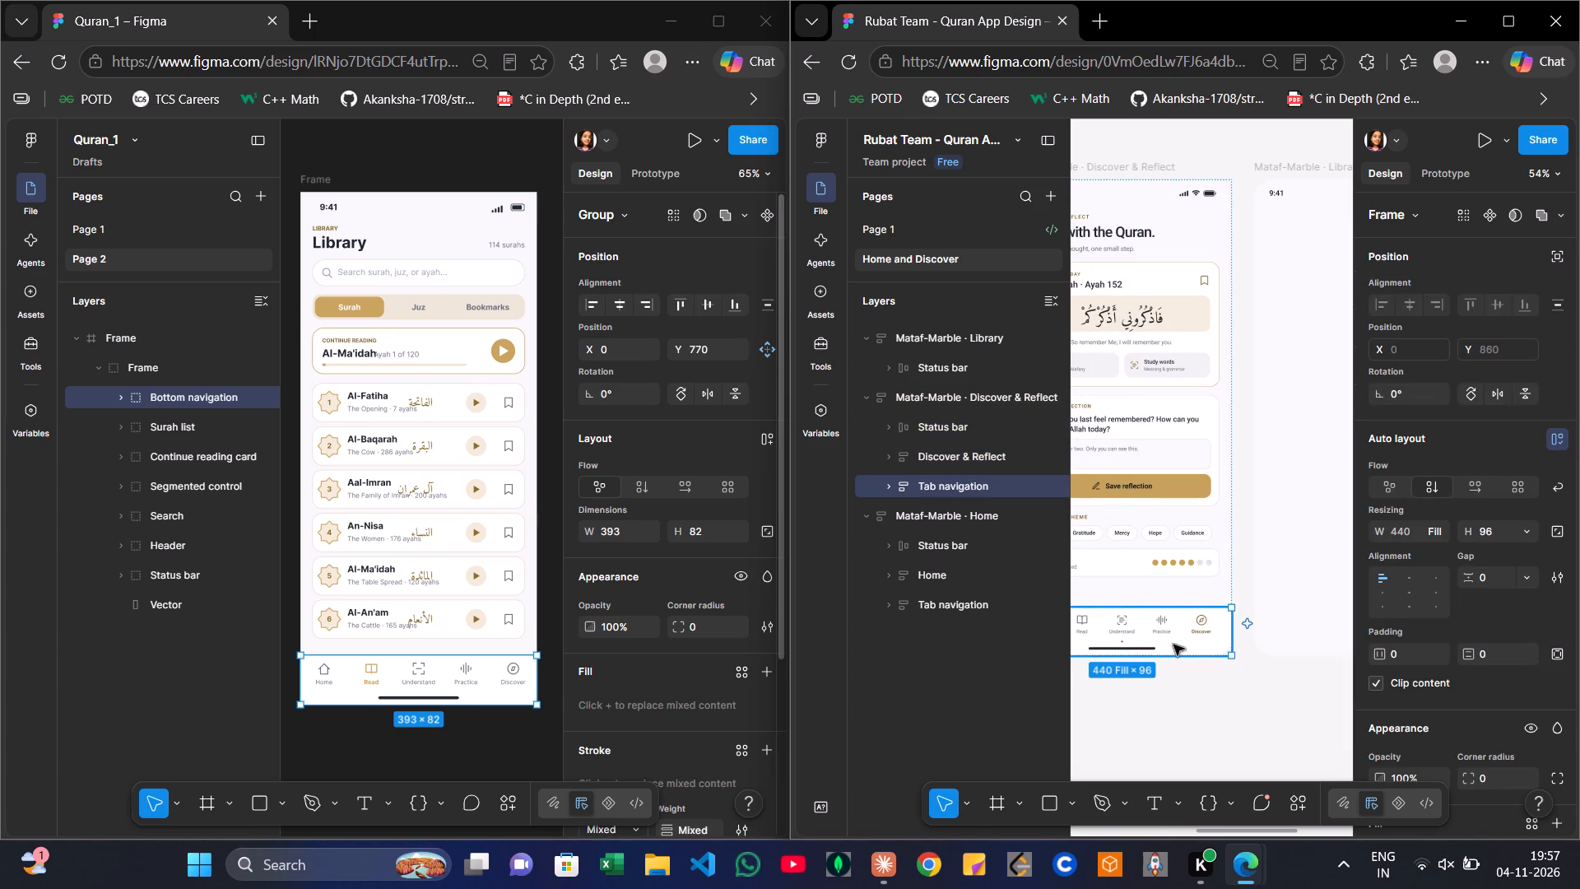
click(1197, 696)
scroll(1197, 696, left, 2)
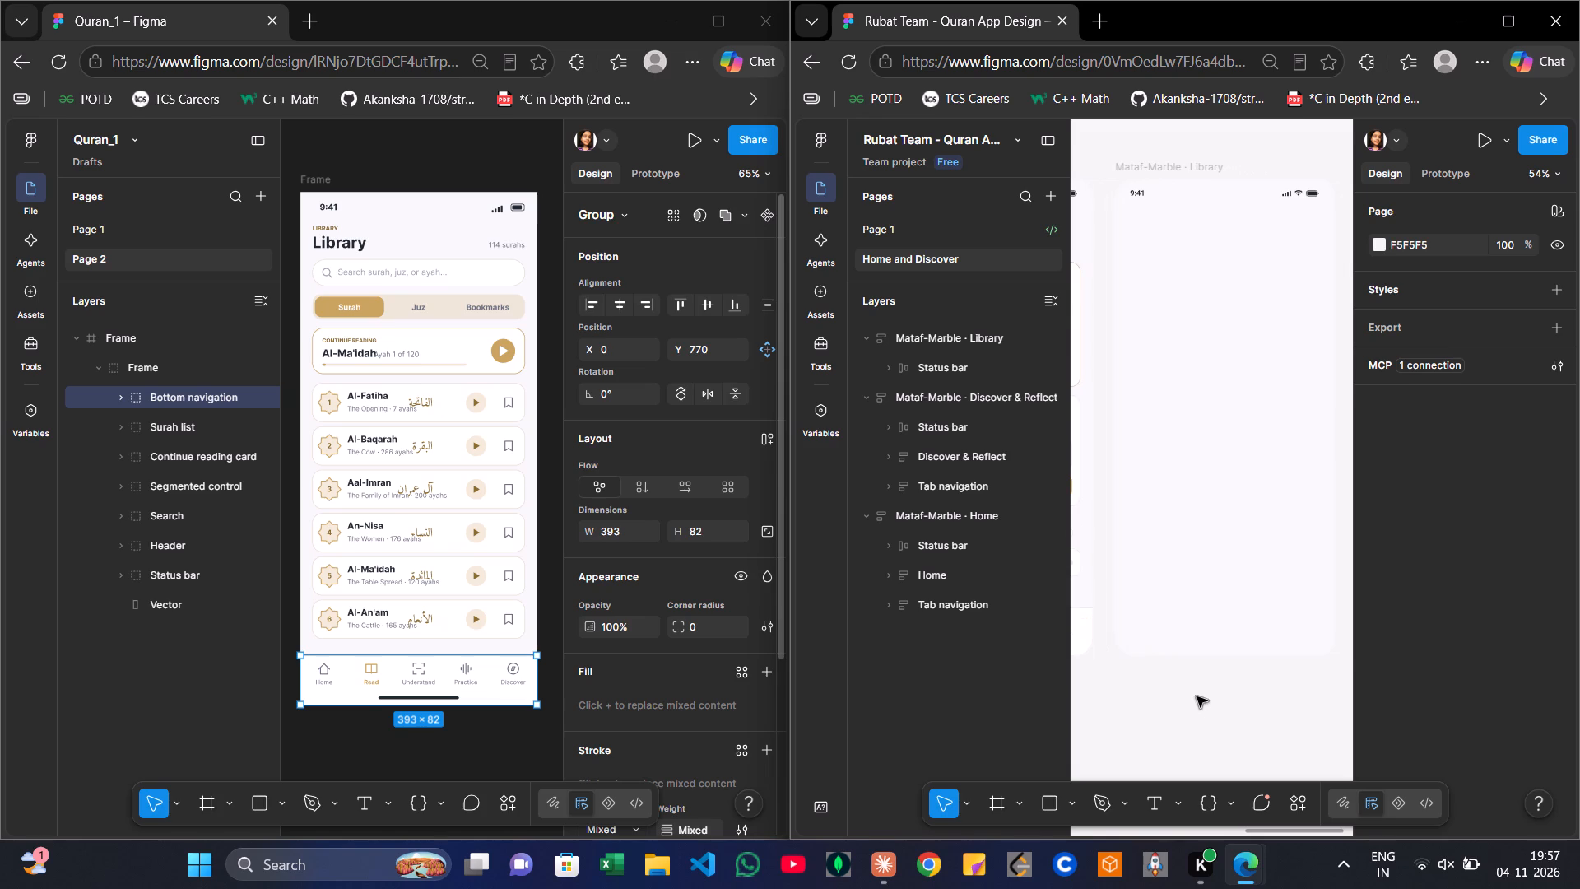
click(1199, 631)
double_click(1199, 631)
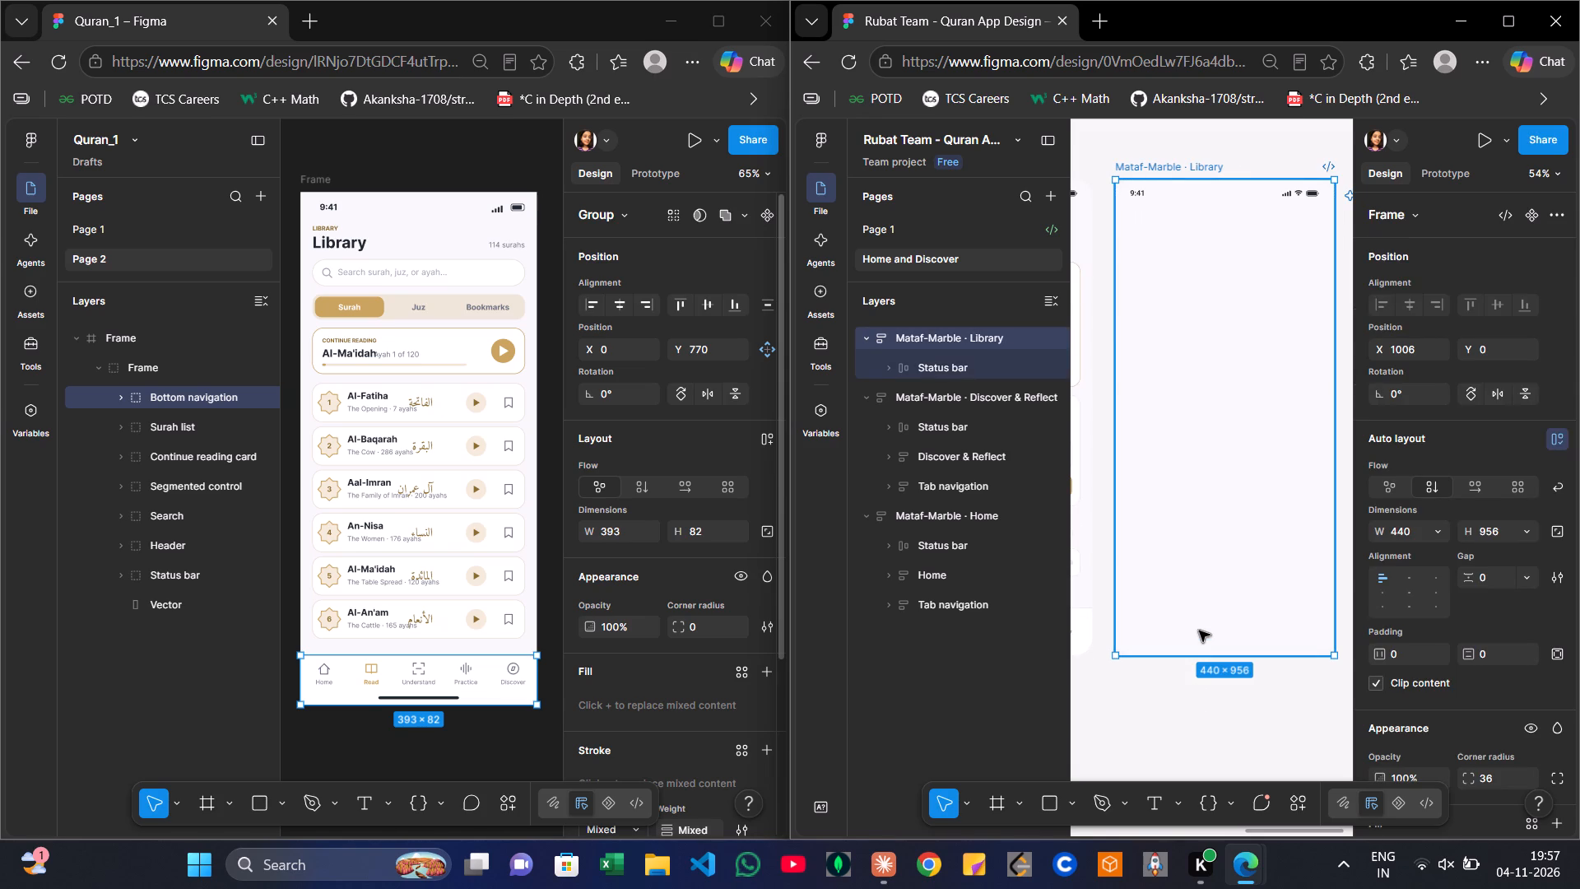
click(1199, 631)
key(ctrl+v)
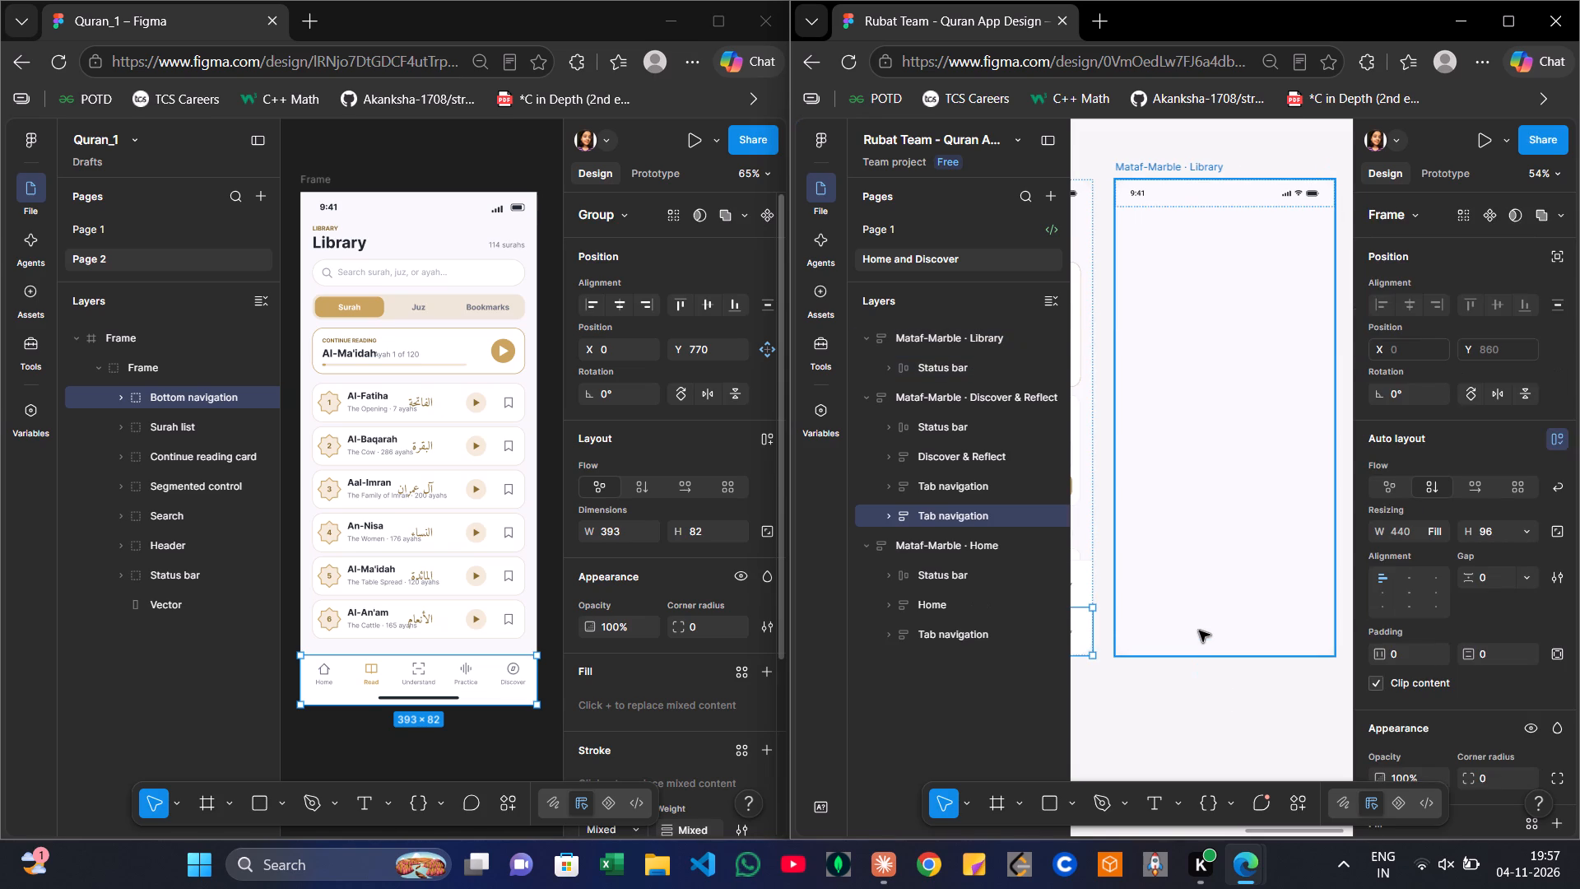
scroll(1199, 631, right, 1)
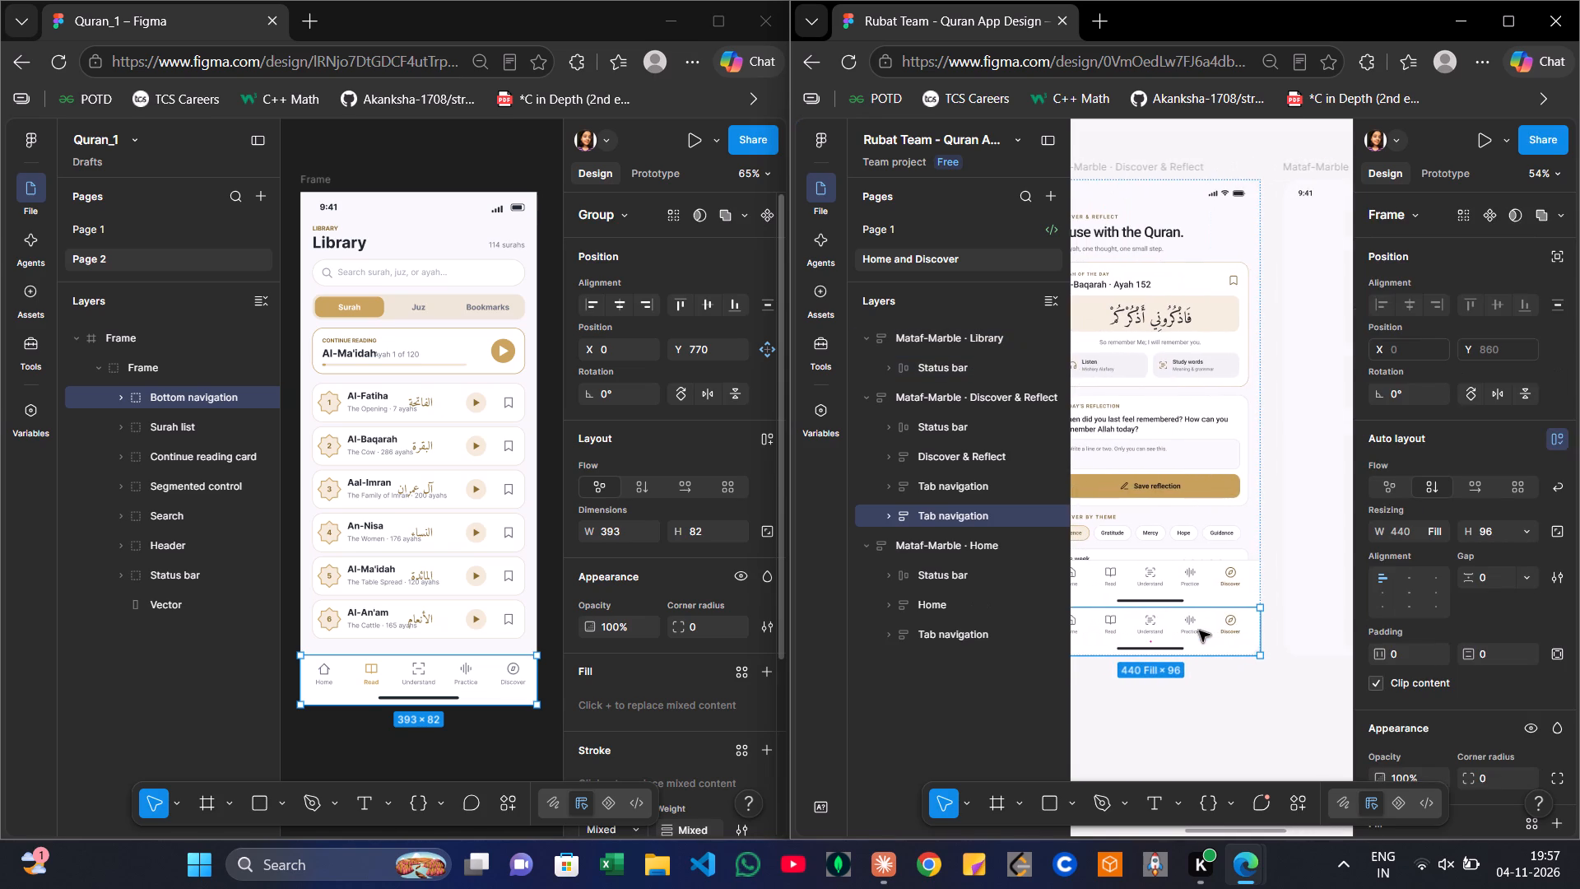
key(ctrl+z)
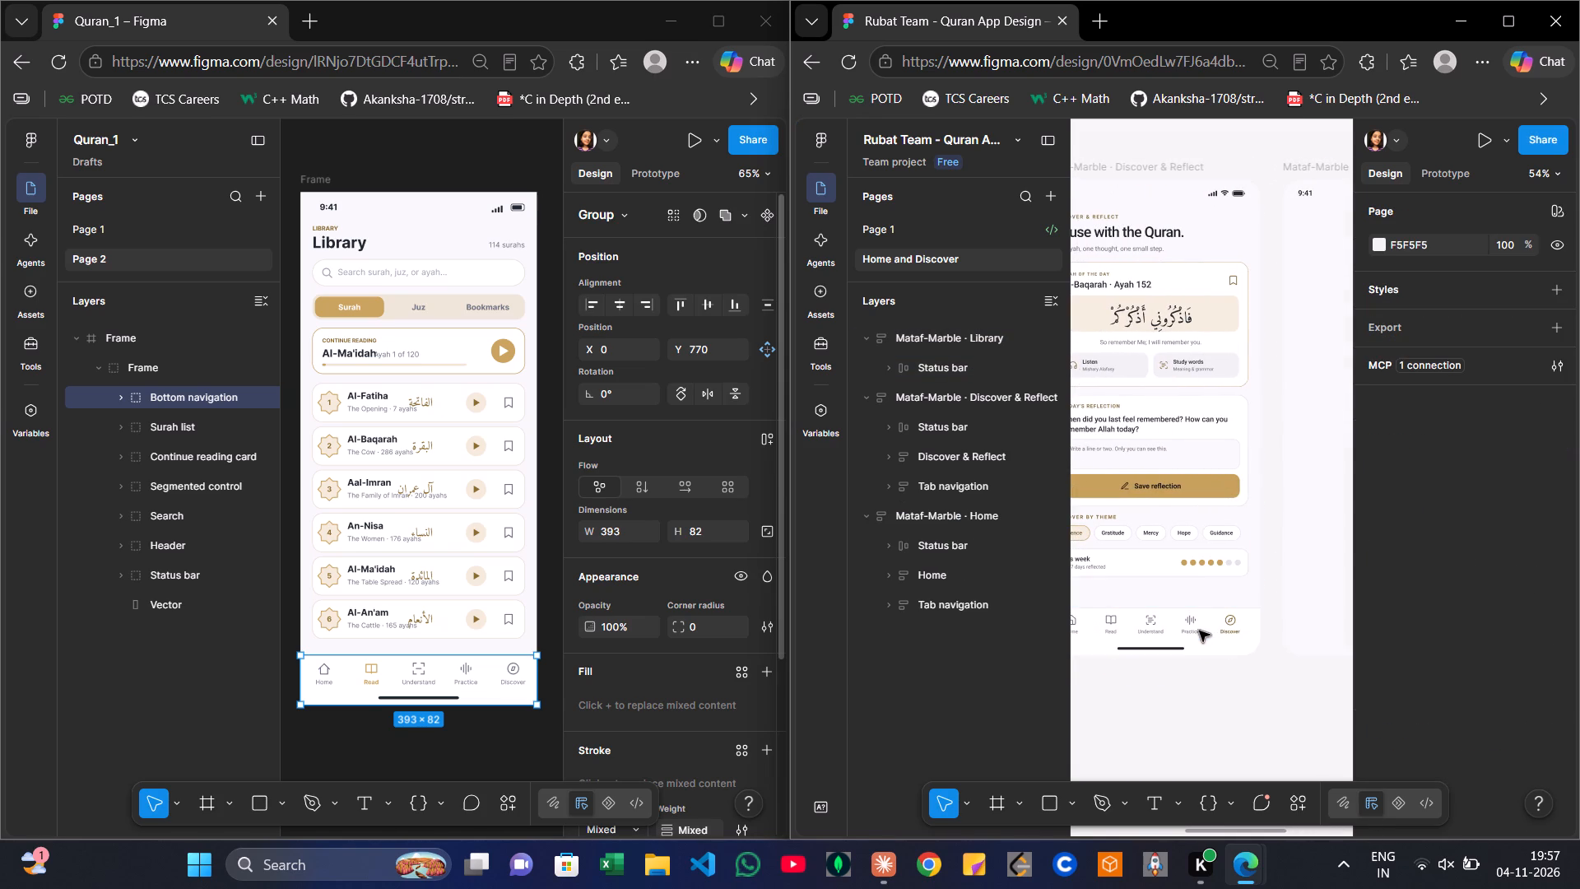
Widen the Rubat Team window by narrowing the Quran_1 window beside it.
scroll(1229, 677, left, 3)
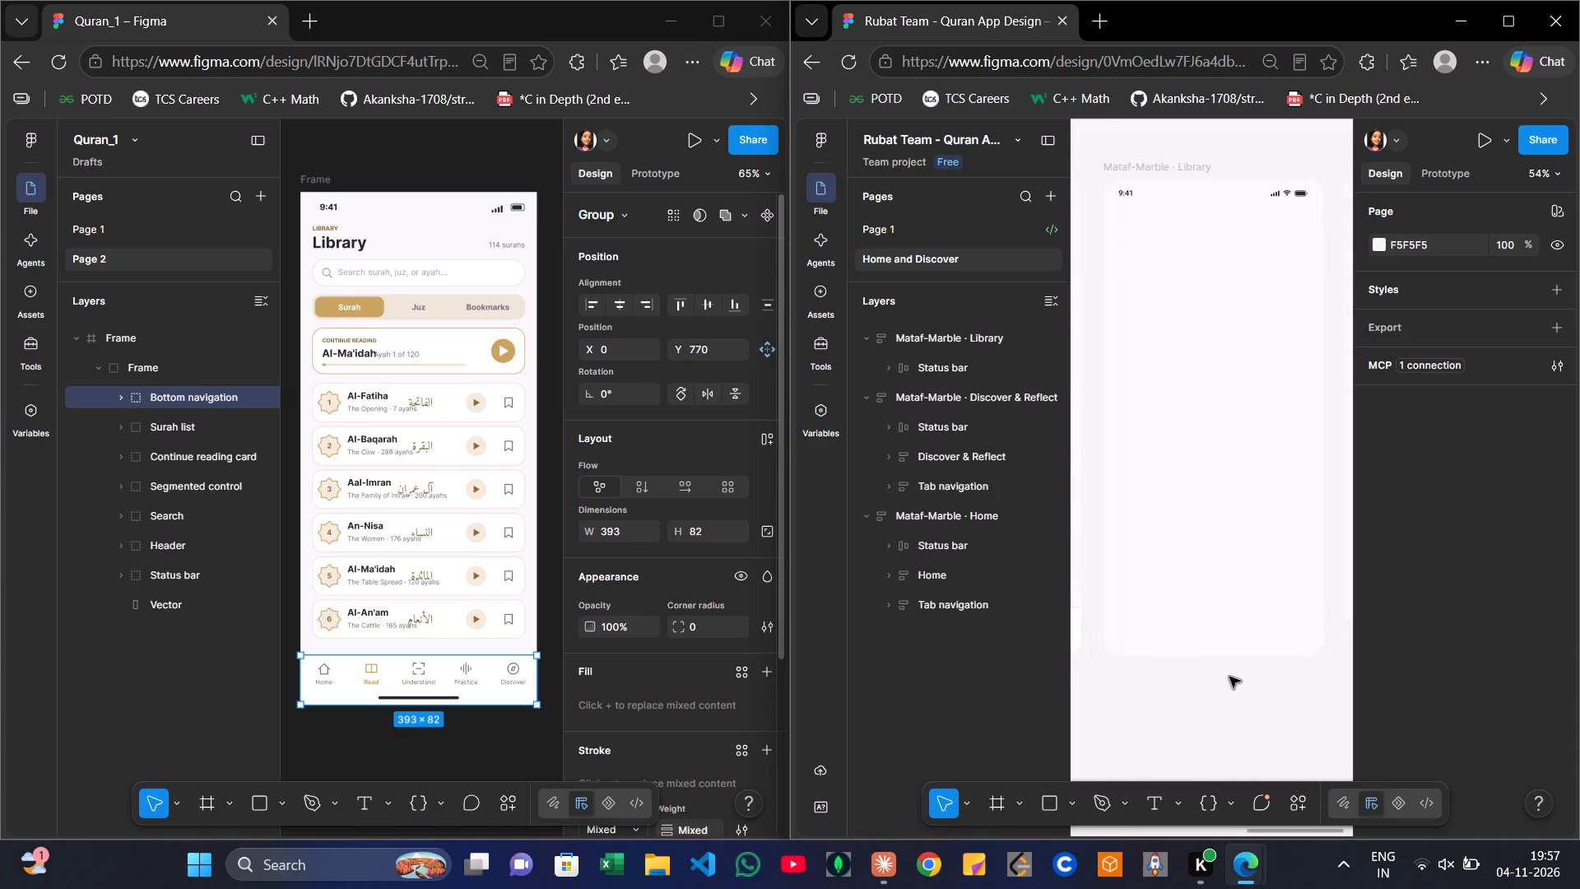
drag(788, 575, 610, 591)
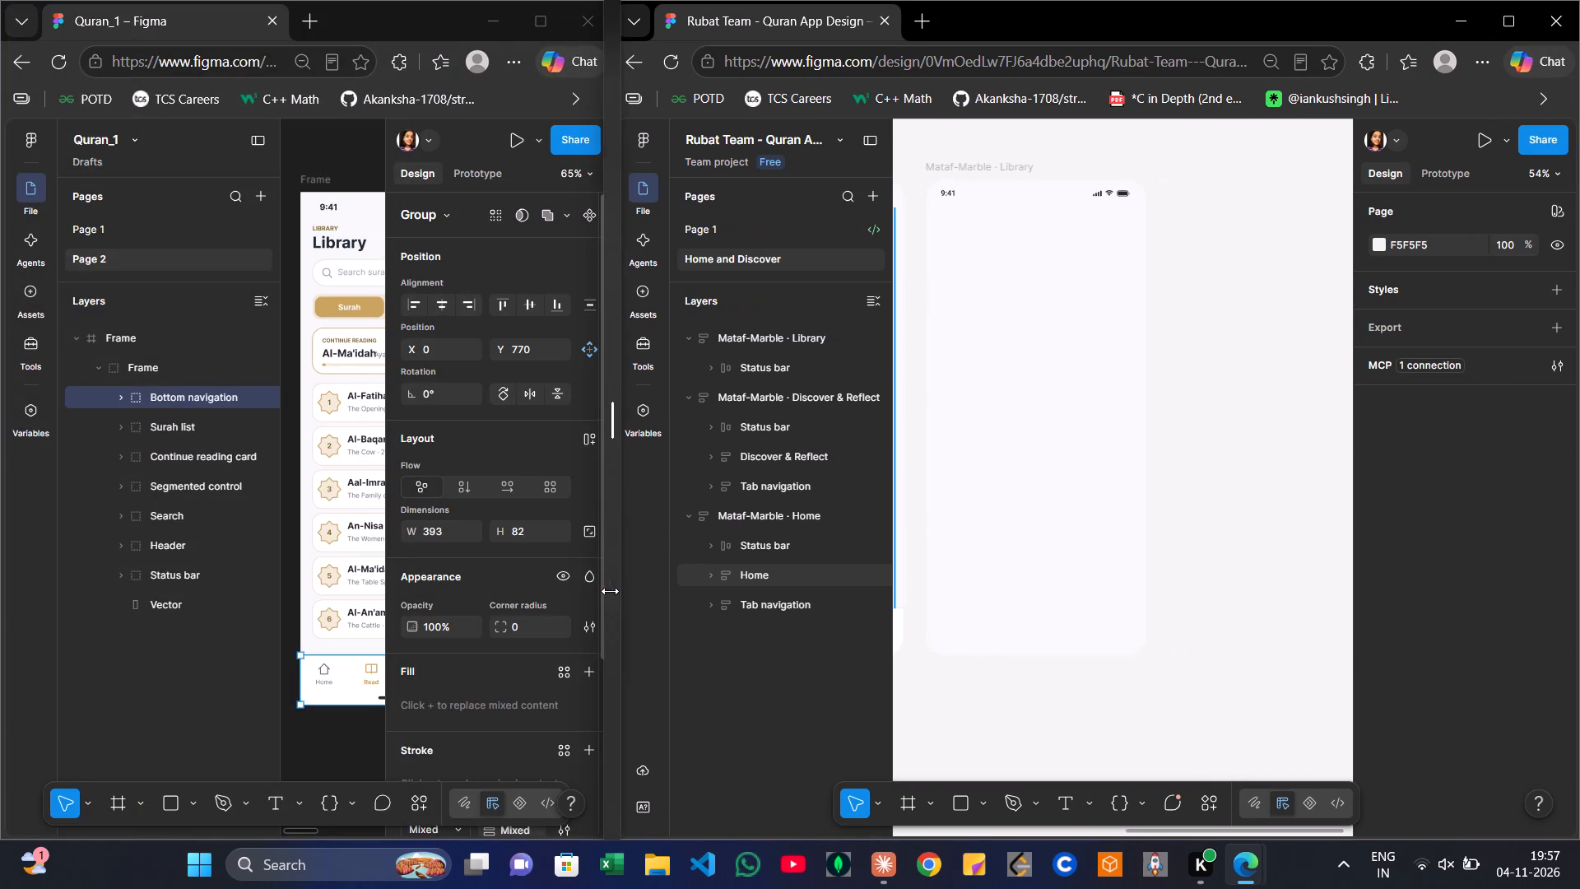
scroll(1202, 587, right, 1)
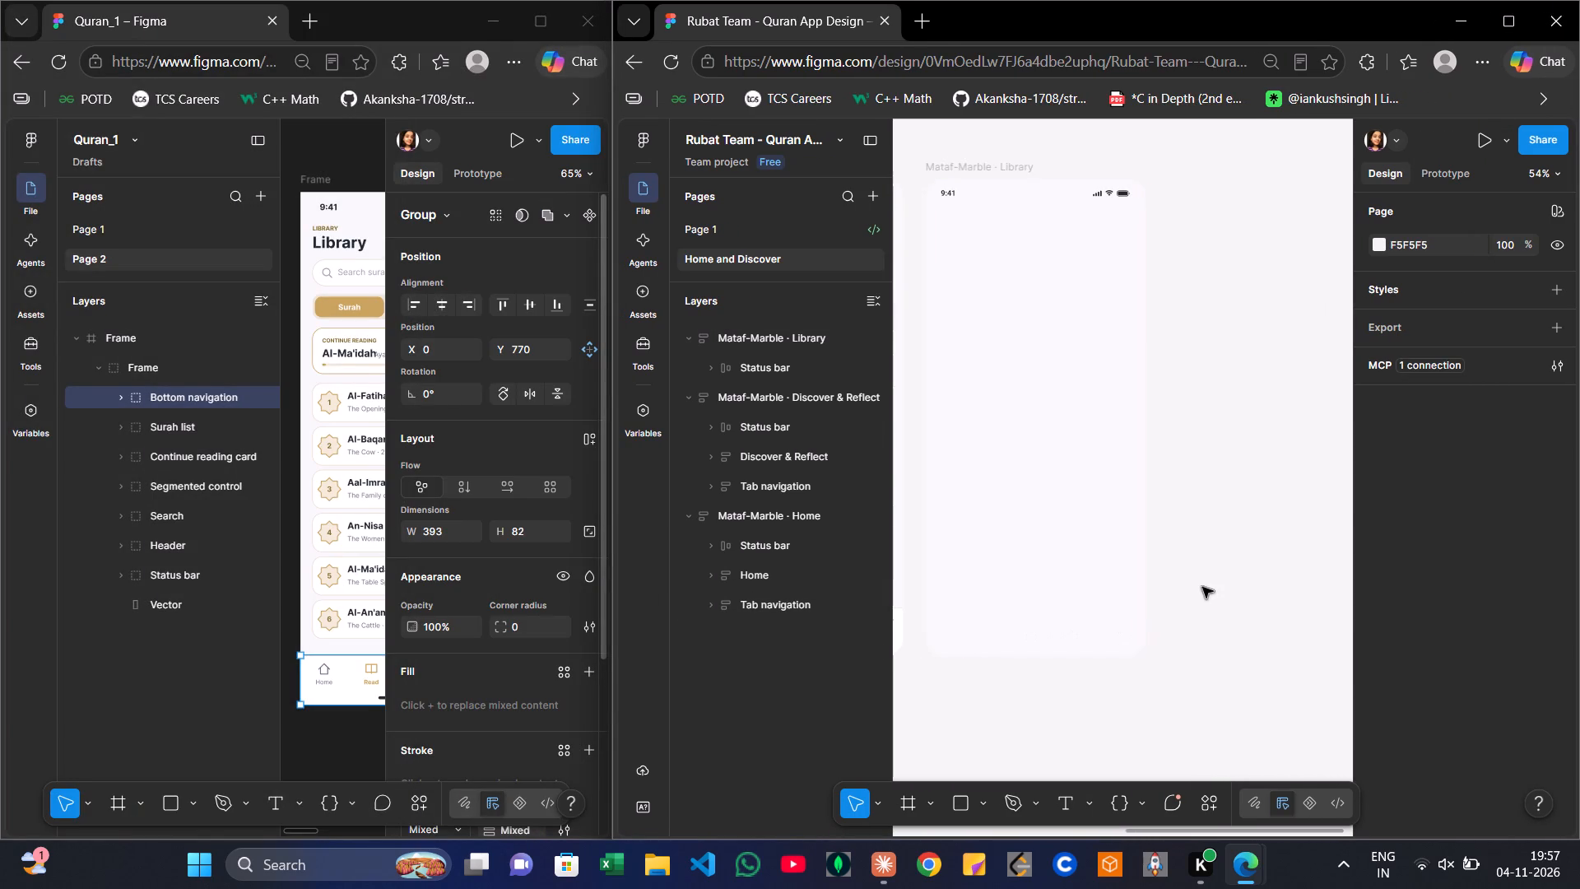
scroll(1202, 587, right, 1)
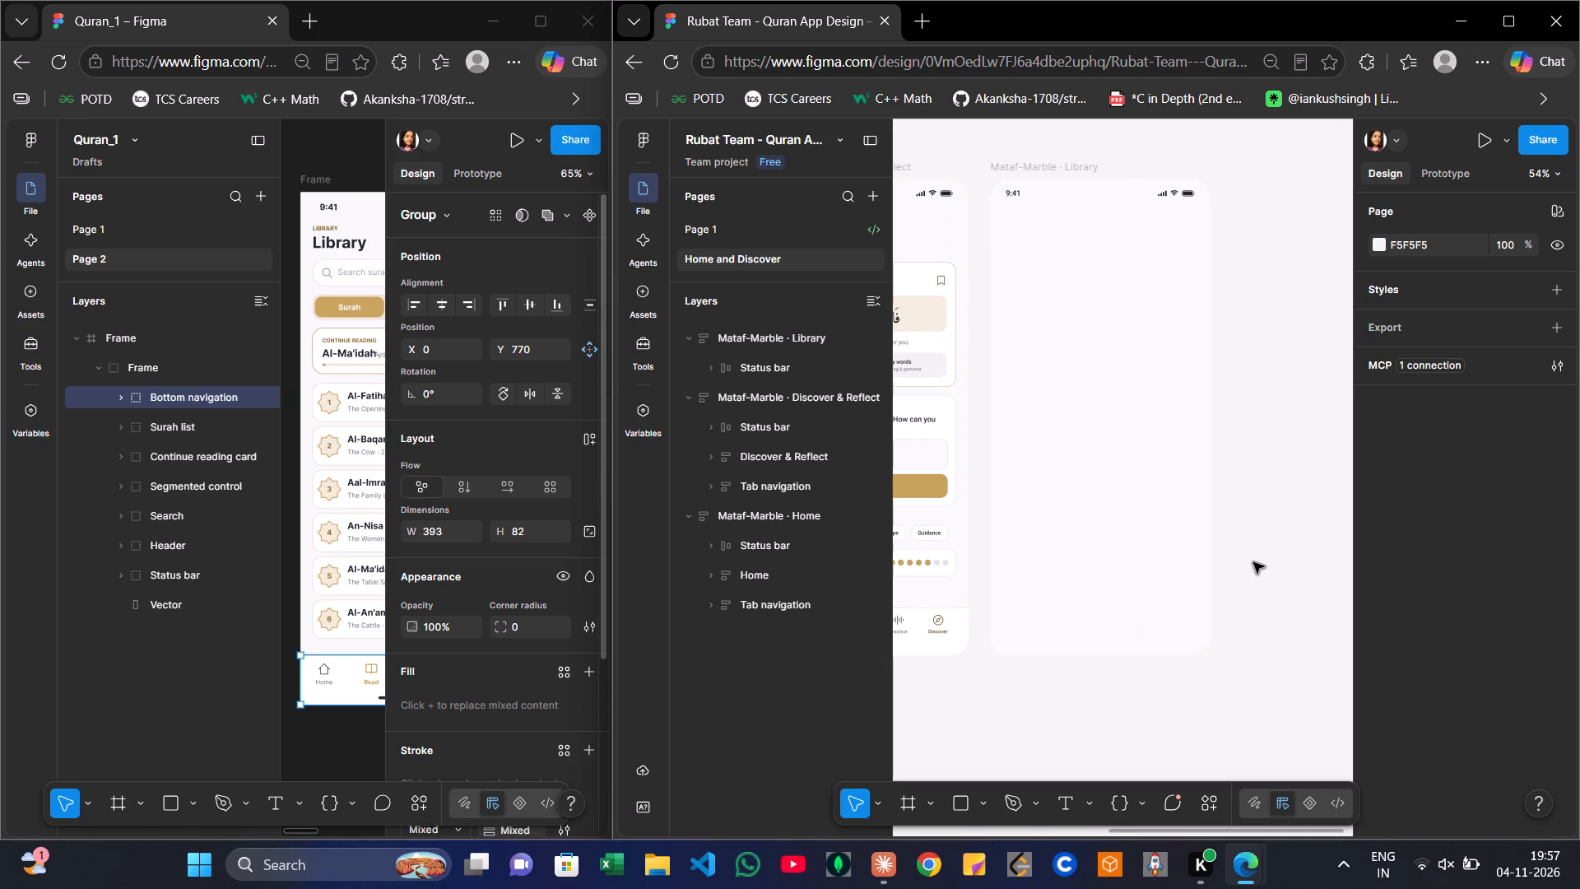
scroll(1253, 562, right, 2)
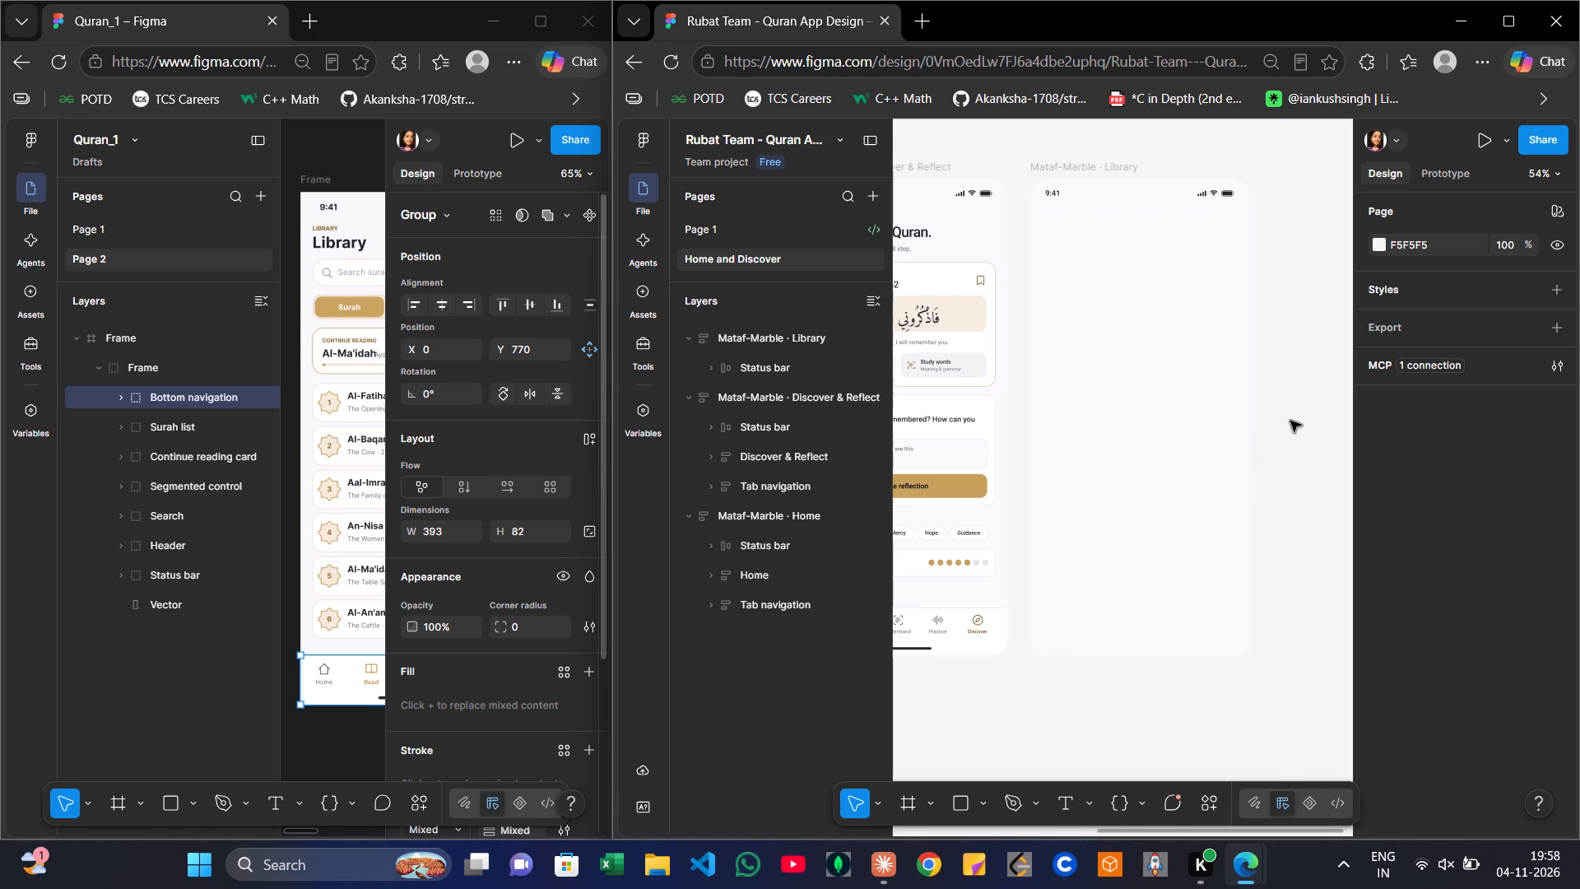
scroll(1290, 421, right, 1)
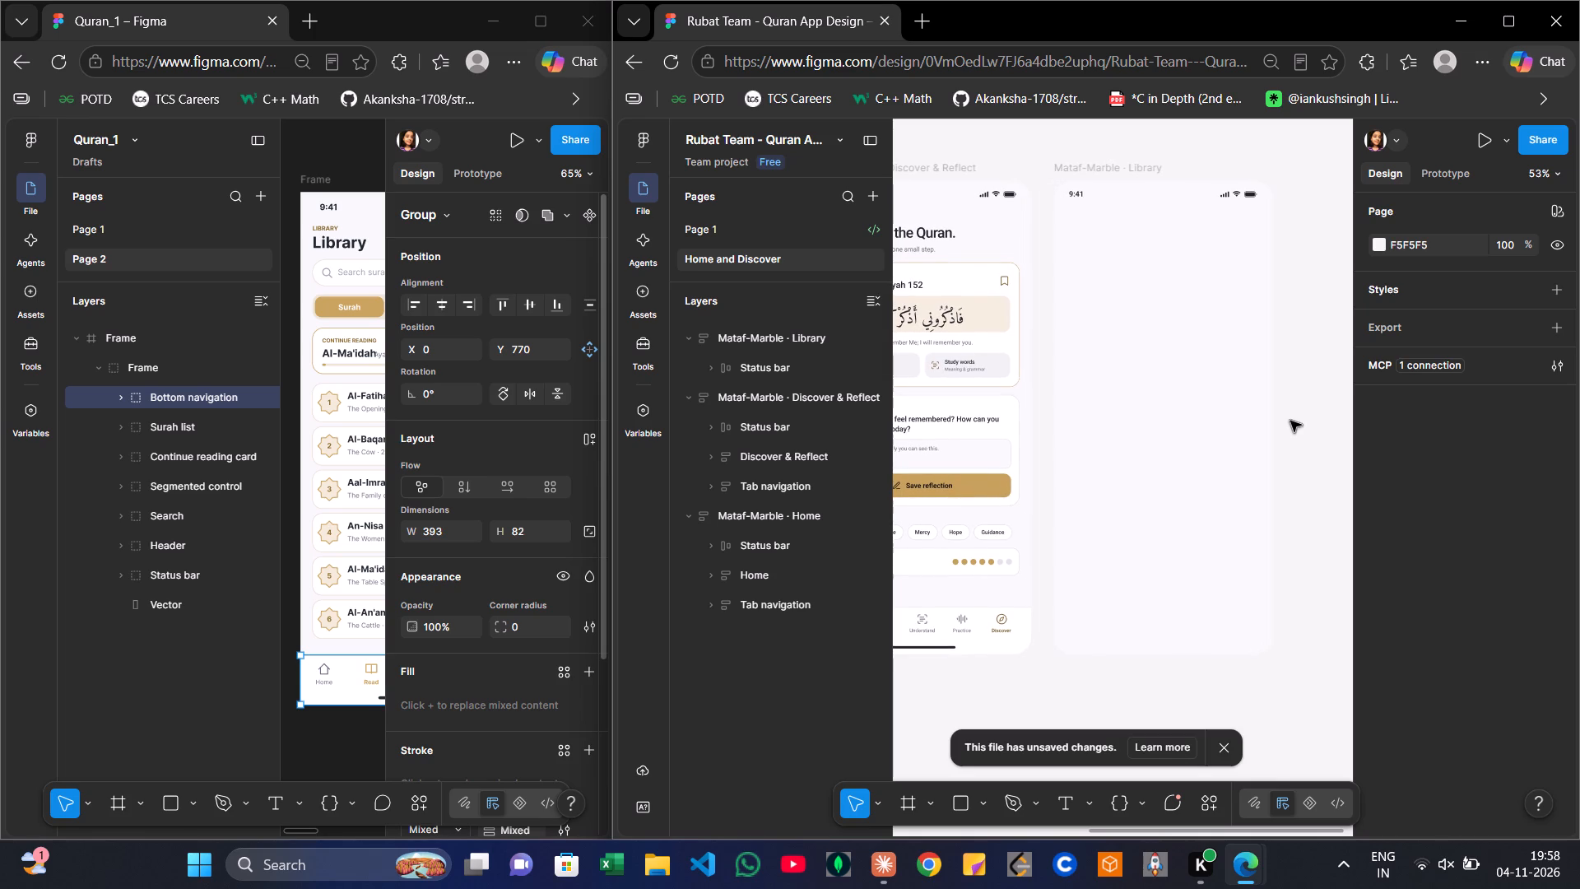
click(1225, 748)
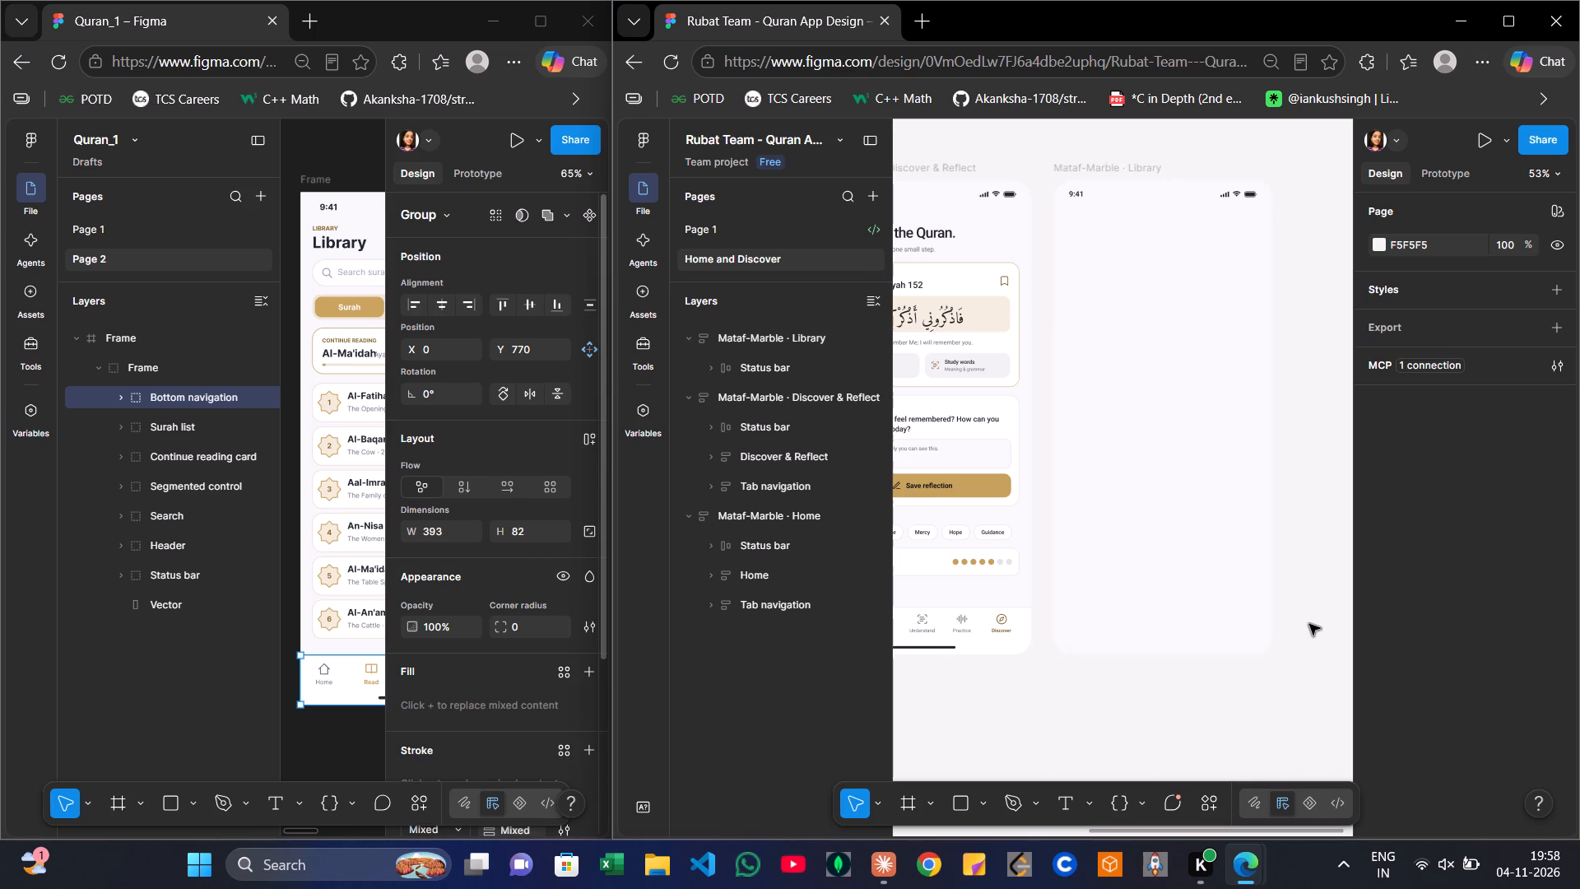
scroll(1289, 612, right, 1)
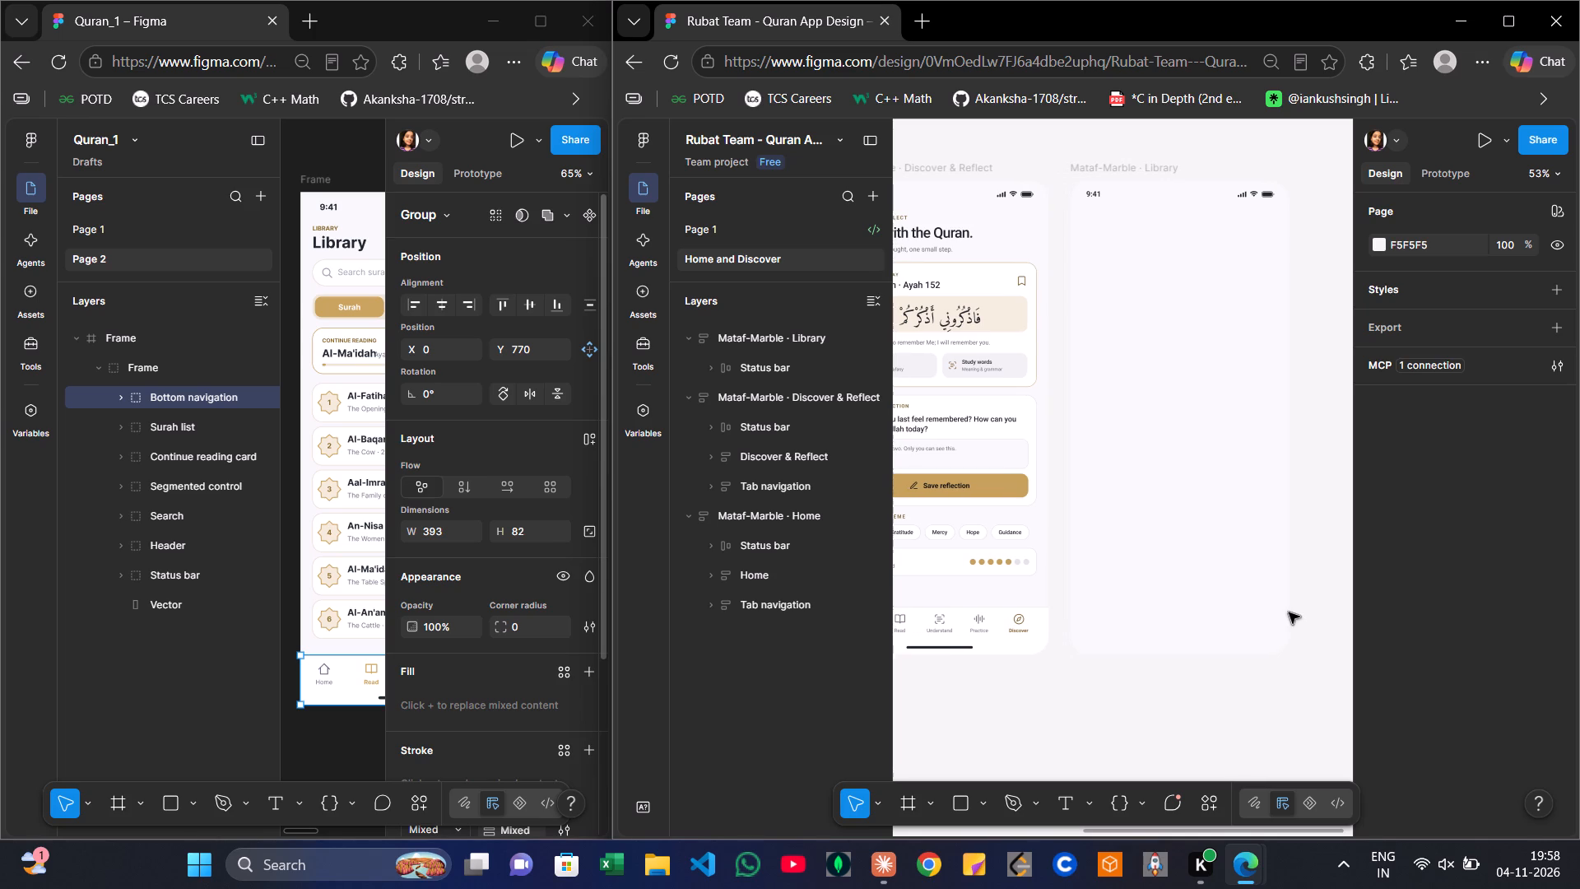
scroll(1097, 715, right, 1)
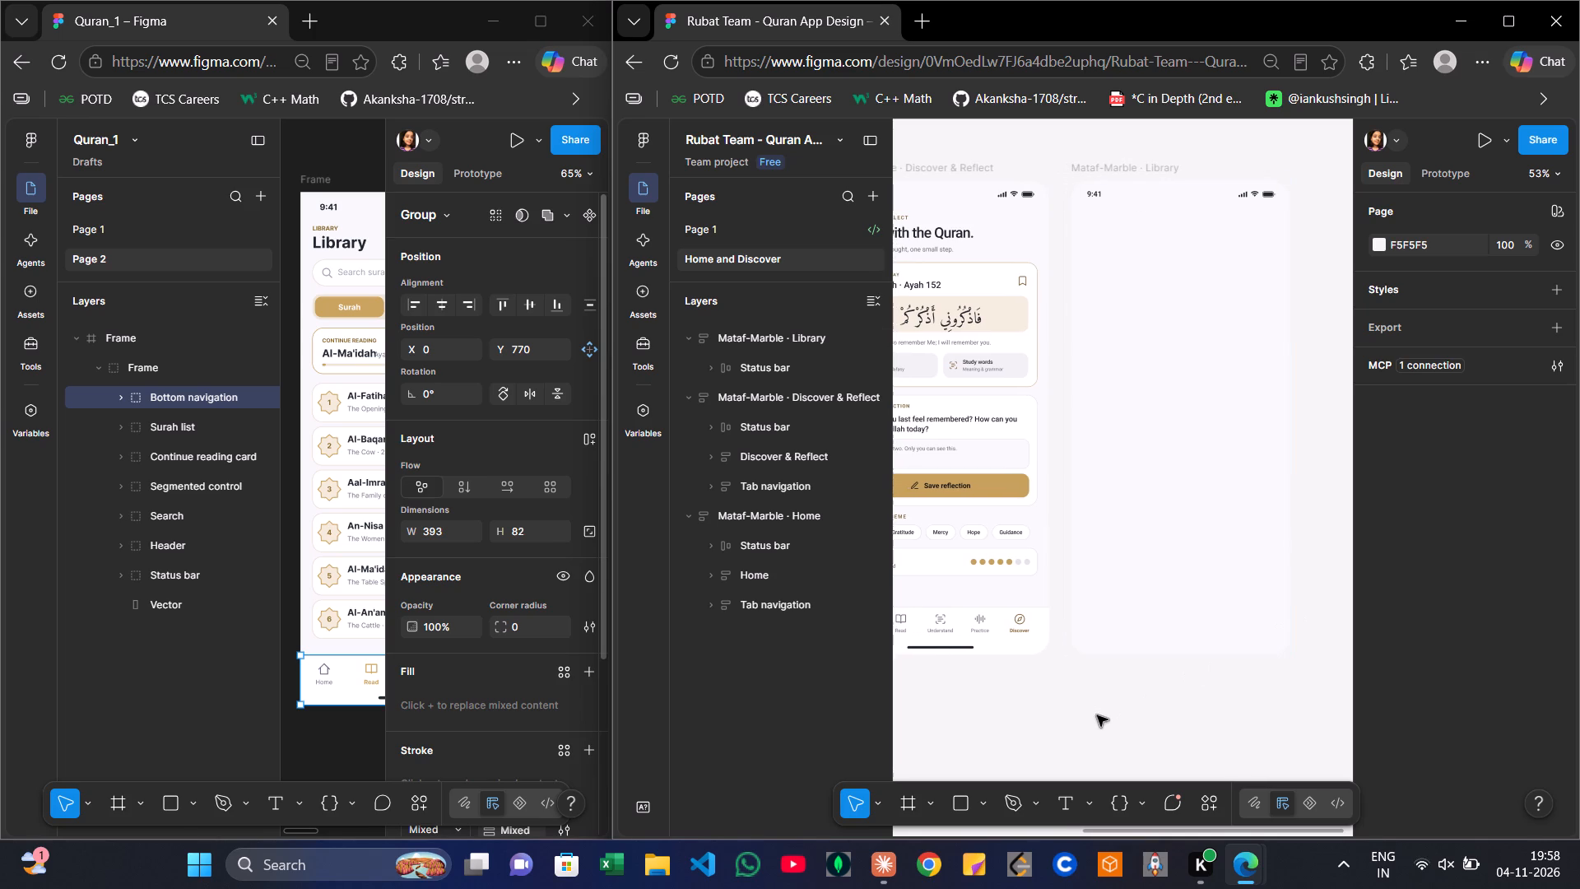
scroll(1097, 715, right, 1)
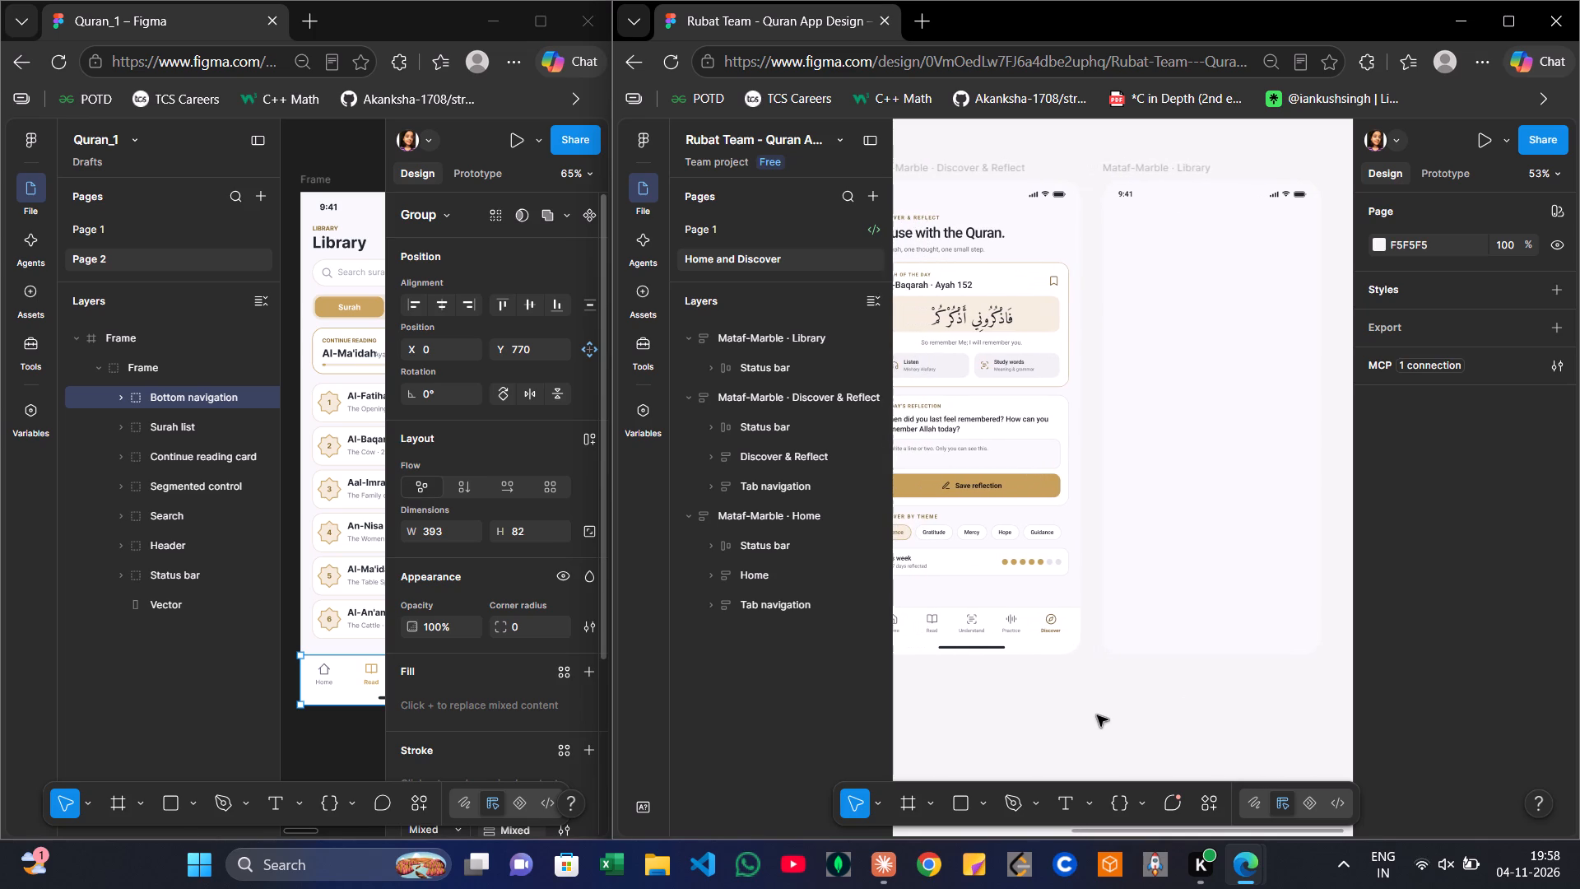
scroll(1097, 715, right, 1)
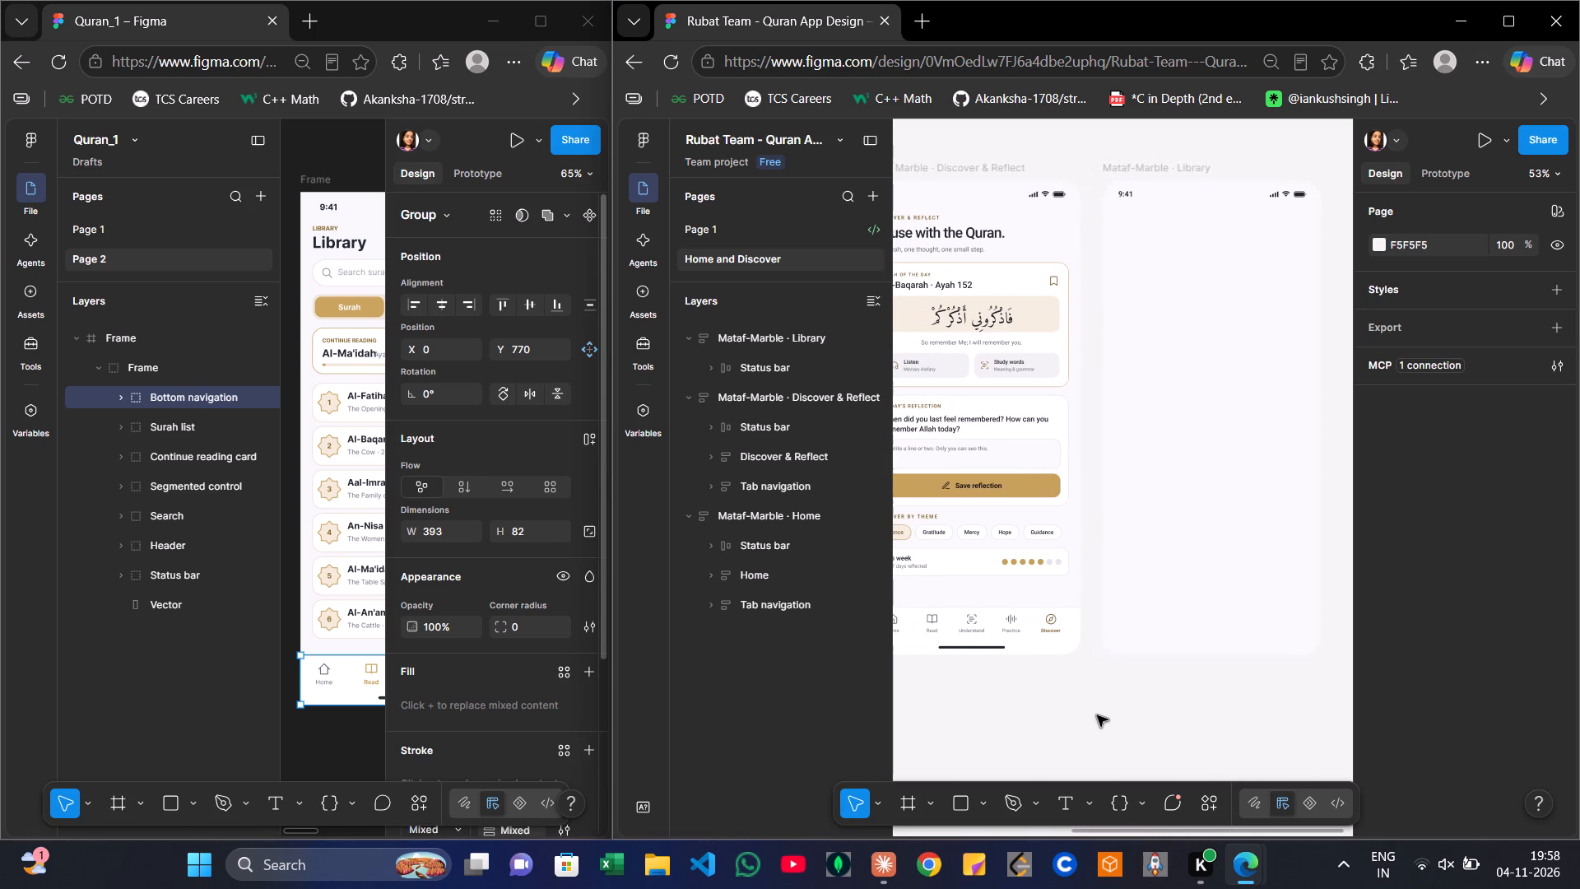
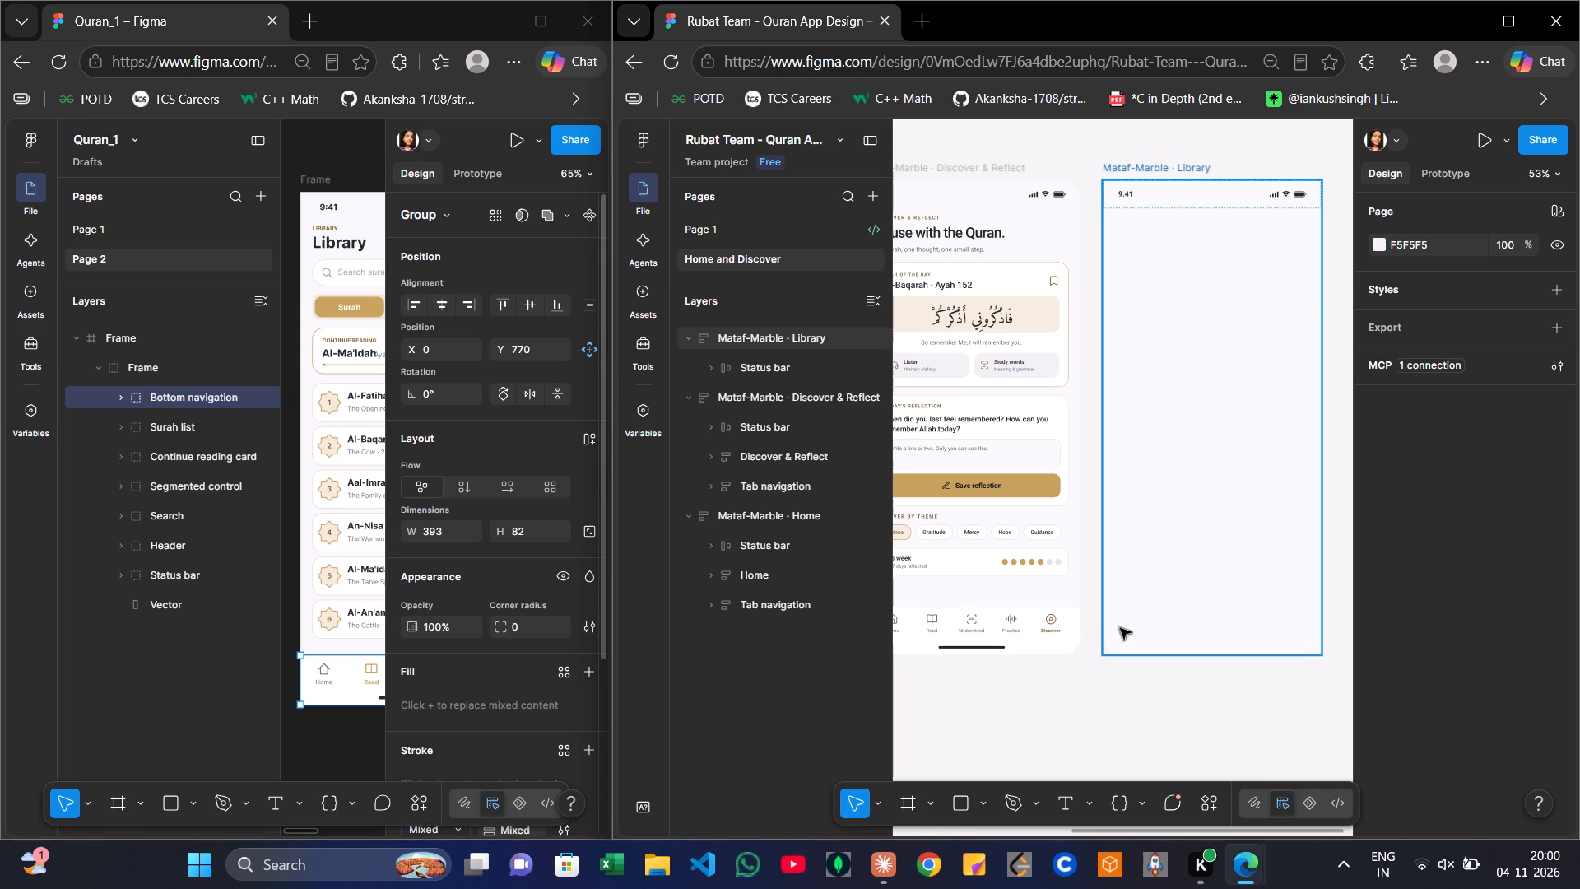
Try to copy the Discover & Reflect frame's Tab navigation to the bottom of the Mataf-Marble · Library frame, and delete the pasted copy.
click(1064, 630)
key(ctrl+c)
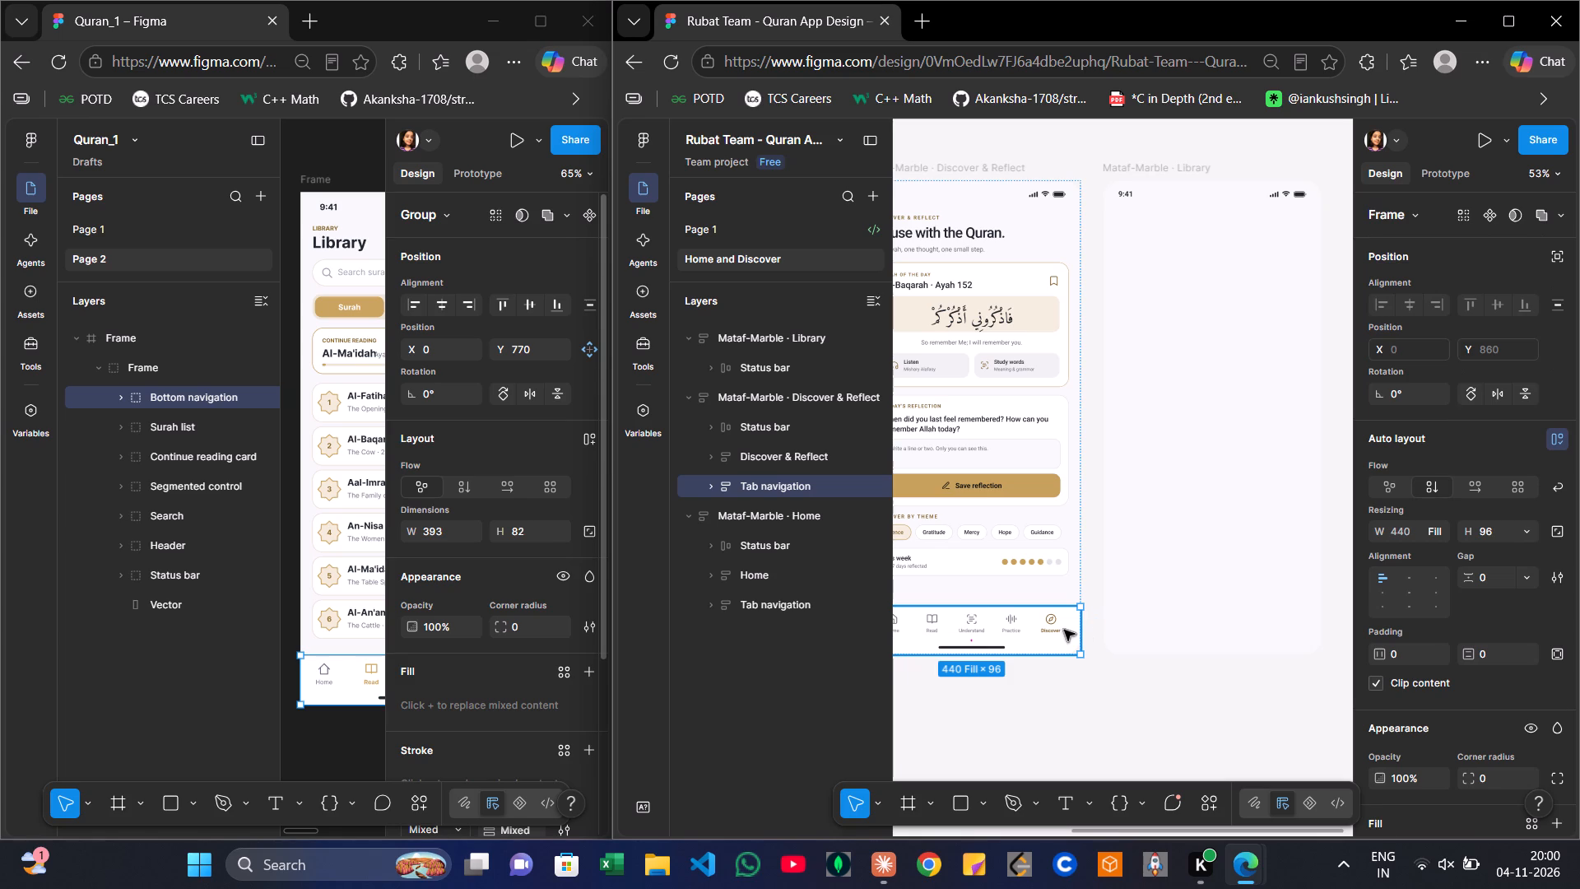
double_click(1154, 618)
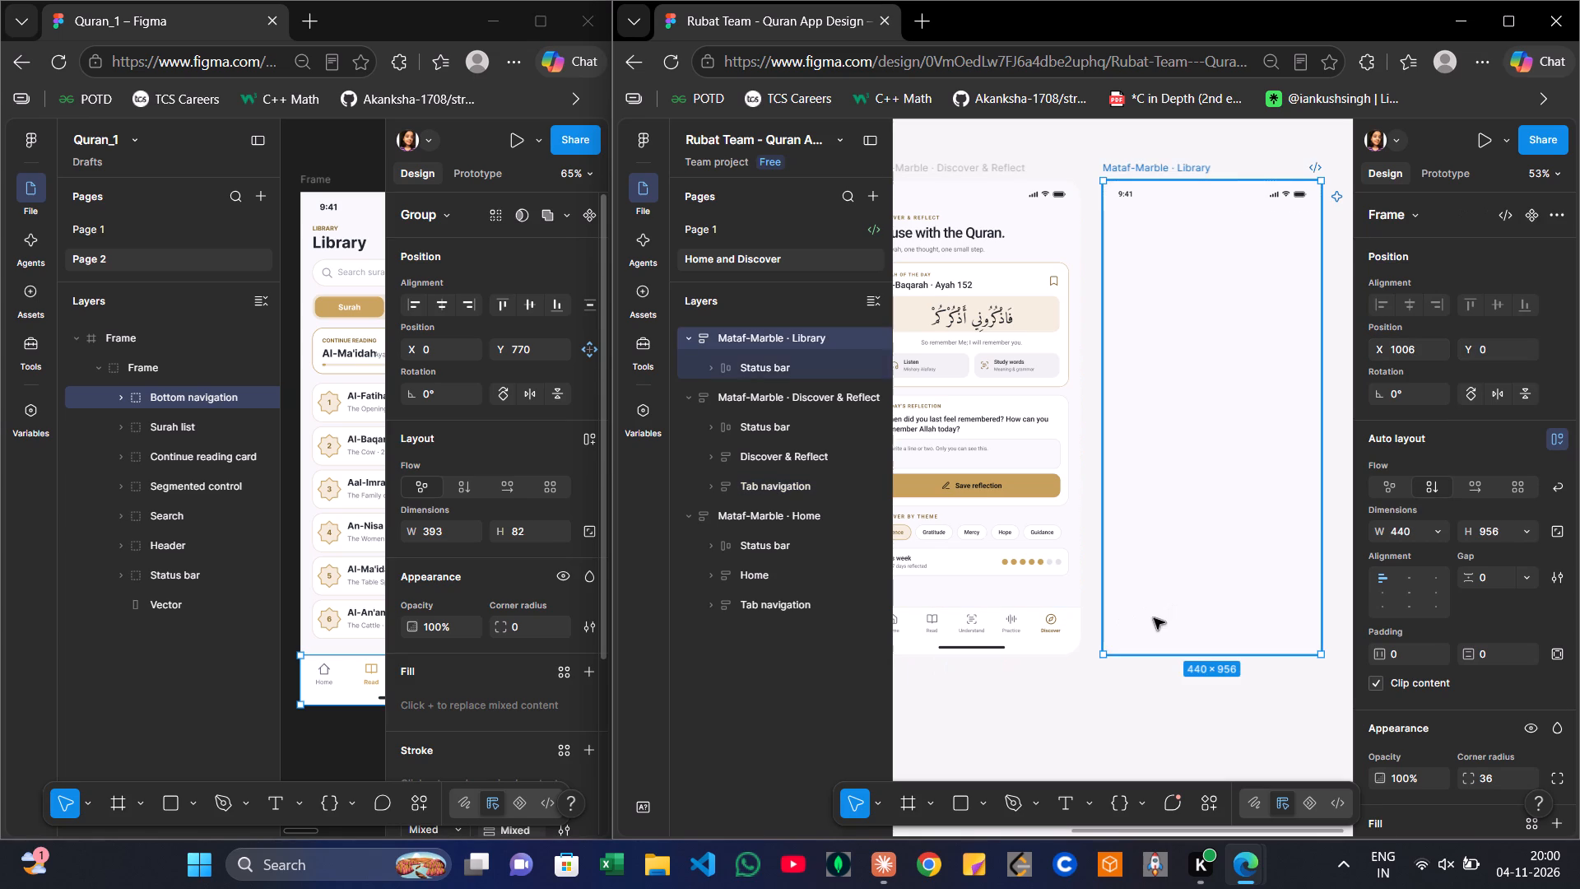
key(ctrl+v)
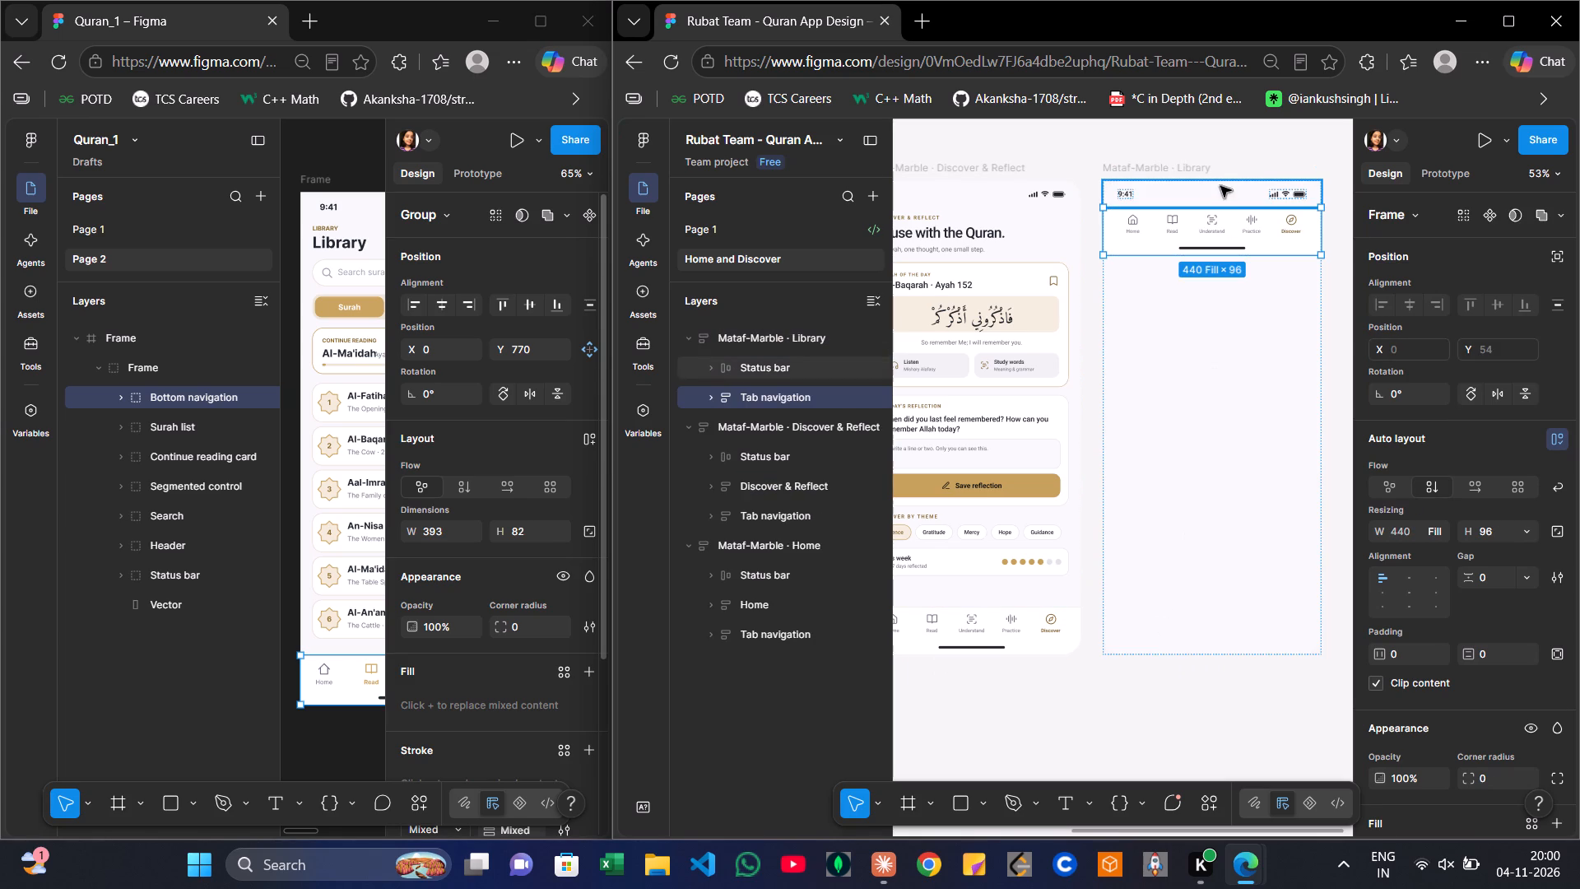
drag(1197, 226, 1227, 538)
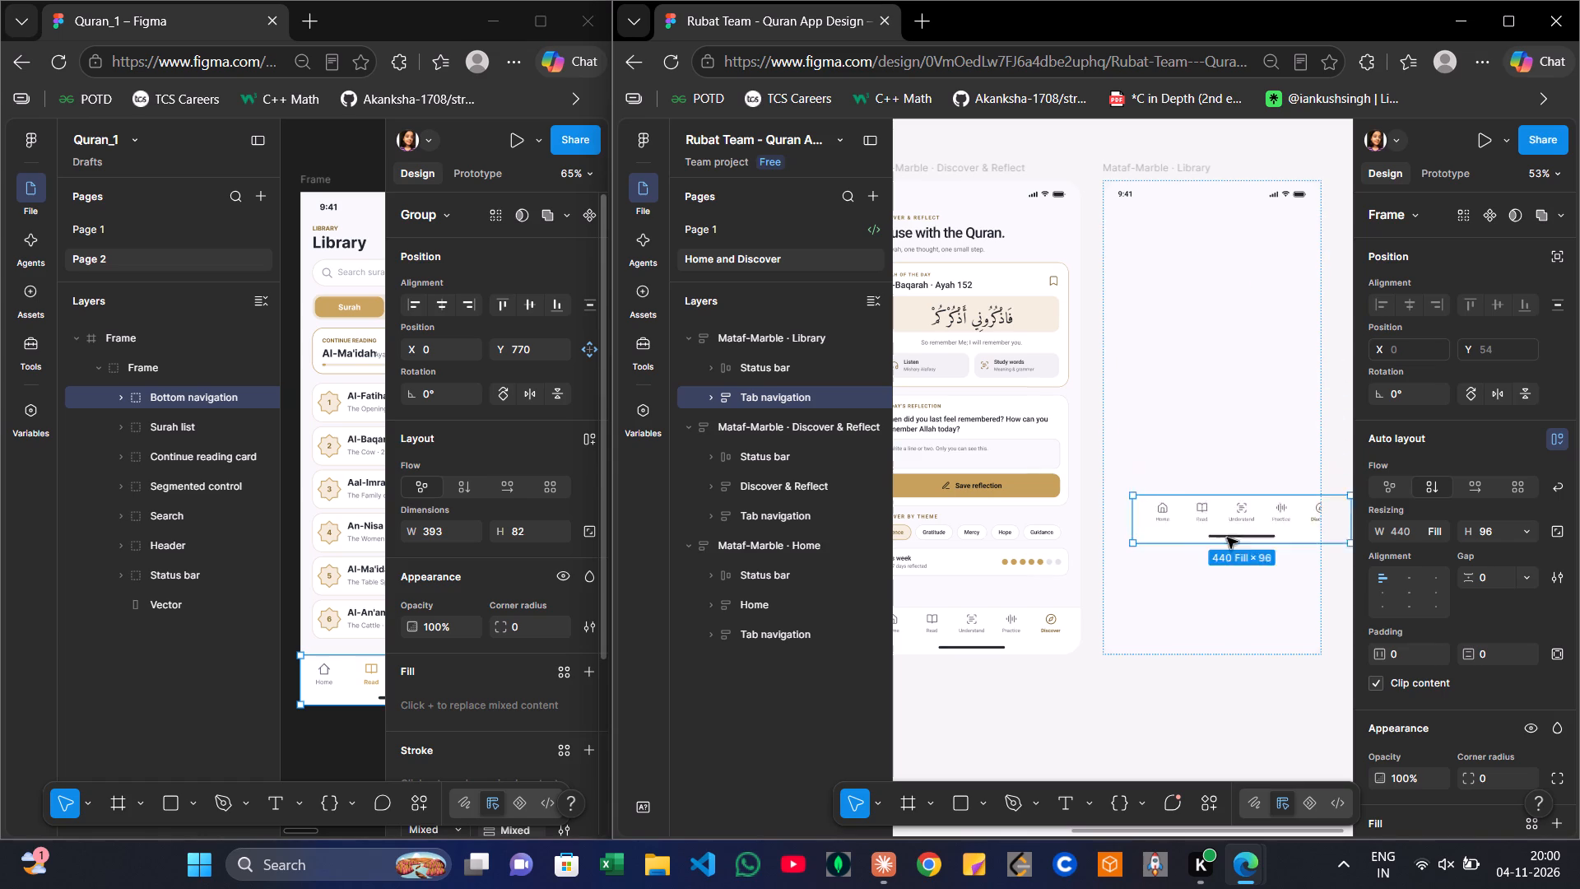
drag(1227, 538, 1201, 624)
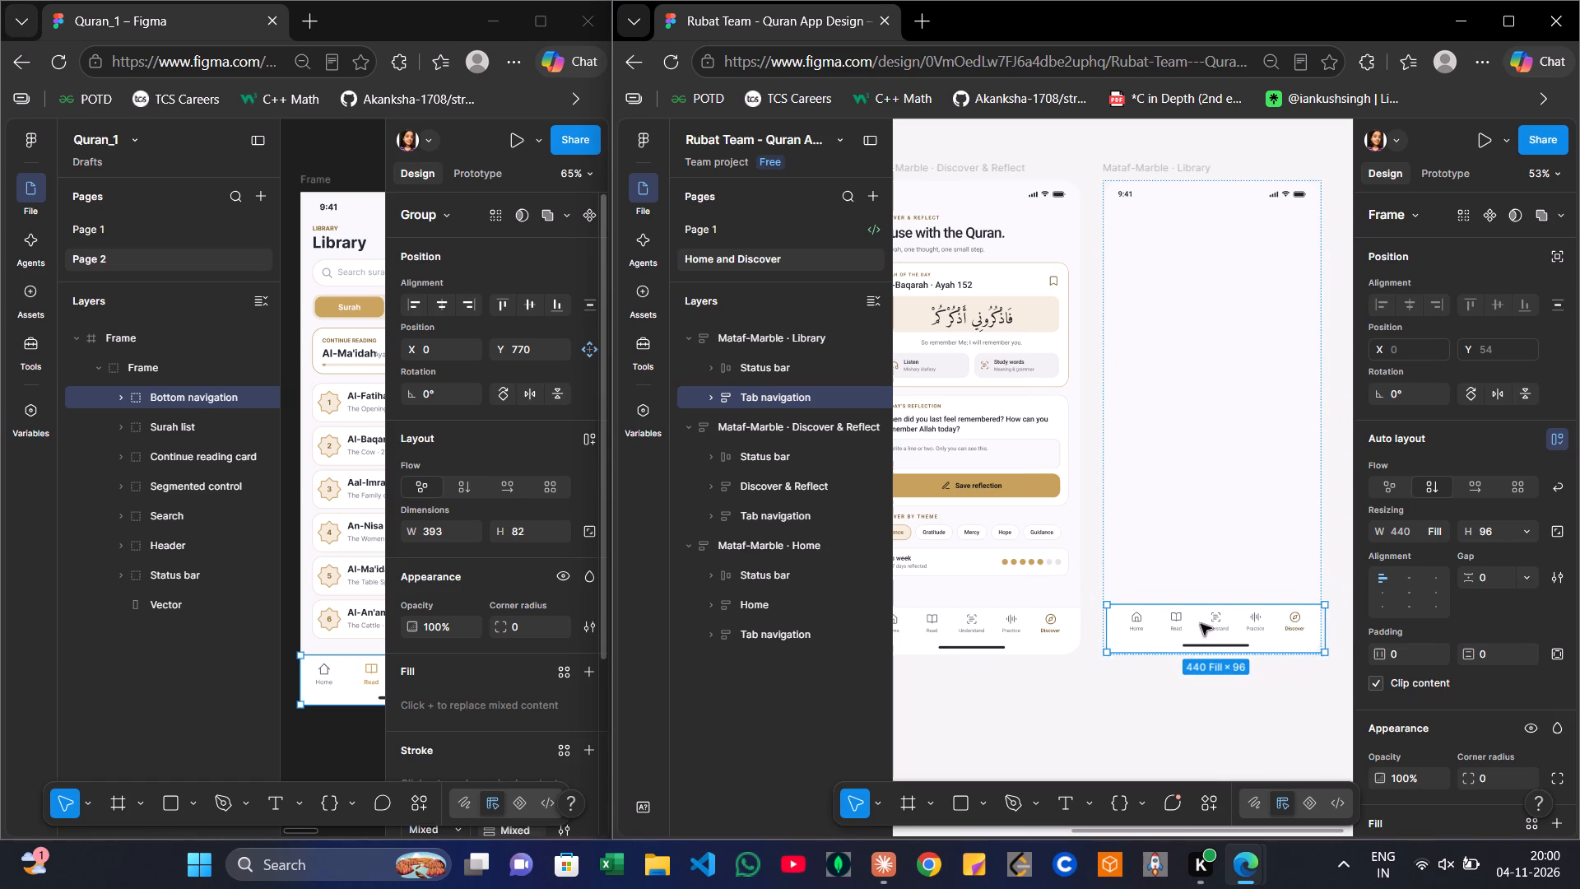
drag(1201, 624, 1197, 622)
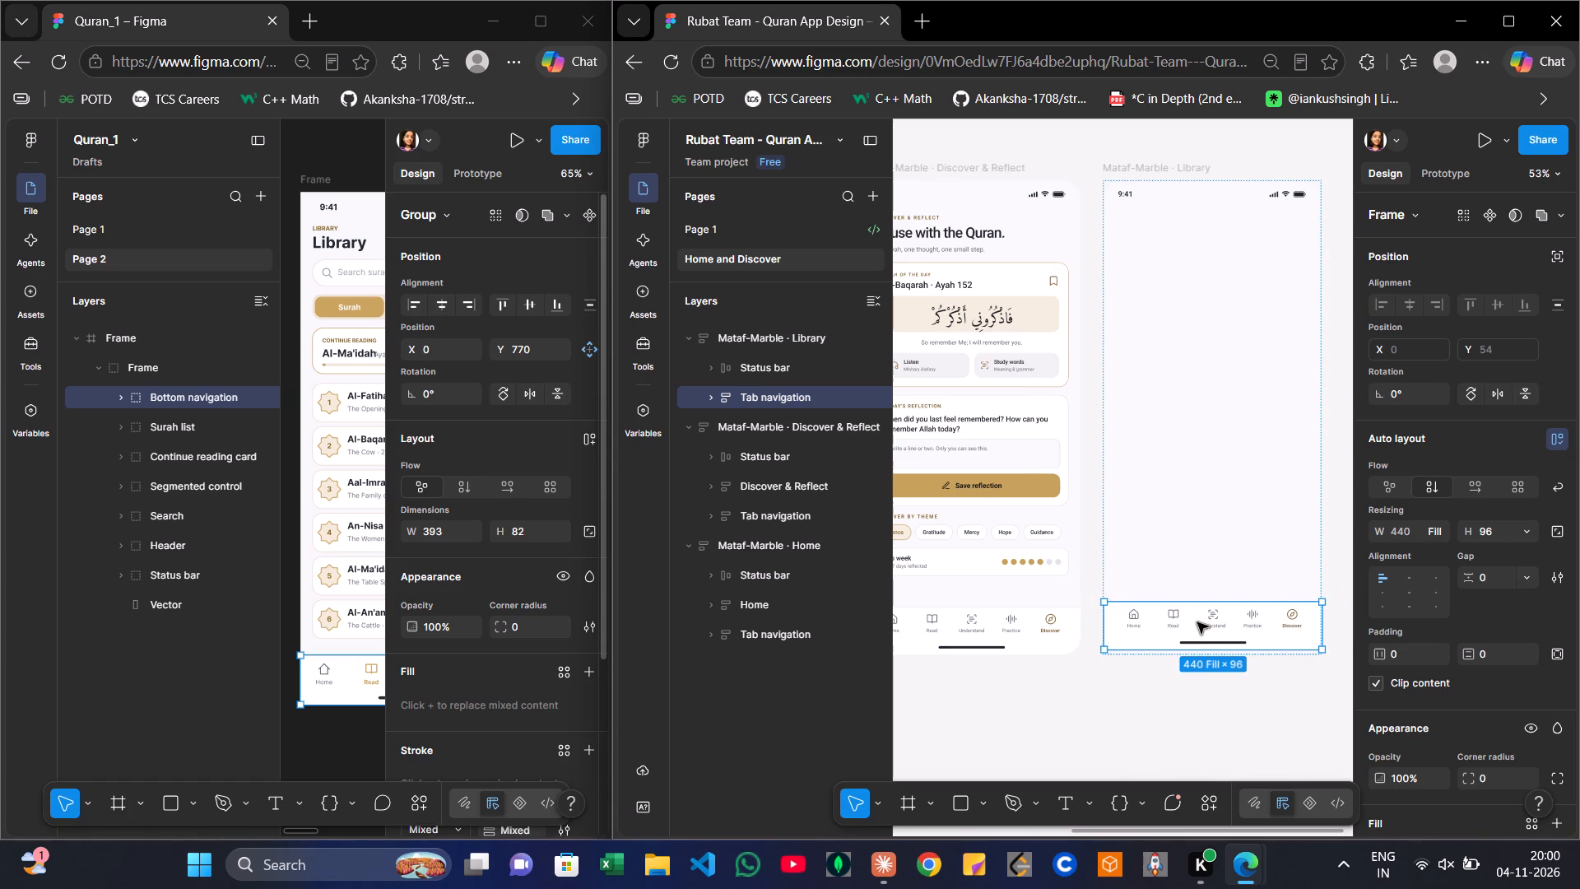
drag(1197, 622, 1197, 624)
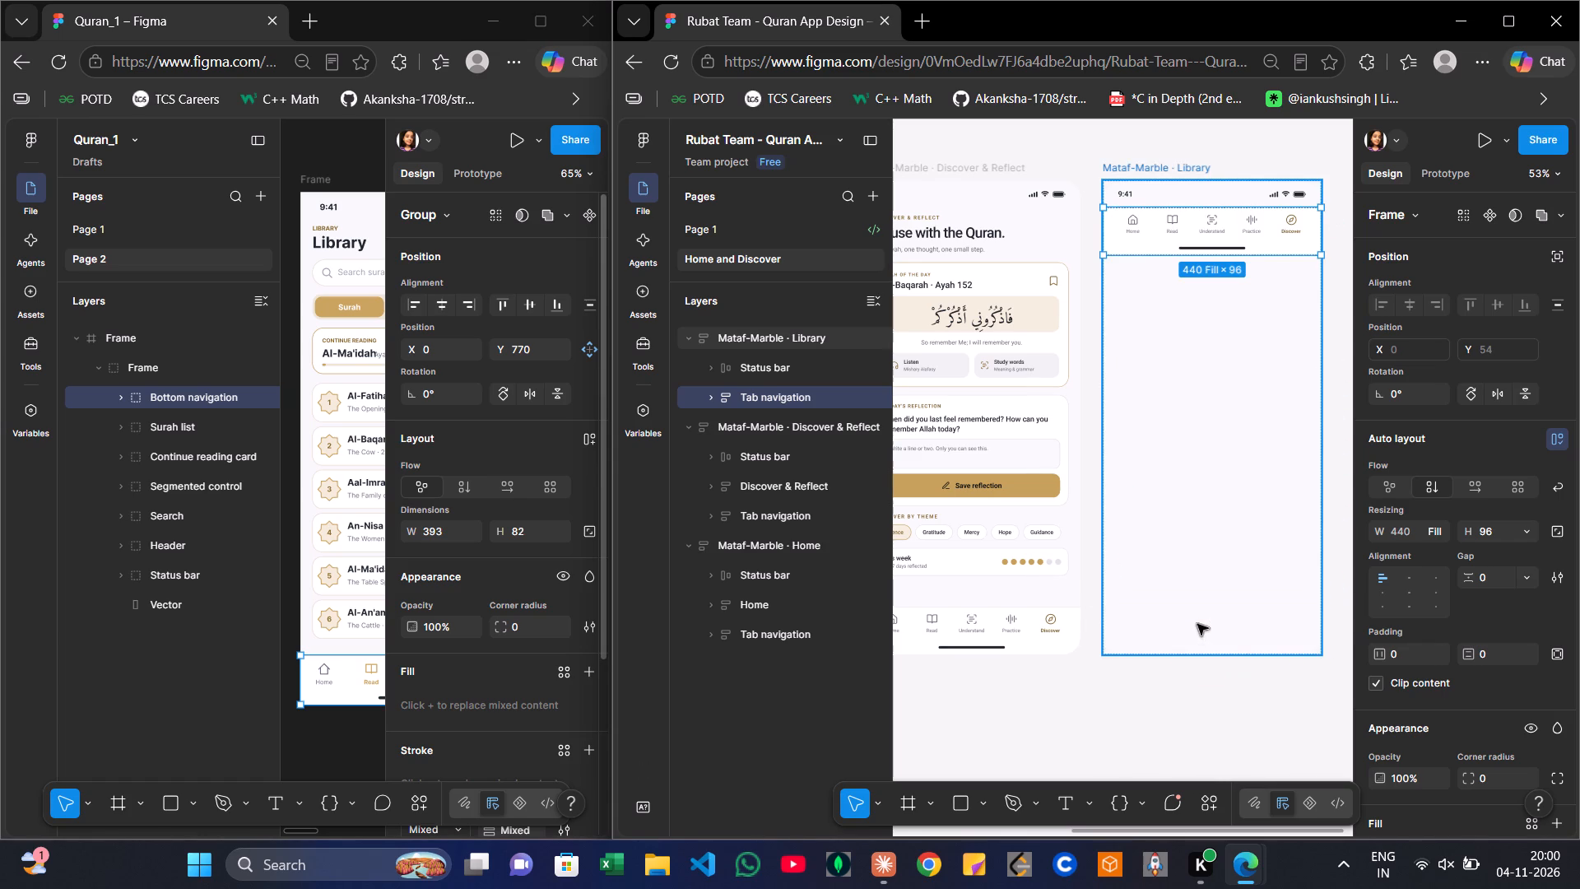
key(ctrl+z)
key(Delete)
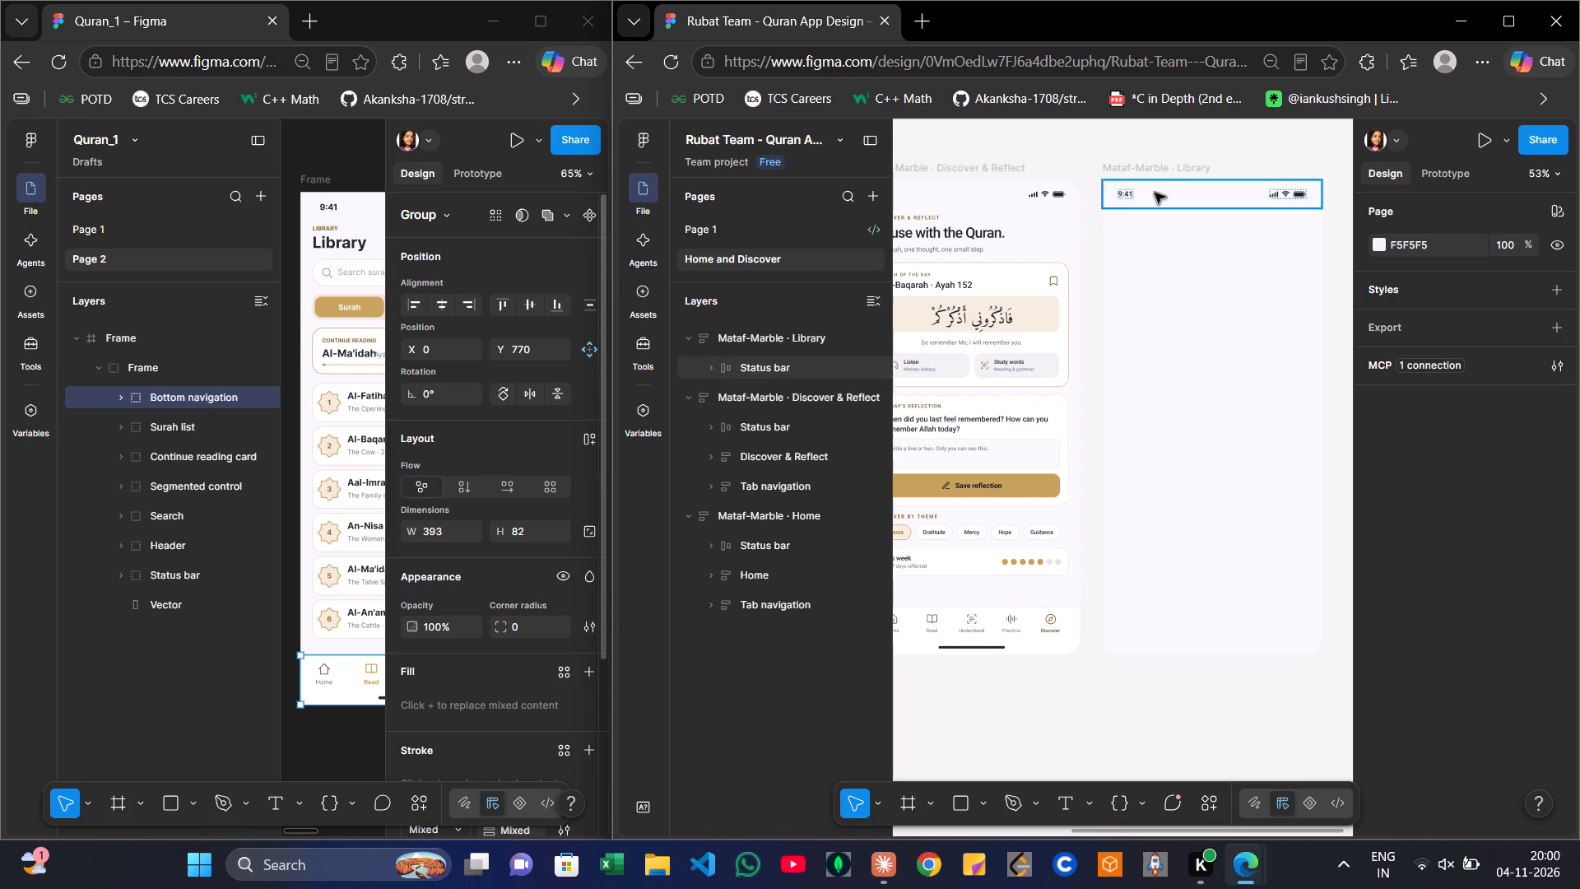
Delete the Status bar inside the Mataf-Marble · Library frame and the empty Library frame itself.
drag(1155, 156, 1171, 252)
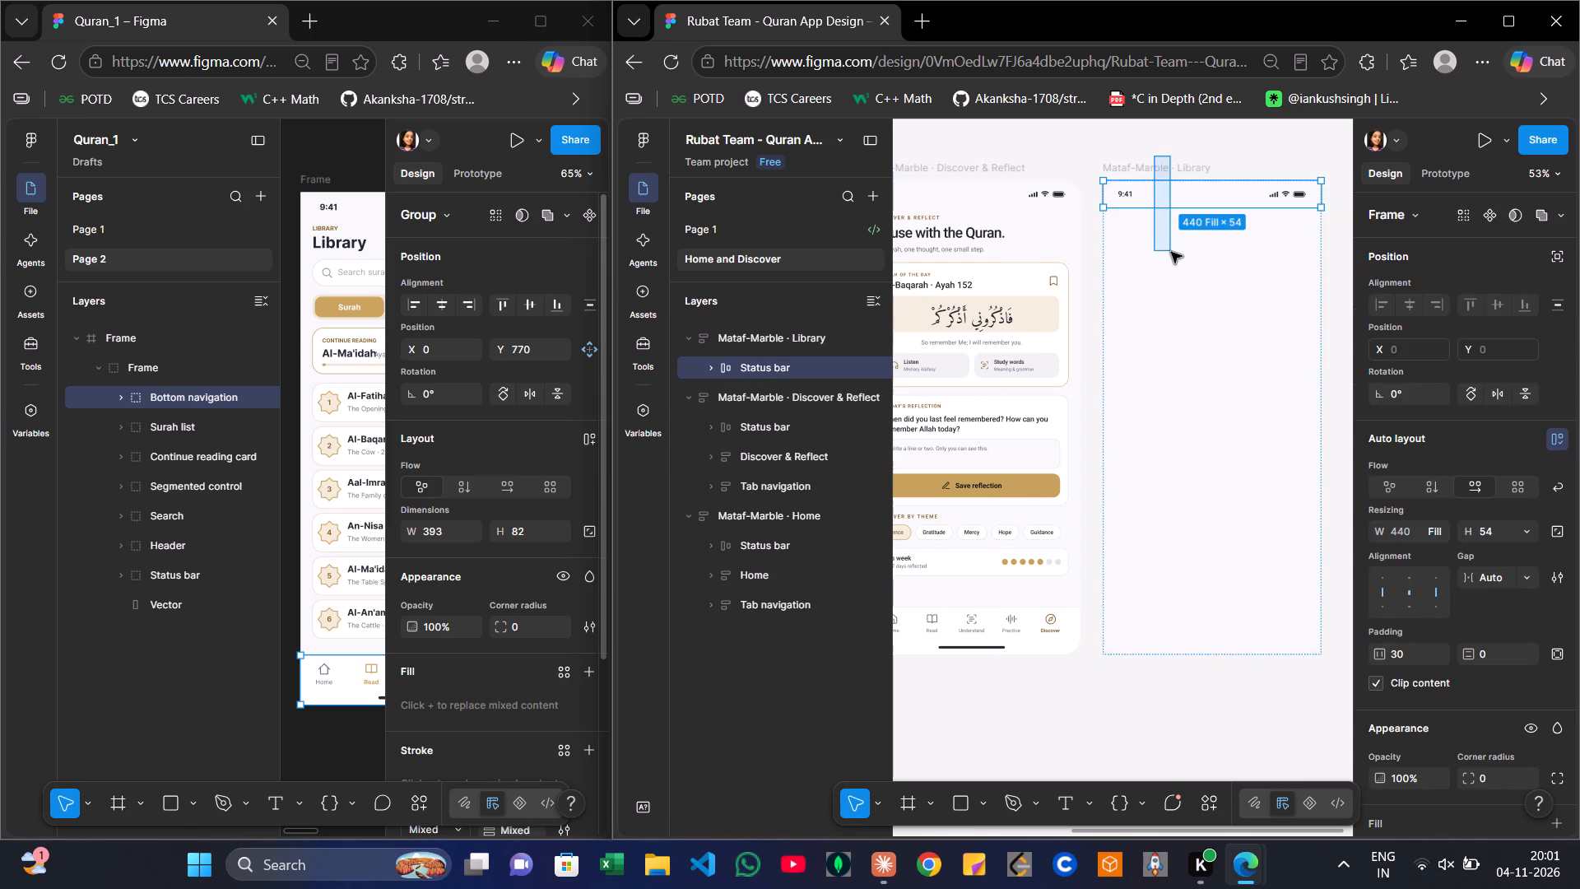
drag(1171, 252, 1171, 255)
key(Delete)
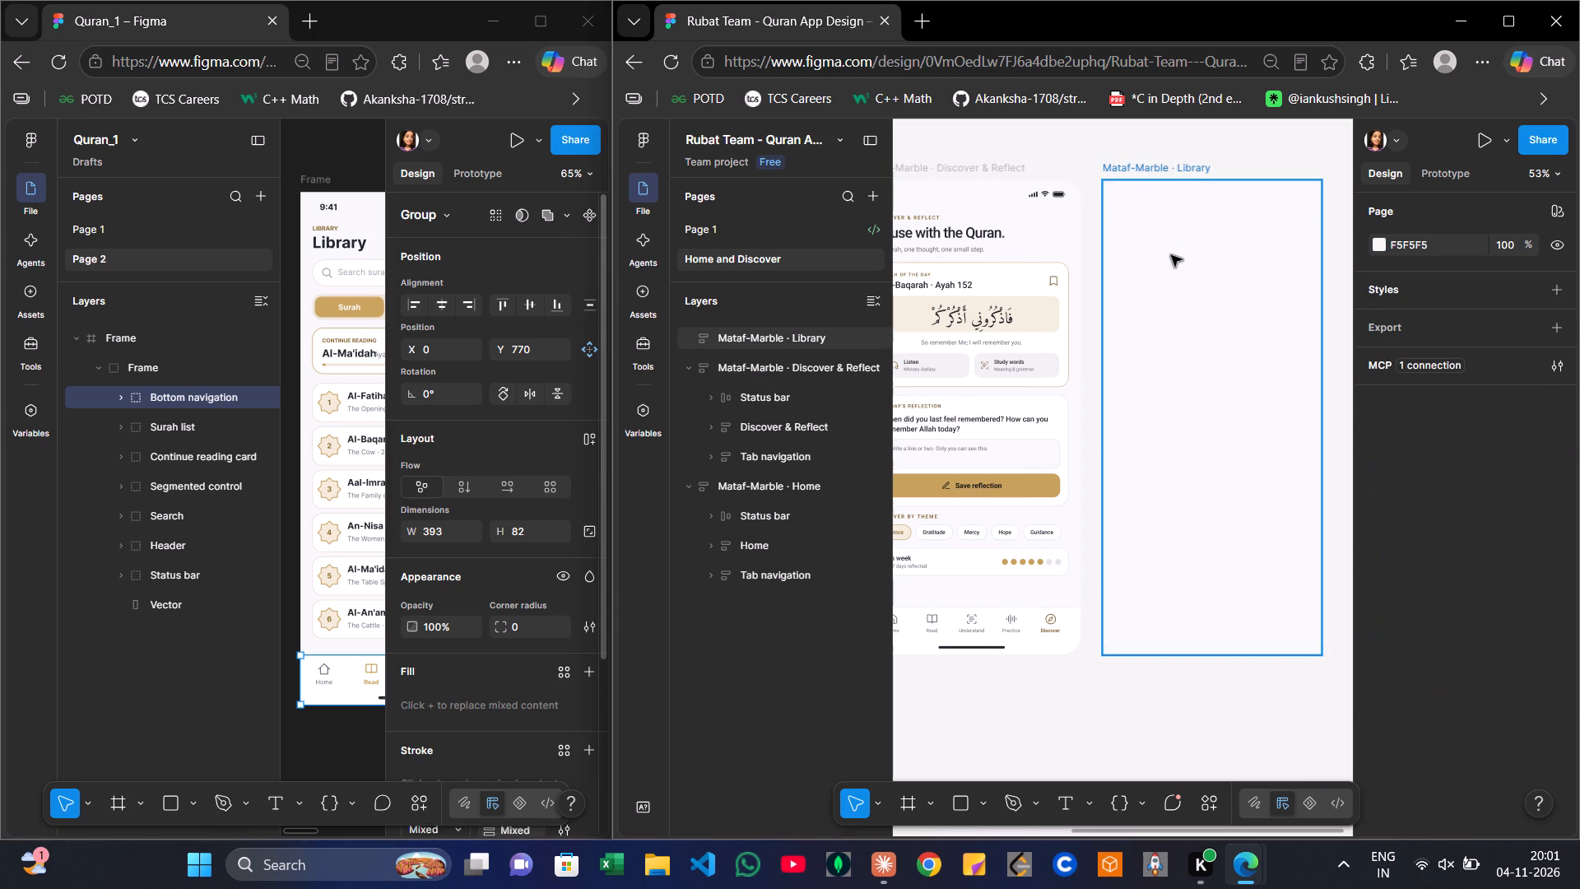
key(Delete)
click(797, 333)
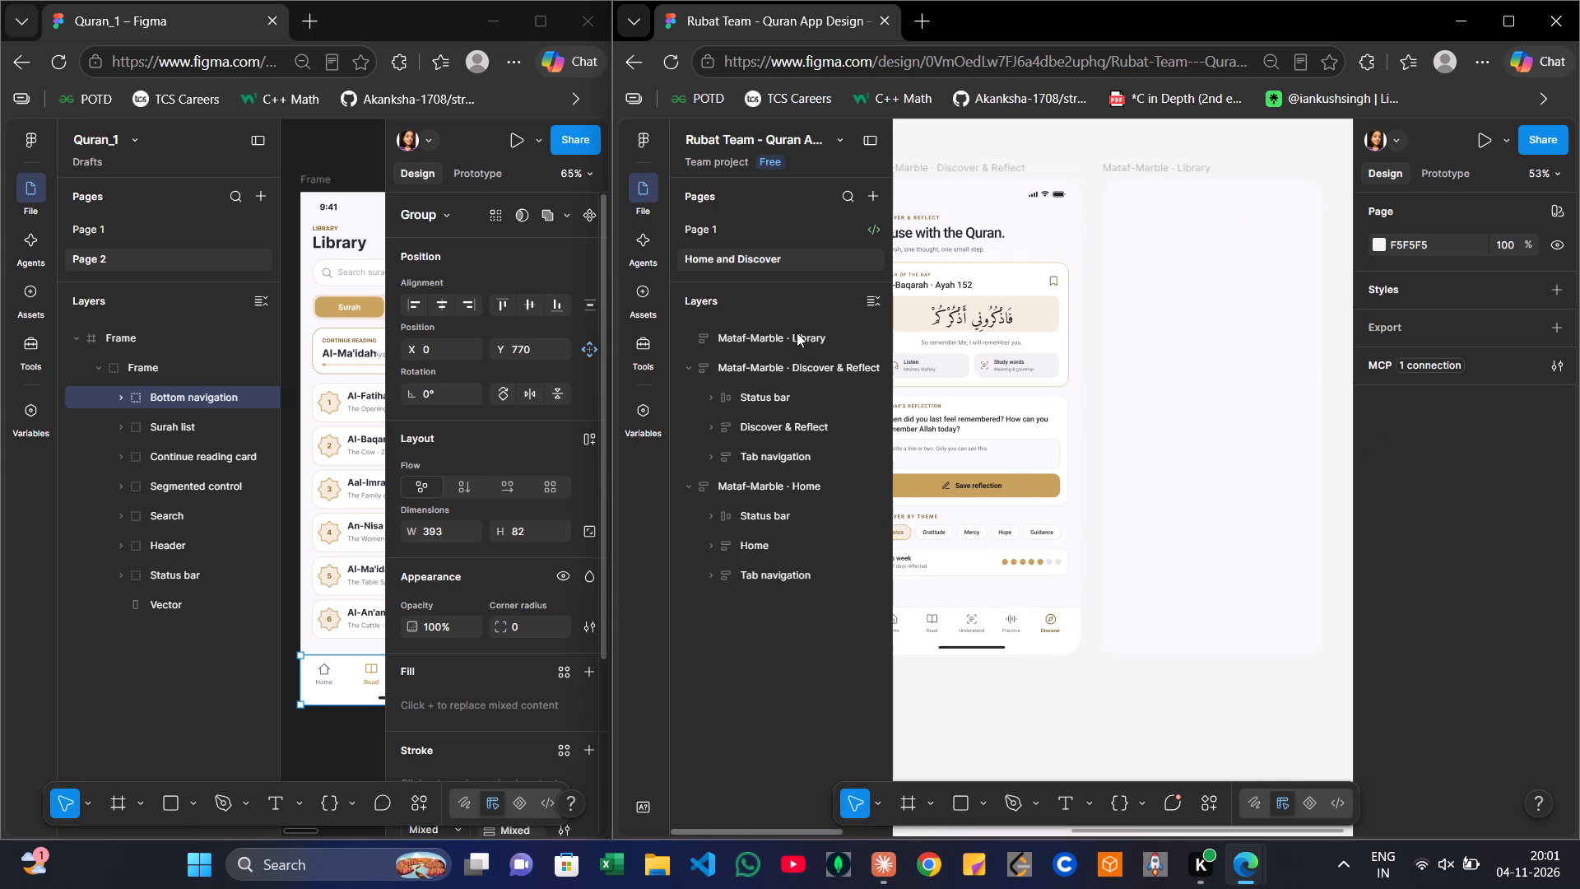
key(Delete)
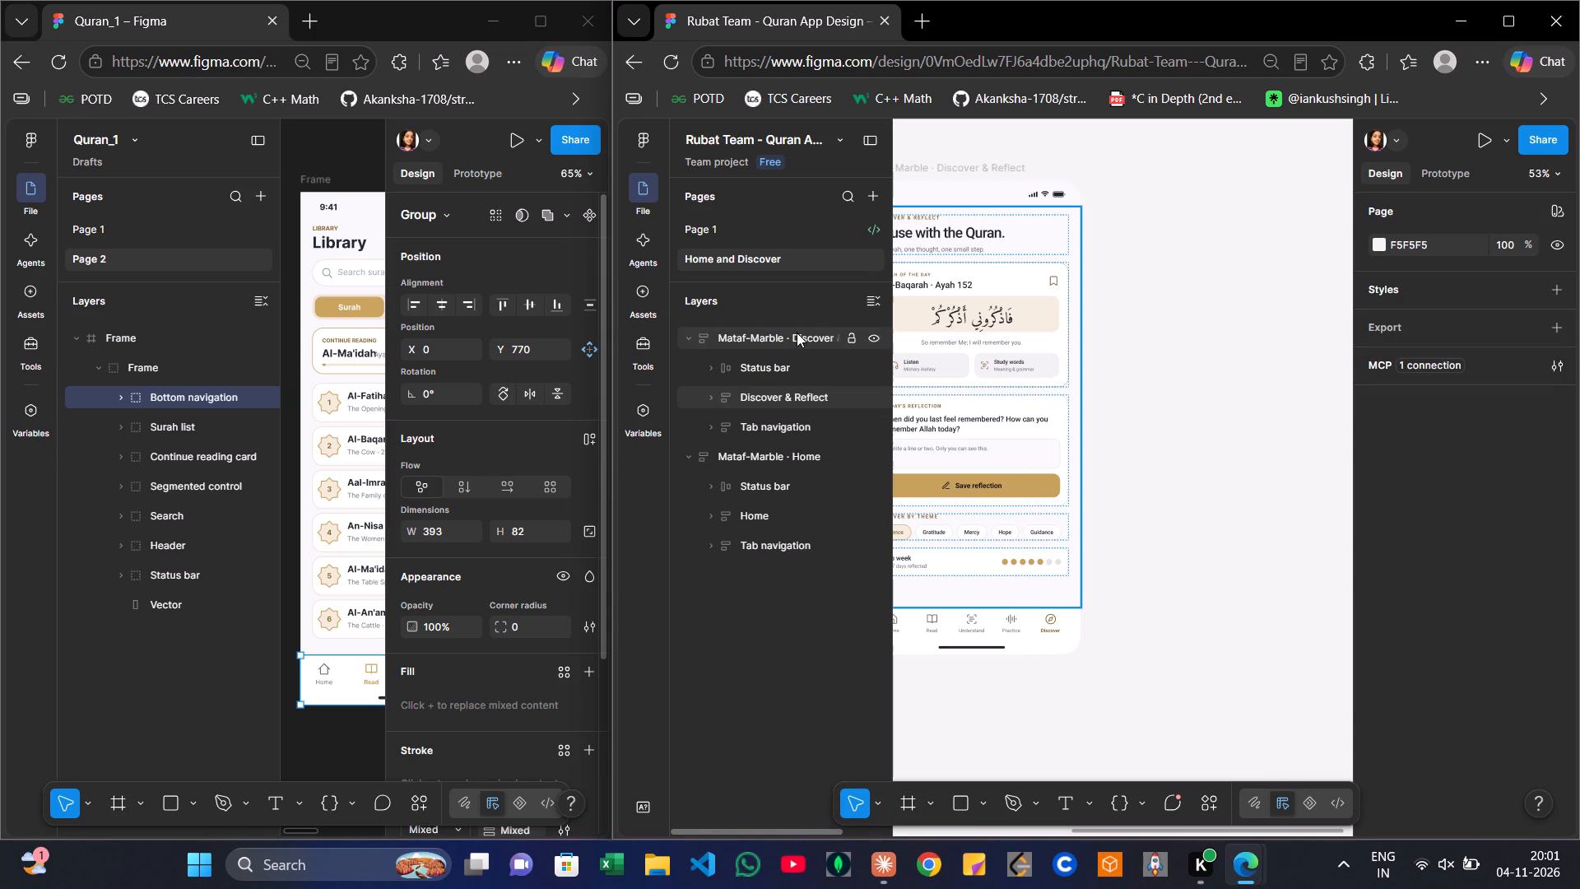
Collapse the Mataf-Marble · Discover & Reflect and Mataf-Marble · Home layer groups.
click(682, 337)
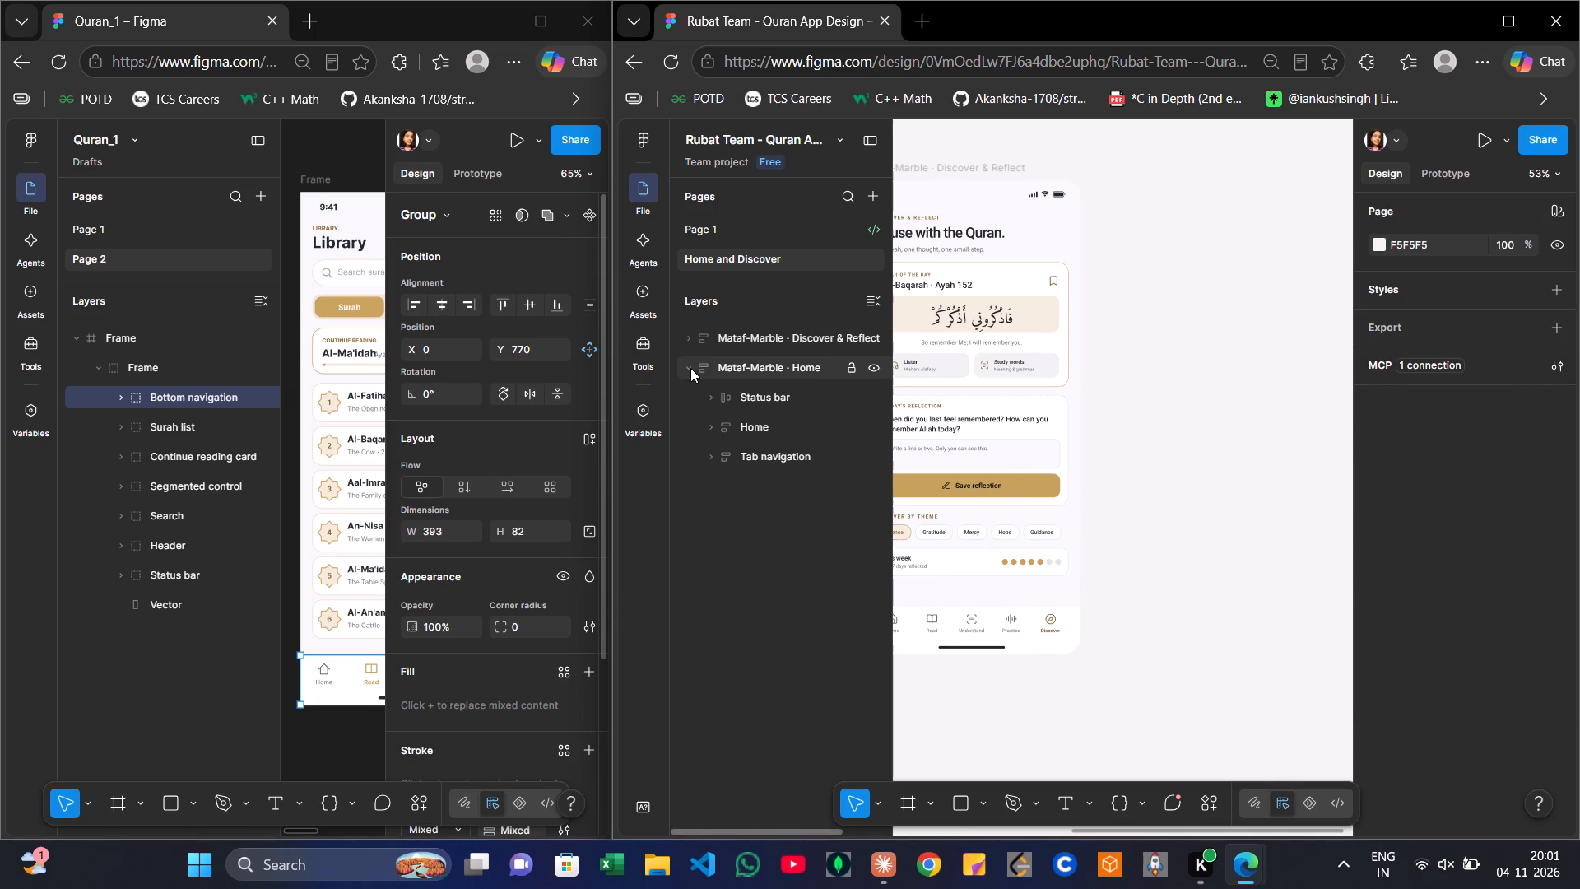
click(690, 368)
click(697, 454)
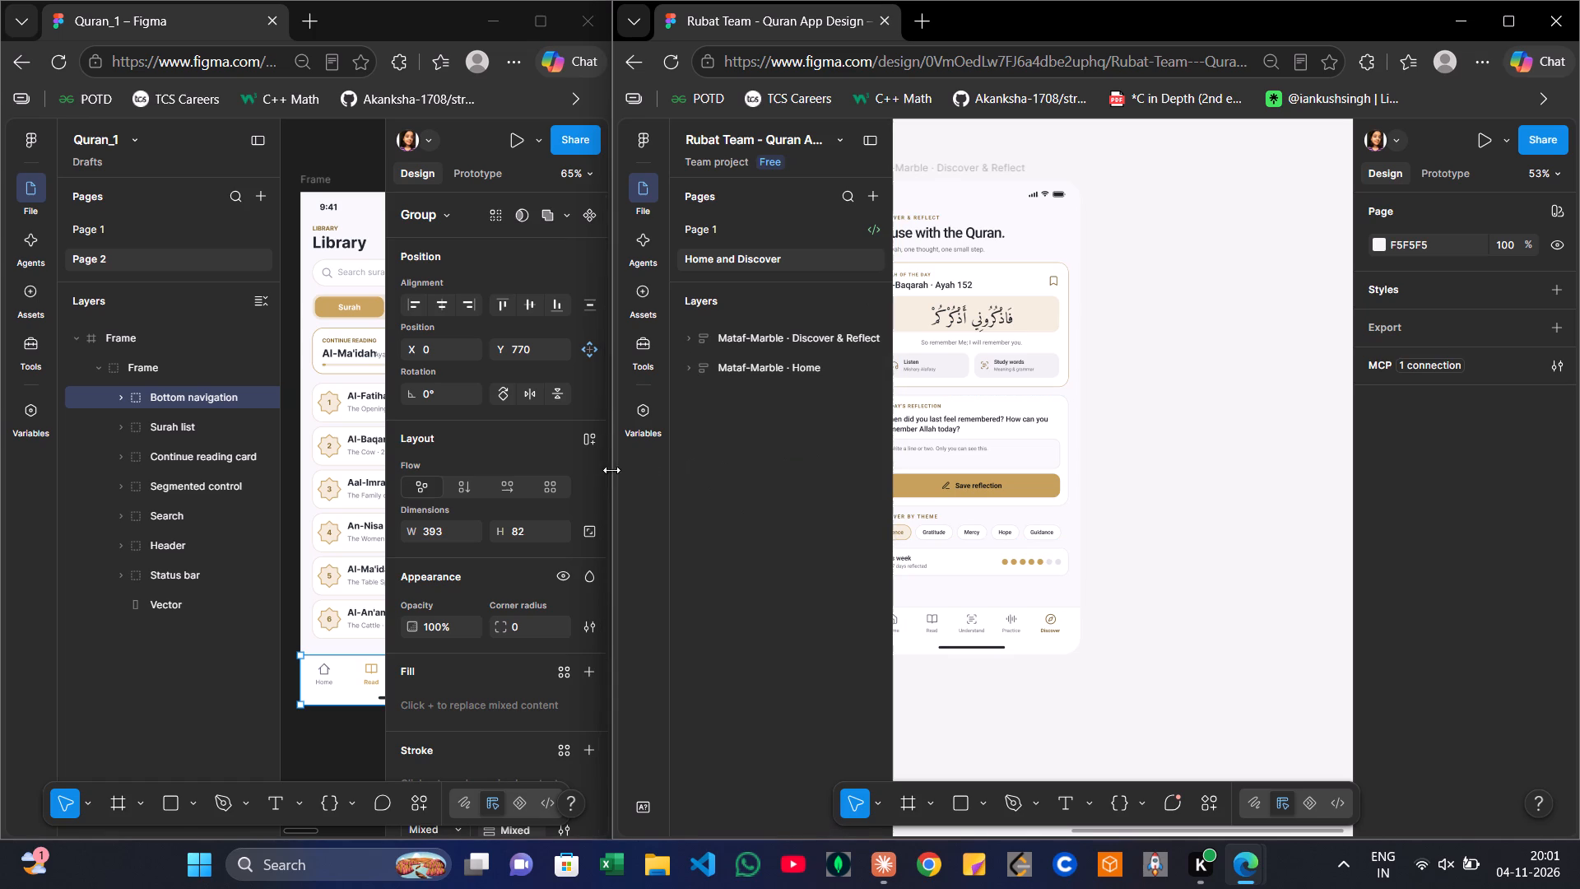
Widen the Quran_1 window so it and the Rubat Team window share the screen about equally, and clear Quran_1's layer selection.
drag(610, 471, 711, 486)
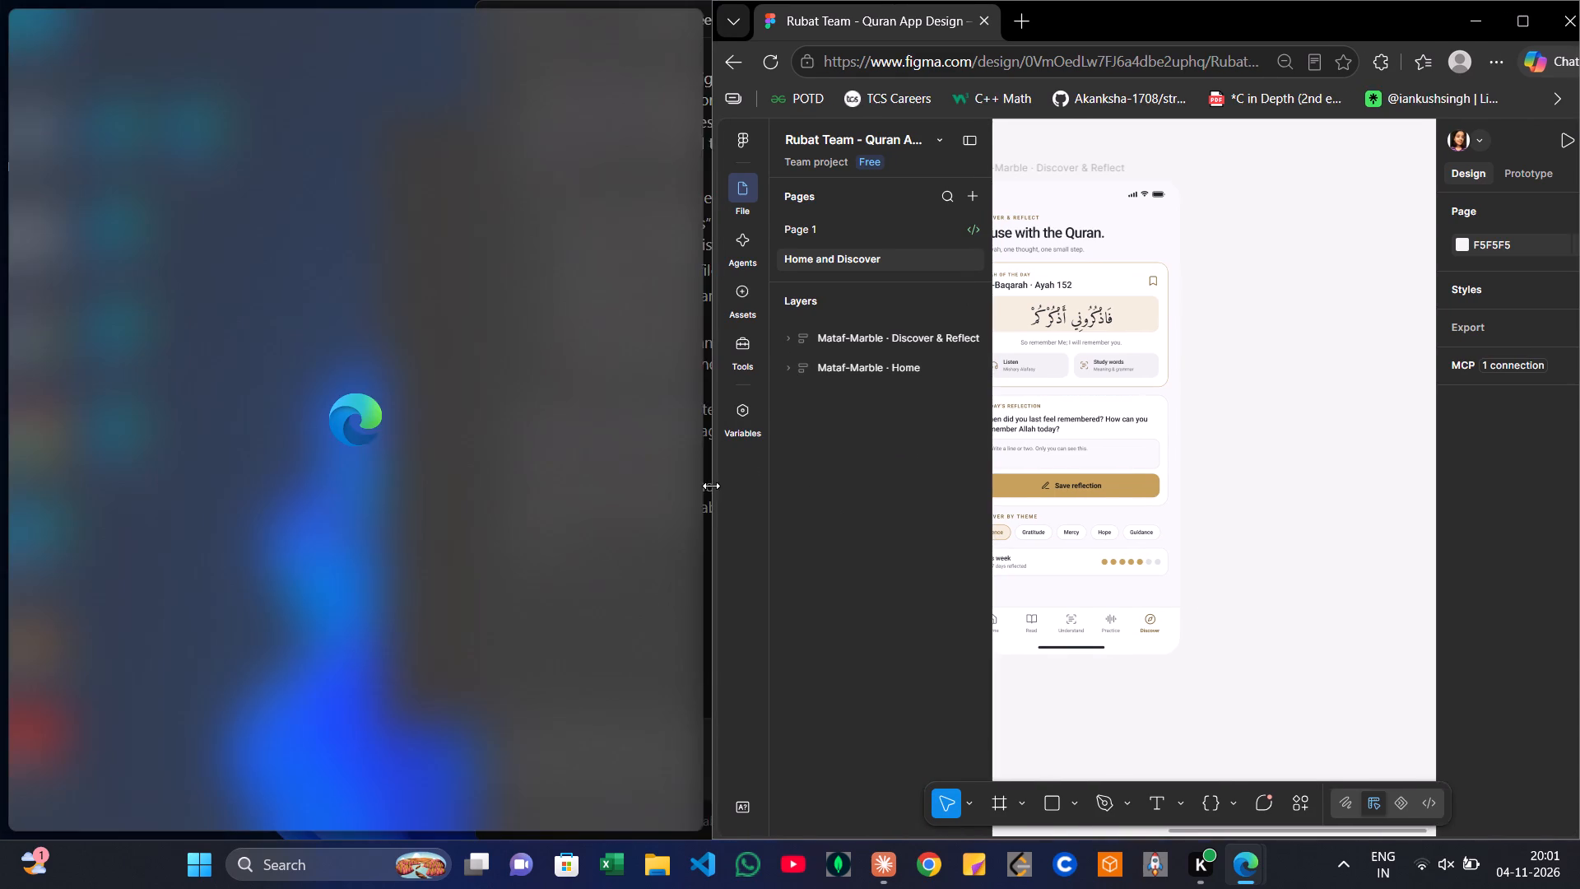
drag(711, 486, 754, 493)
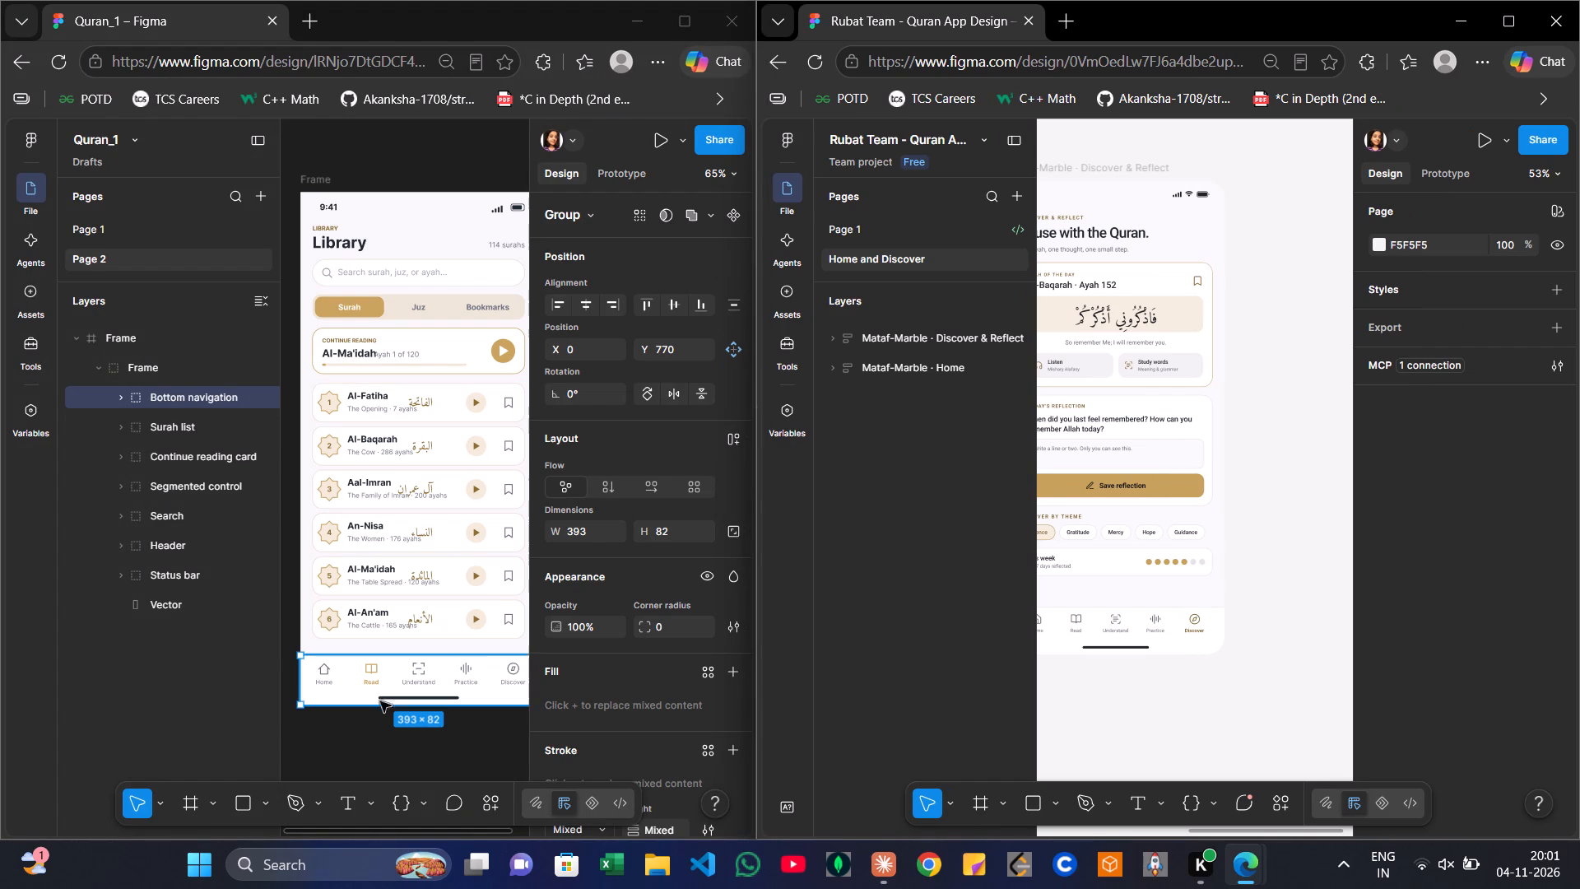
click(338, 735)
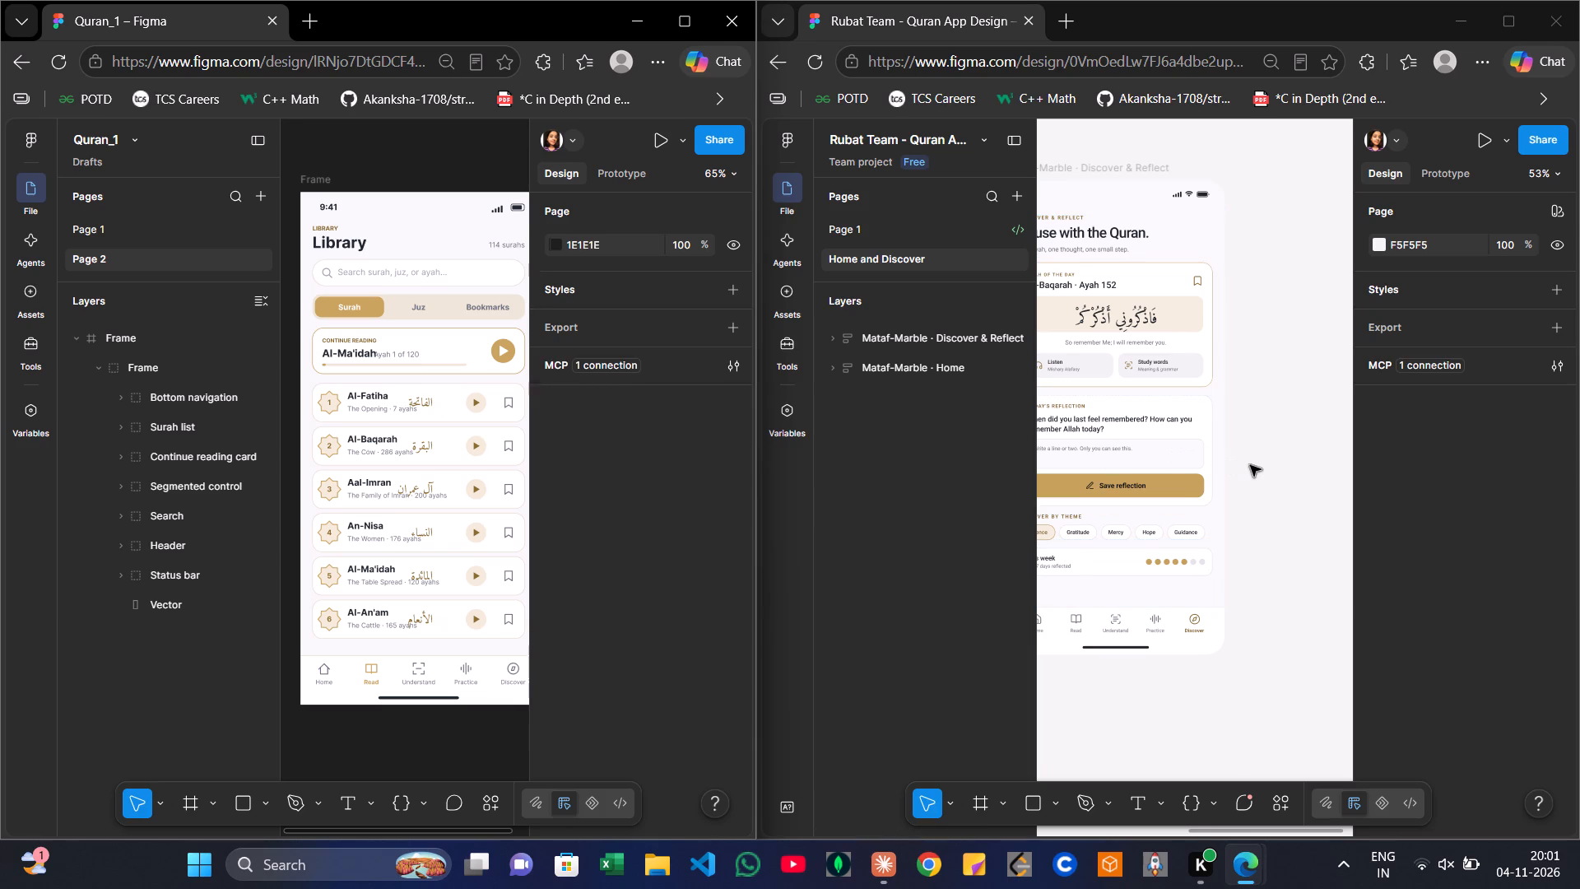
Copy the Status bar, Discover & Reflect and Tab navigation layers of the Mataf-Marble · Discover & Reflect frame.
scroll(1250, 465, left, 1)
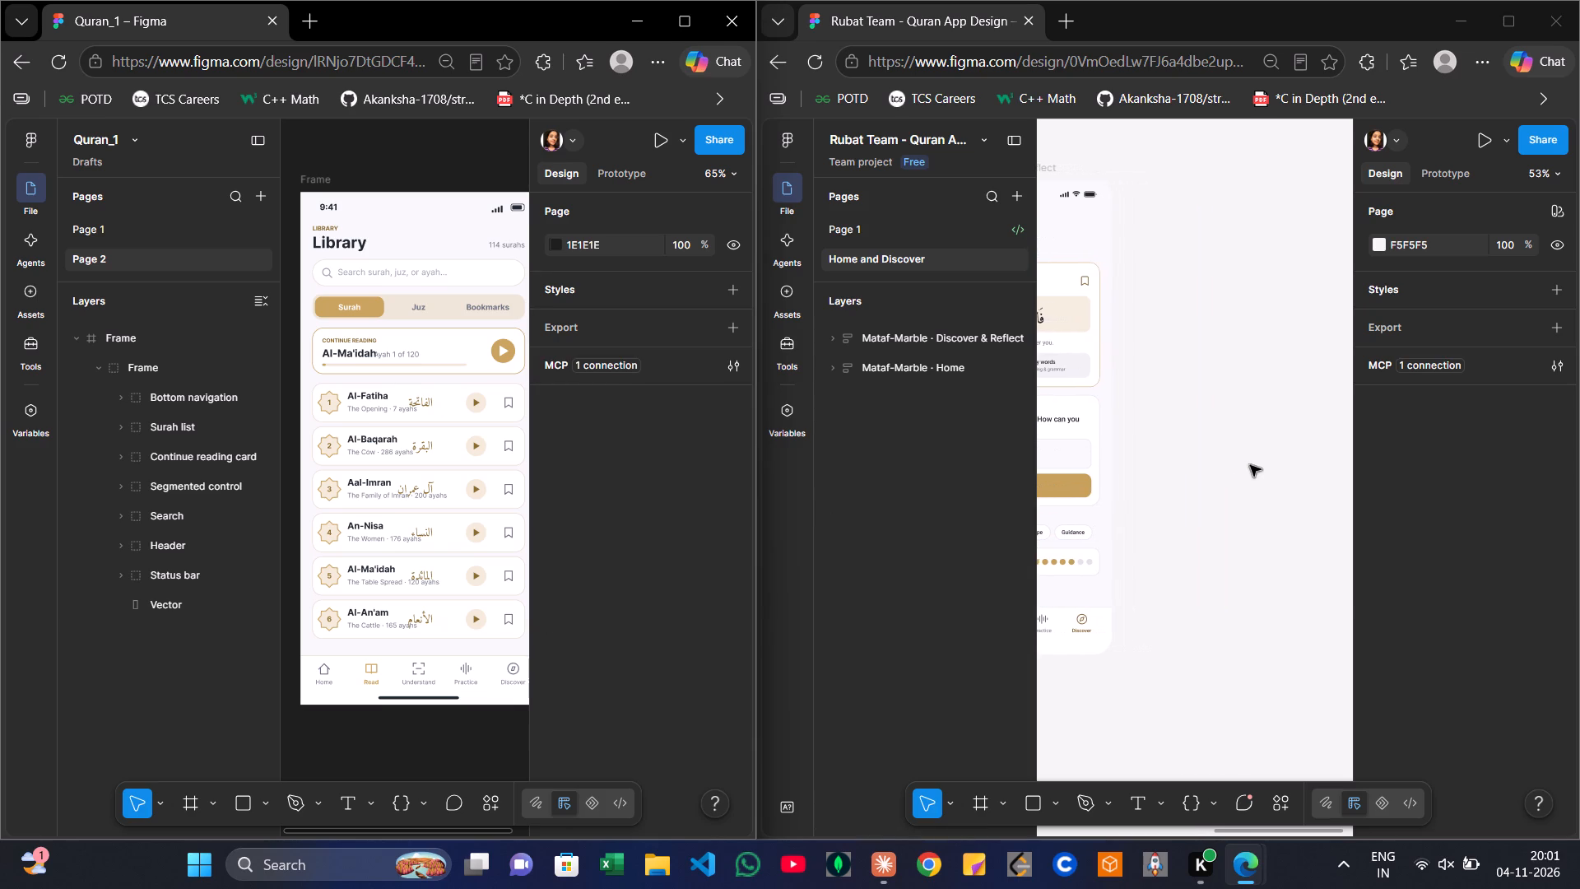
scroll(1250, 465, left, 1)
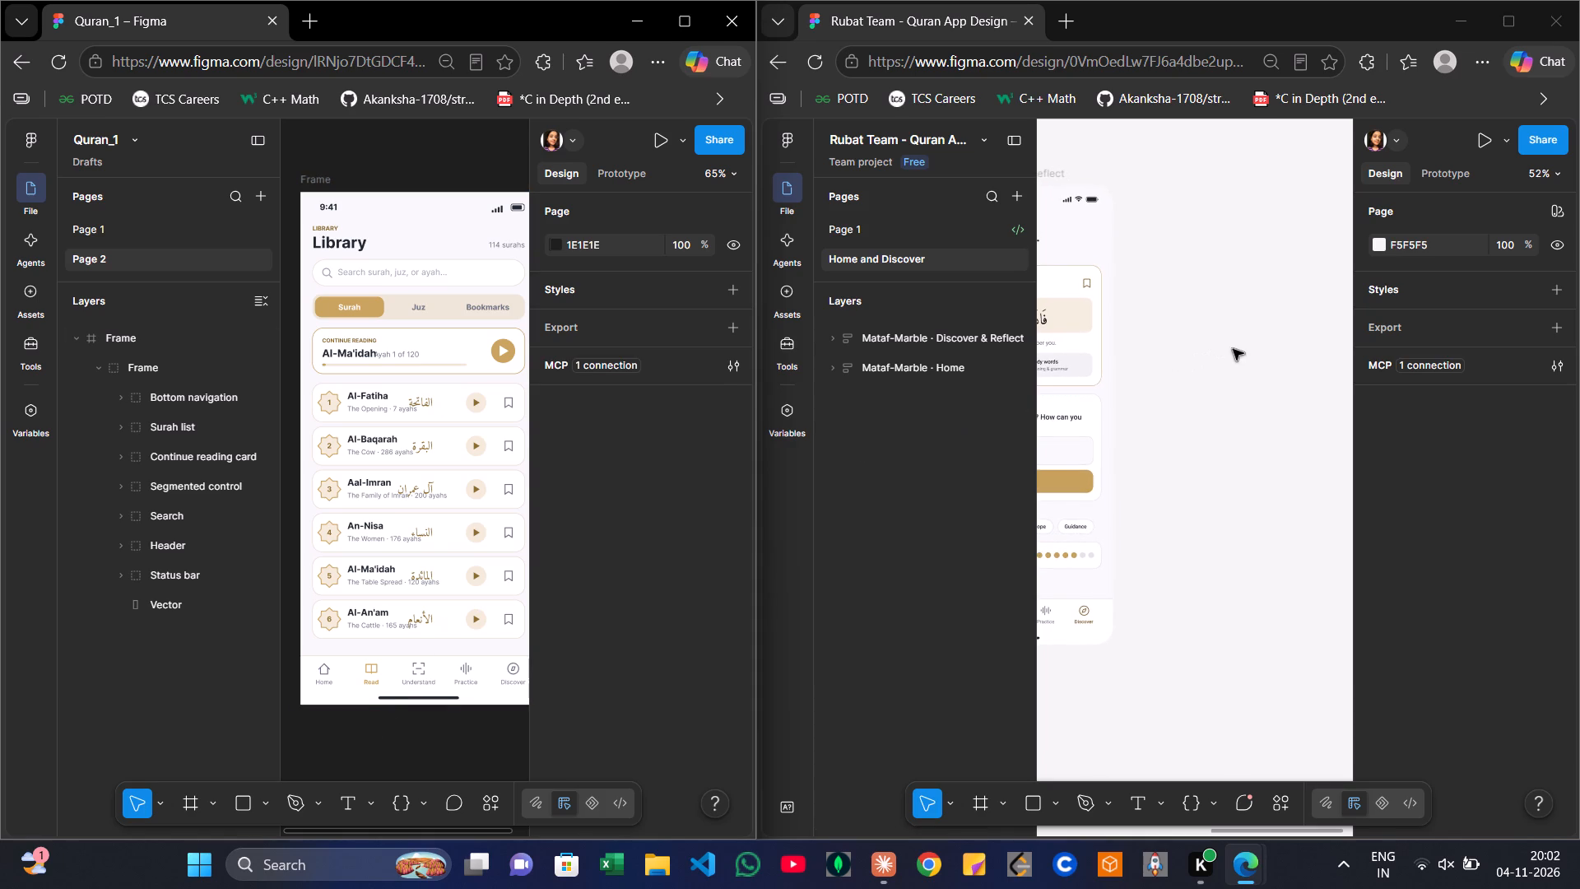
scroll(1155, 375, right, 1)
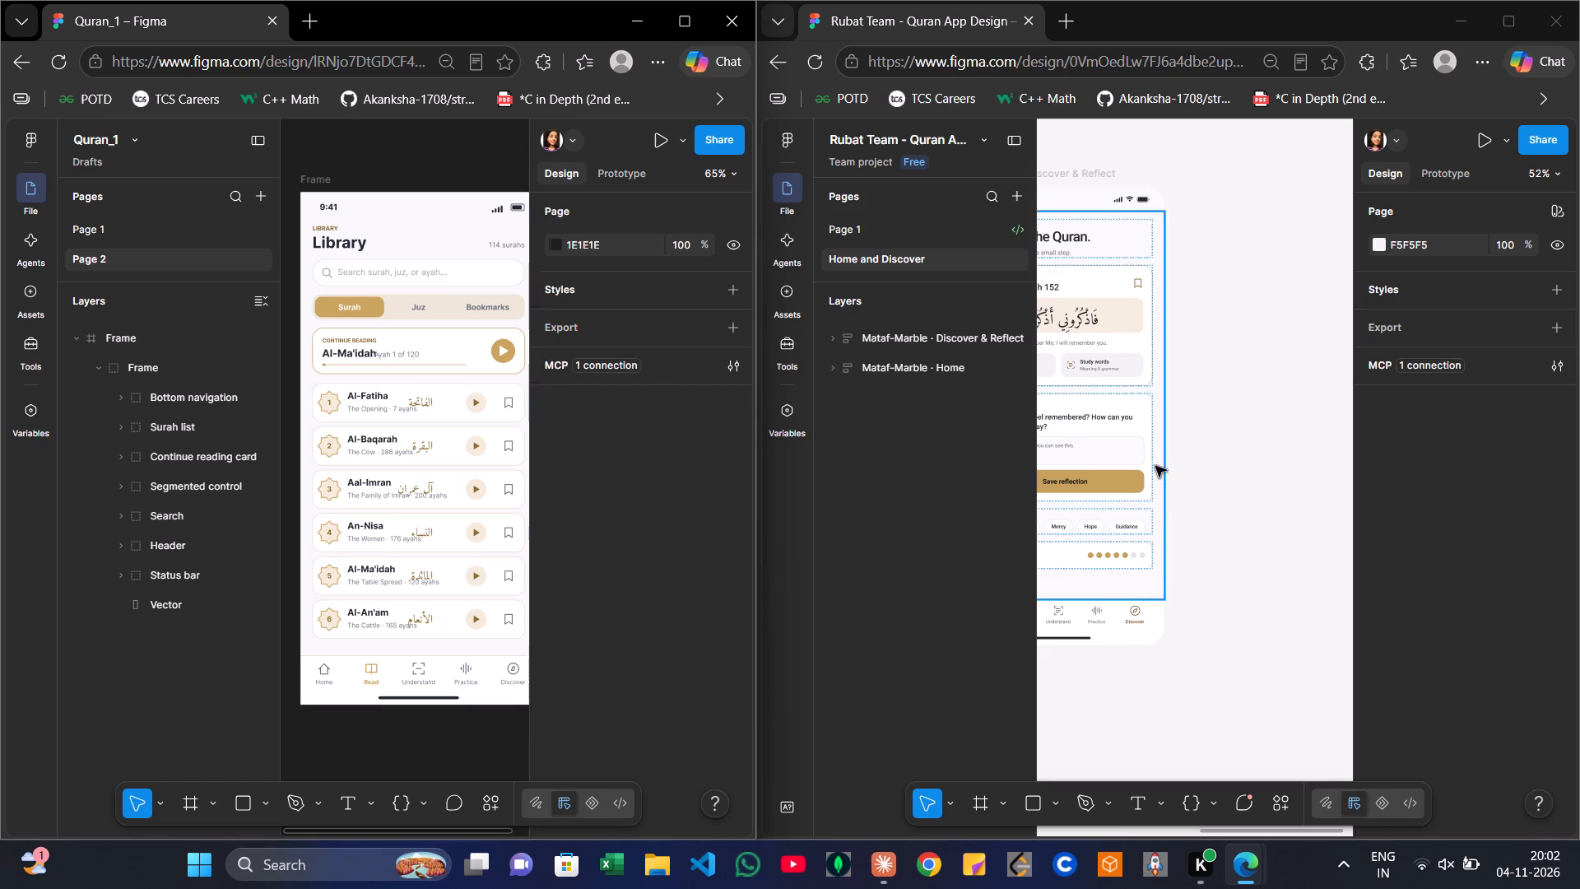
drag(1150, 667, 1094, 236)
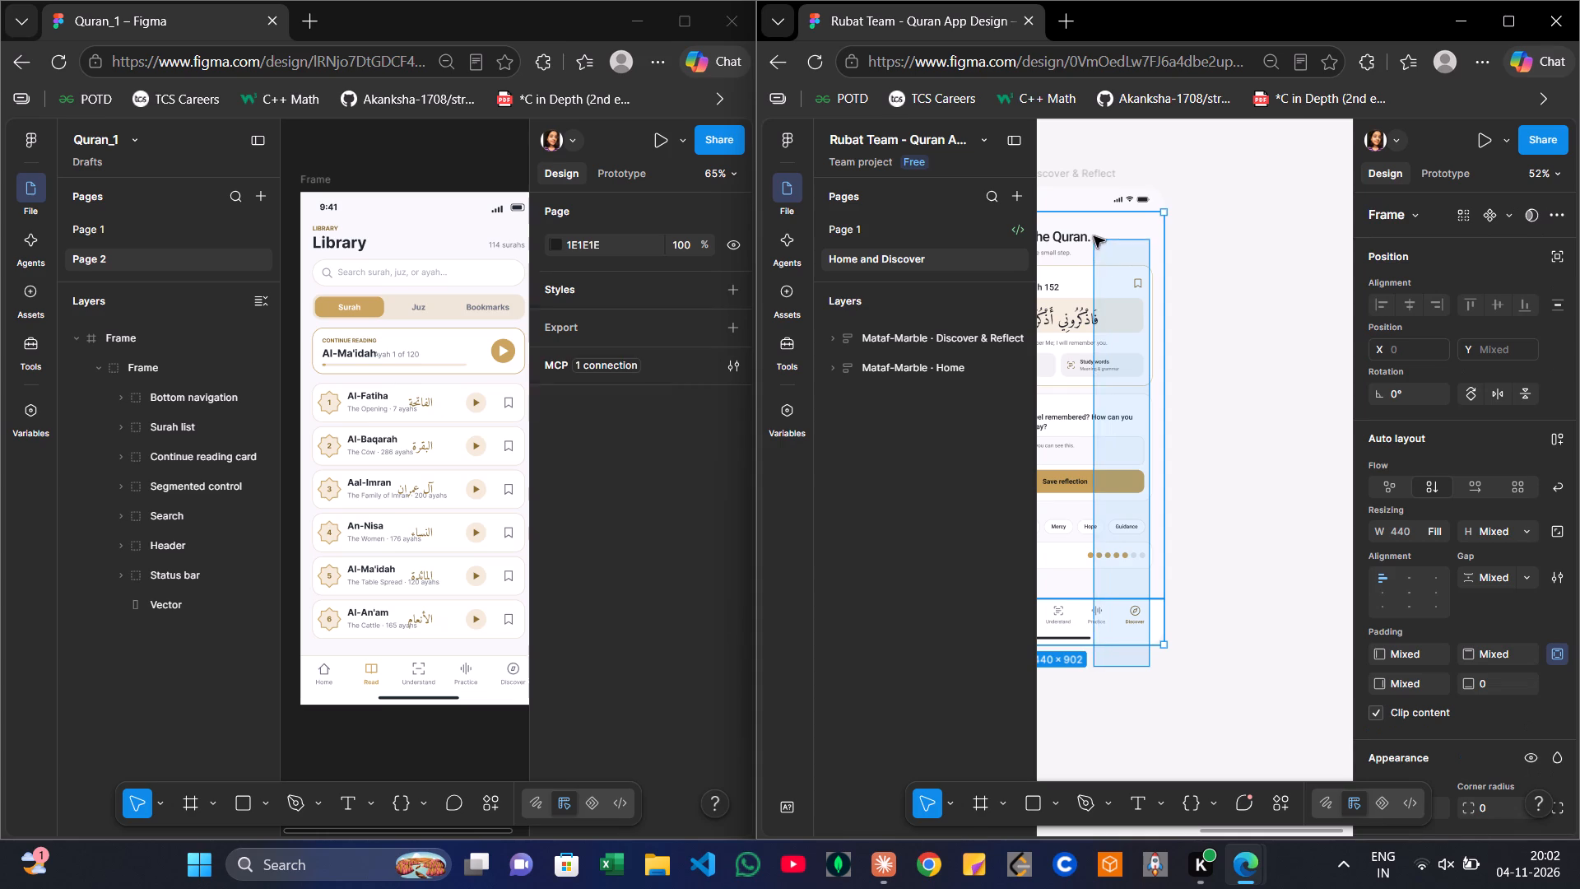
drag(1094, 236, 1070, 154)
key(ctrl+c)
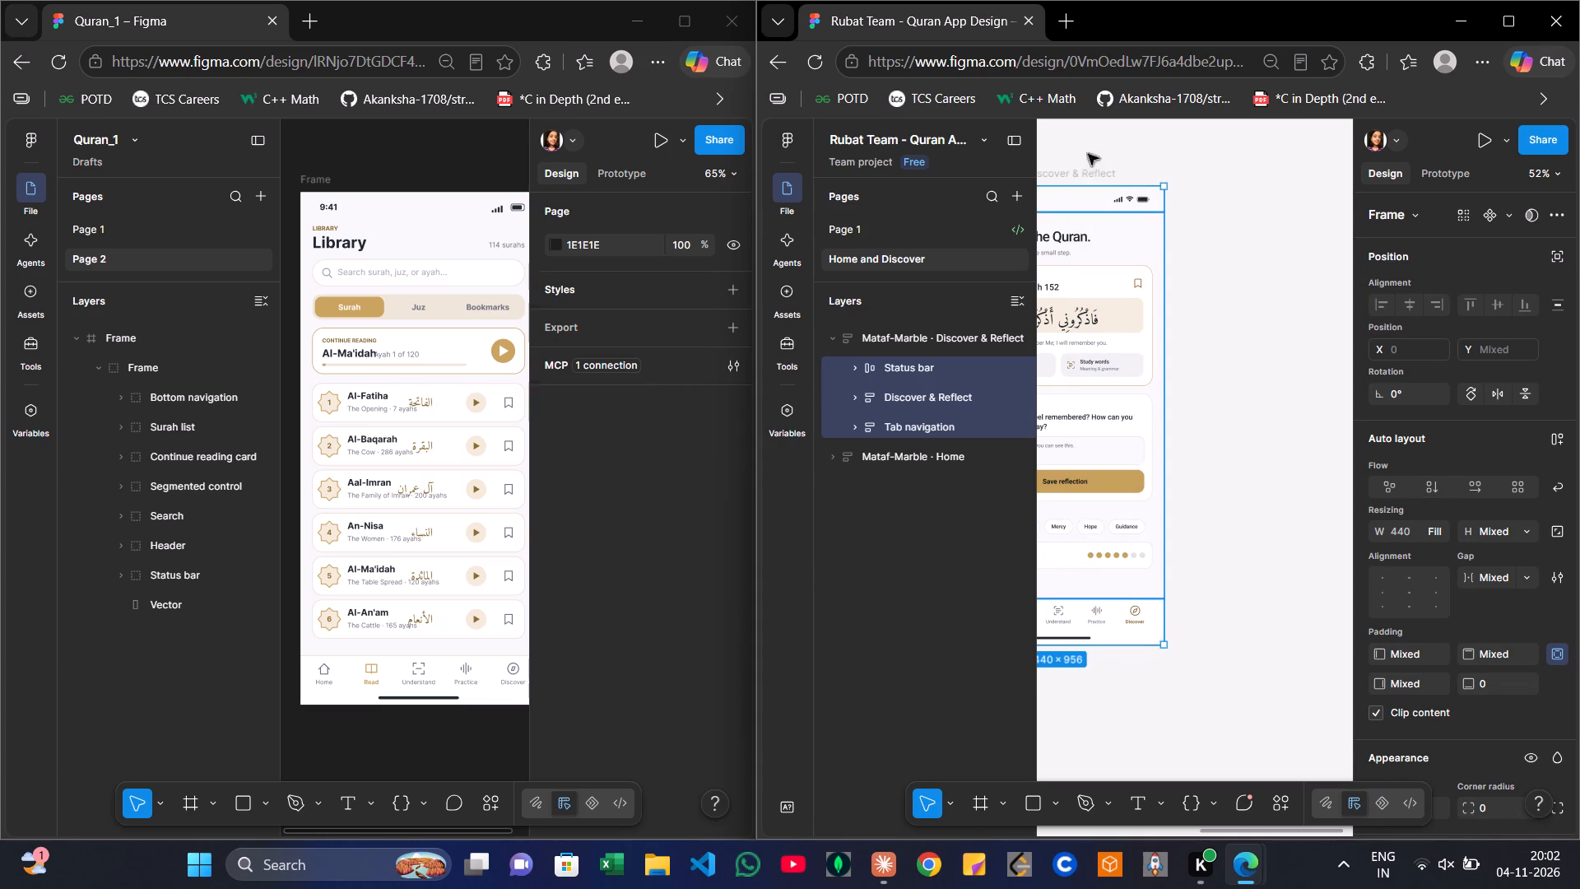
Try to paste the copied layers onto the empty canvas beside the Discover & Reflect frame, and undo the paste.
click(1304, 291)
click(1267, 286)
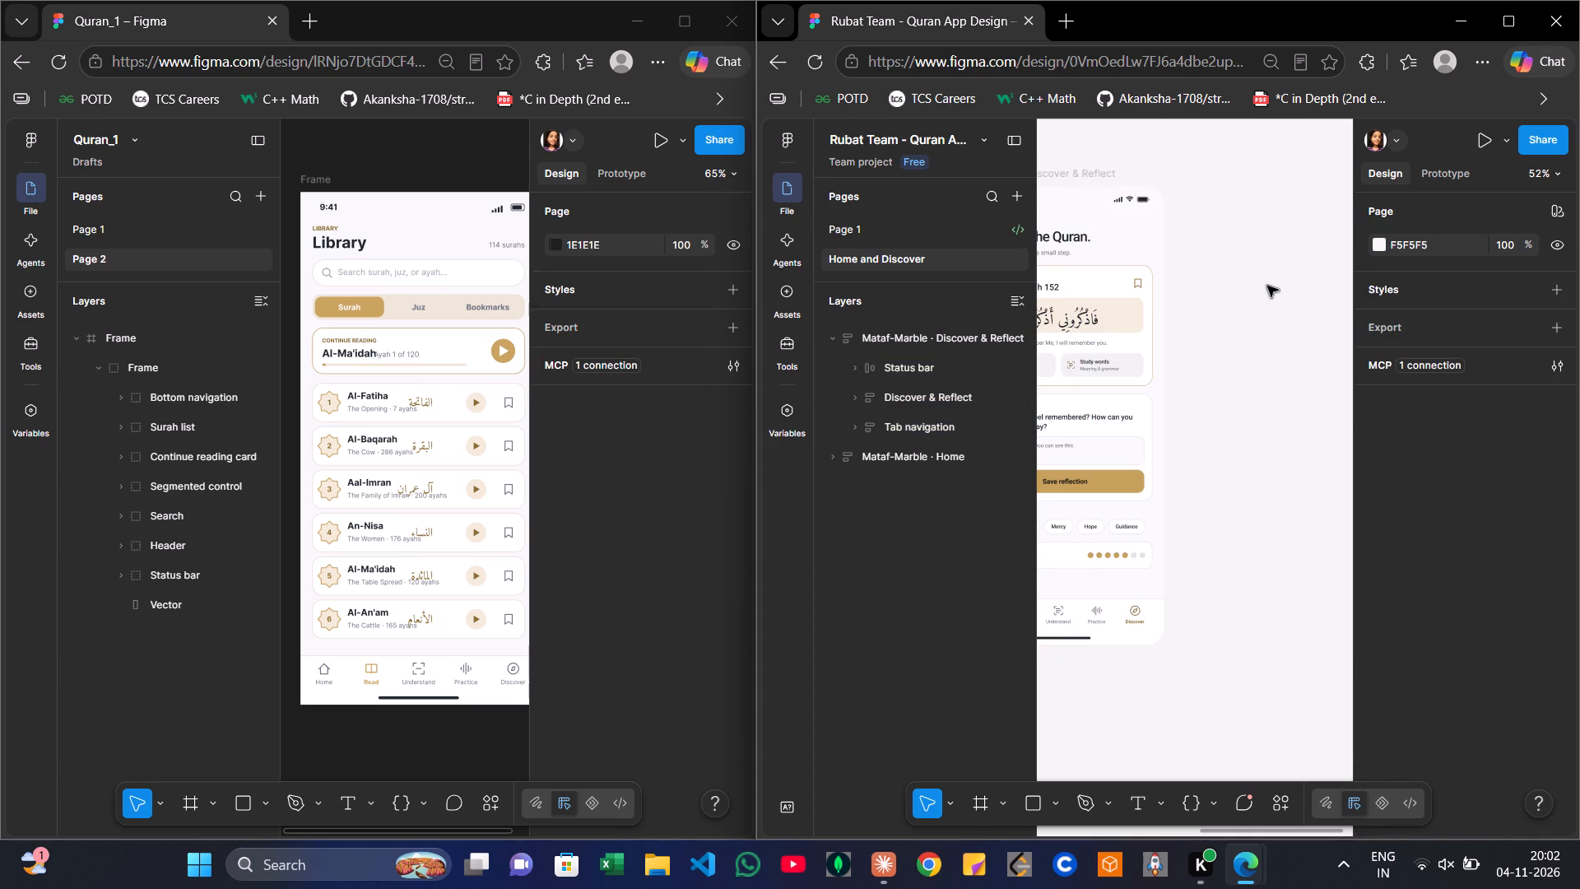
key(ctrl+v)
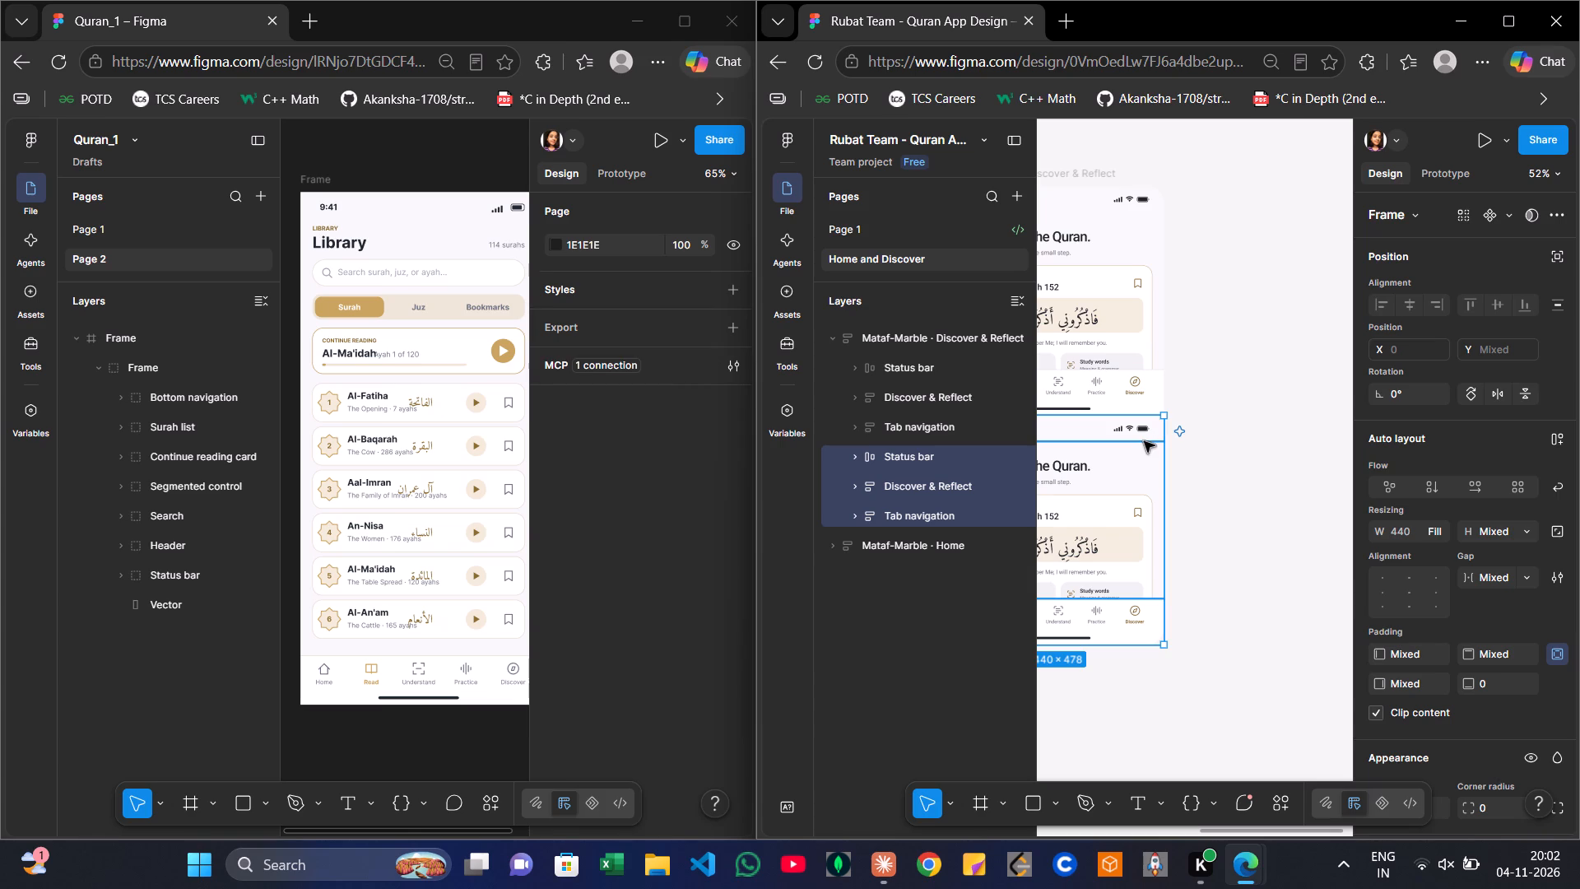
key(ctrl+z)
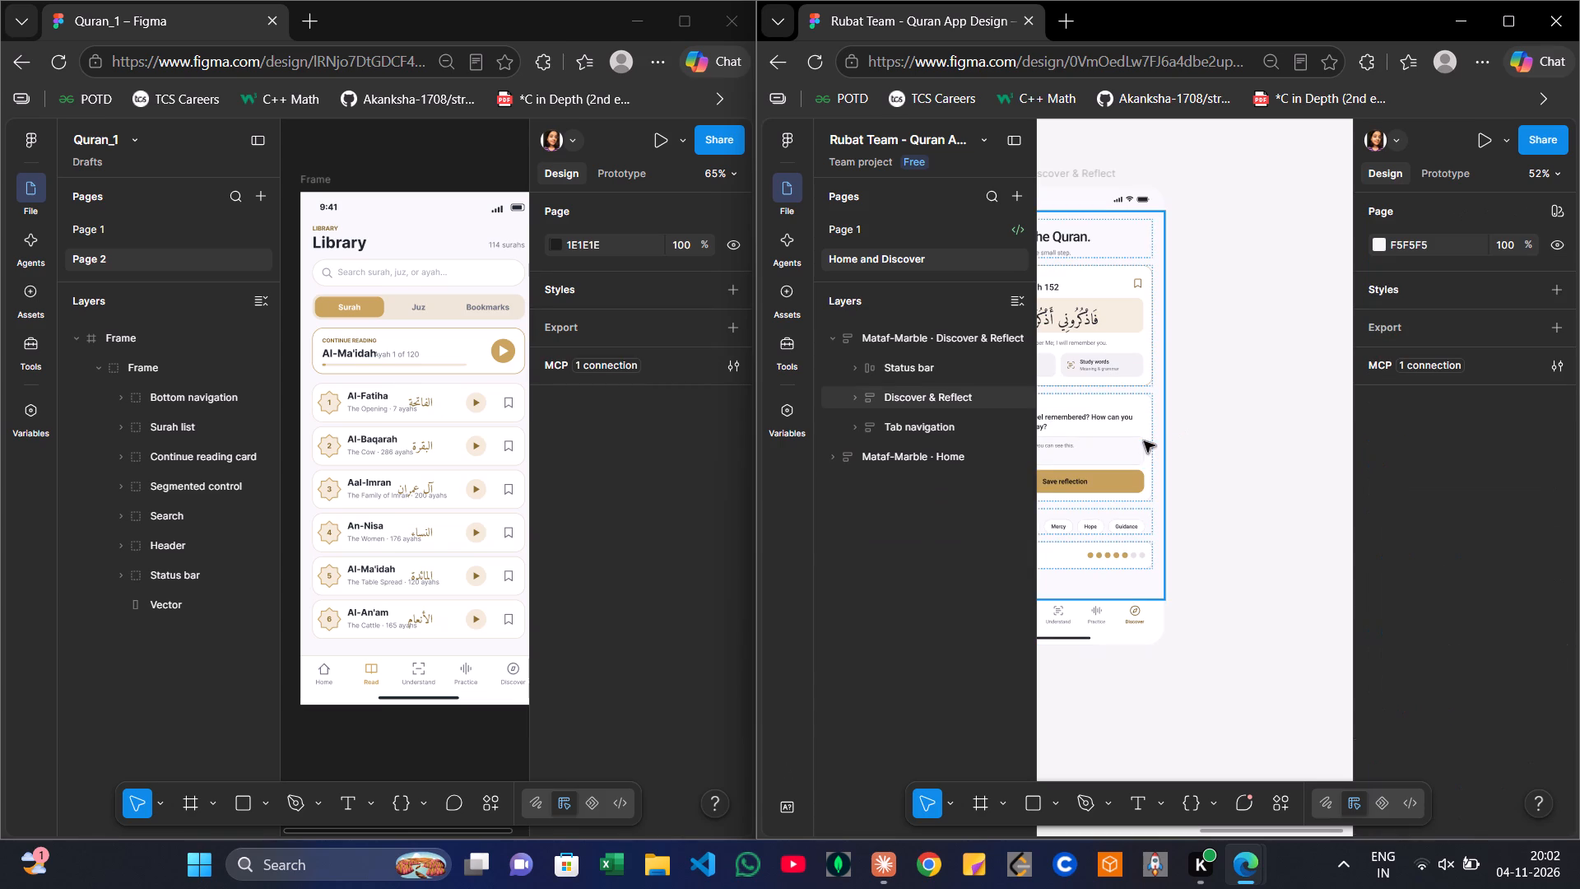
Maximize the Rubat Team window to work with the Home and Discover & Reflect frames.
click(1503, 21)
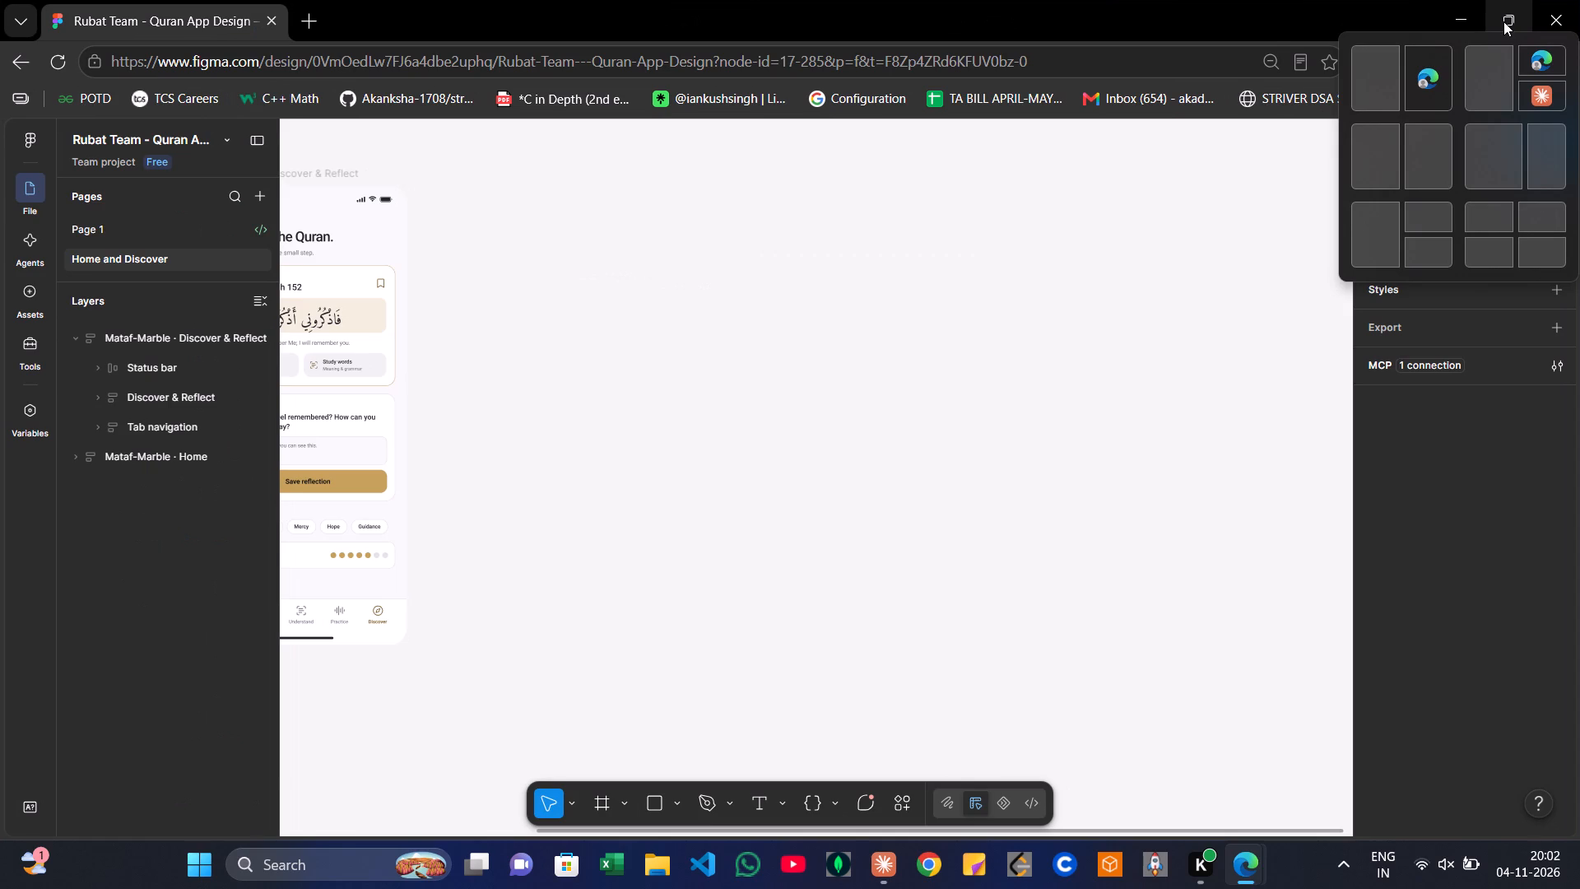
scroll(964, 174, right, 4)
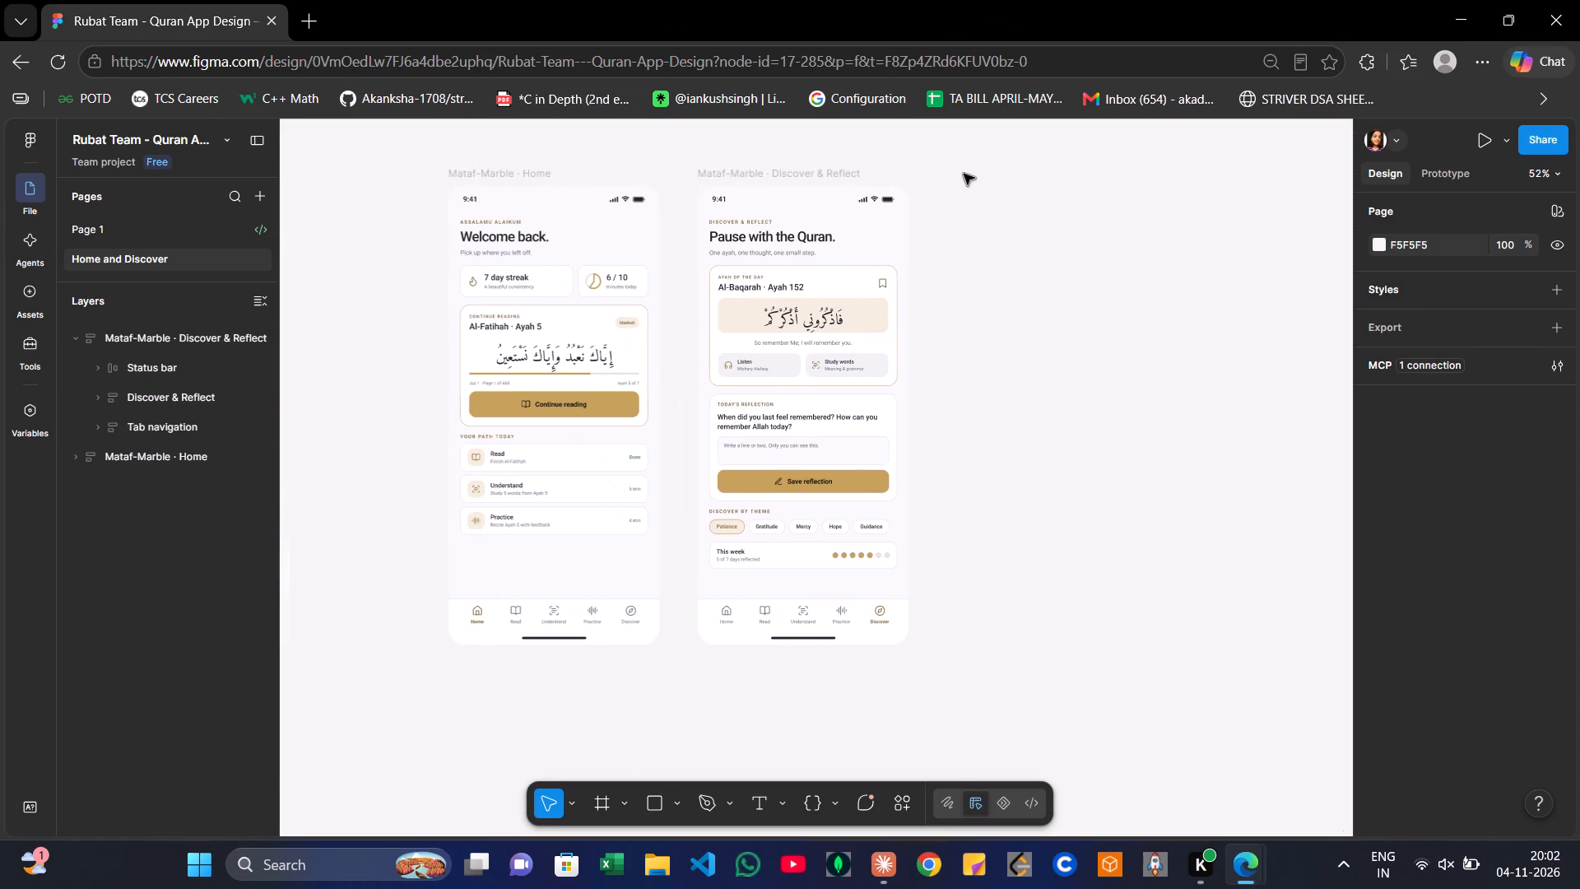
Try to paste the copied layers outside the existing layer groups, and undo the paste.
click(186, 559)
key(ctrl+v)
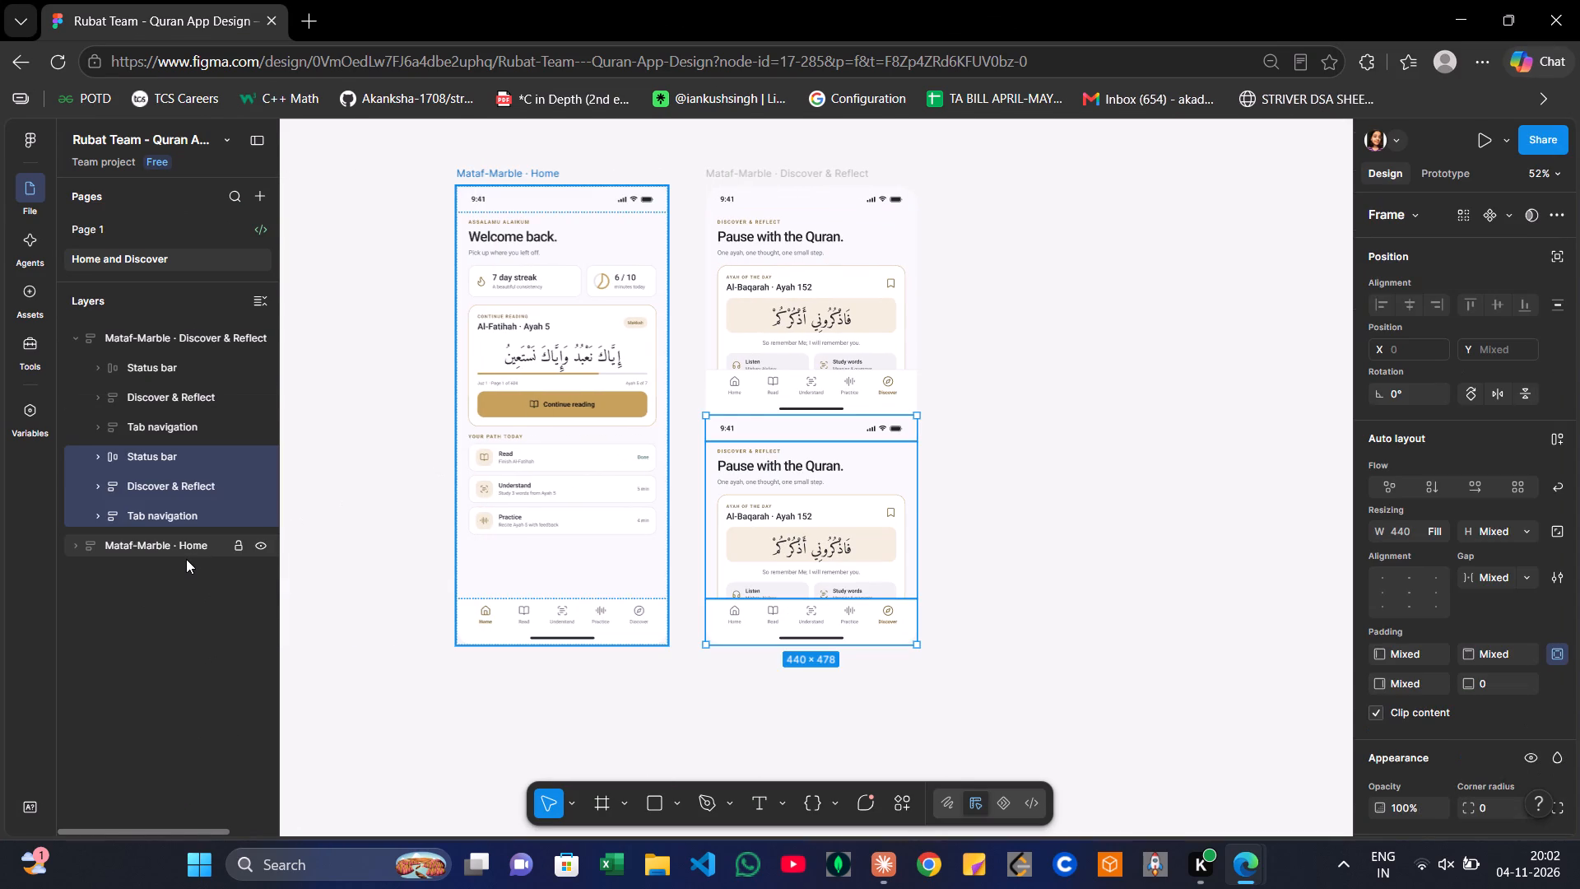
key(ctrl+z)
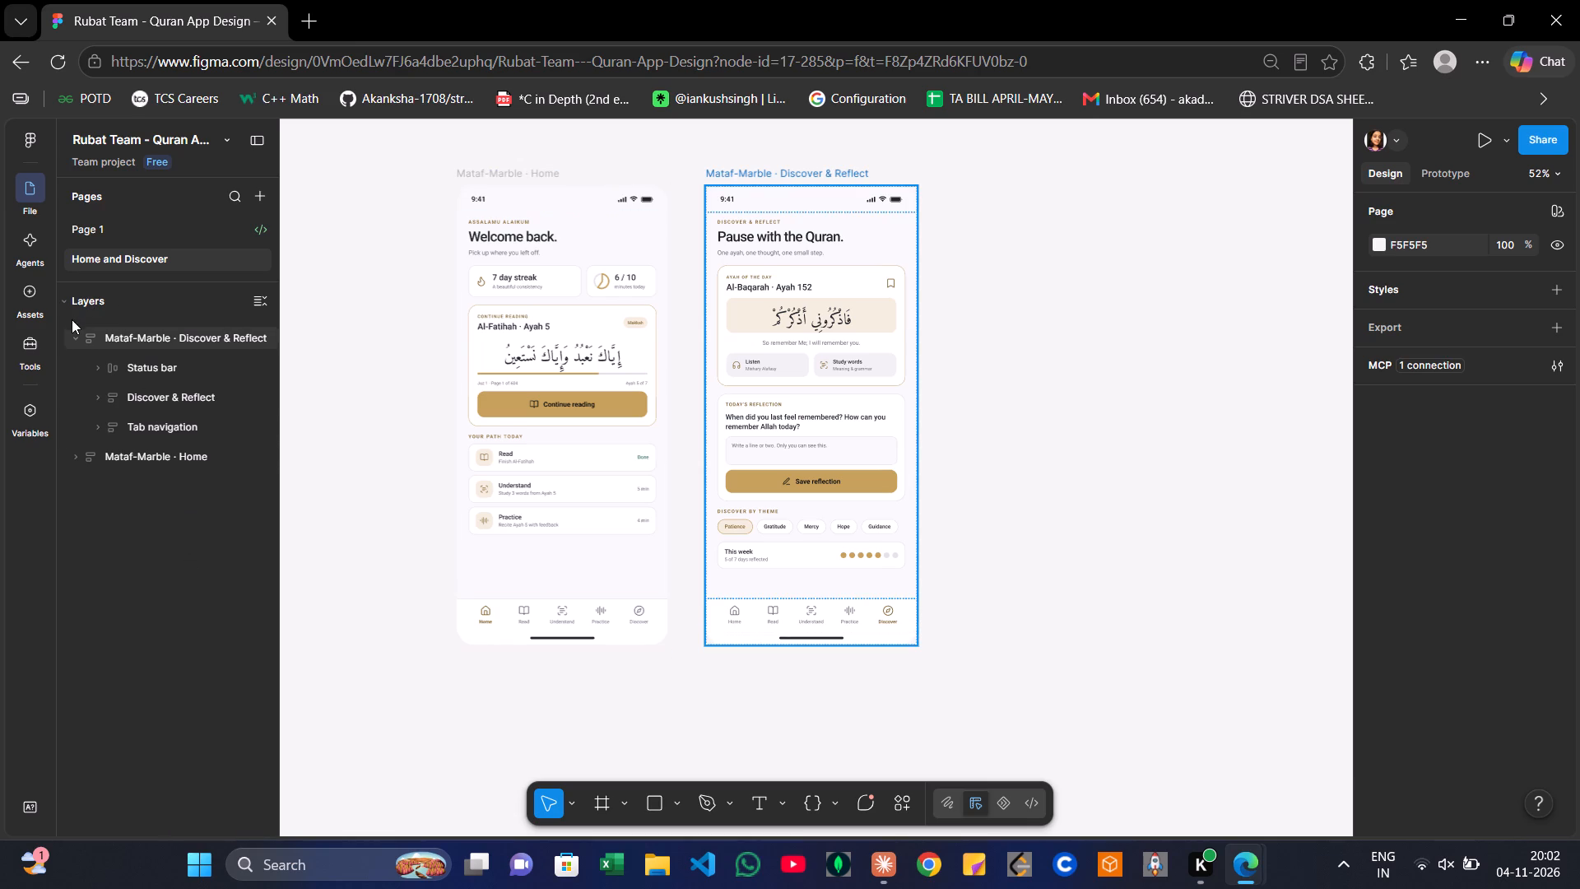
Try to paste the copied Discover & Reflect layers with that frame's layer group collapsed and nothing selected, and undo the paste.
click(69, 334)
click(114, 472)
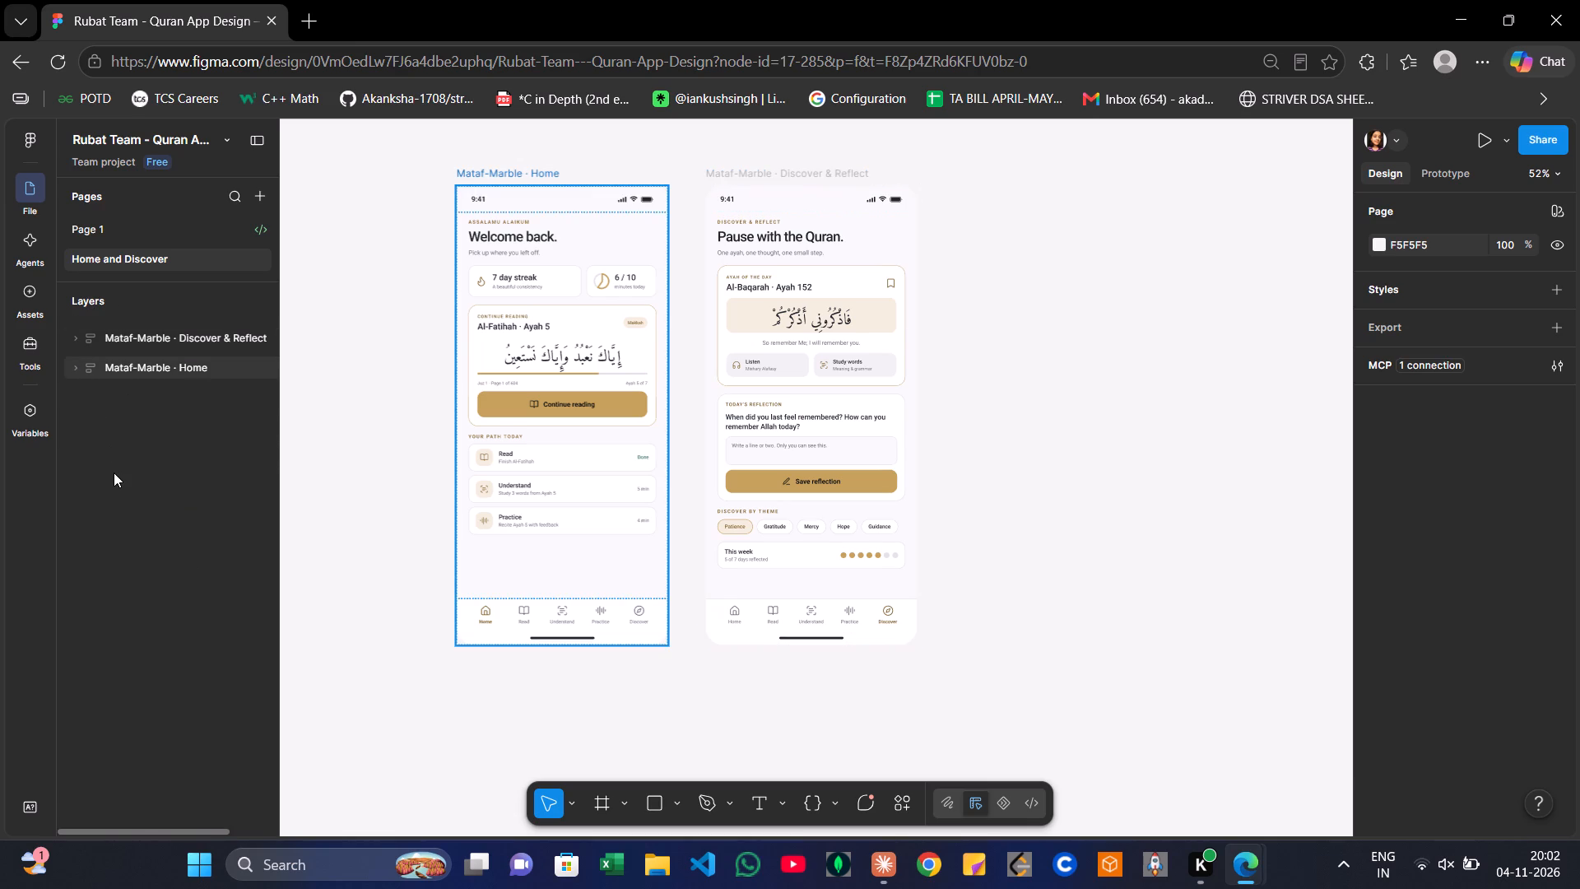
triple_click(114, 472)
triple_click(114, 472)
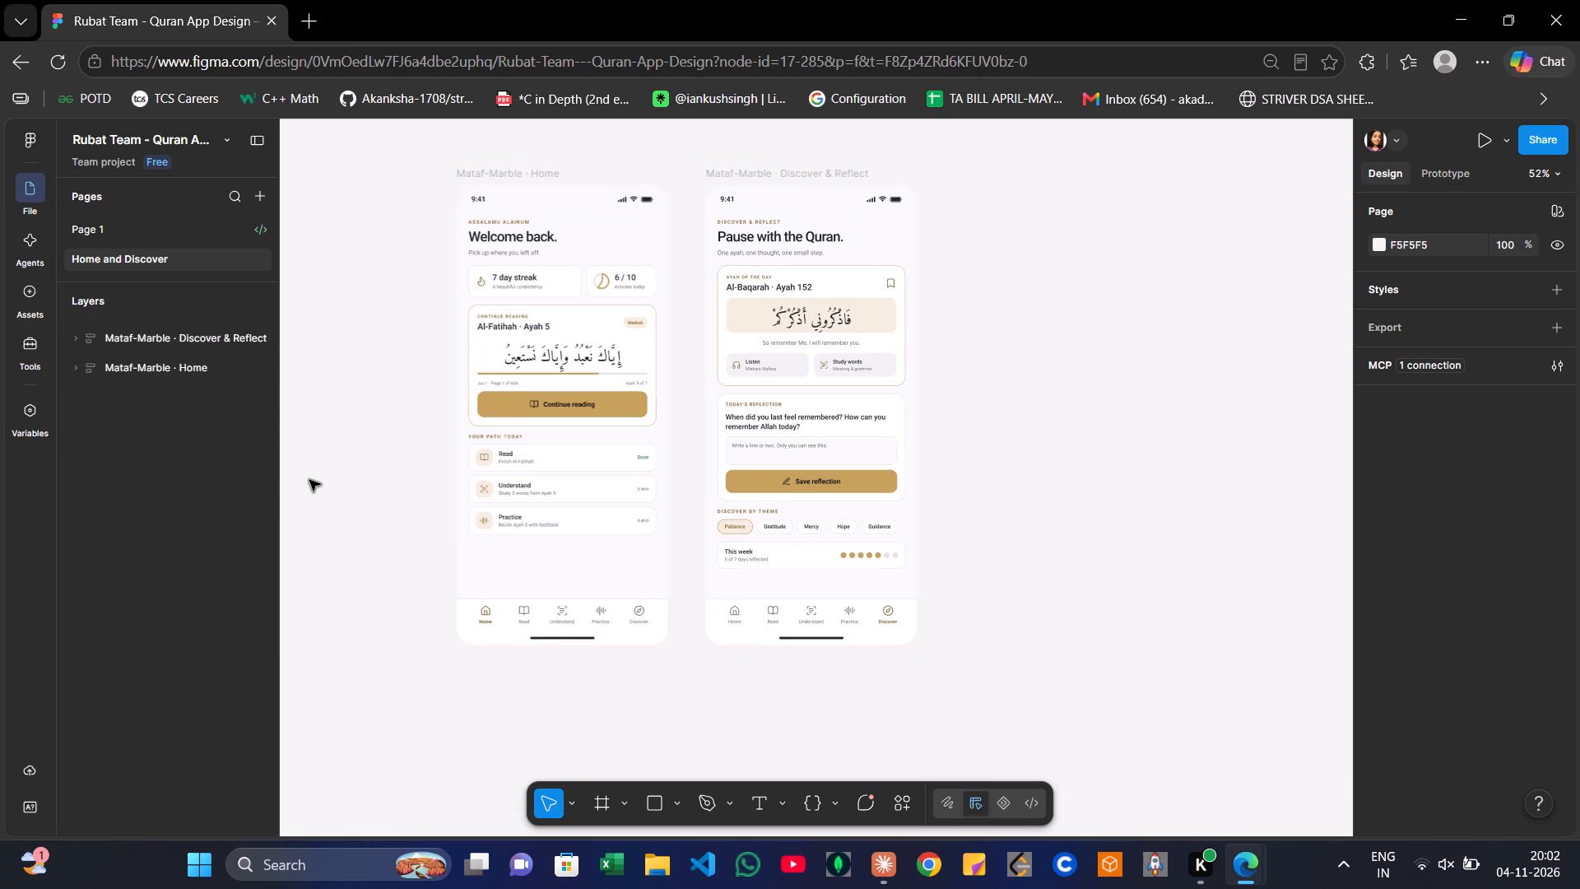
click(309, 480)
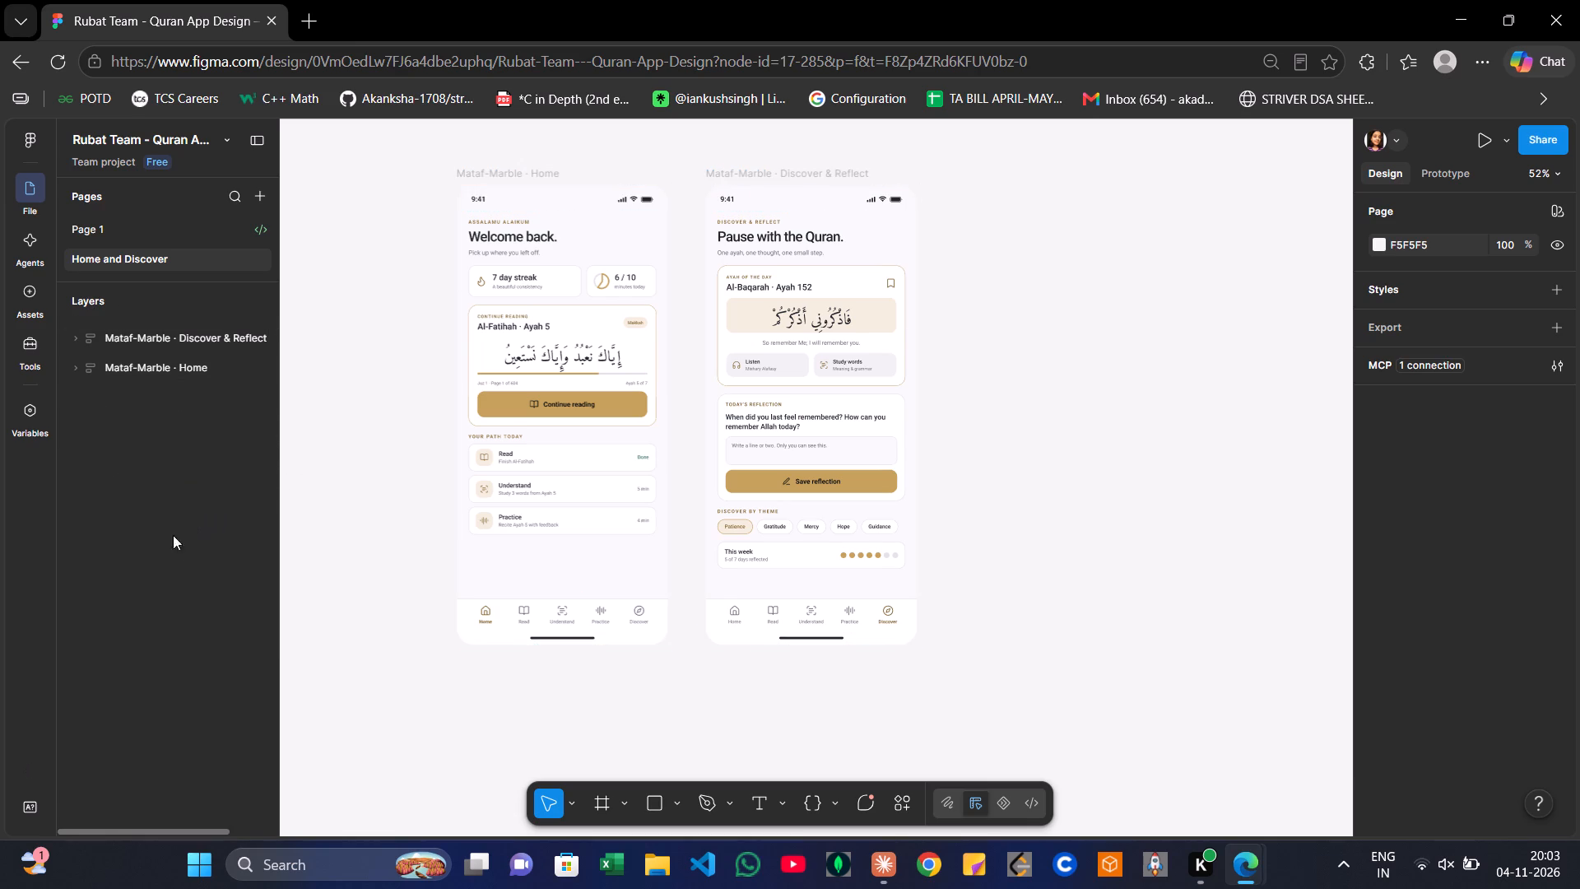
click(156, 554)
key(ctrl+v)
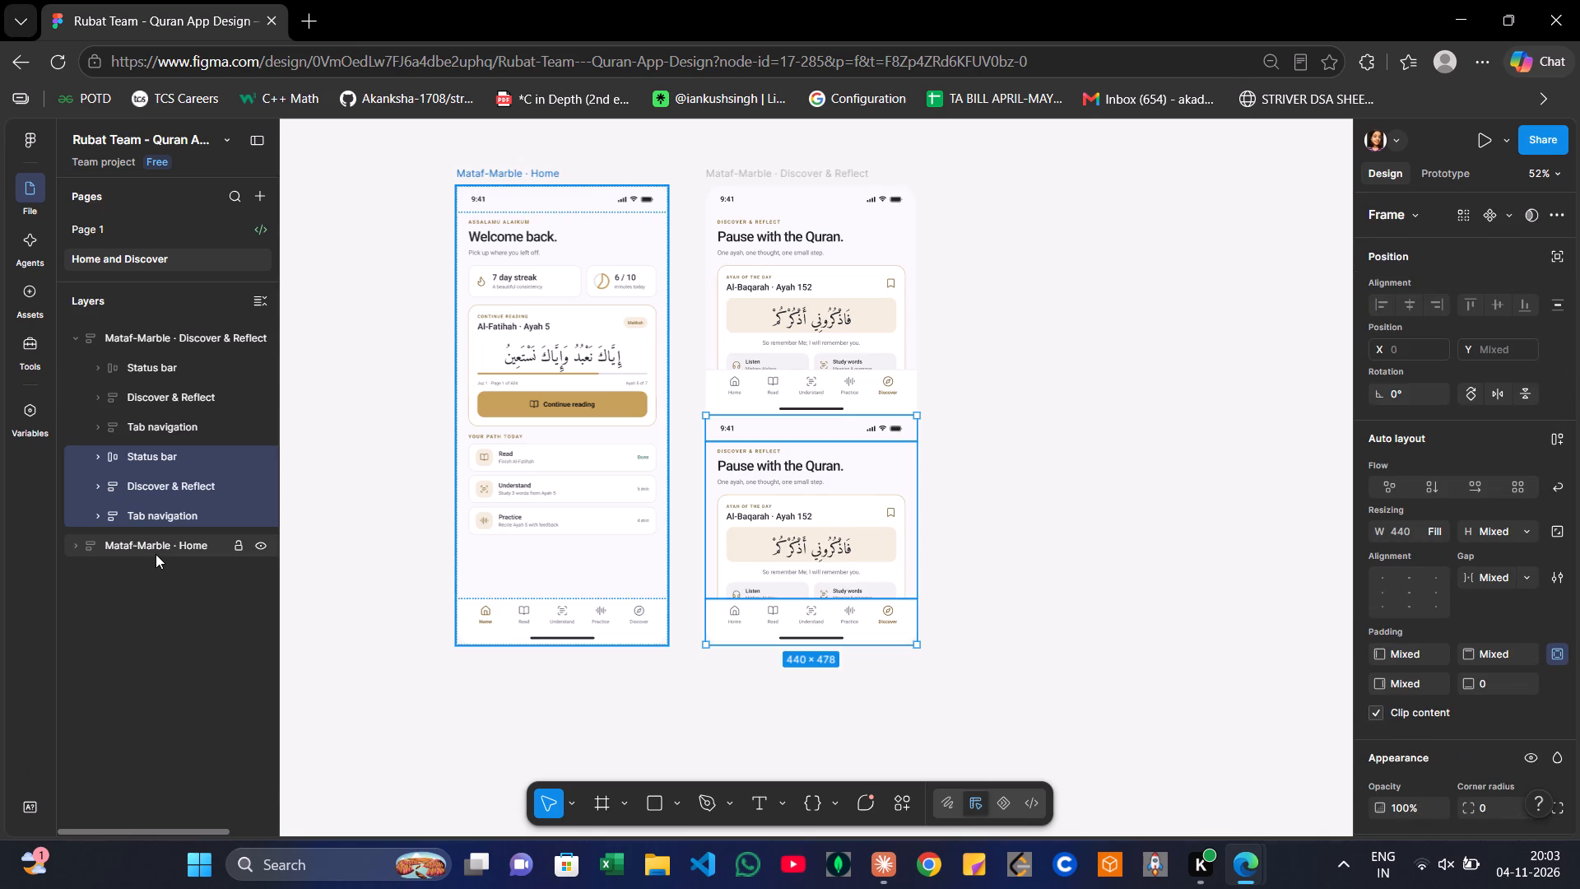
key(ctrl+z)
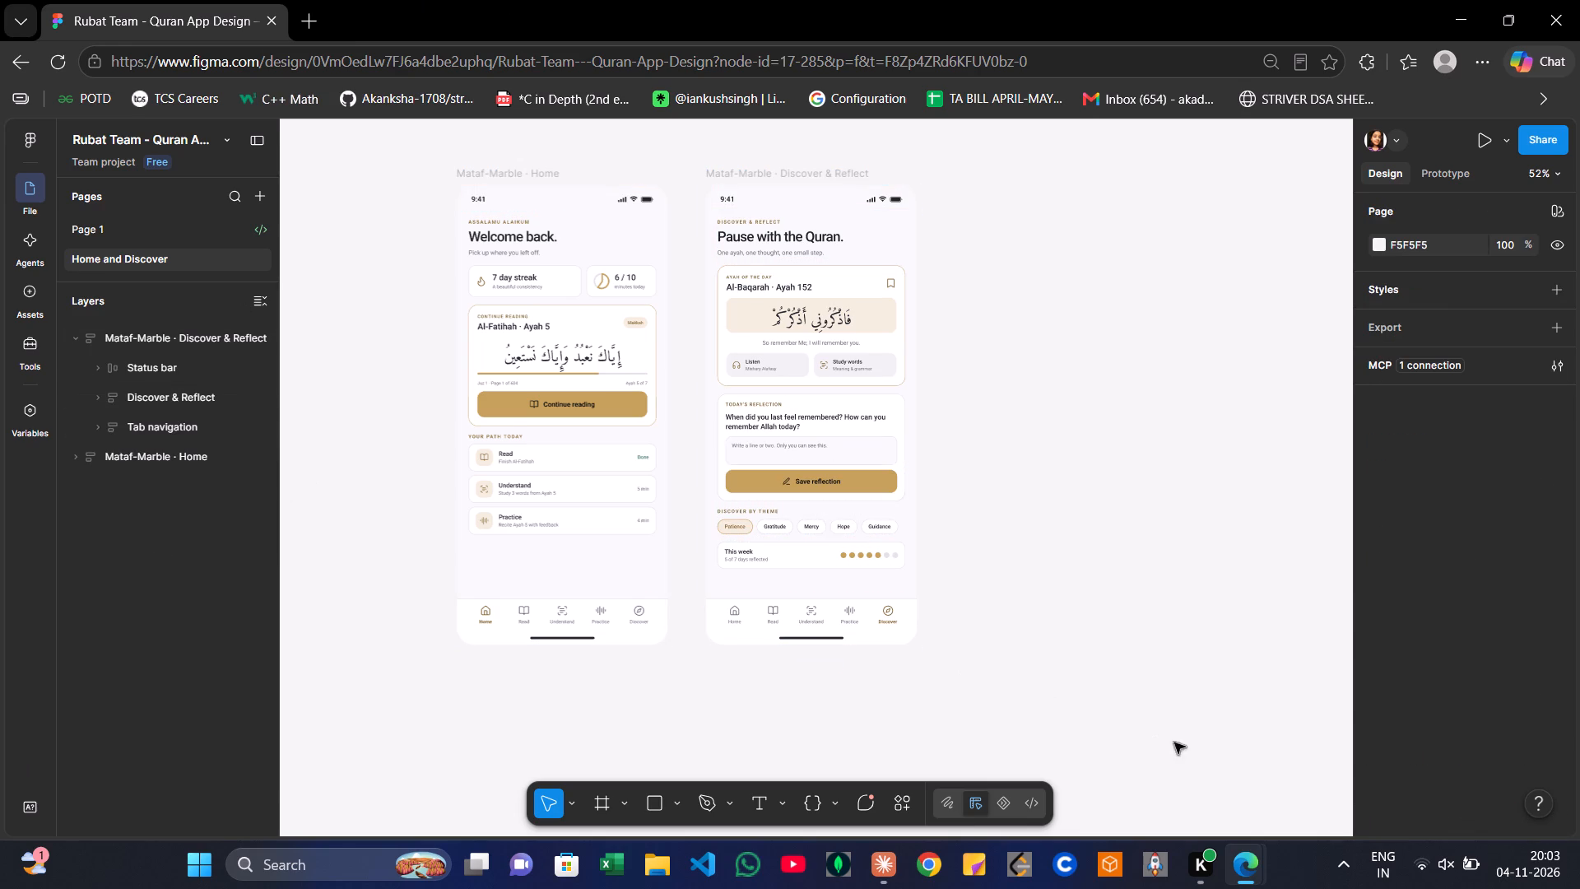
Copy the top-level Library frame from the Quran_1 file and paste it onto the Rubat Team file's Home and Discover page.
click(1145, 812)
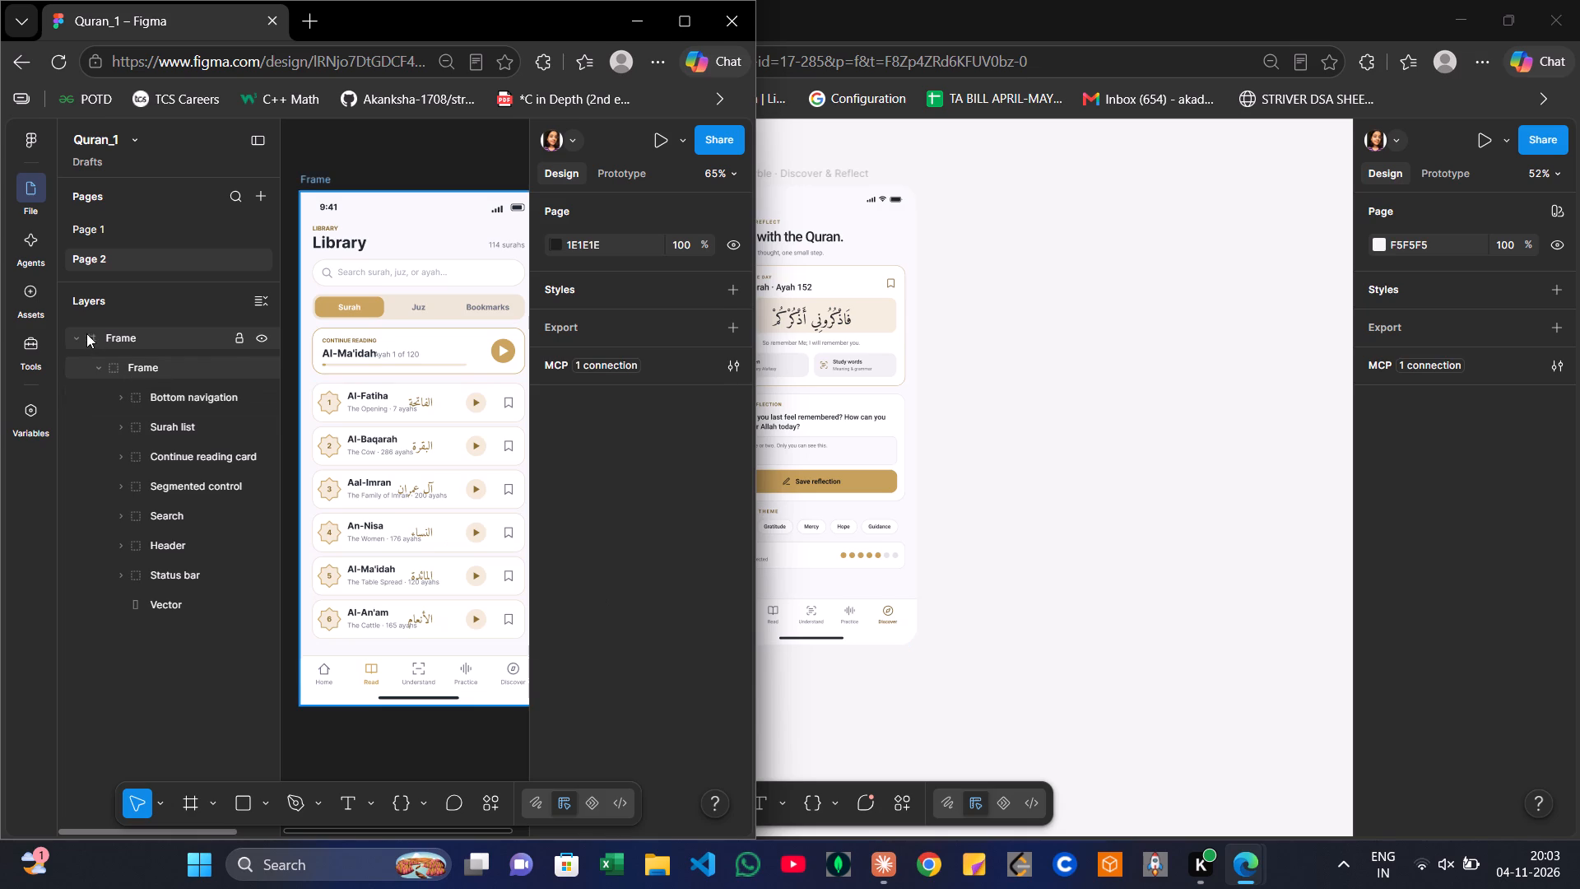
click(86, 333)
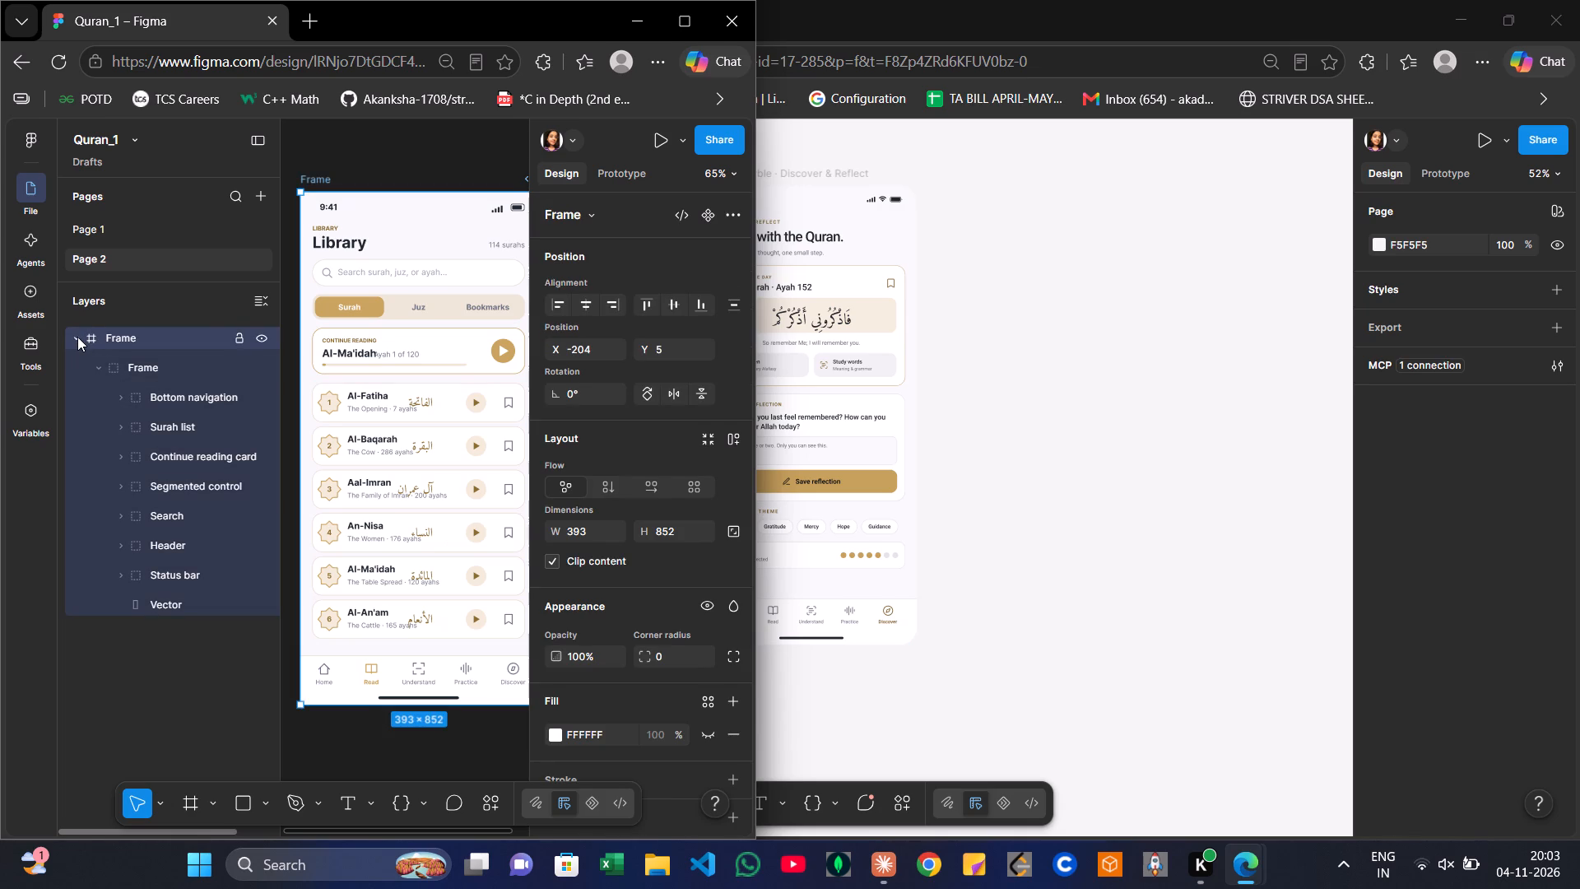
key(ctrl+c)
click(1034, 343)
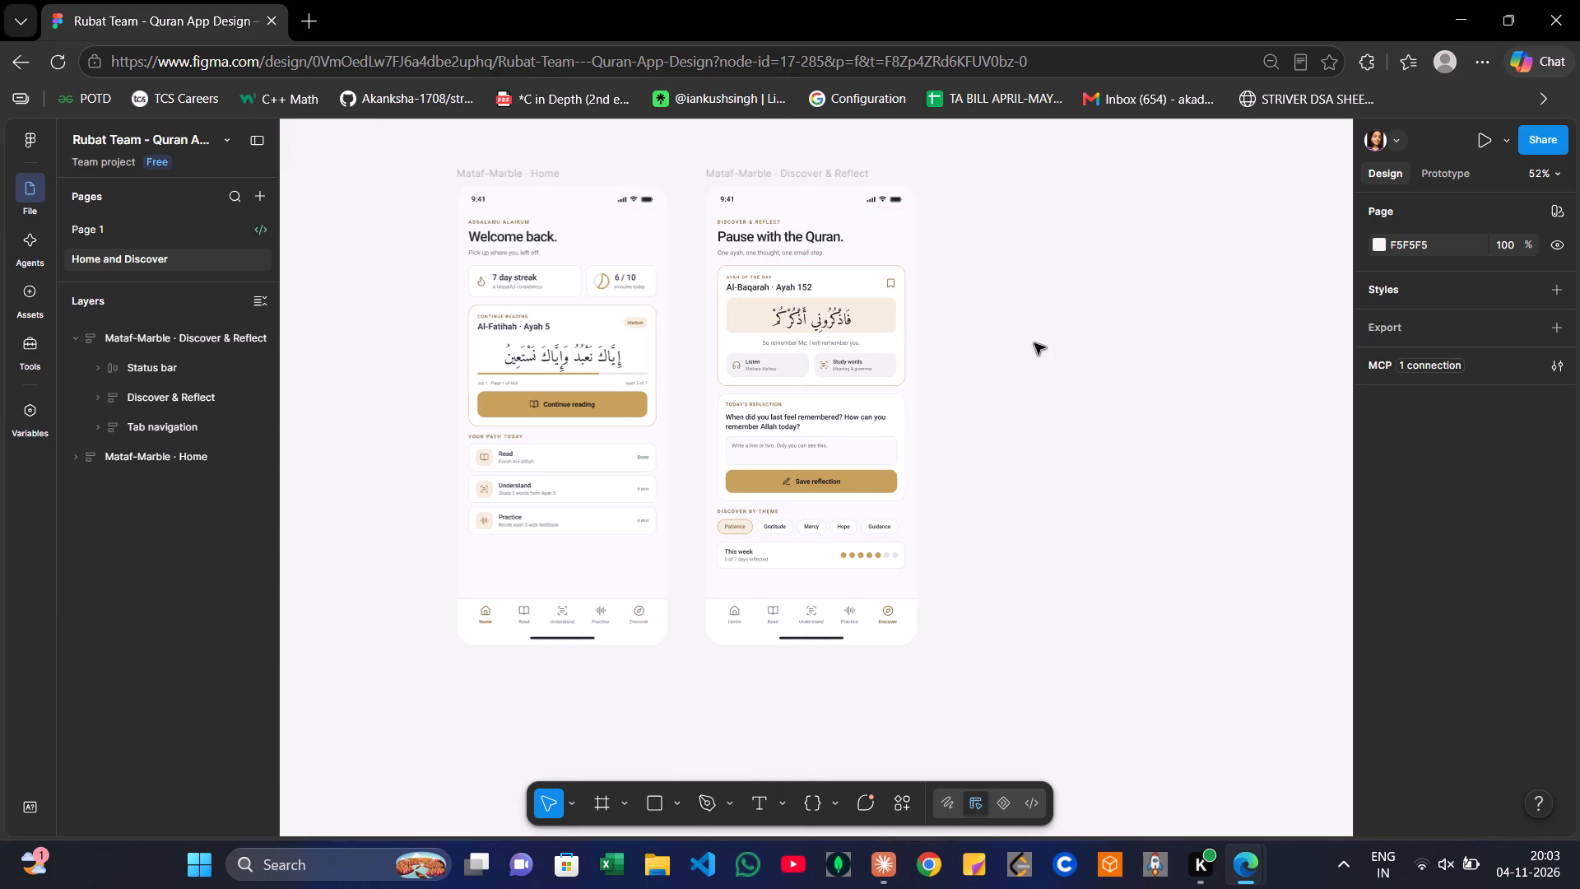
click(143, 528)
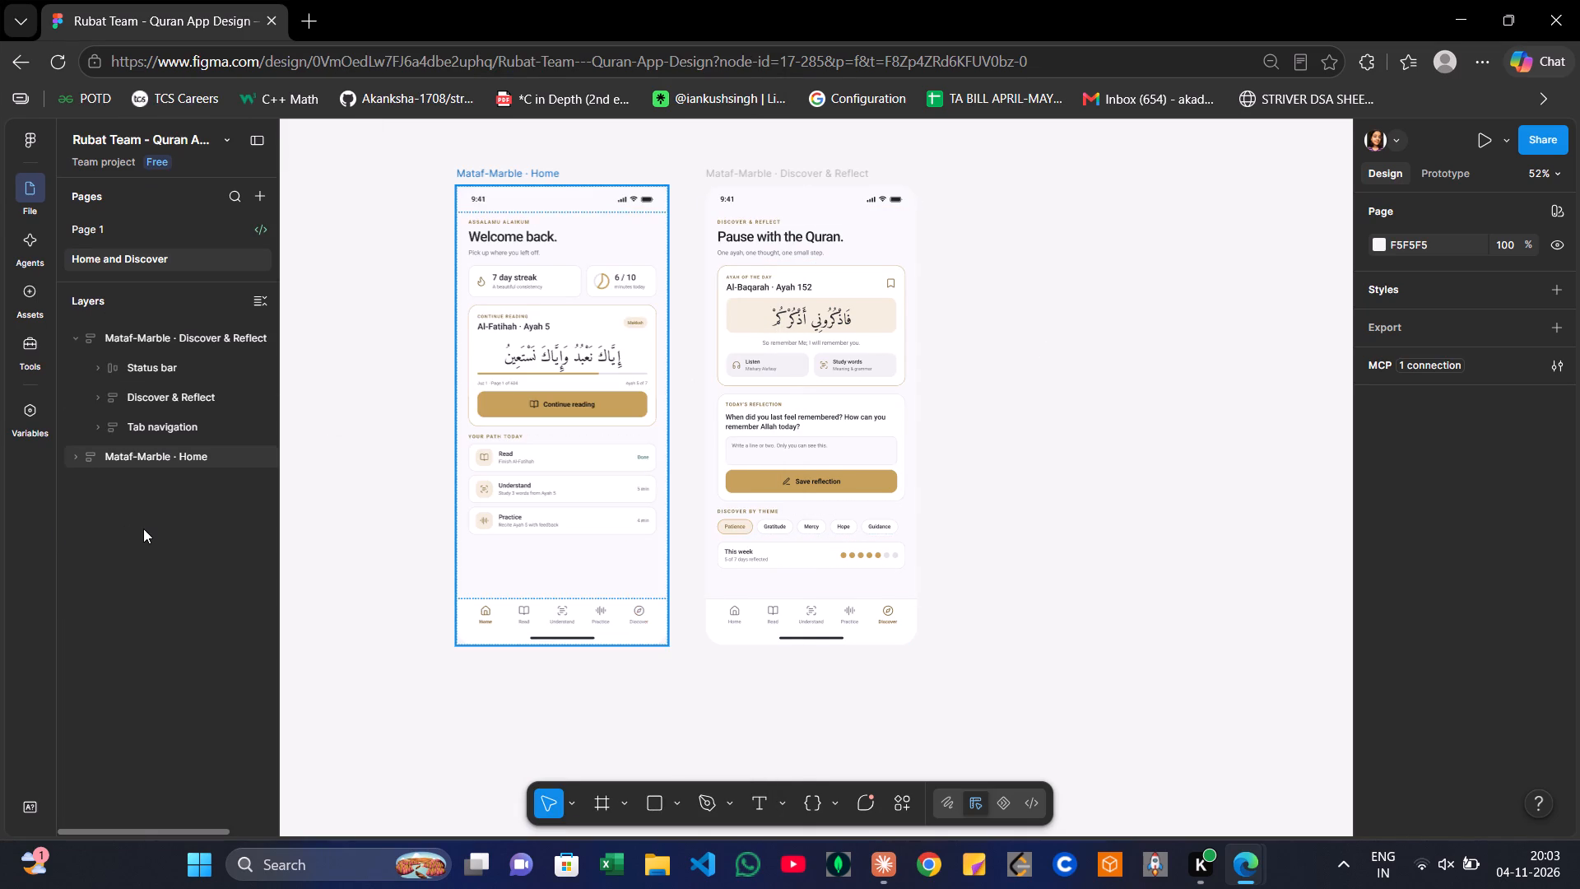
click(495, 499)
click(364, 505)
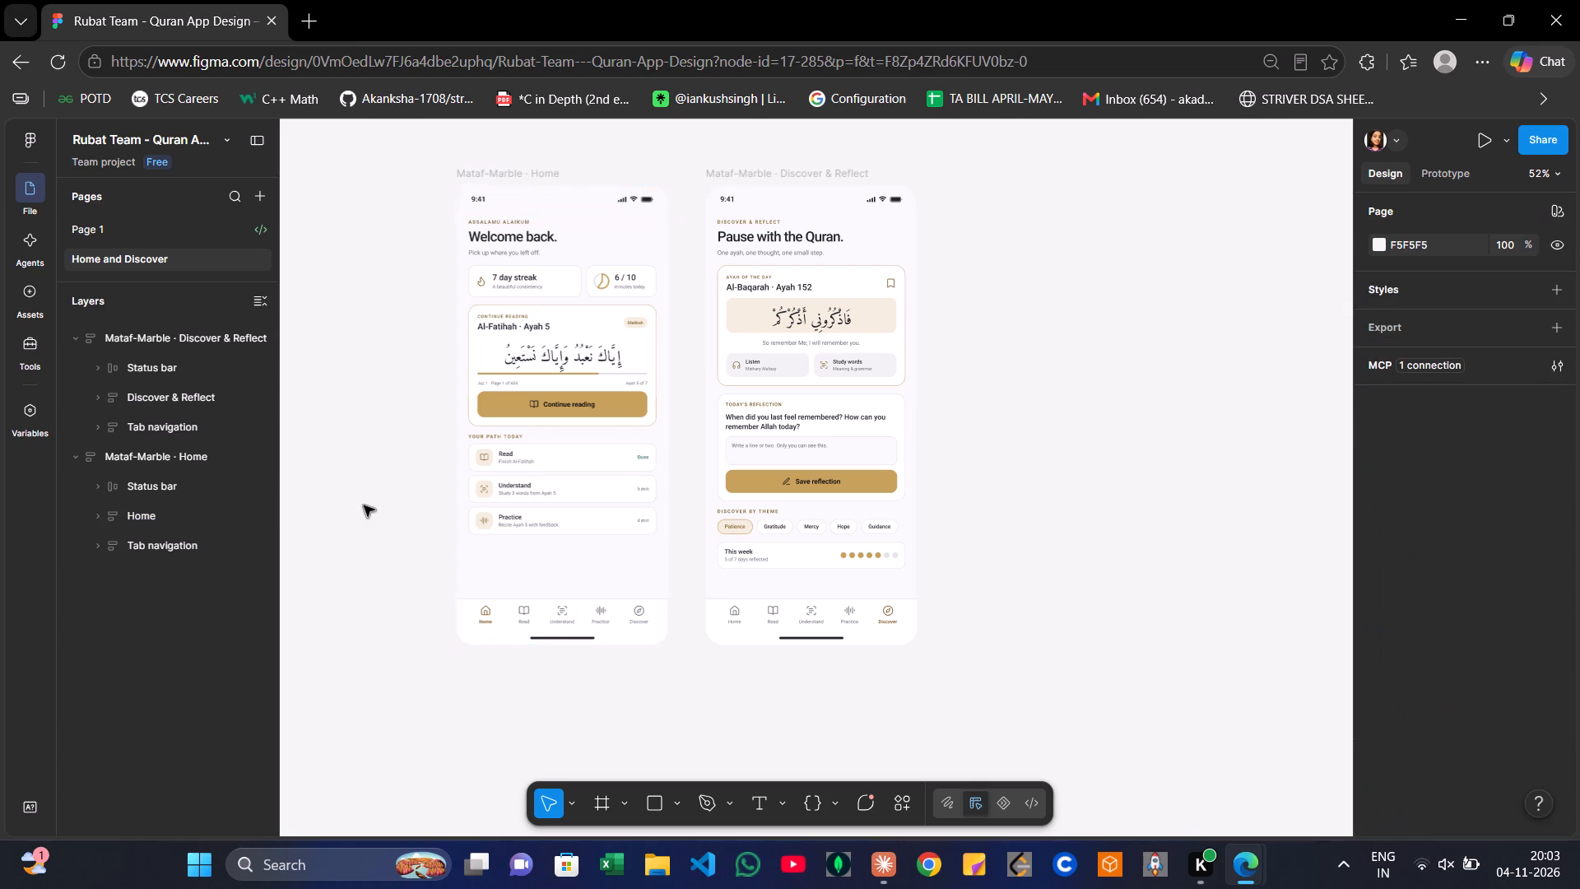
key(ctrl+v)
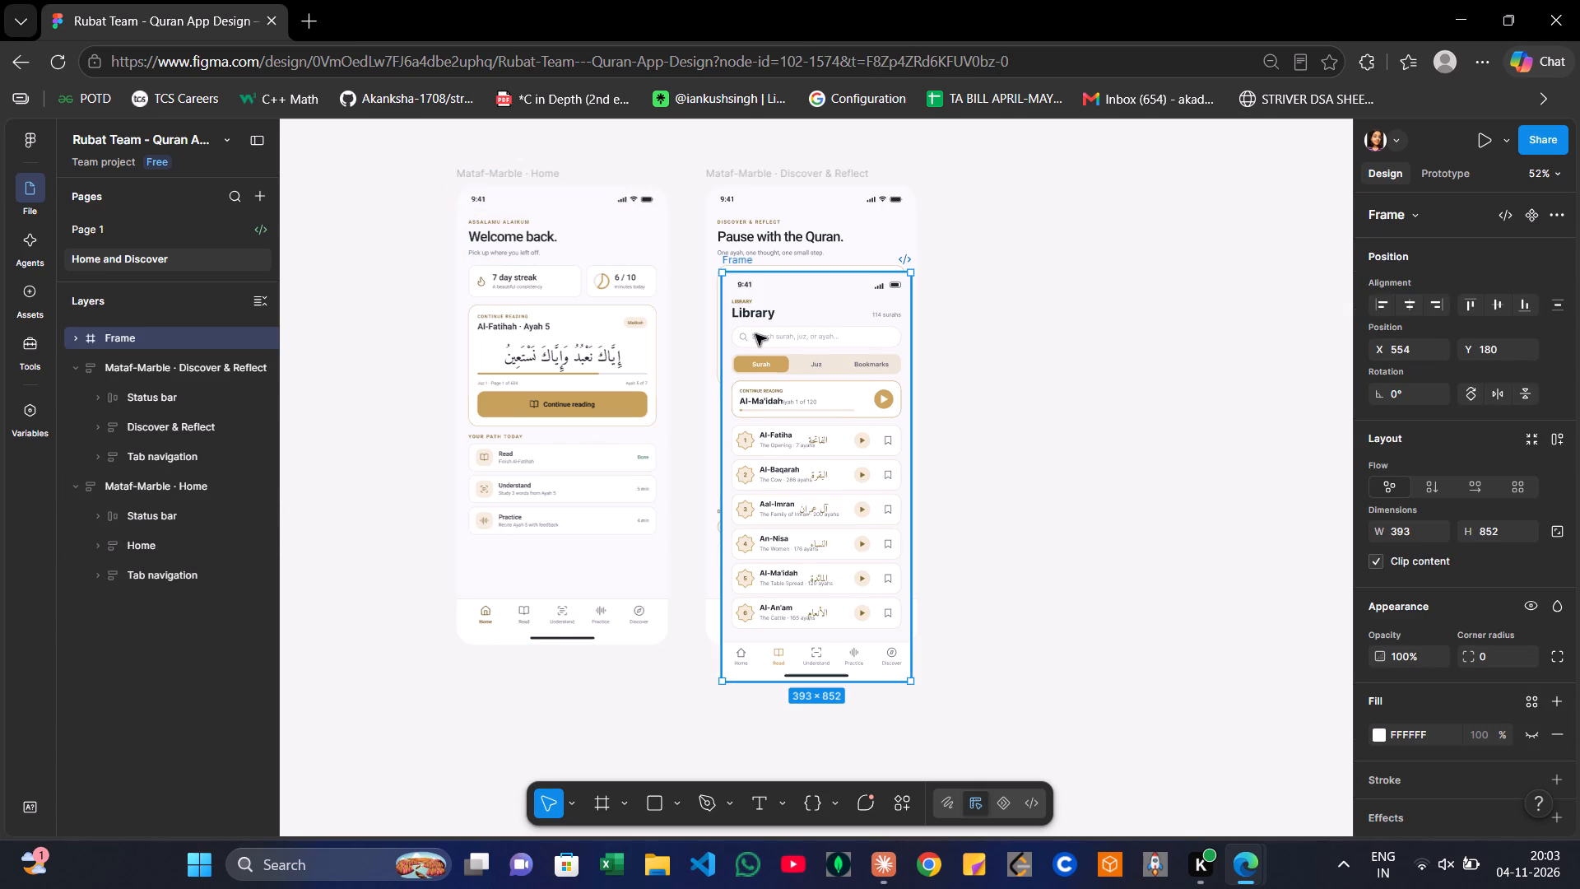
Move the pasted Library frame beside the Discover & Reflect frame, top-aligned with it at about X 1012, Y 0.
drag(815, 300, 1043, 226)
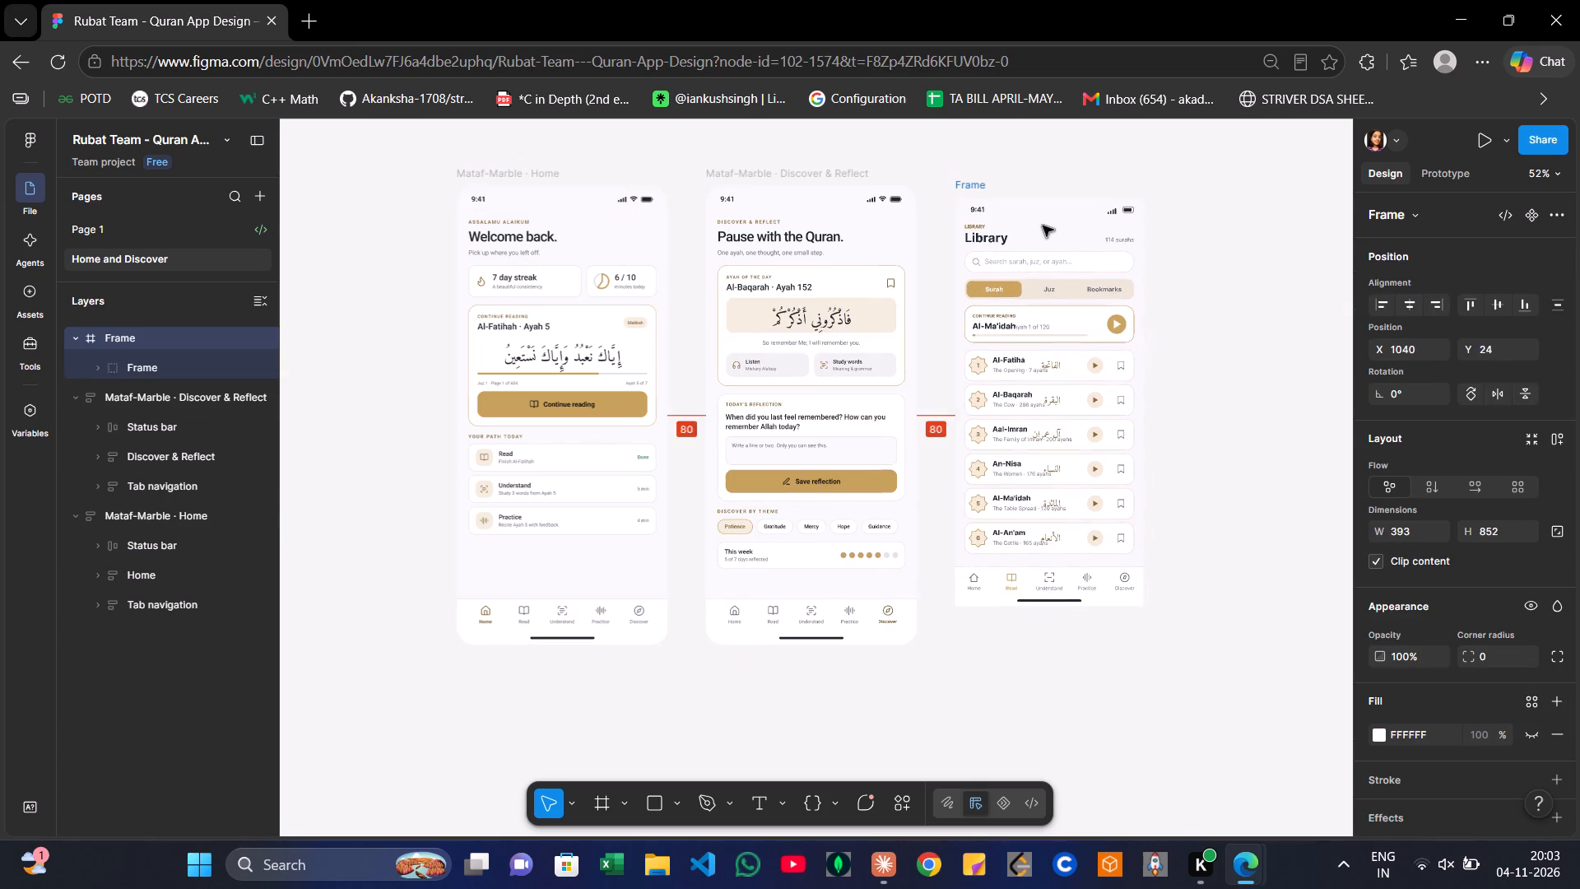
drag(1043, 226, 1029, 205)
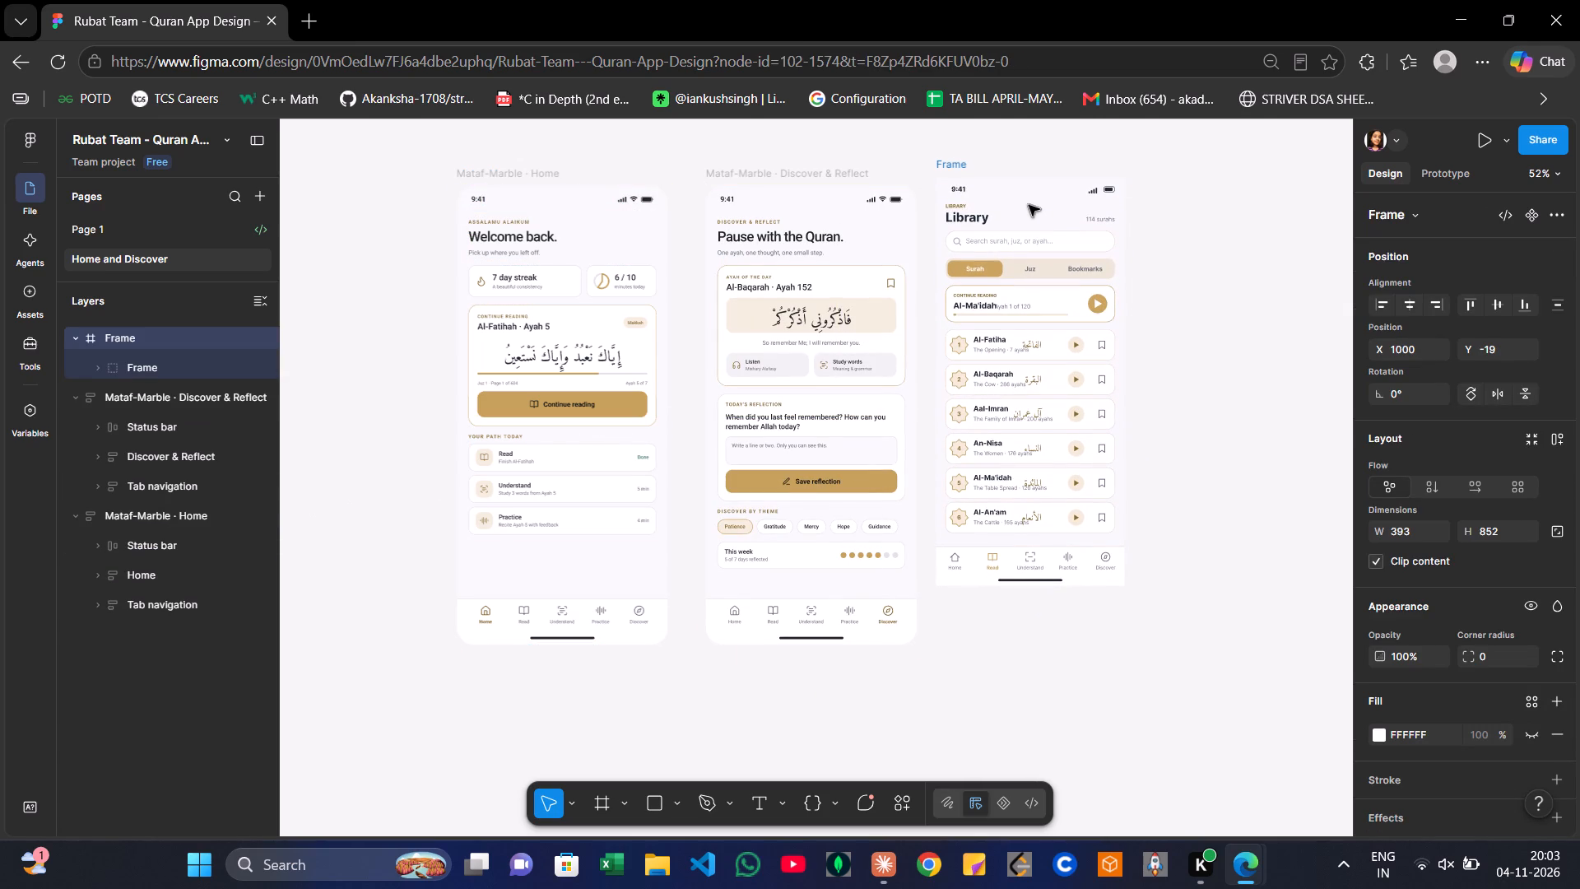
drag(1029, 205, 1034, 216)
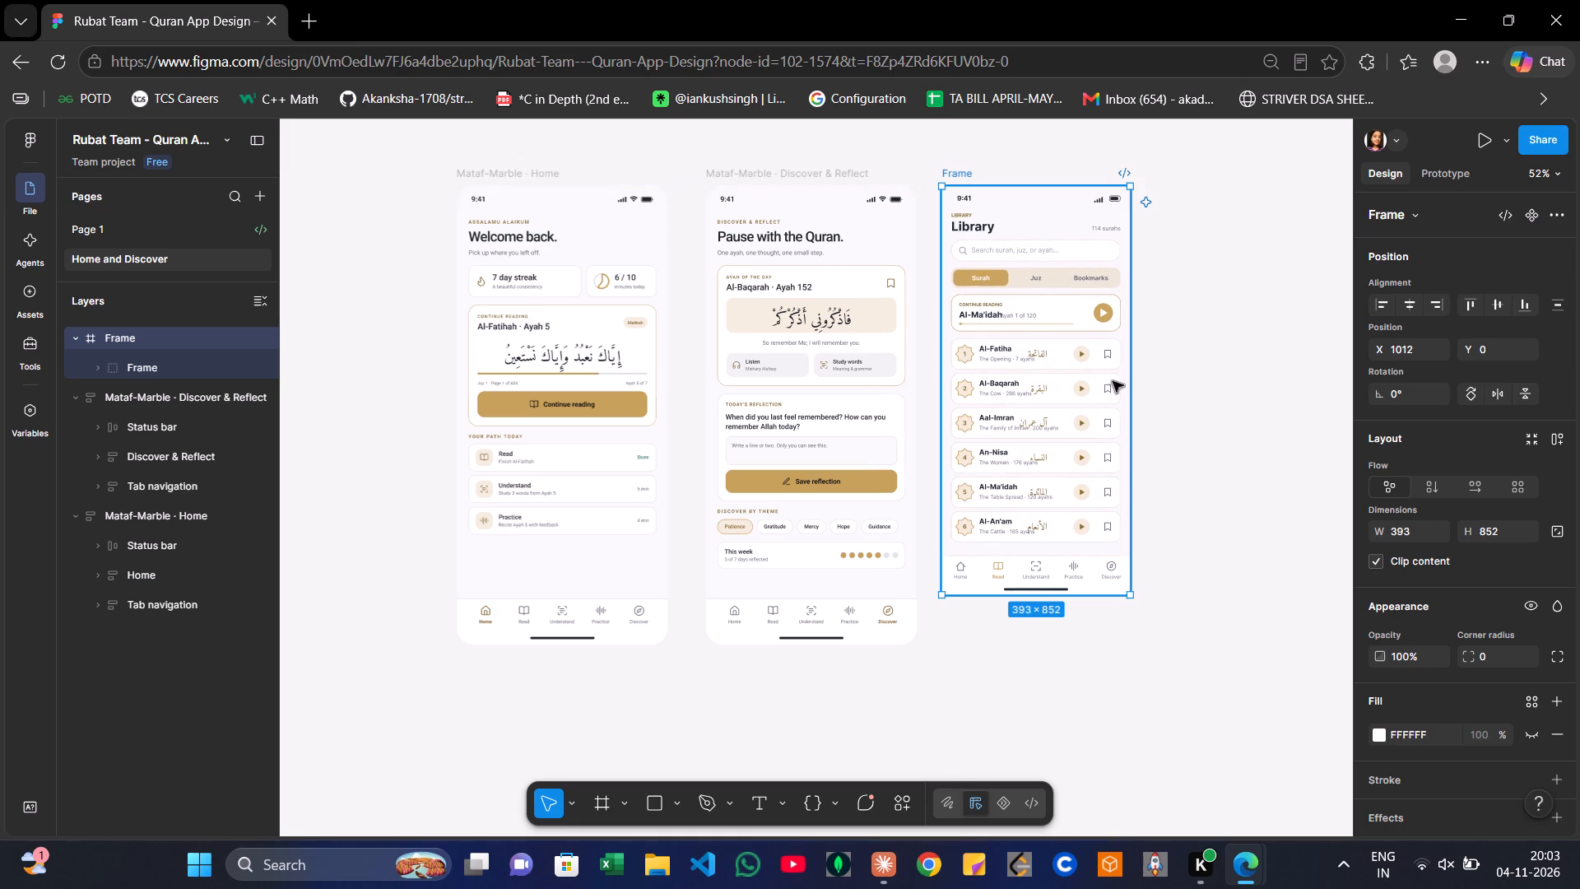
Resize the Library frame to about 471 × 956 so its height matches the neighbouring frames.
drag(1130, 593, 1169, 626)
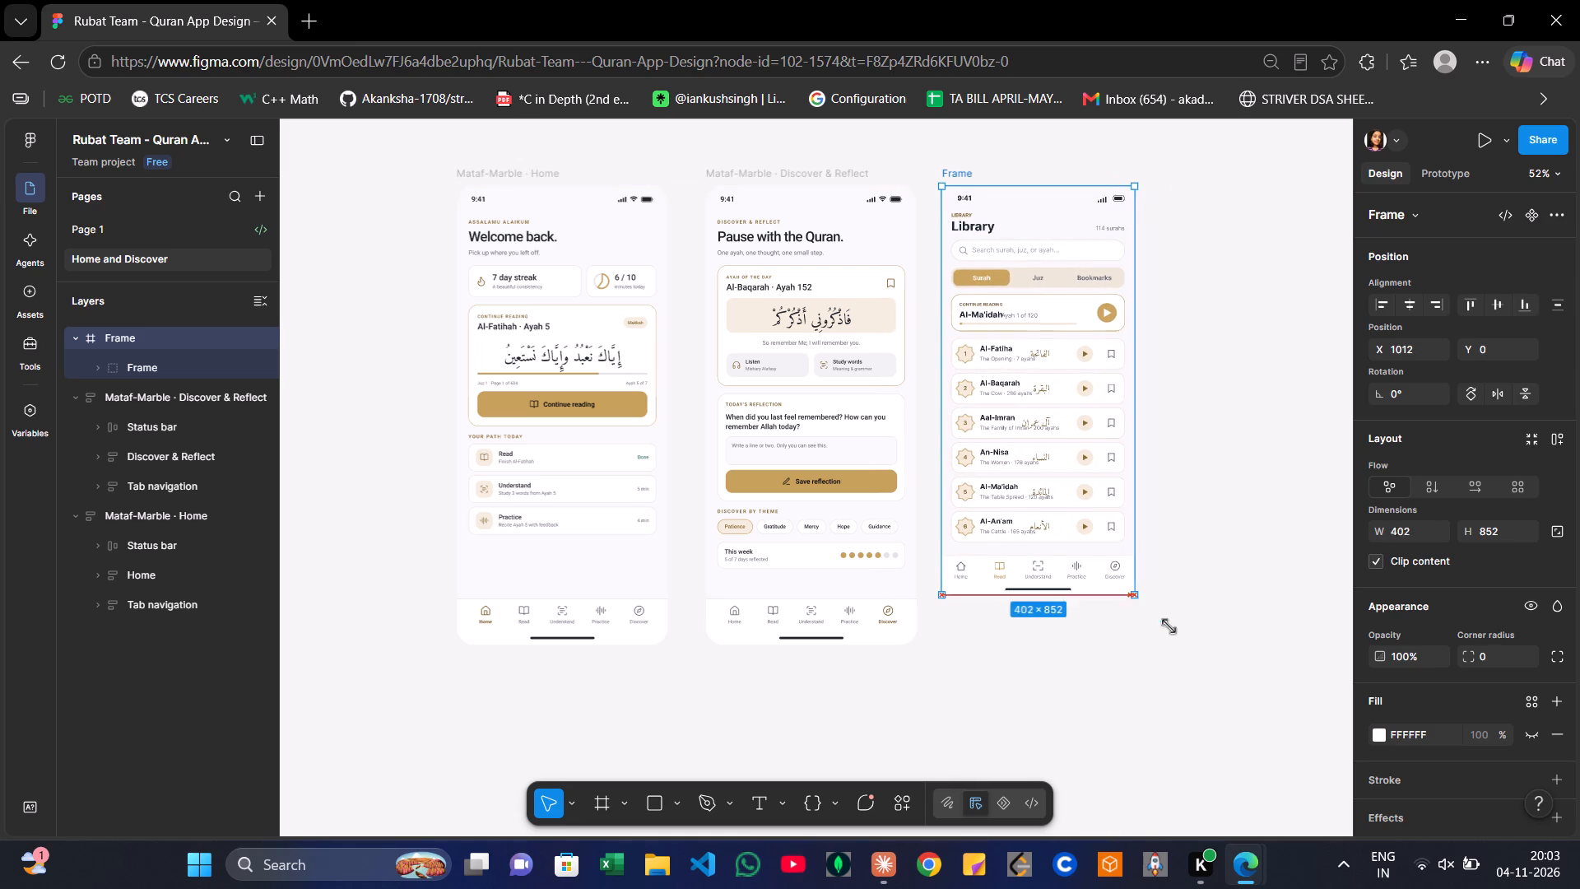
drag(1169, 626, 1174, 645)
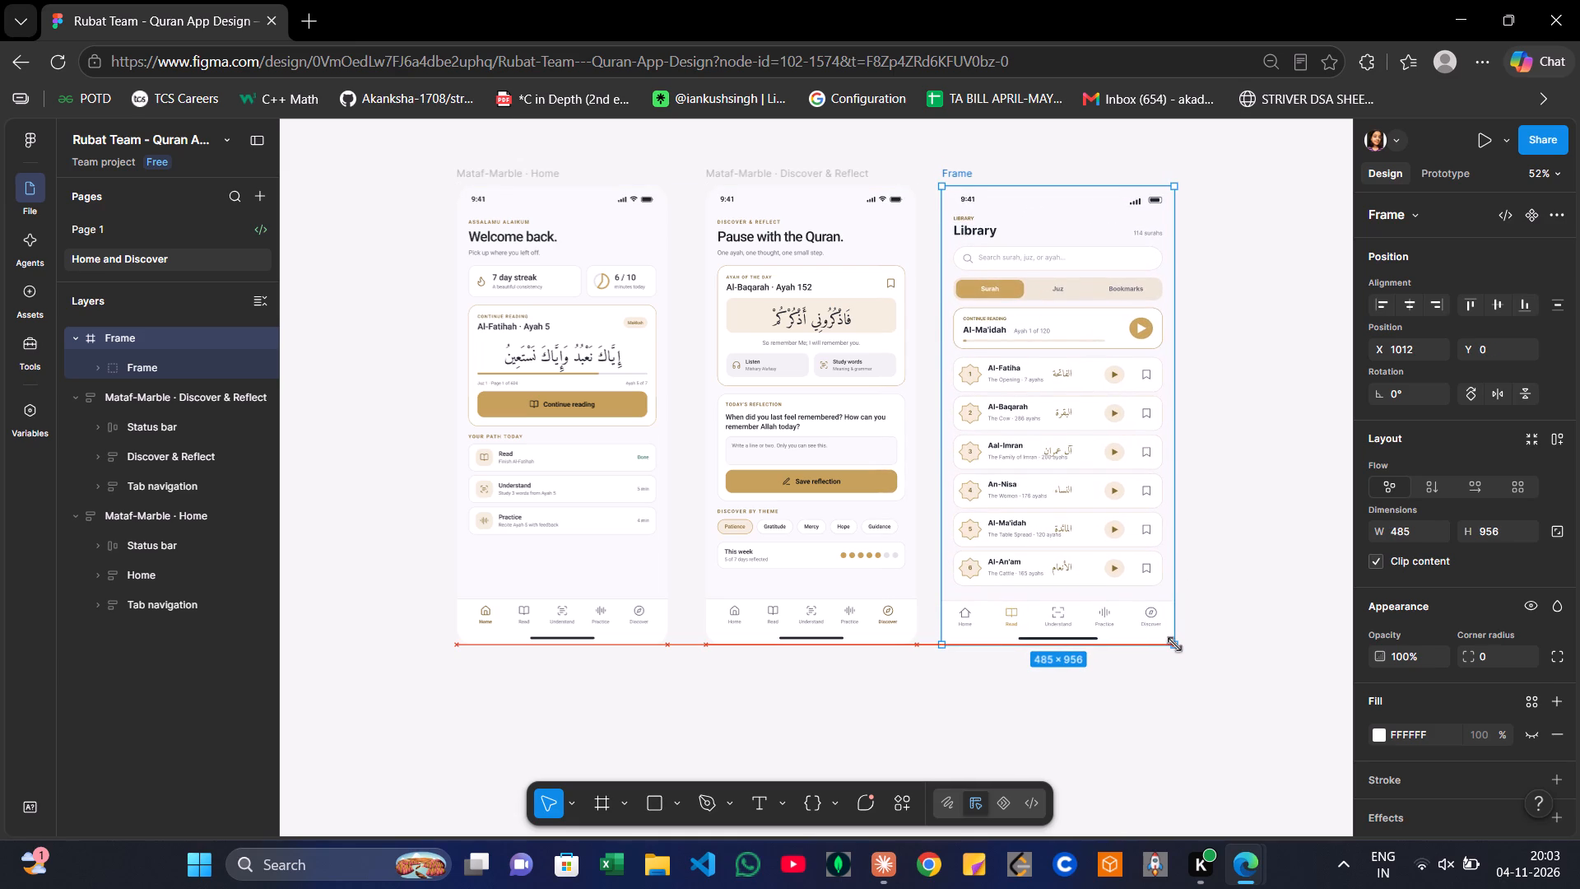
drag(1174, 645, 1168, 641)
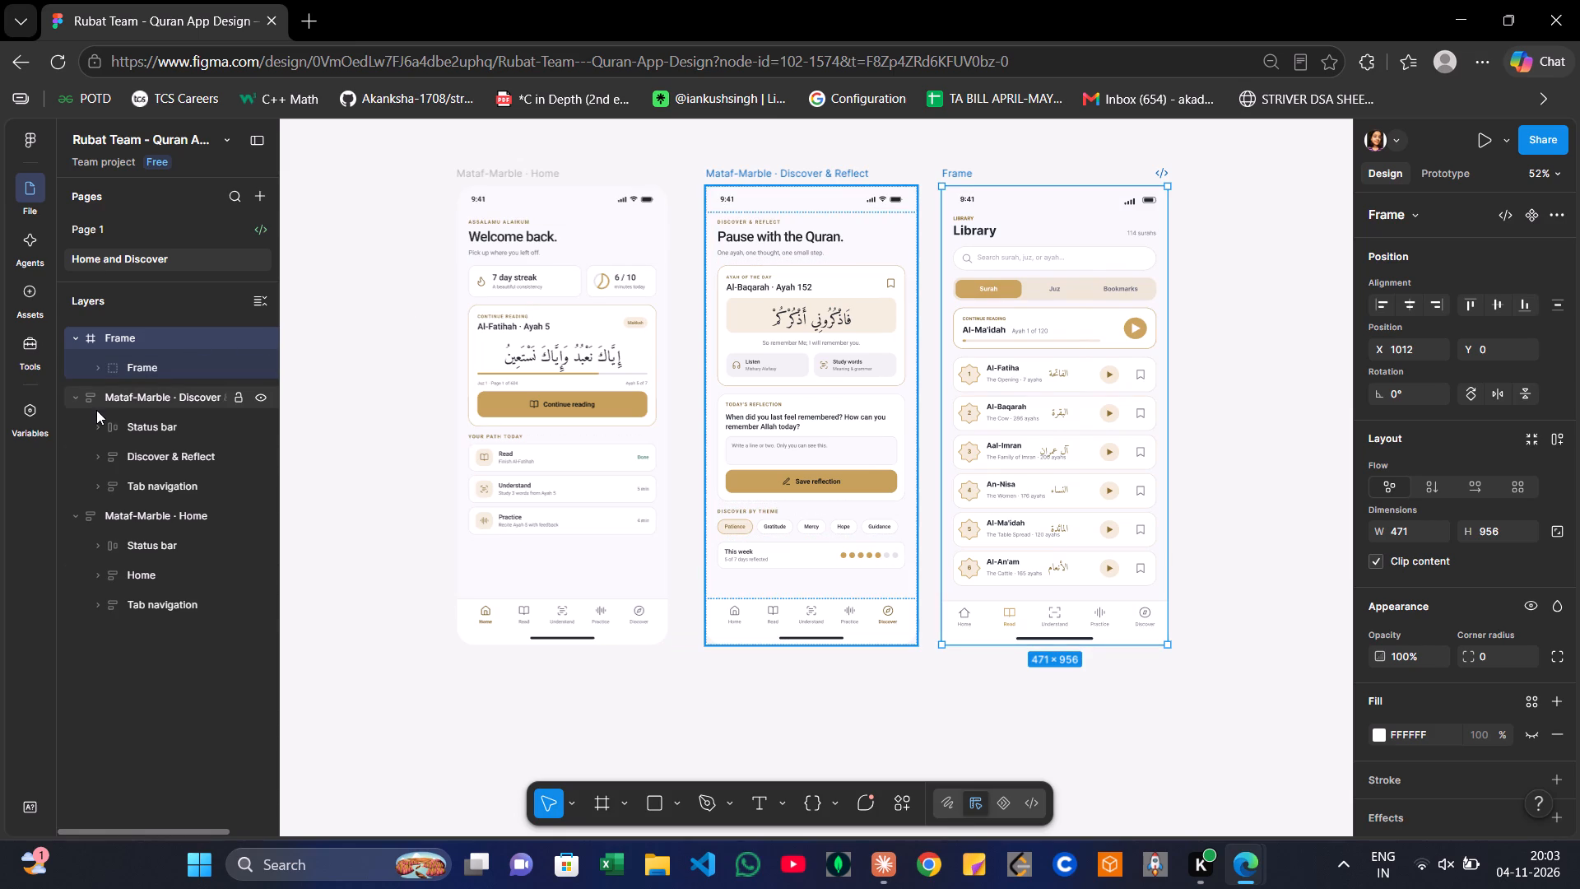
Examine how the layers inside the Discover & Reflect and Home frames are structured.
click(75, 398)
click(75, 398)
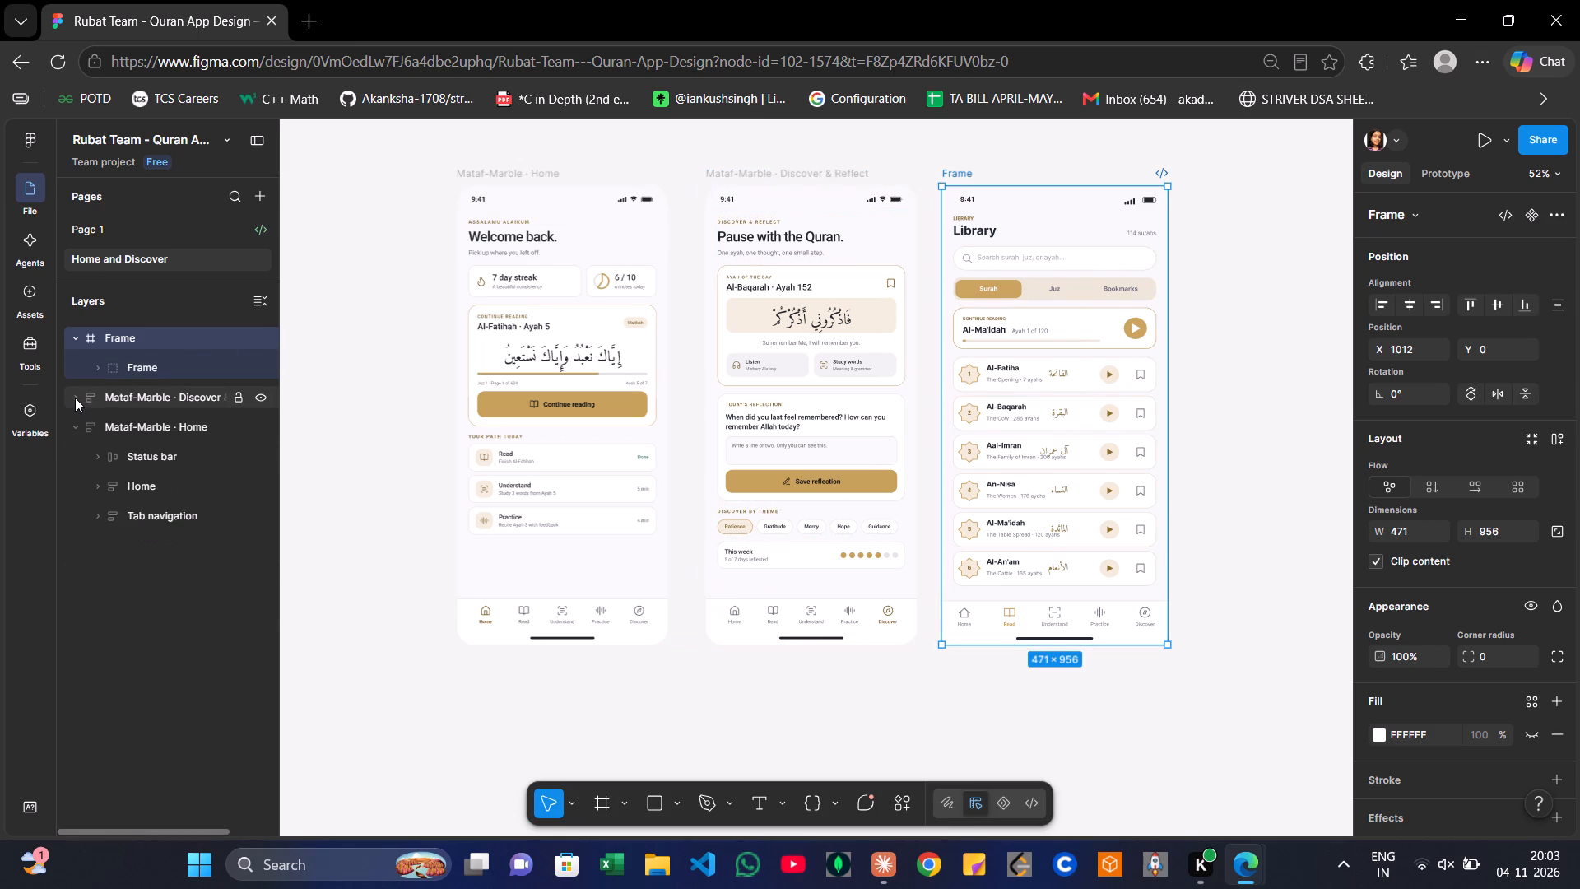
double_click(139, 389)
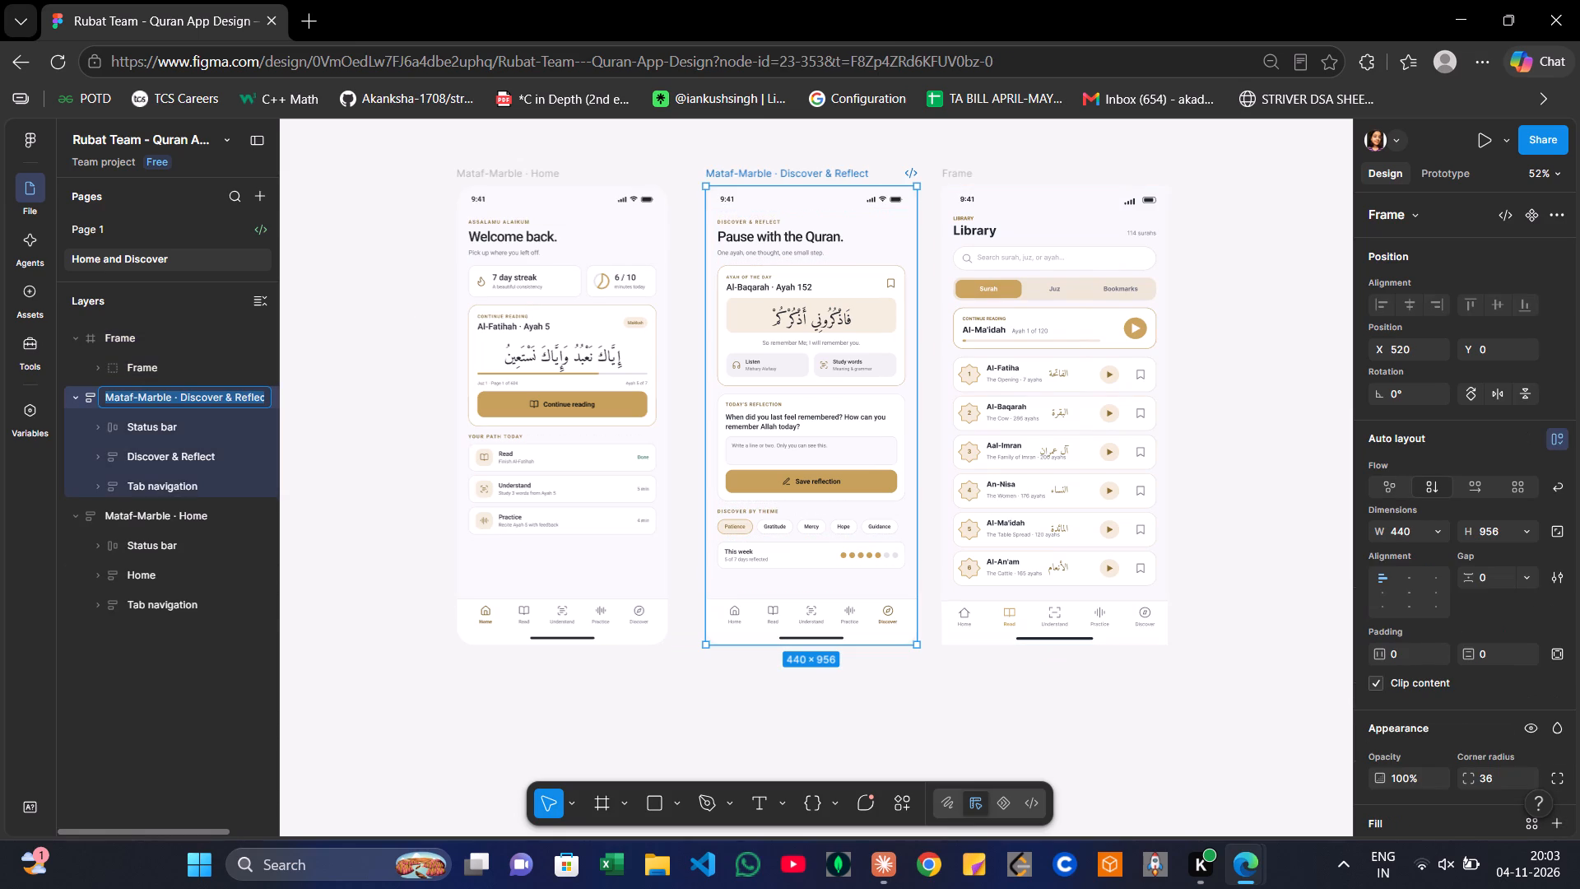
click(127, 433)
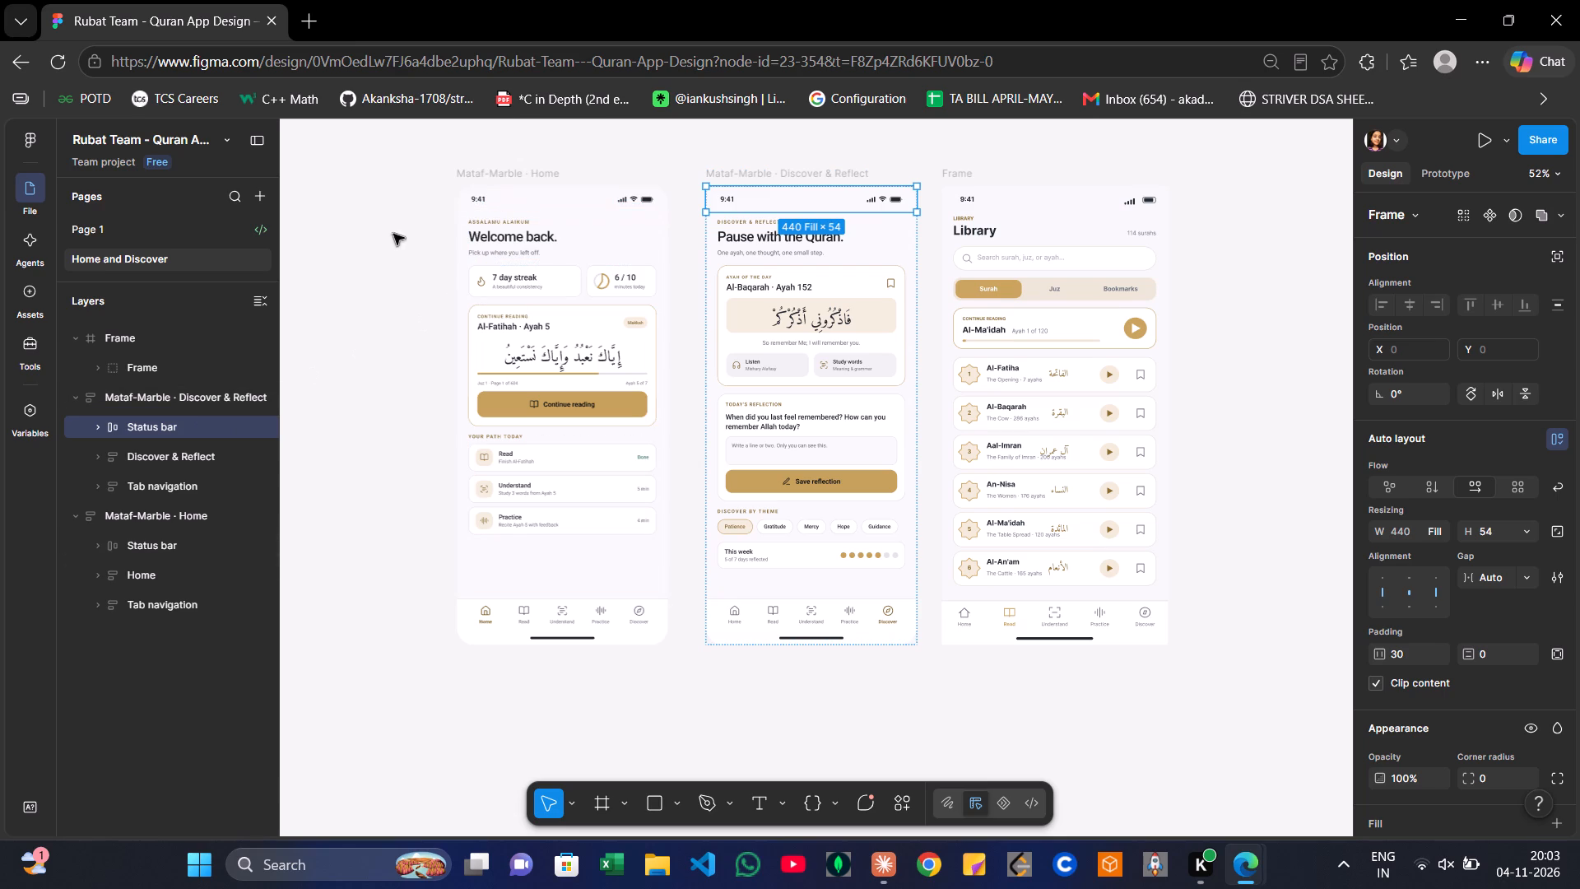
drag(425, 155, 600, 533)
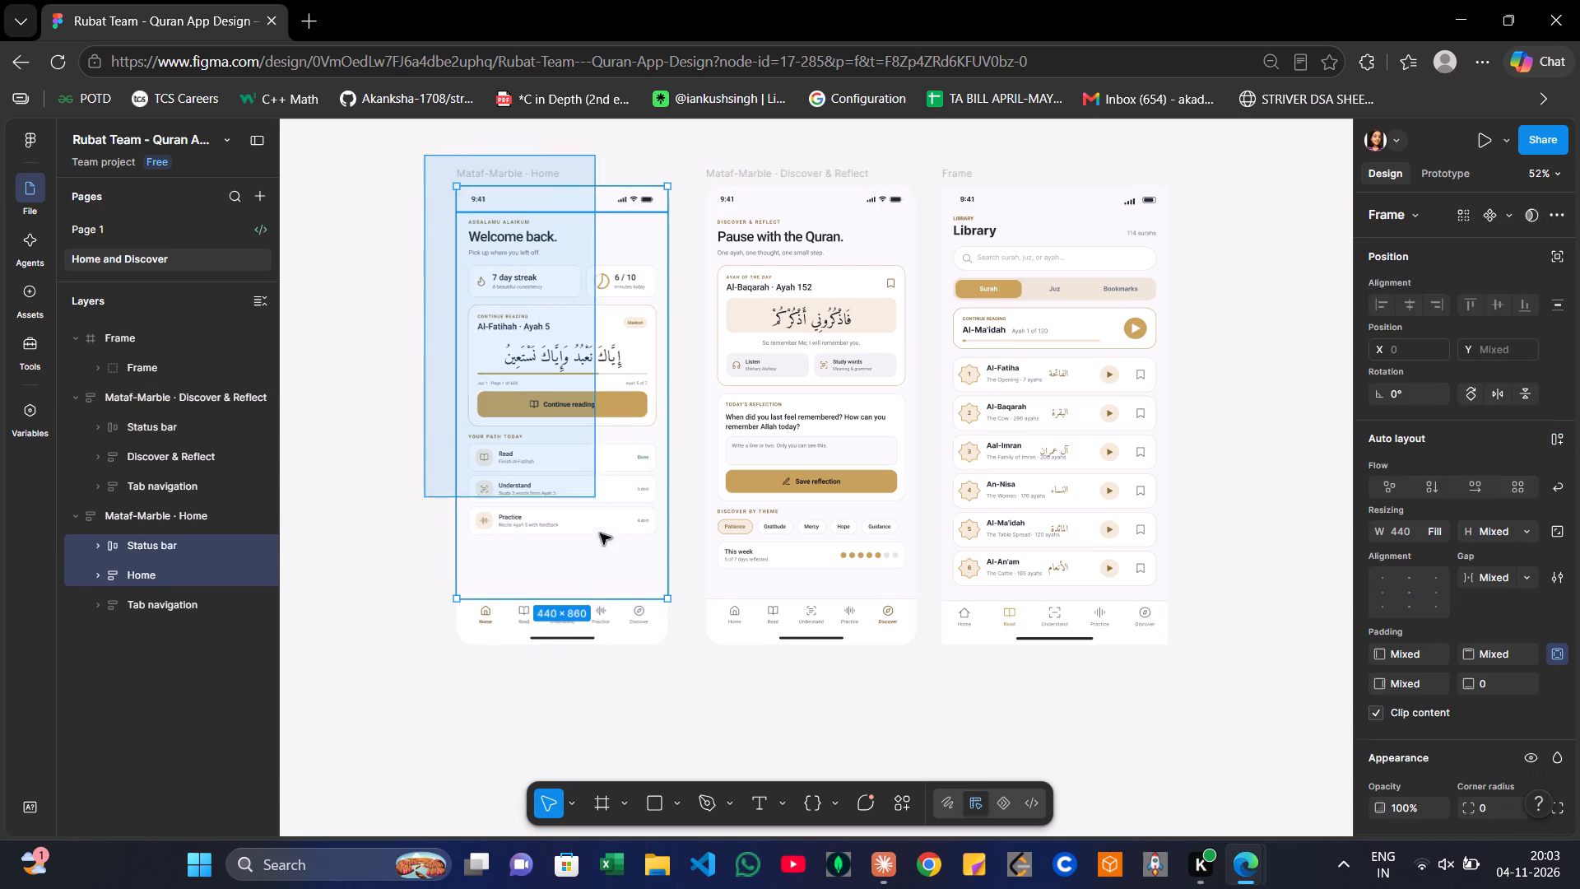
drag(600, 533, 599, 738)
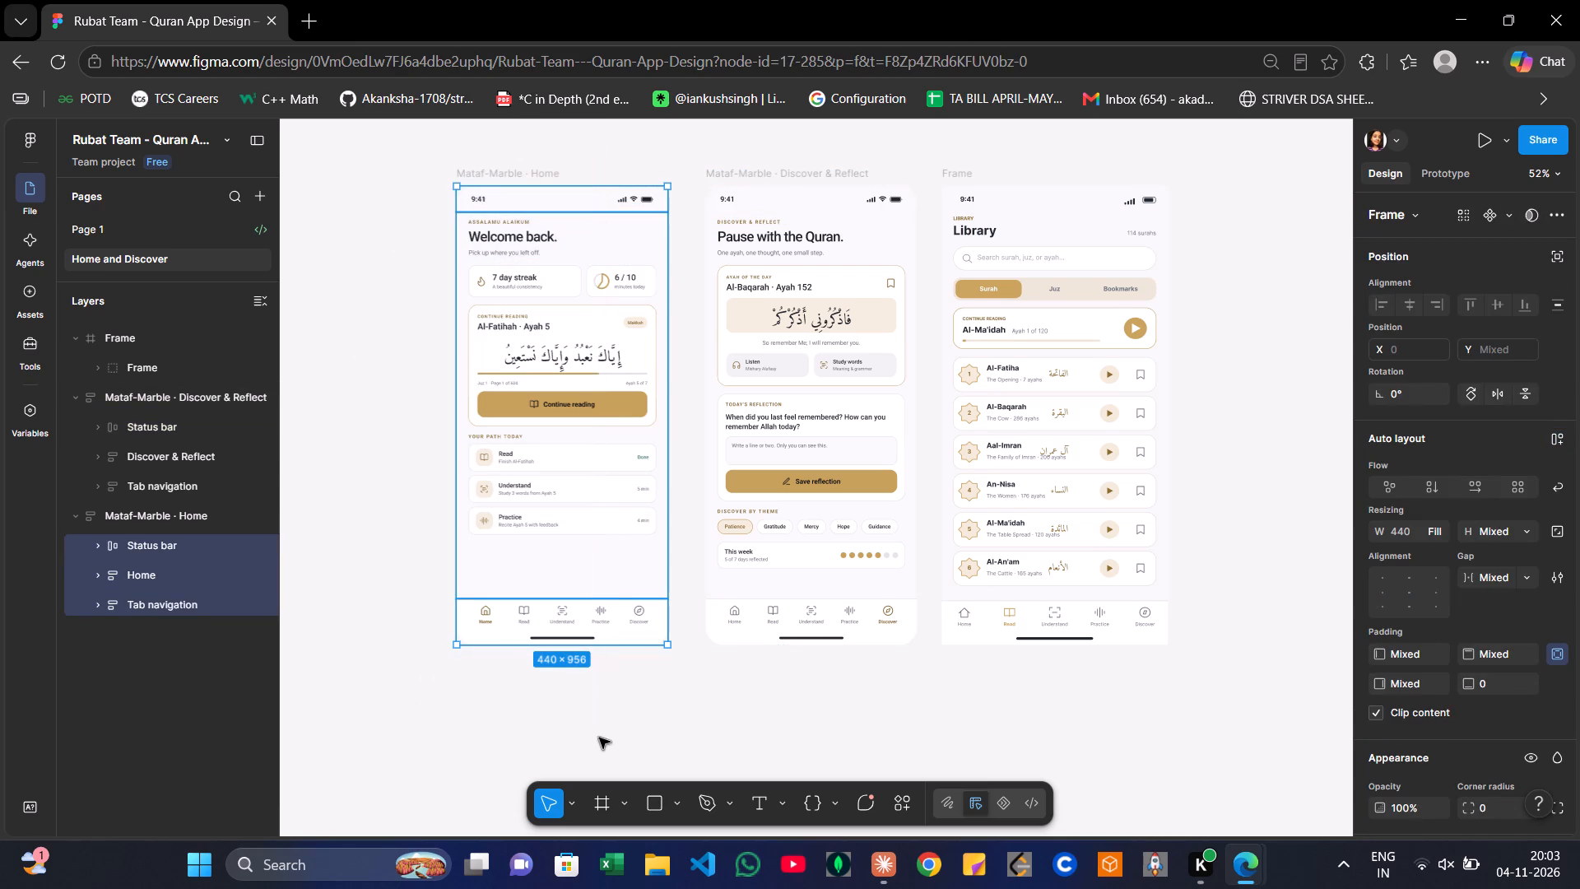
click(369, 594)
click(369, 594)
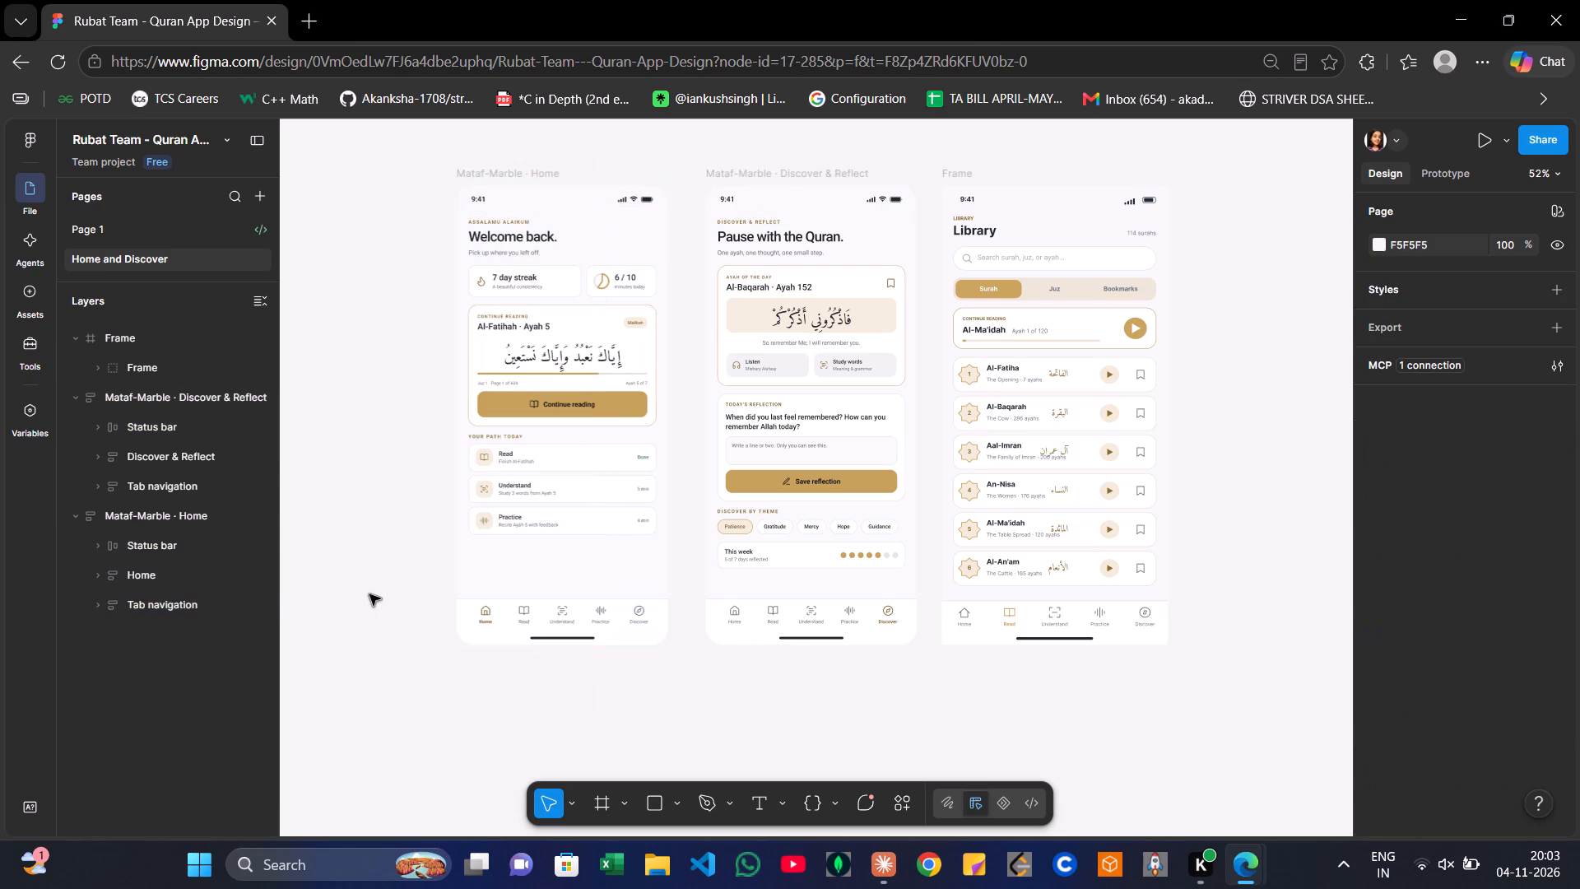
Compare the Library frame's layout and appearance properties with those of the Discover & Reflect frame's layers.
click(1094, 203)
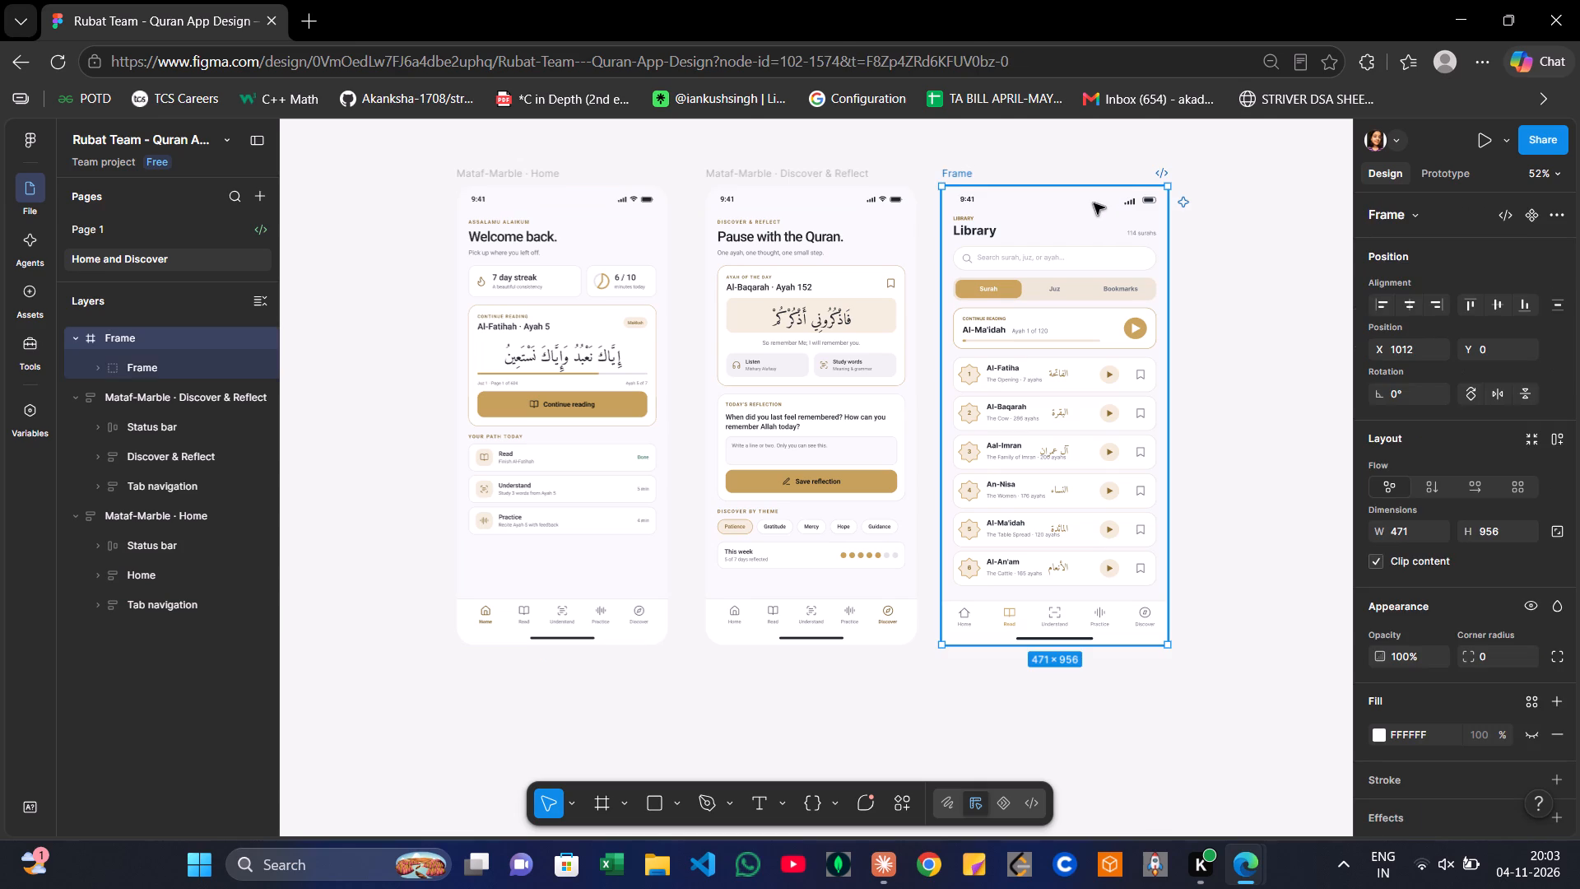
scroll(1452, 577, down, 1)
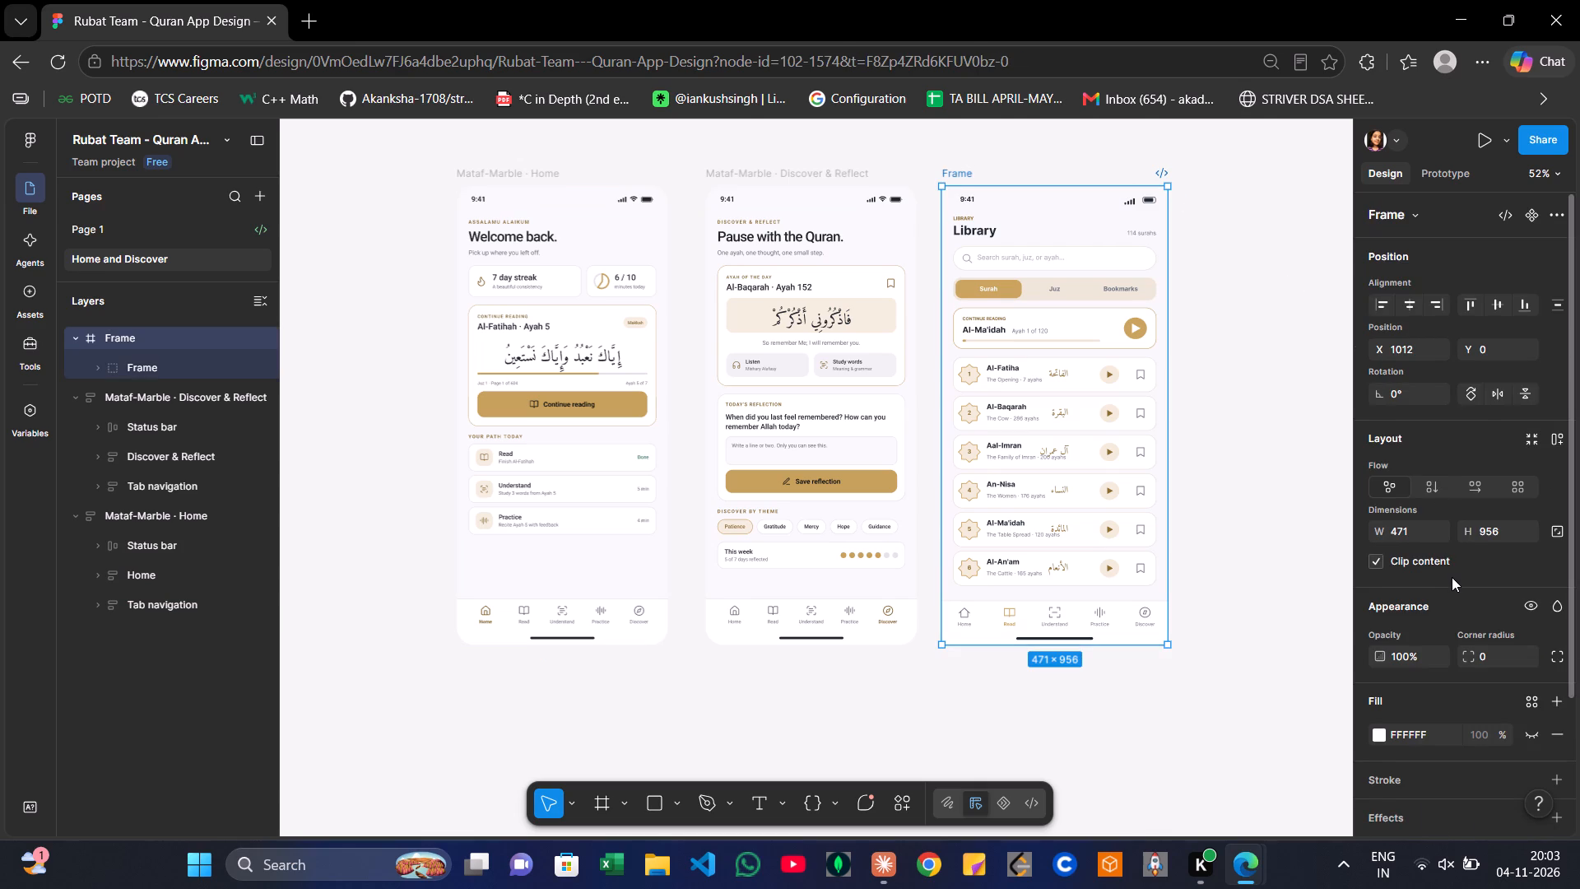
scroll(1452, 577, down, 1)
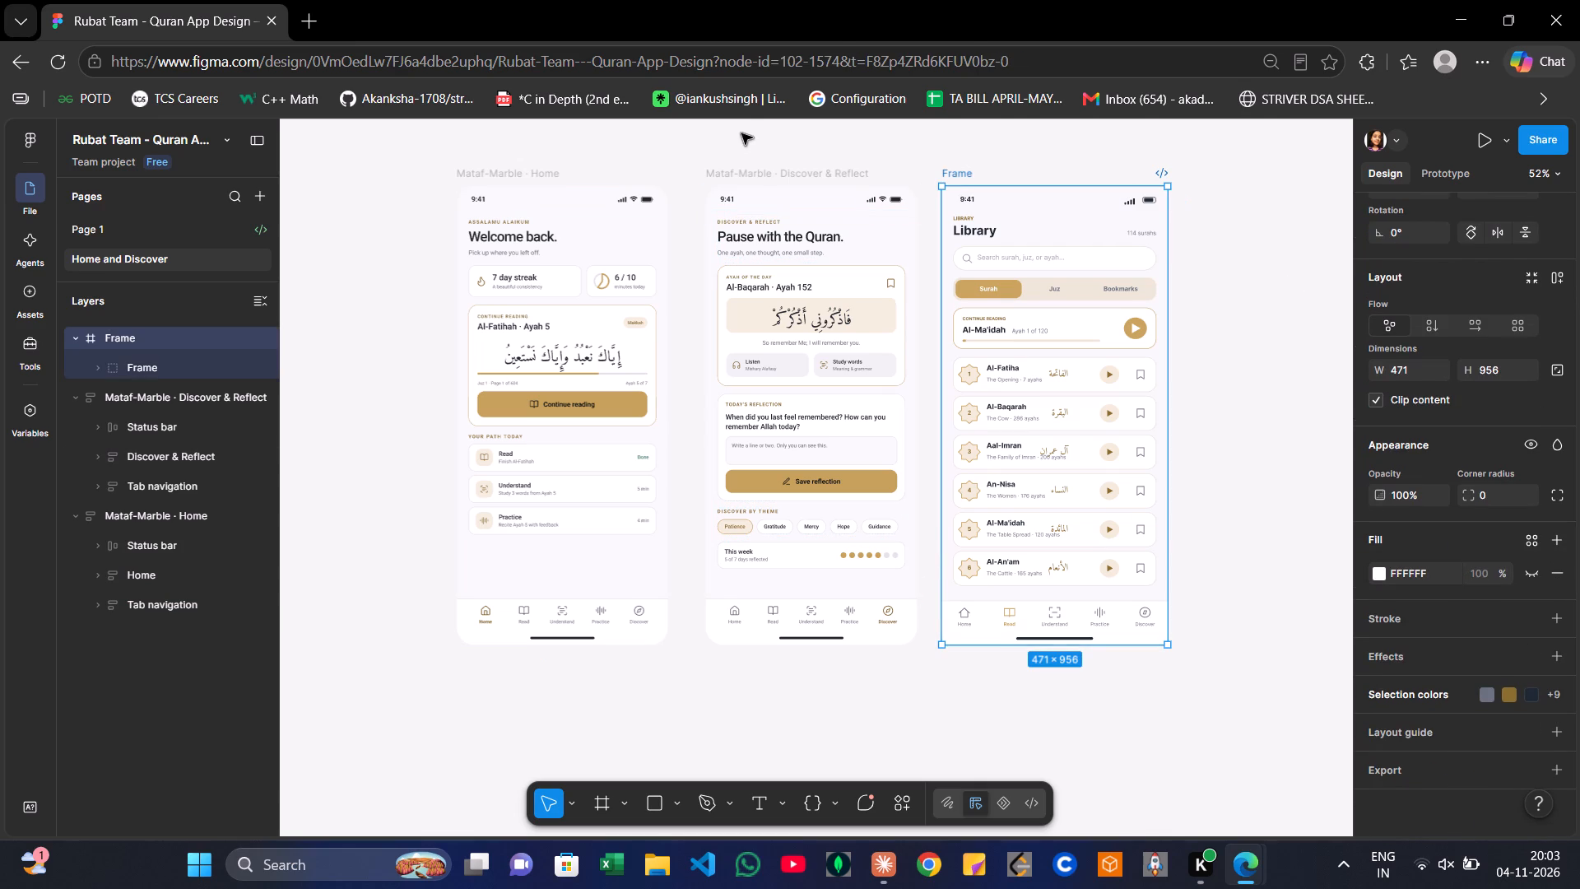
drag(725, 128, 874, 704)
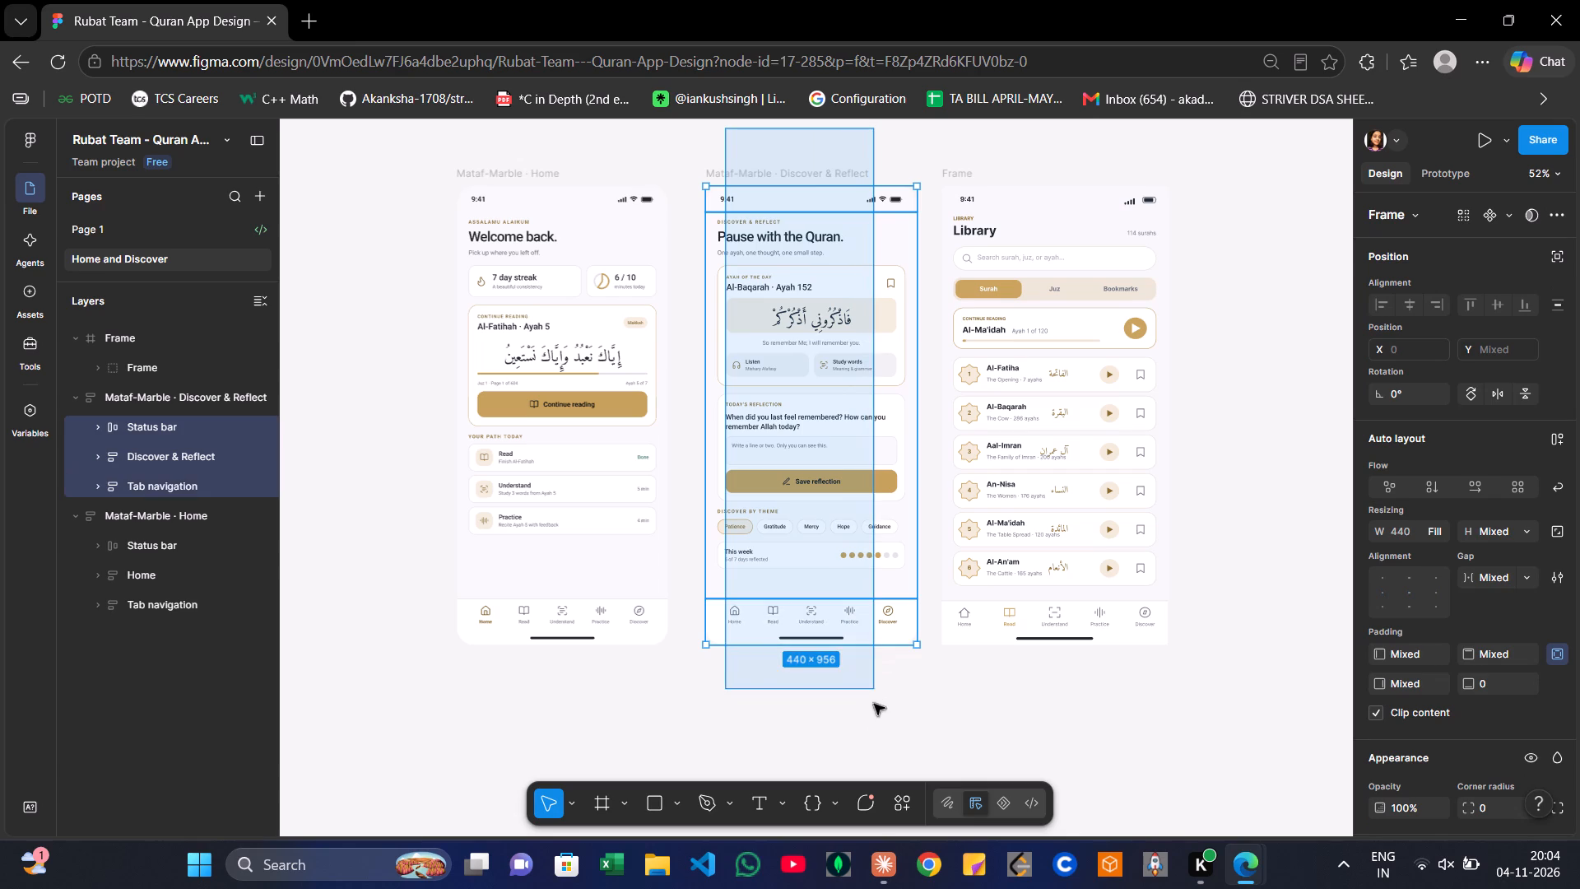
drag(874, 704, 872, 718)
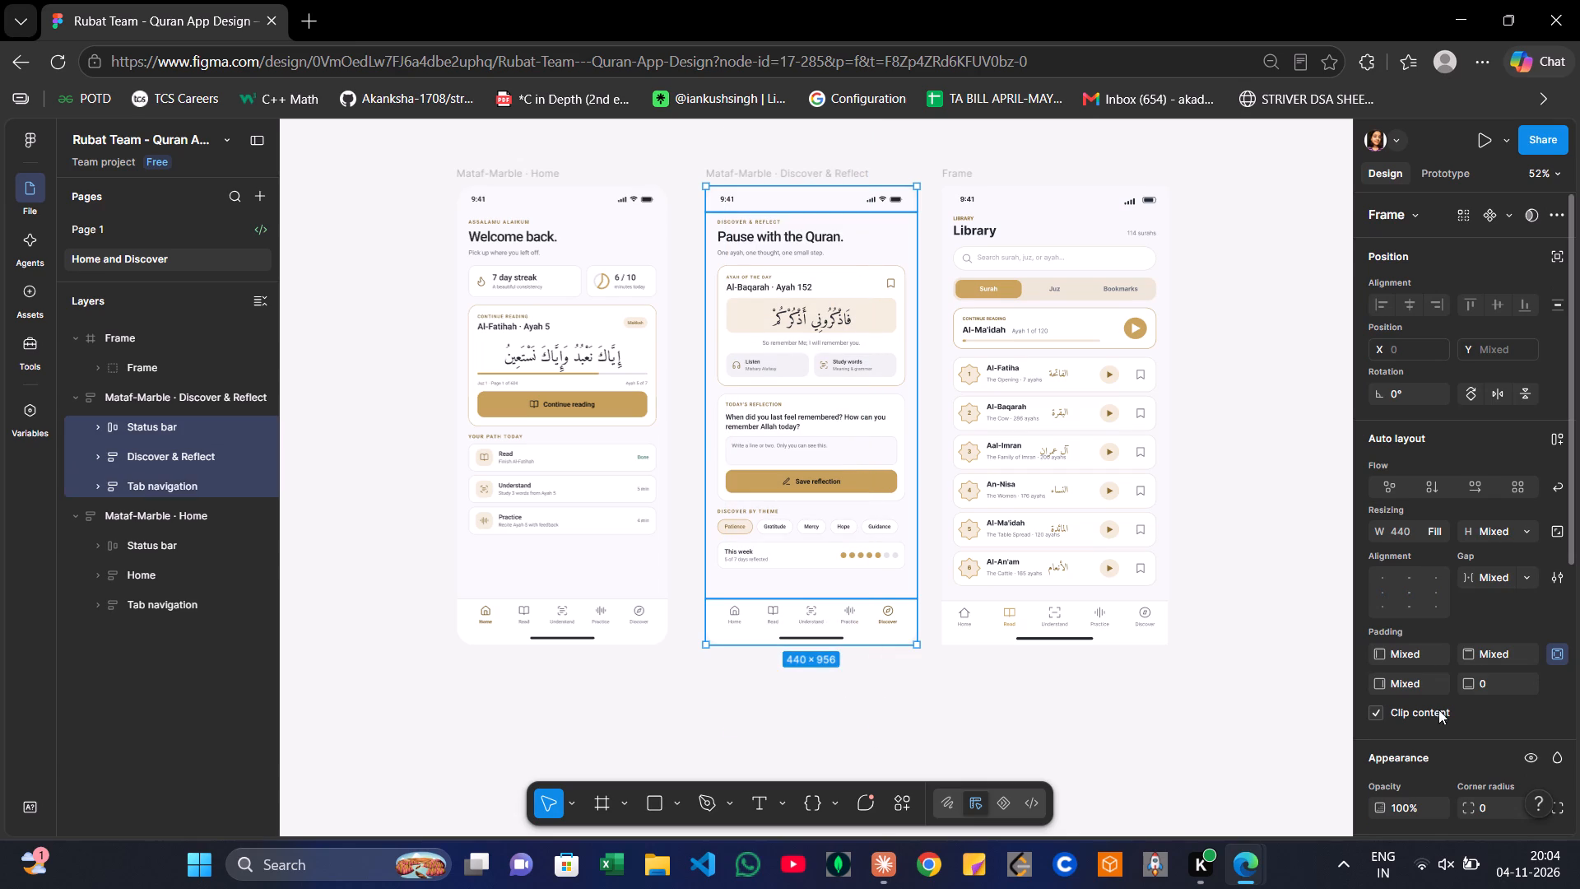
scroll(1457, 728, down, 3)
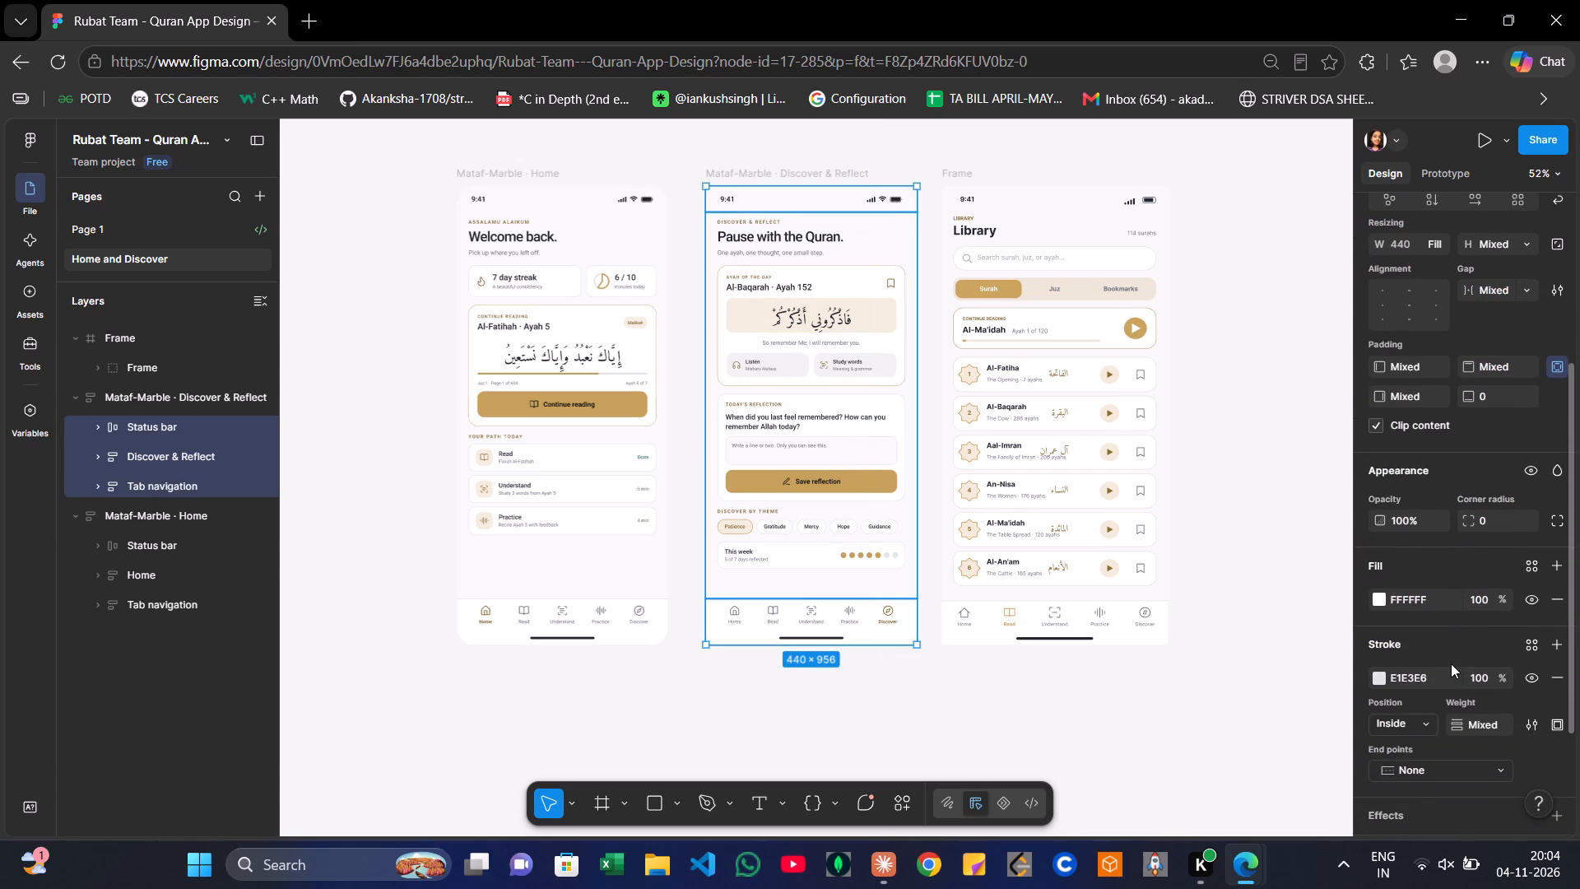
scroll(1451, 663, down, 2)
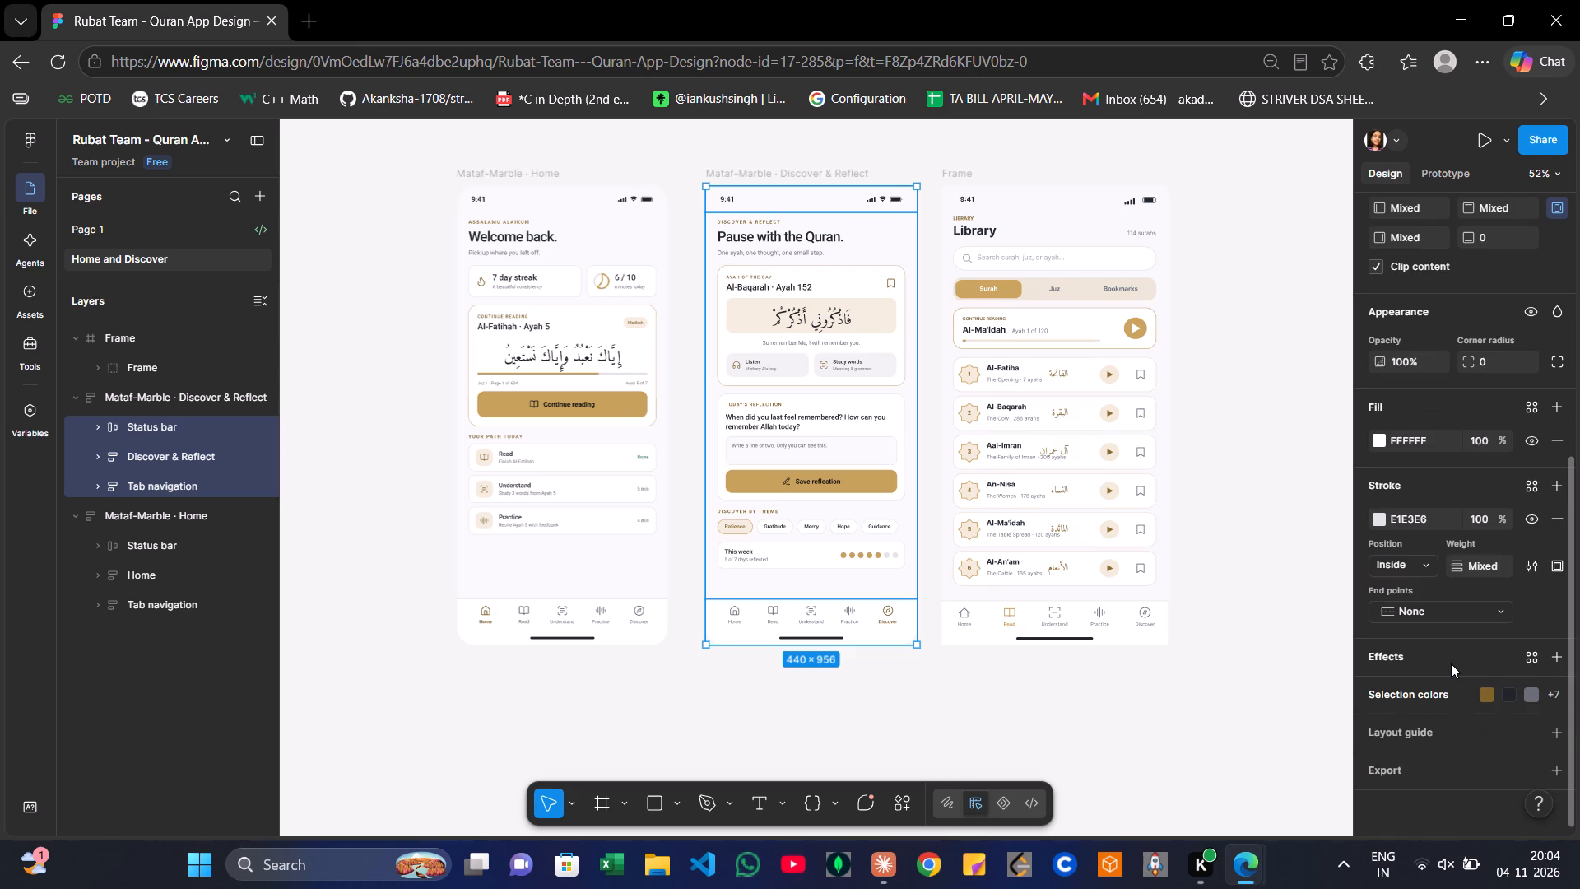
scroll(1451, 663, up, 6)
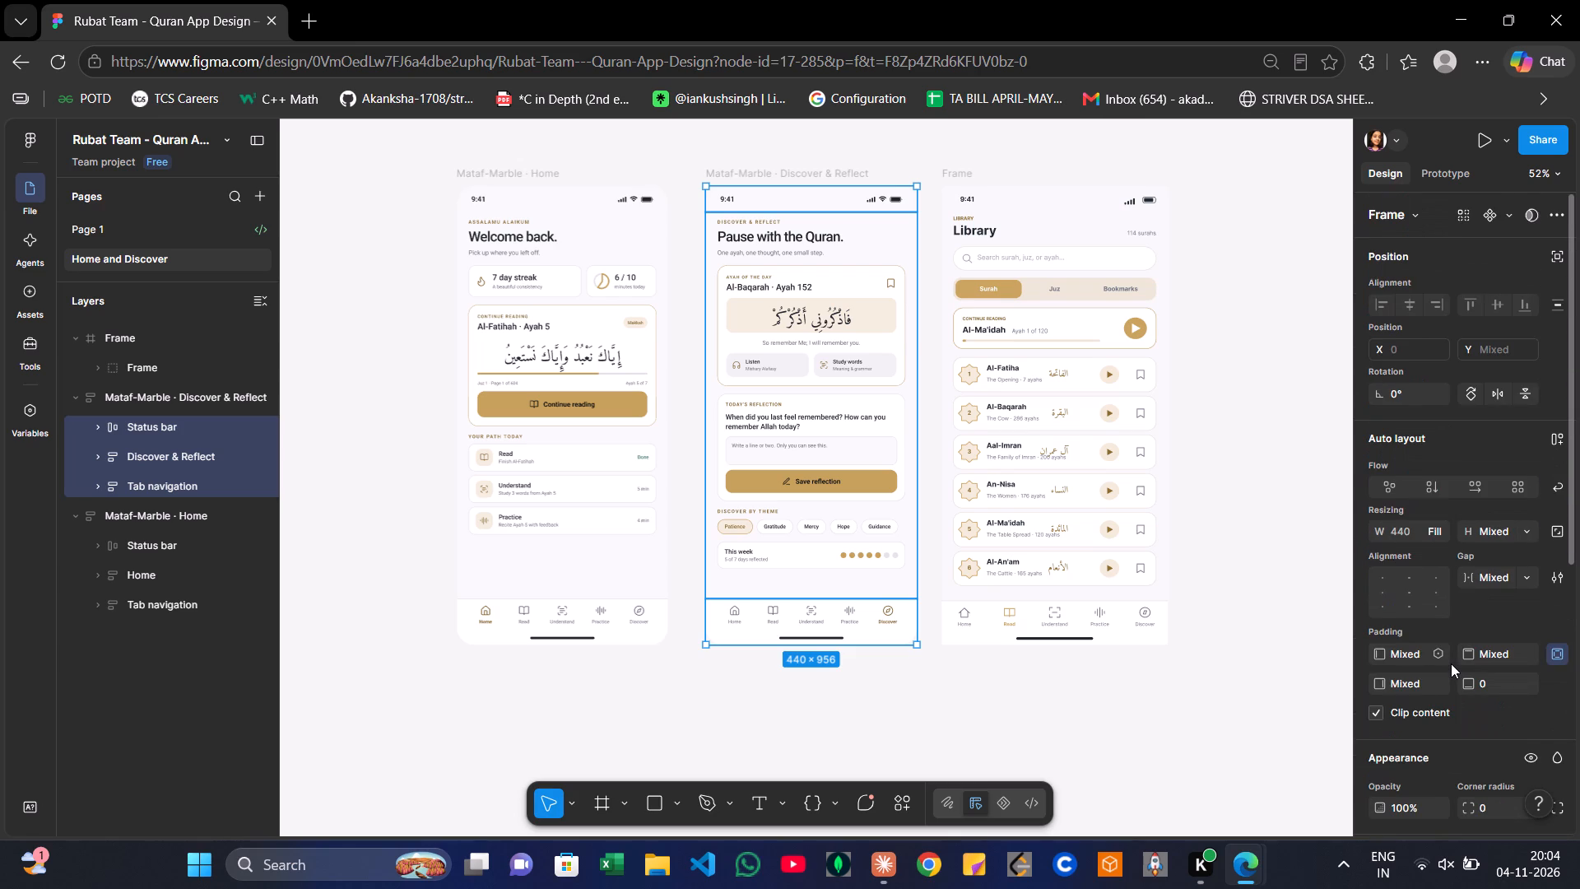
scroll(1451, 663, up, 2)
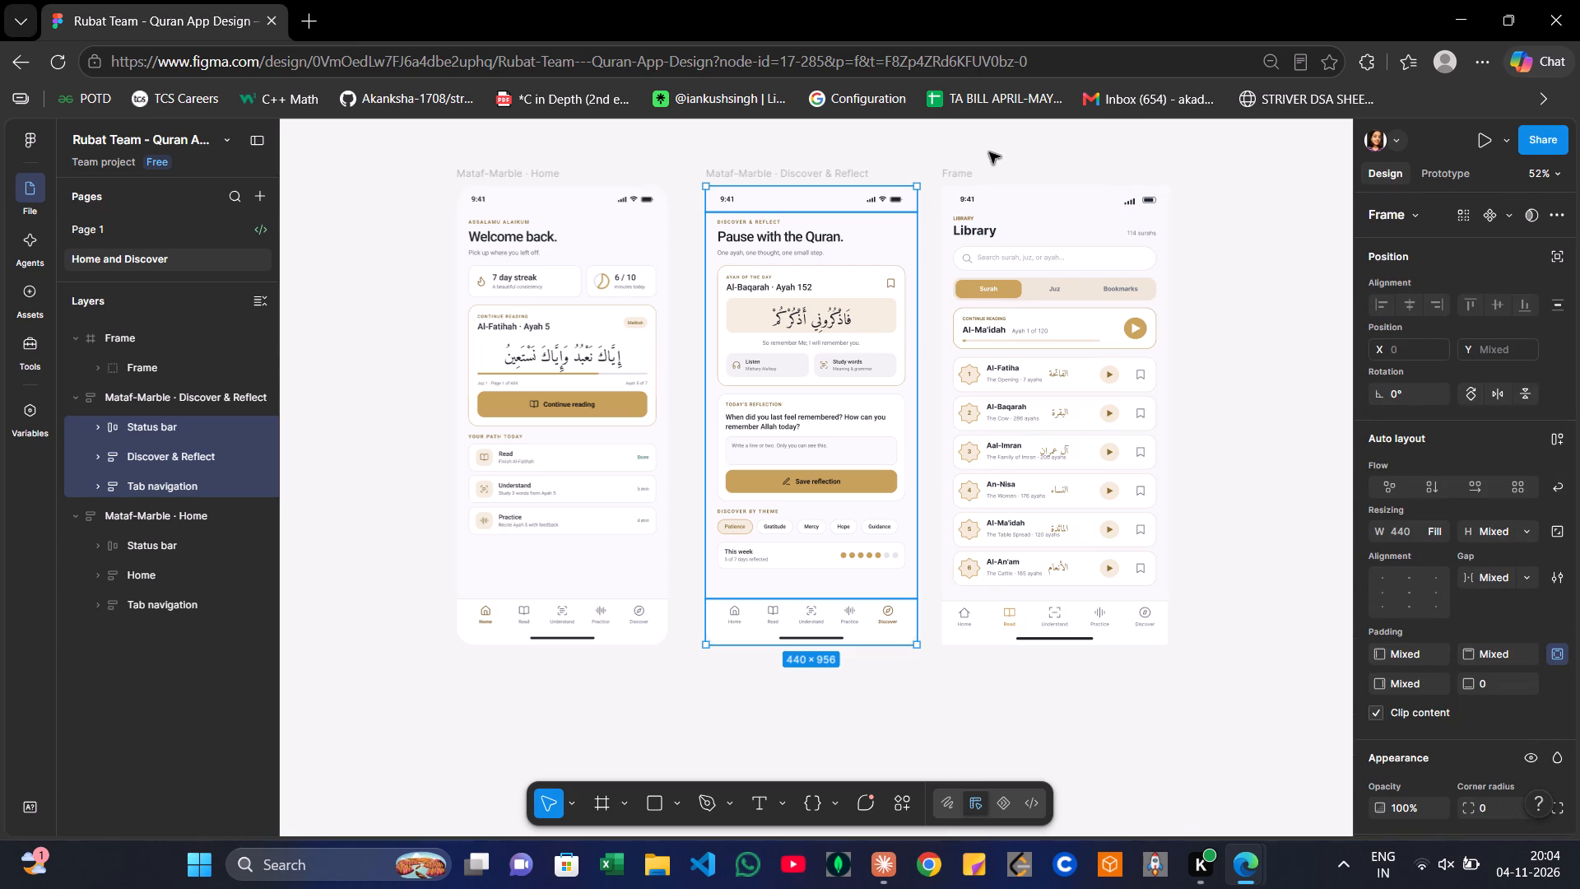
Select the pasted Library screen's top-level frame in the layer list.
click(993, 199)
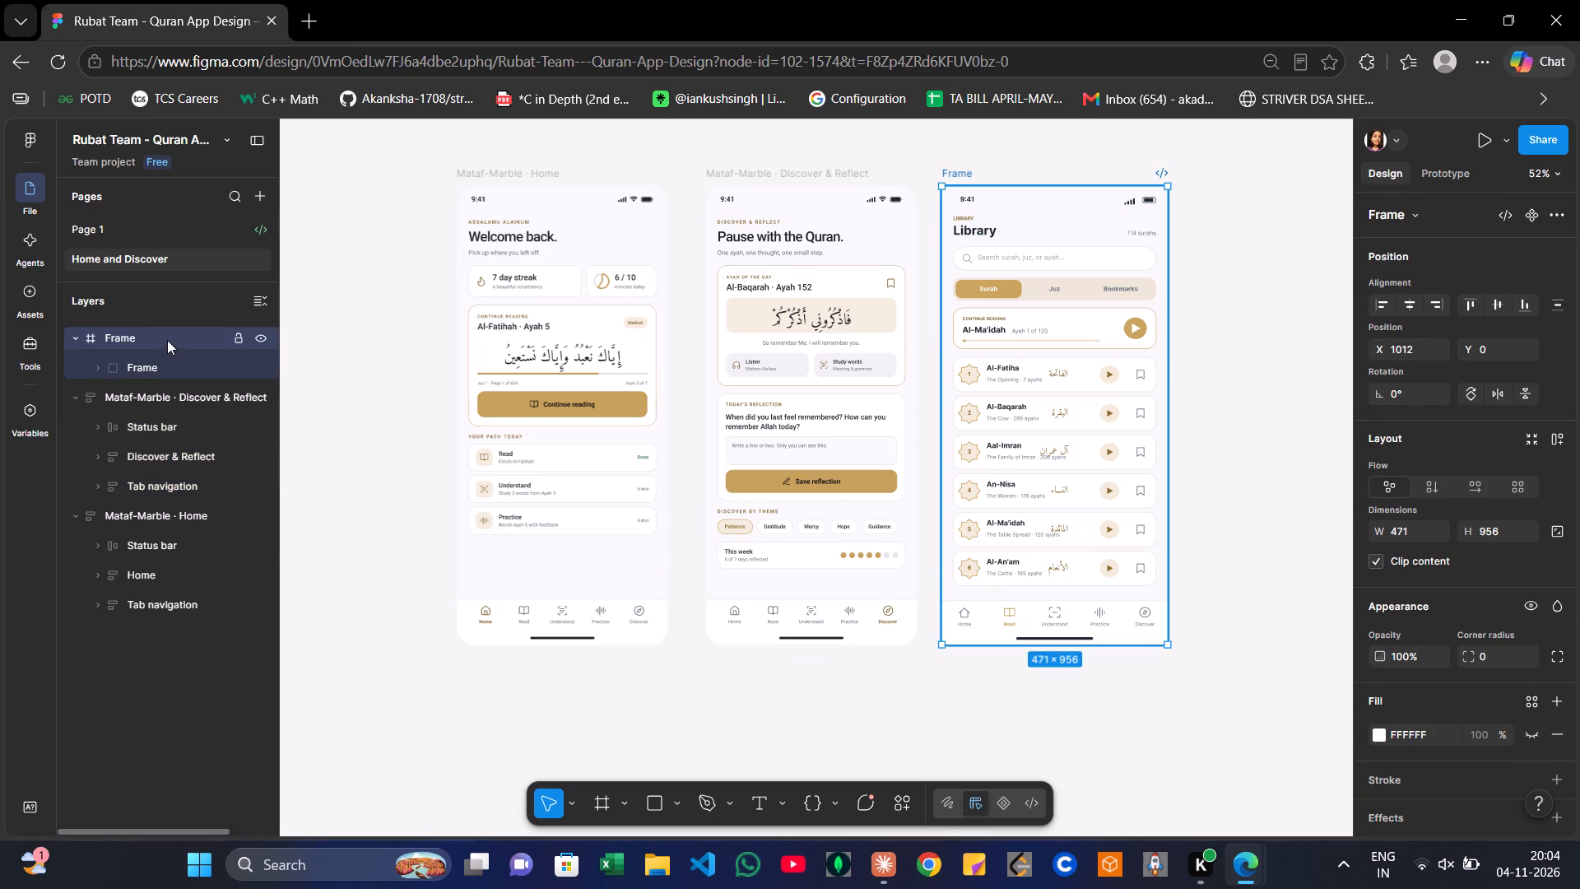
click(90, 337)
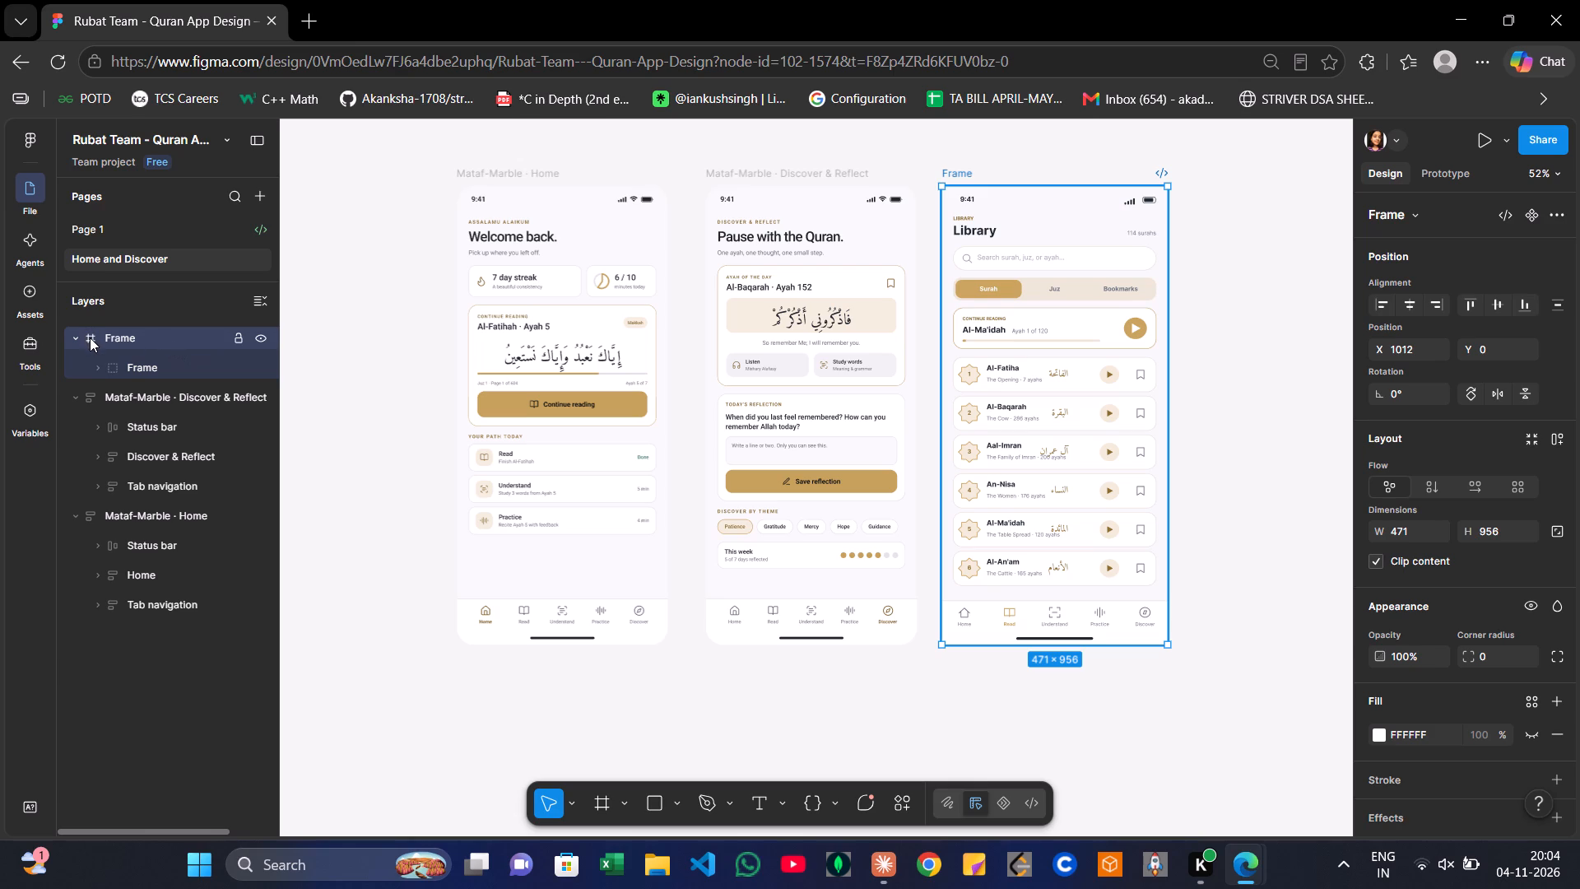
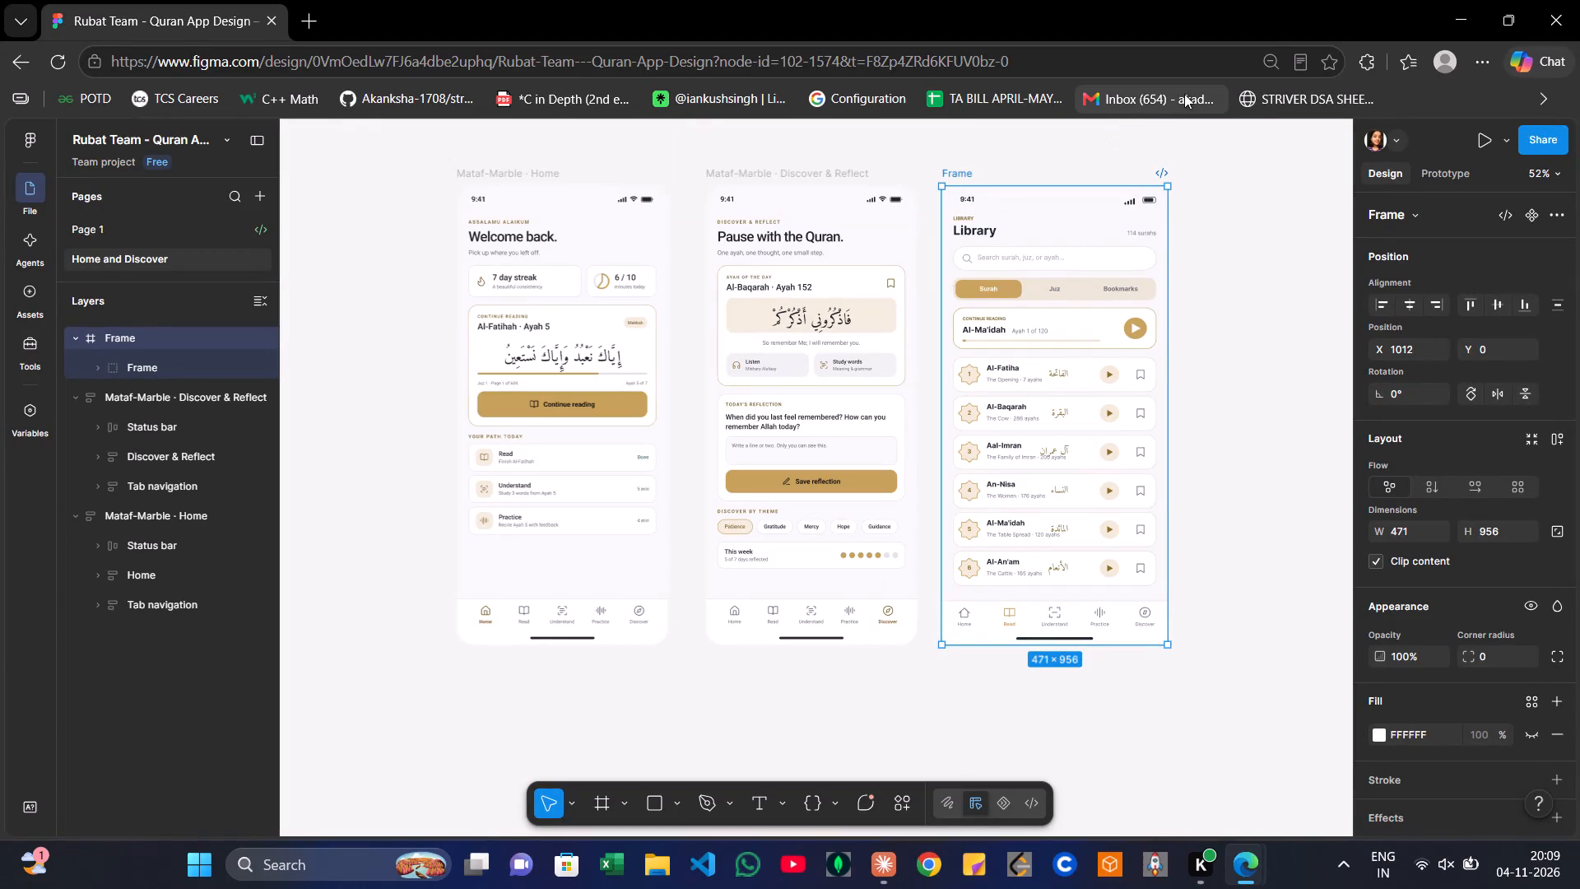
Set the pasted Library frame's width to 440 to match the Discover & Reflect frame.
click(992, 207)
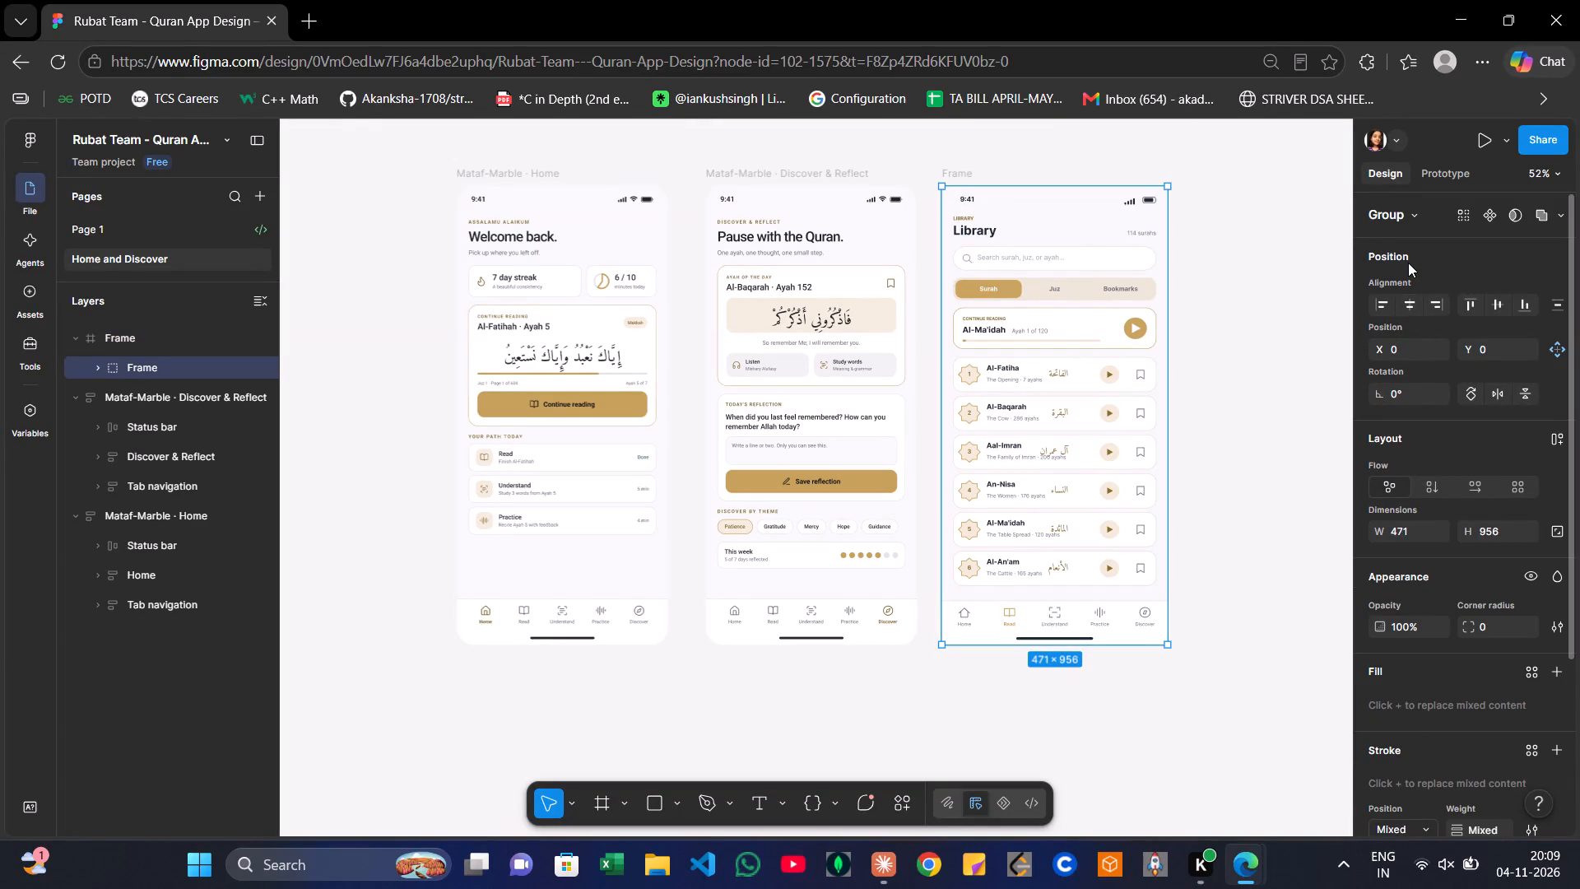
scroll(1408, 263, down, 1)
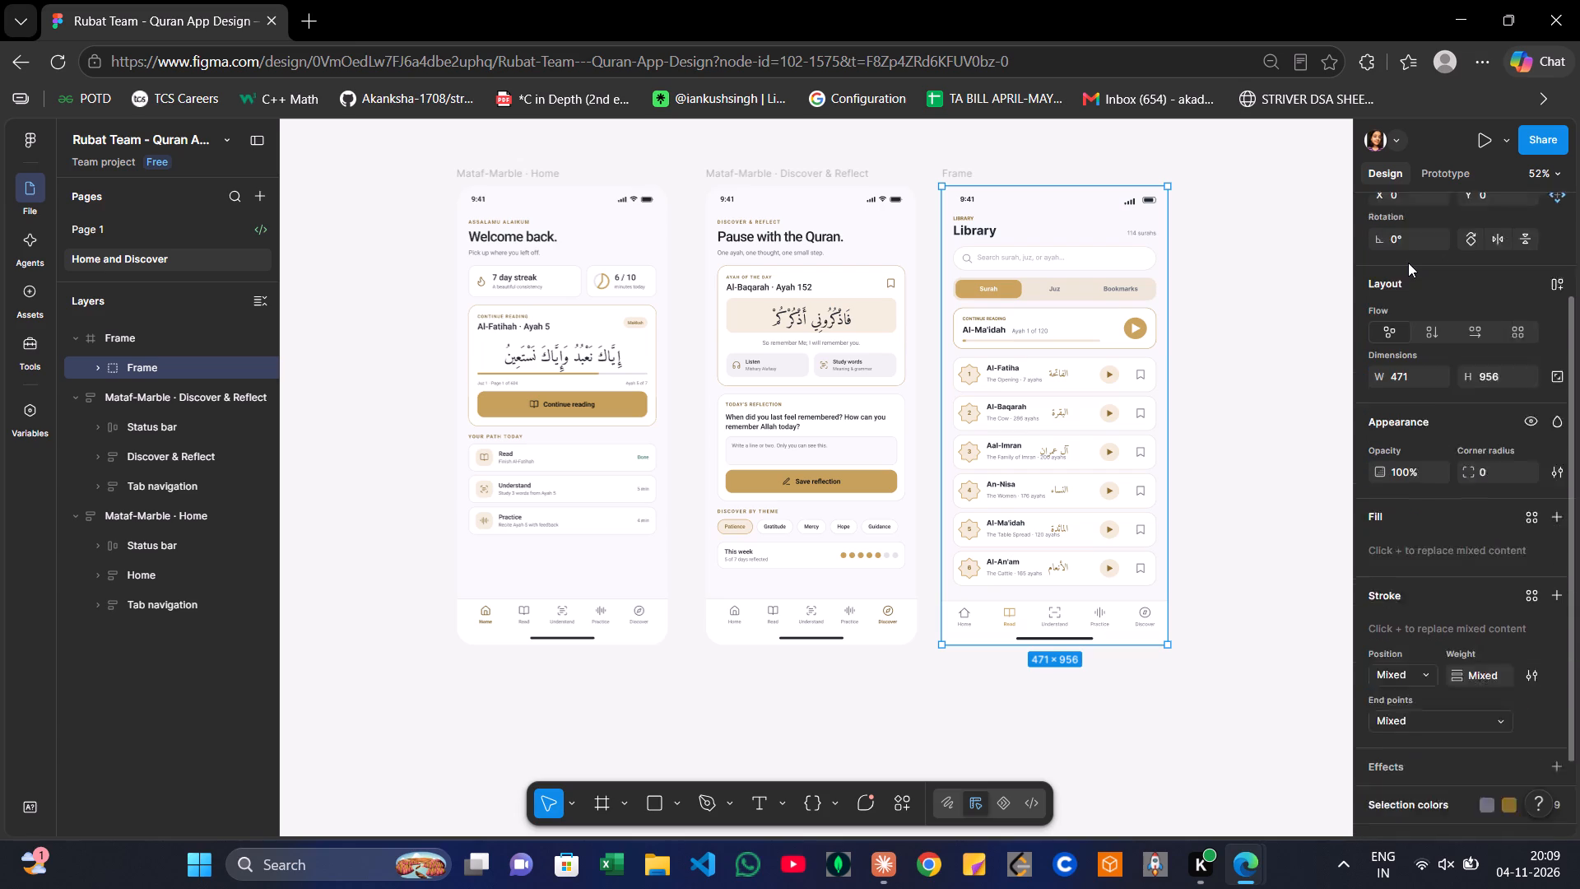
scroll(1408, 263, down, 1)
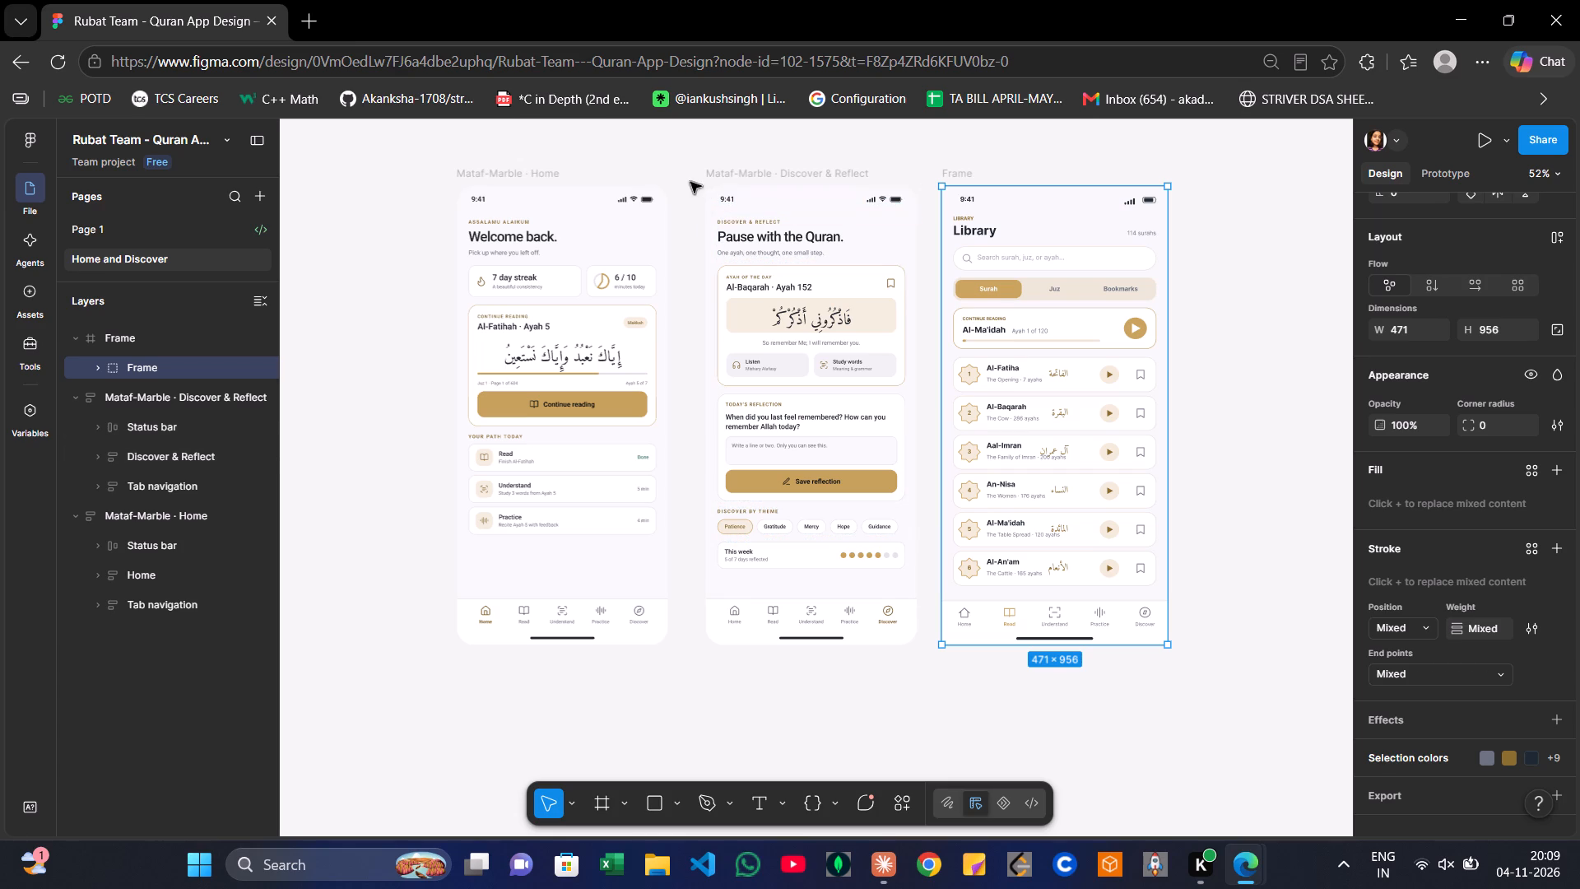
click(189, 401)
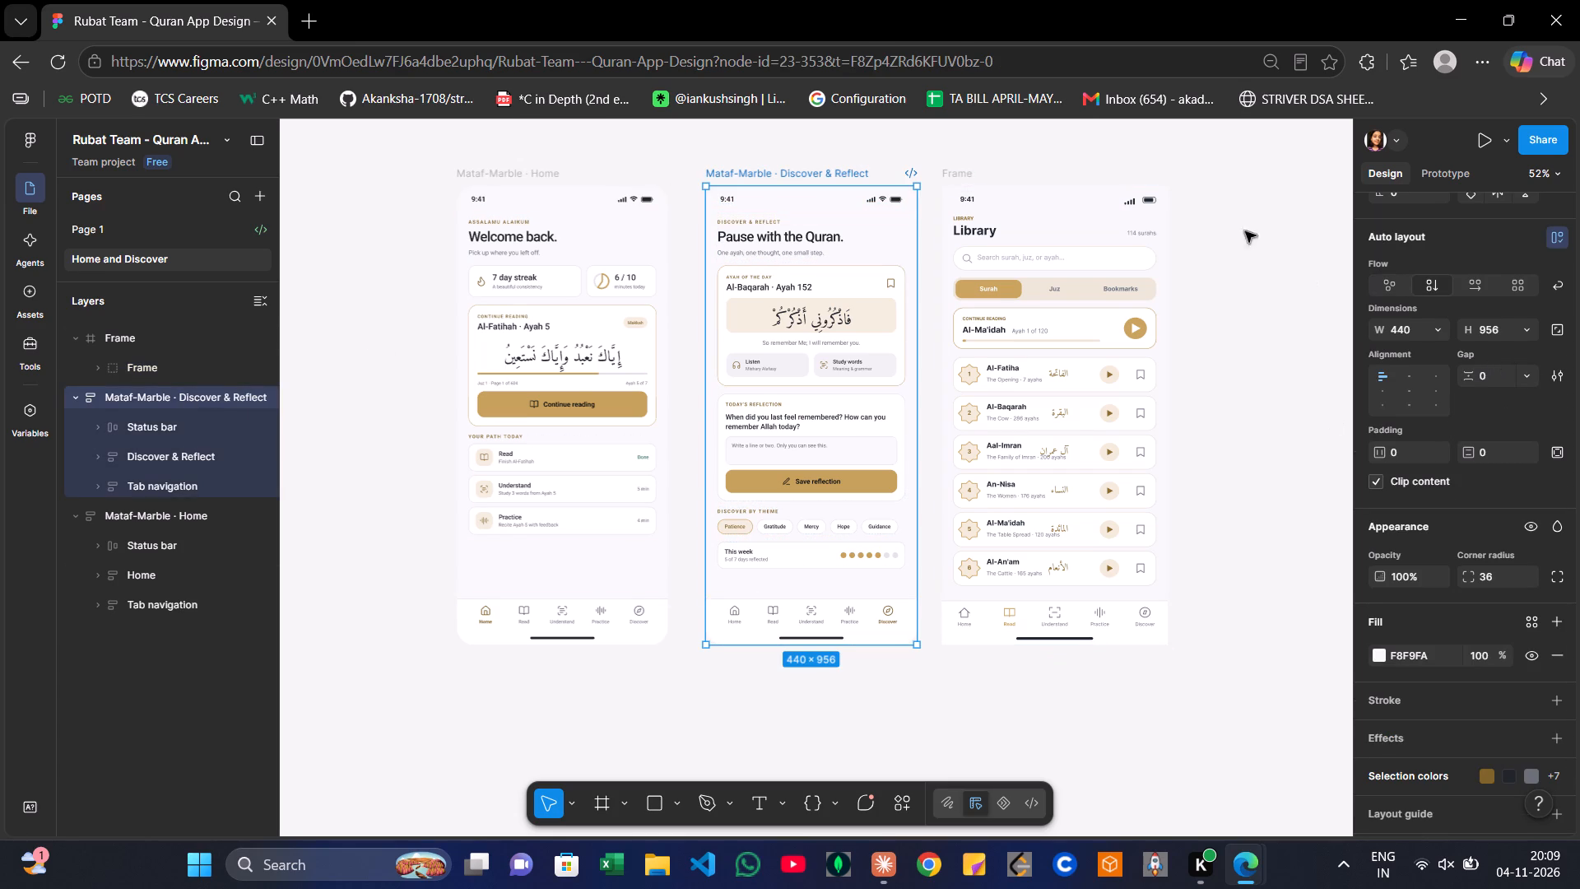
click(999, 186)
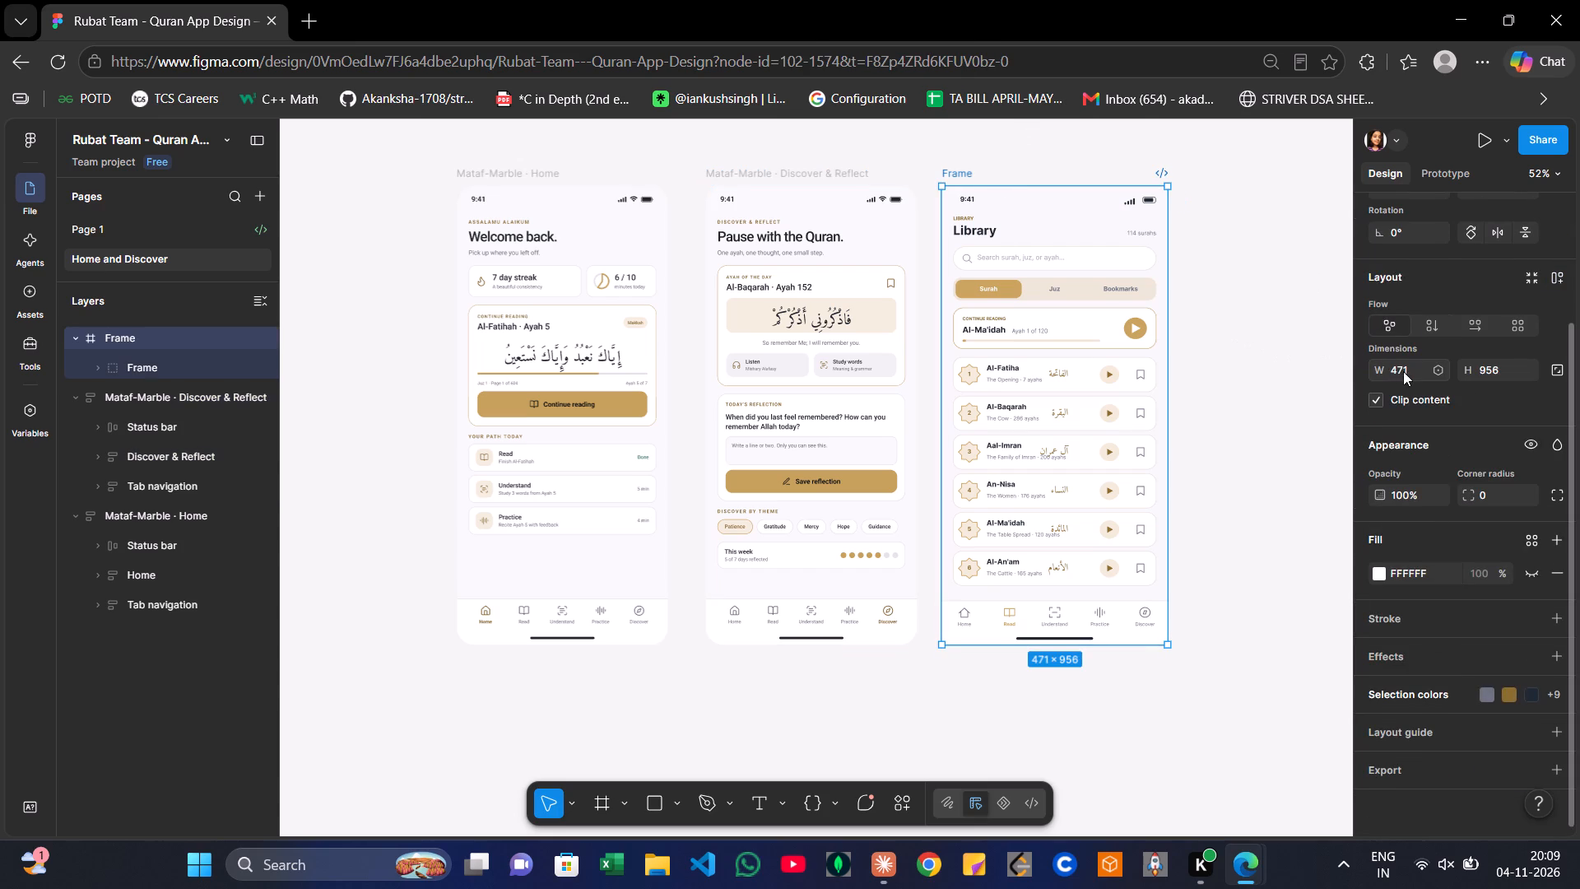
click(1411, 365)
text(440)
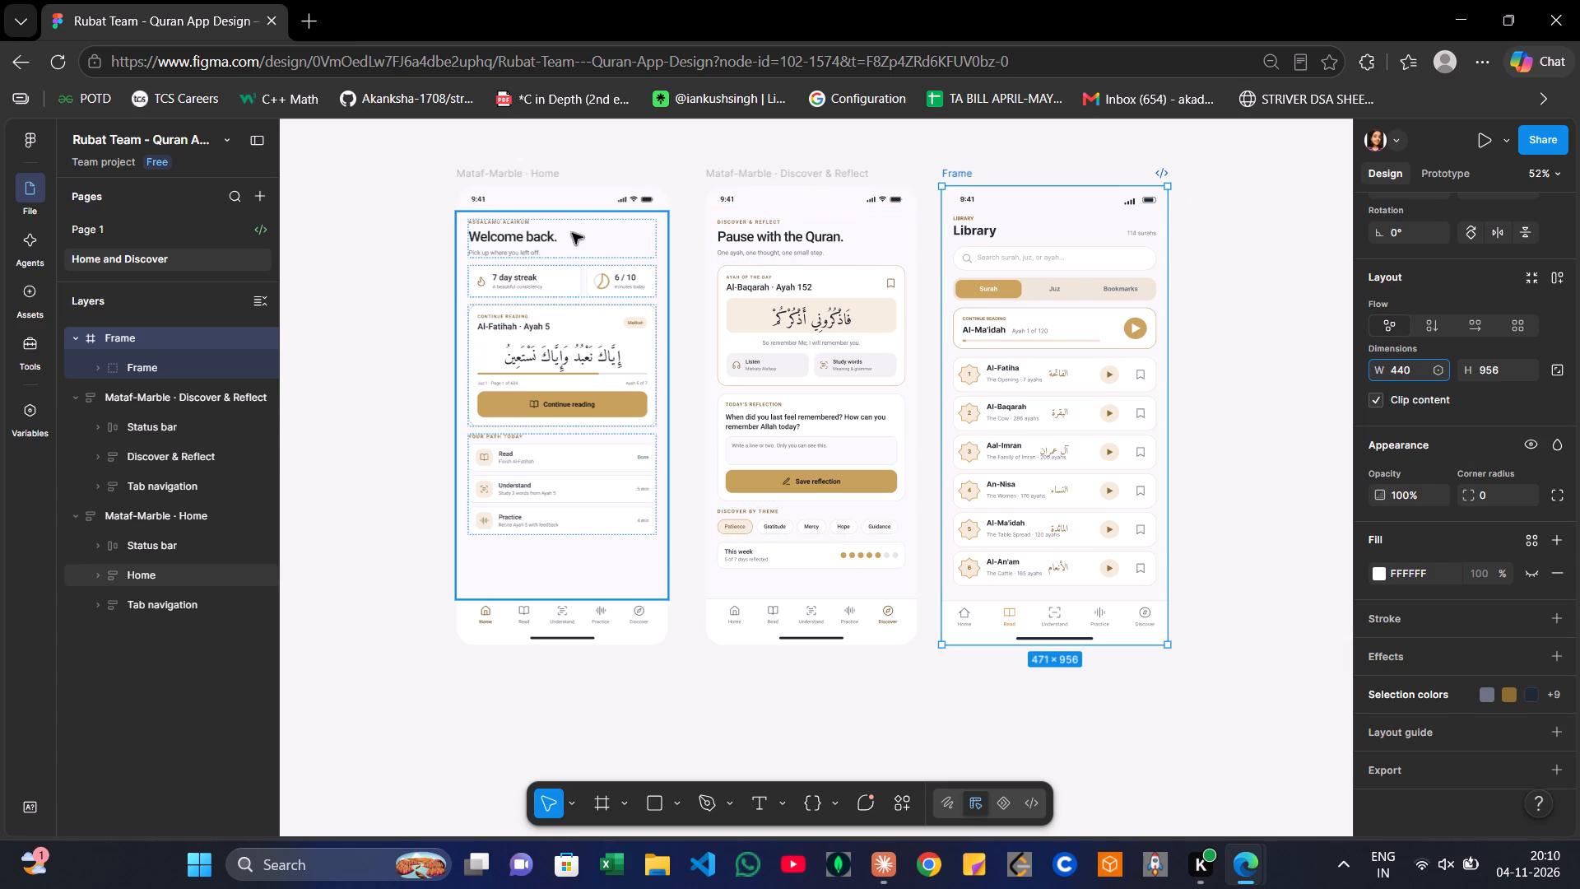
click(170, 406)
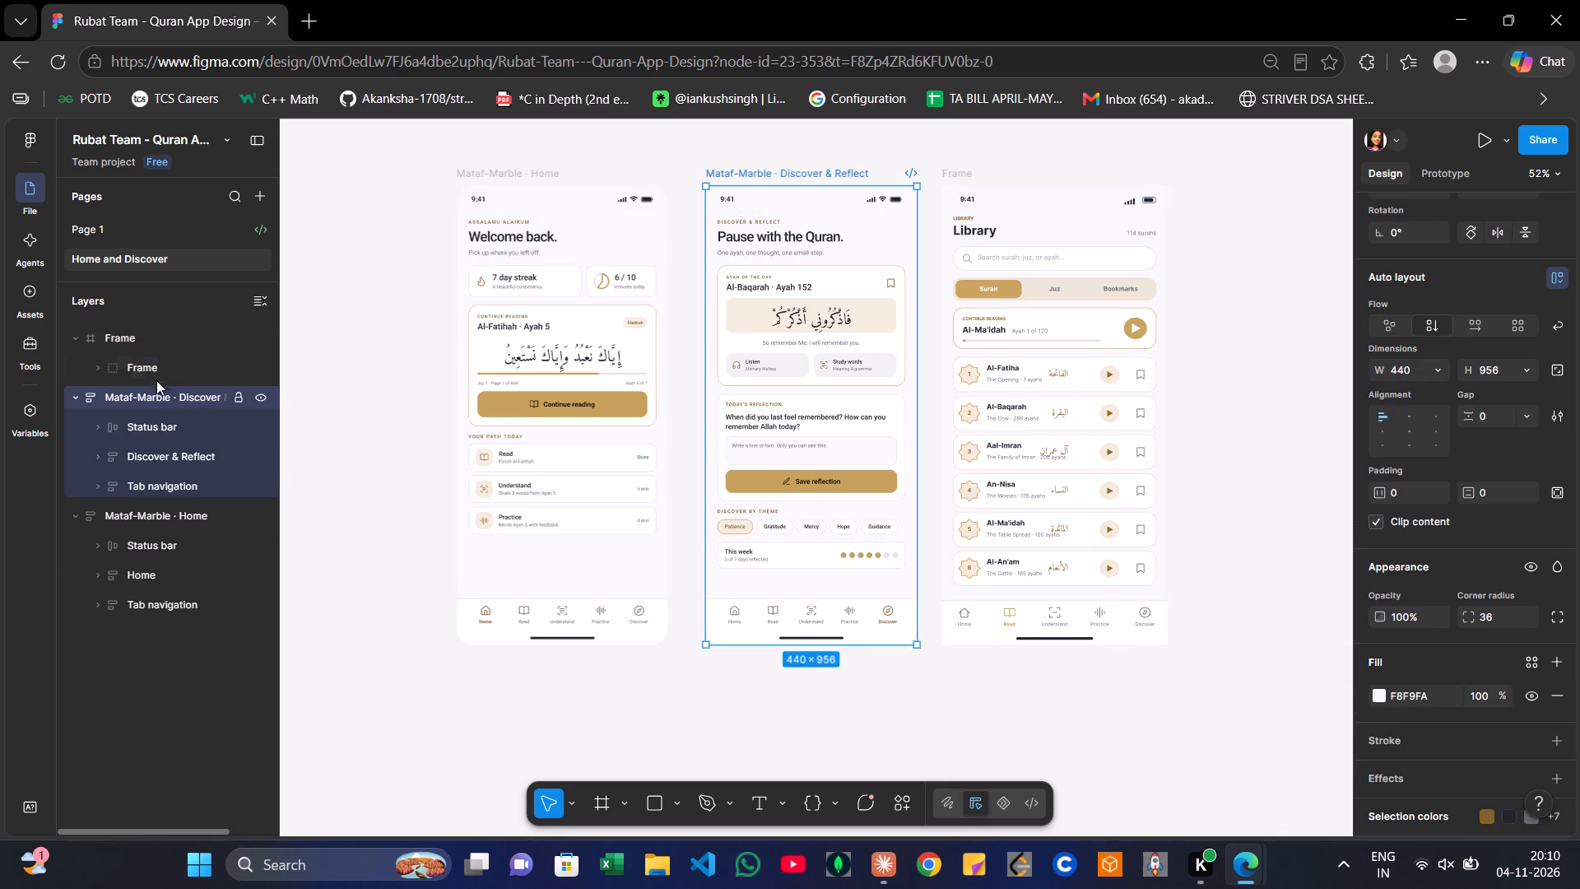
click(127, 343)
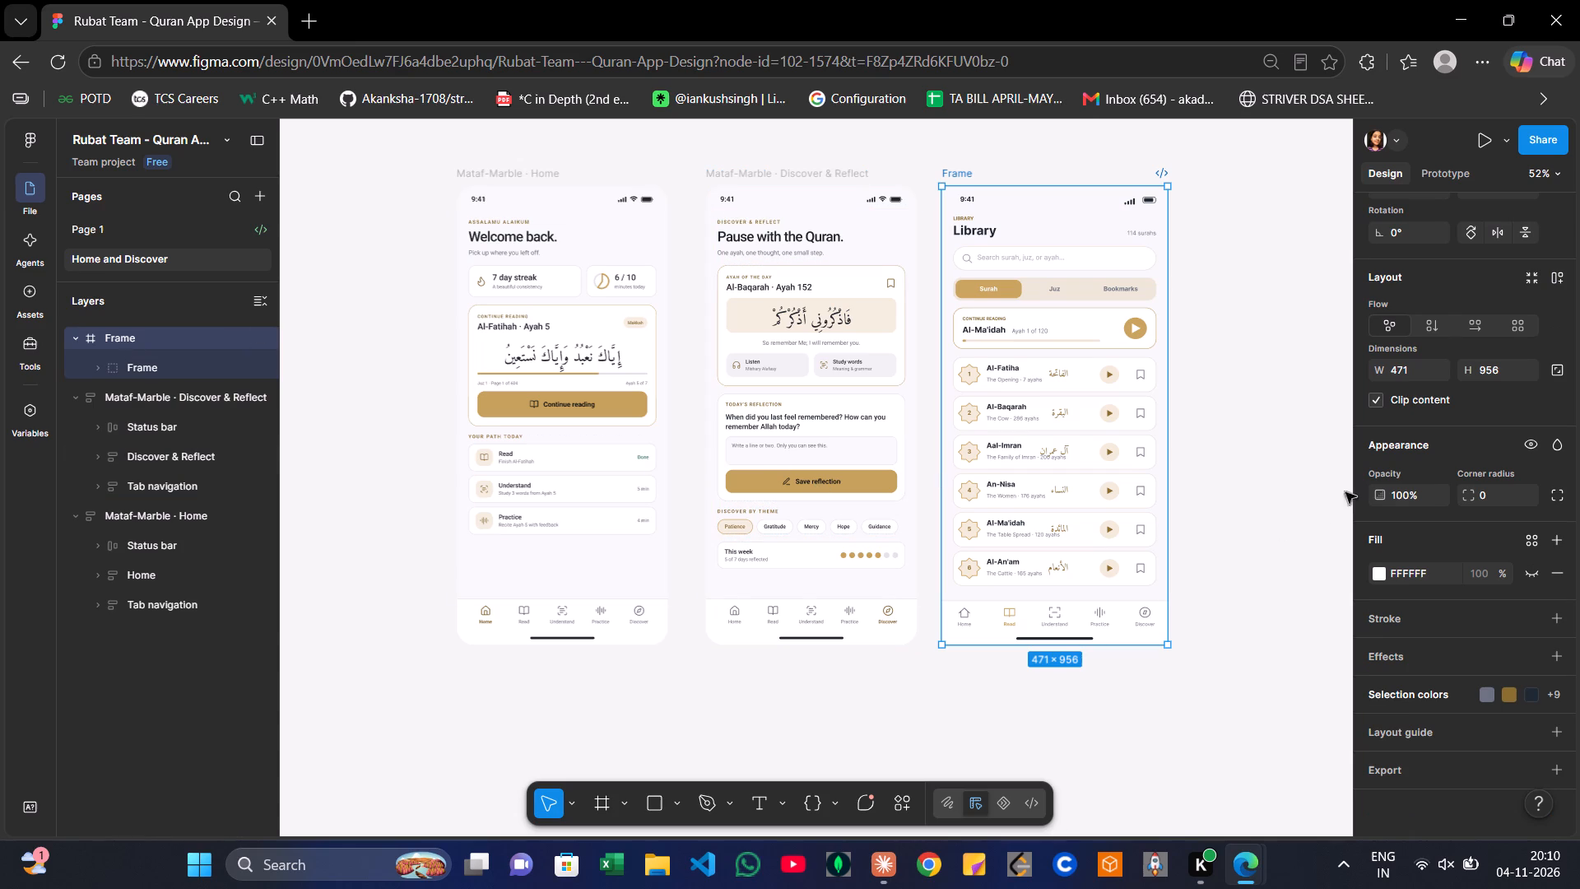
click(1412, 363)
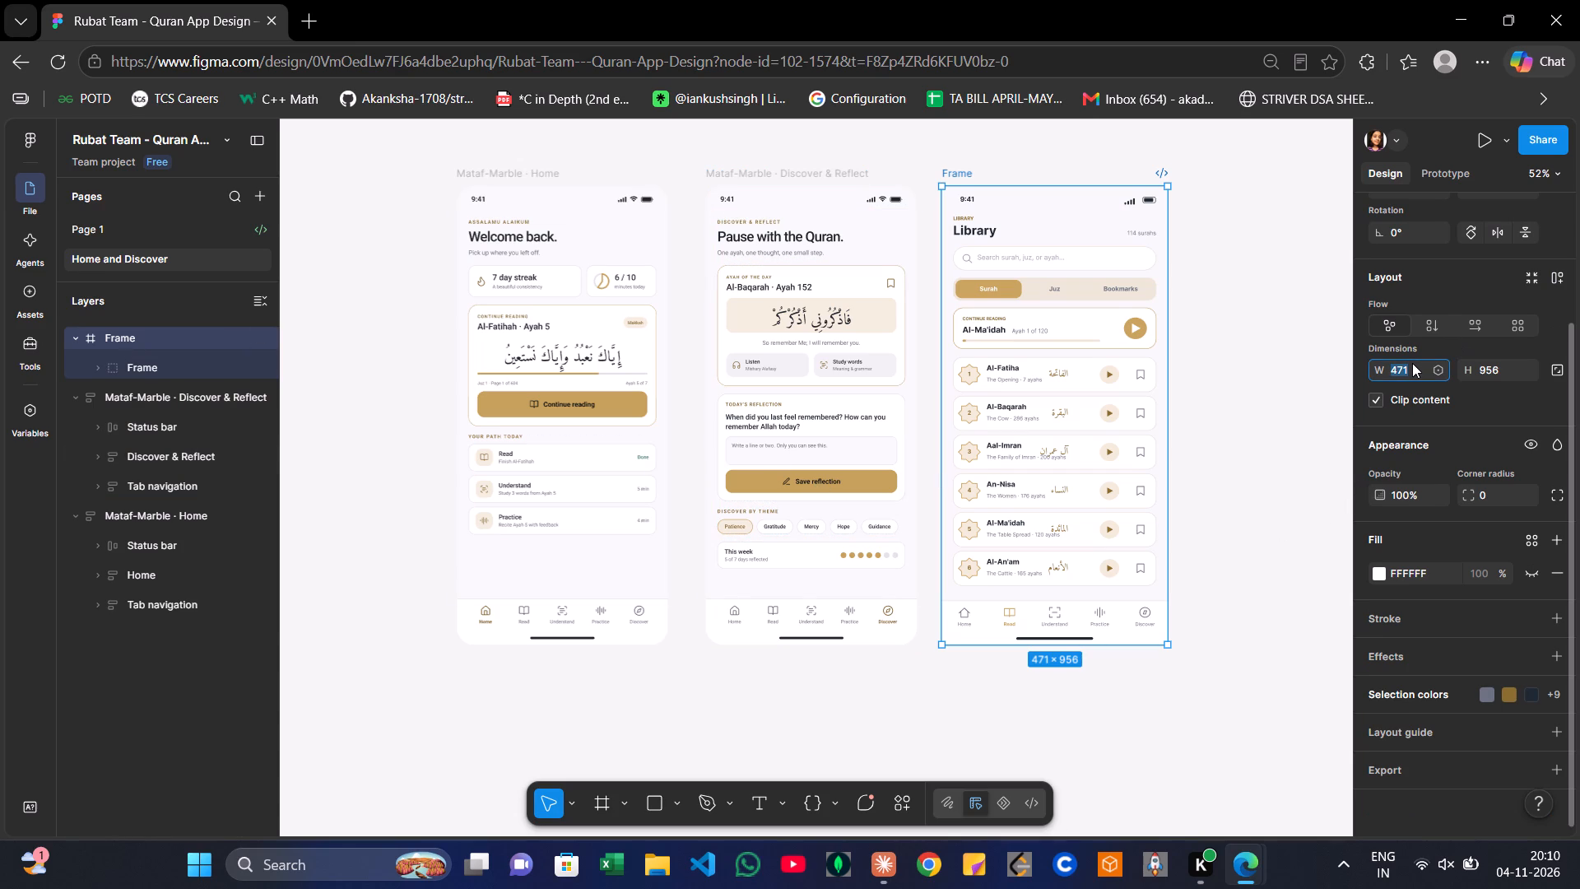
key(BackSpace)
text(440)
Turn off content clipping for the Library frame.
click(1378, 403)
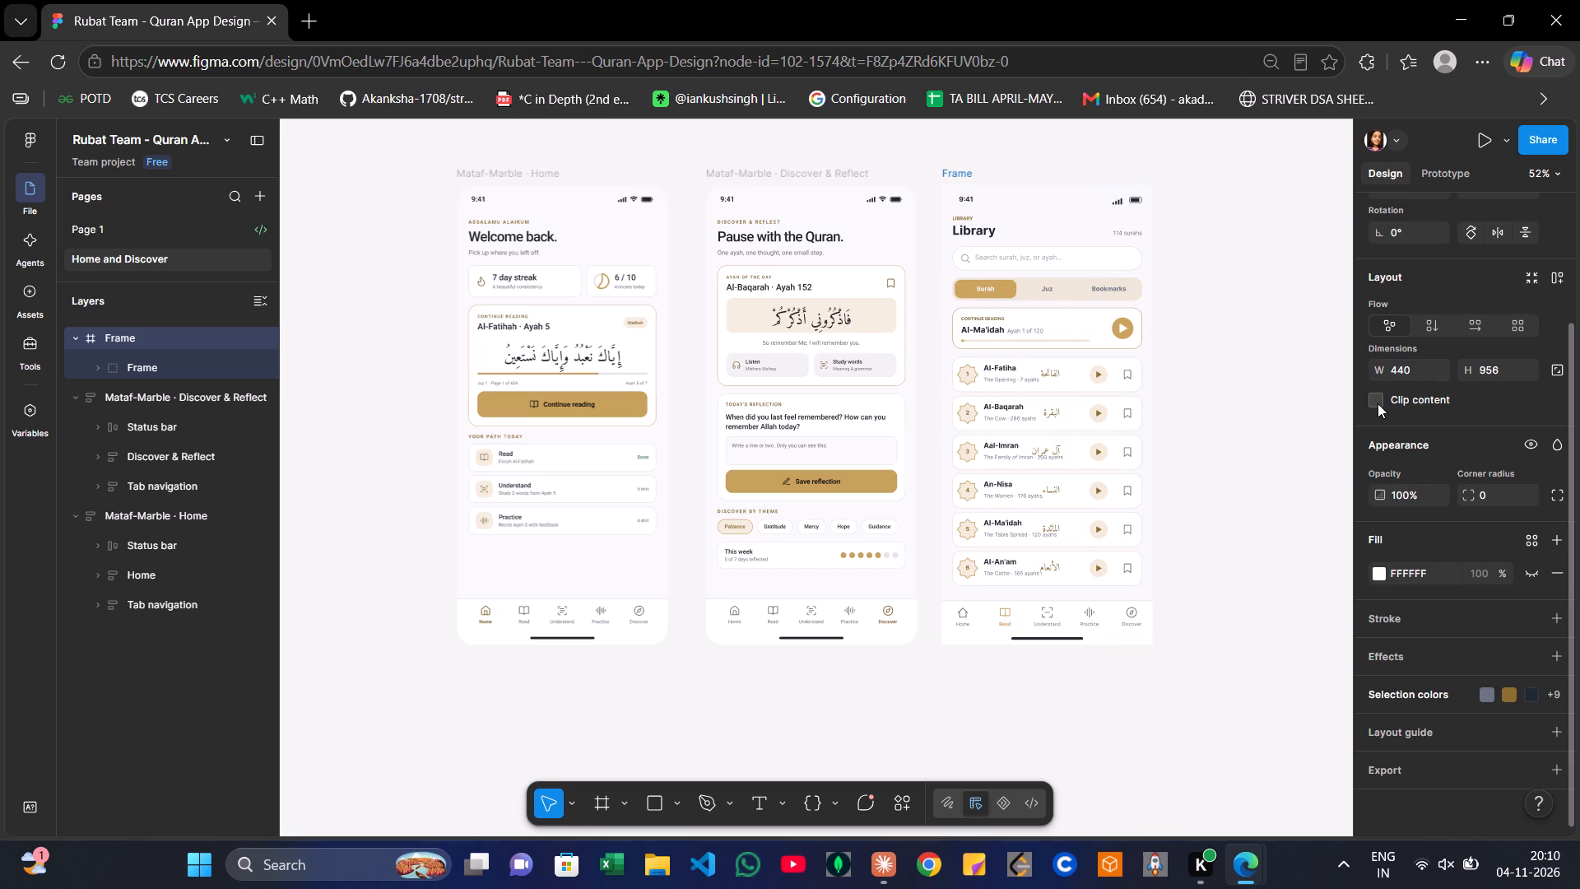
click(1378, 403)
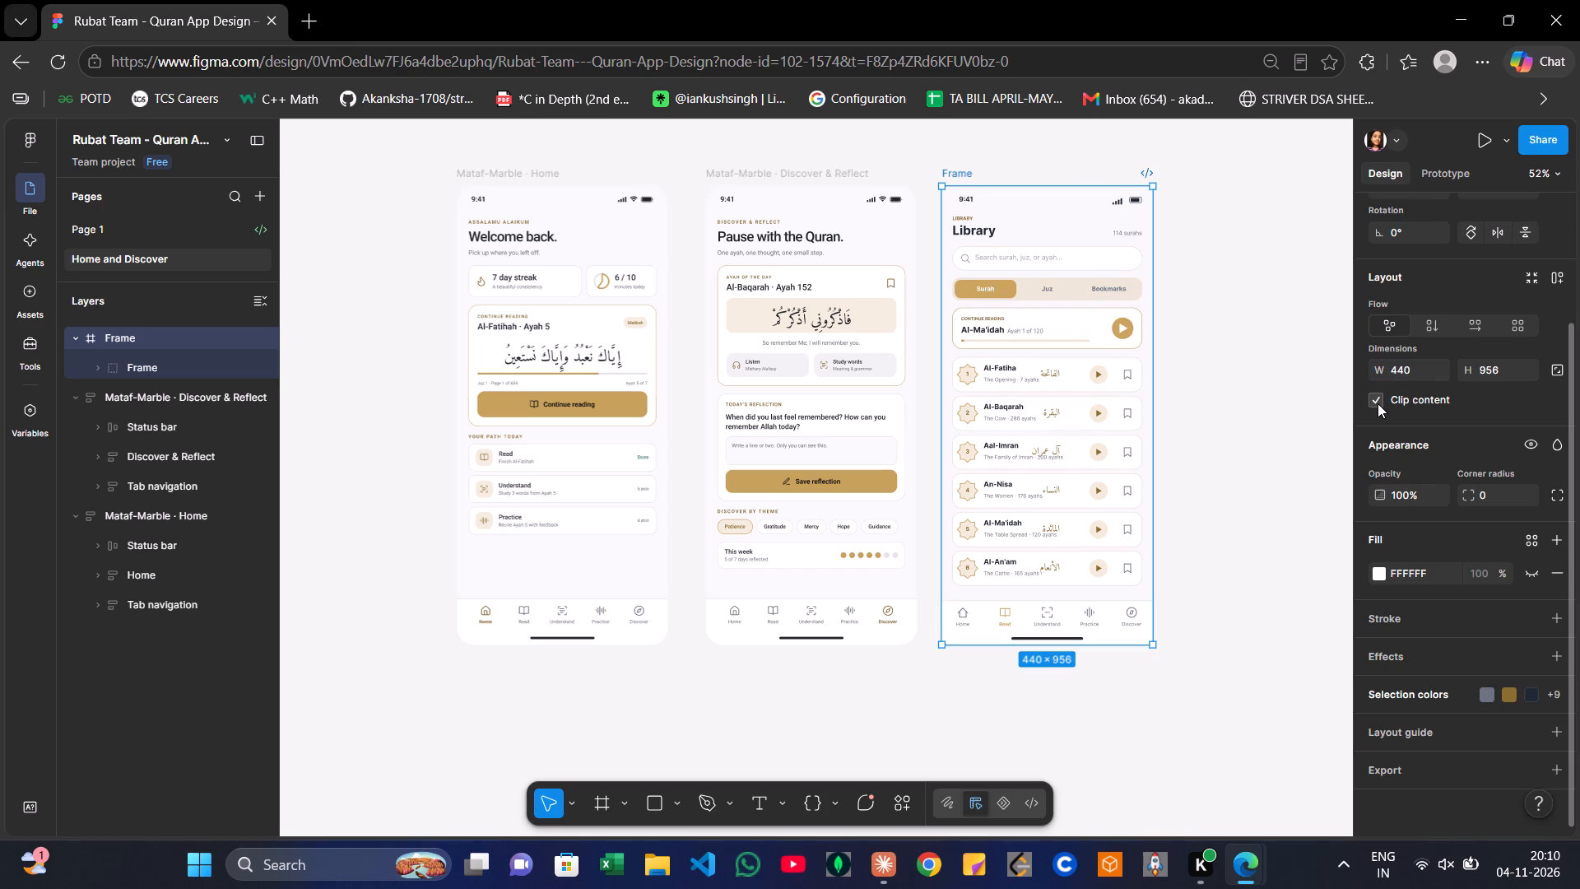
click(1378, 403)
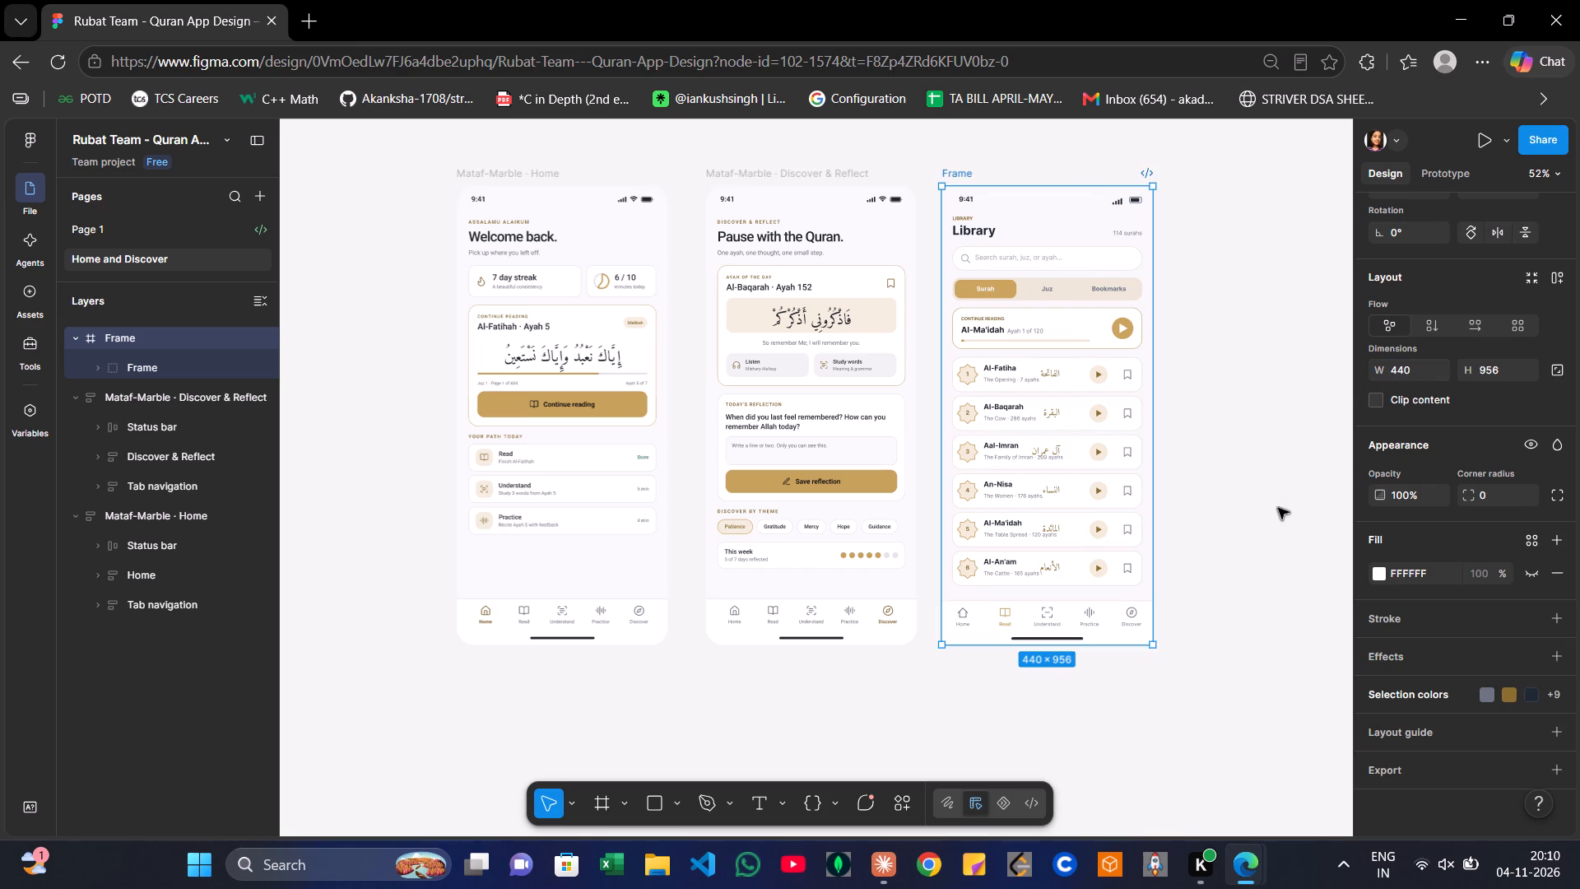
click(1278, 508)
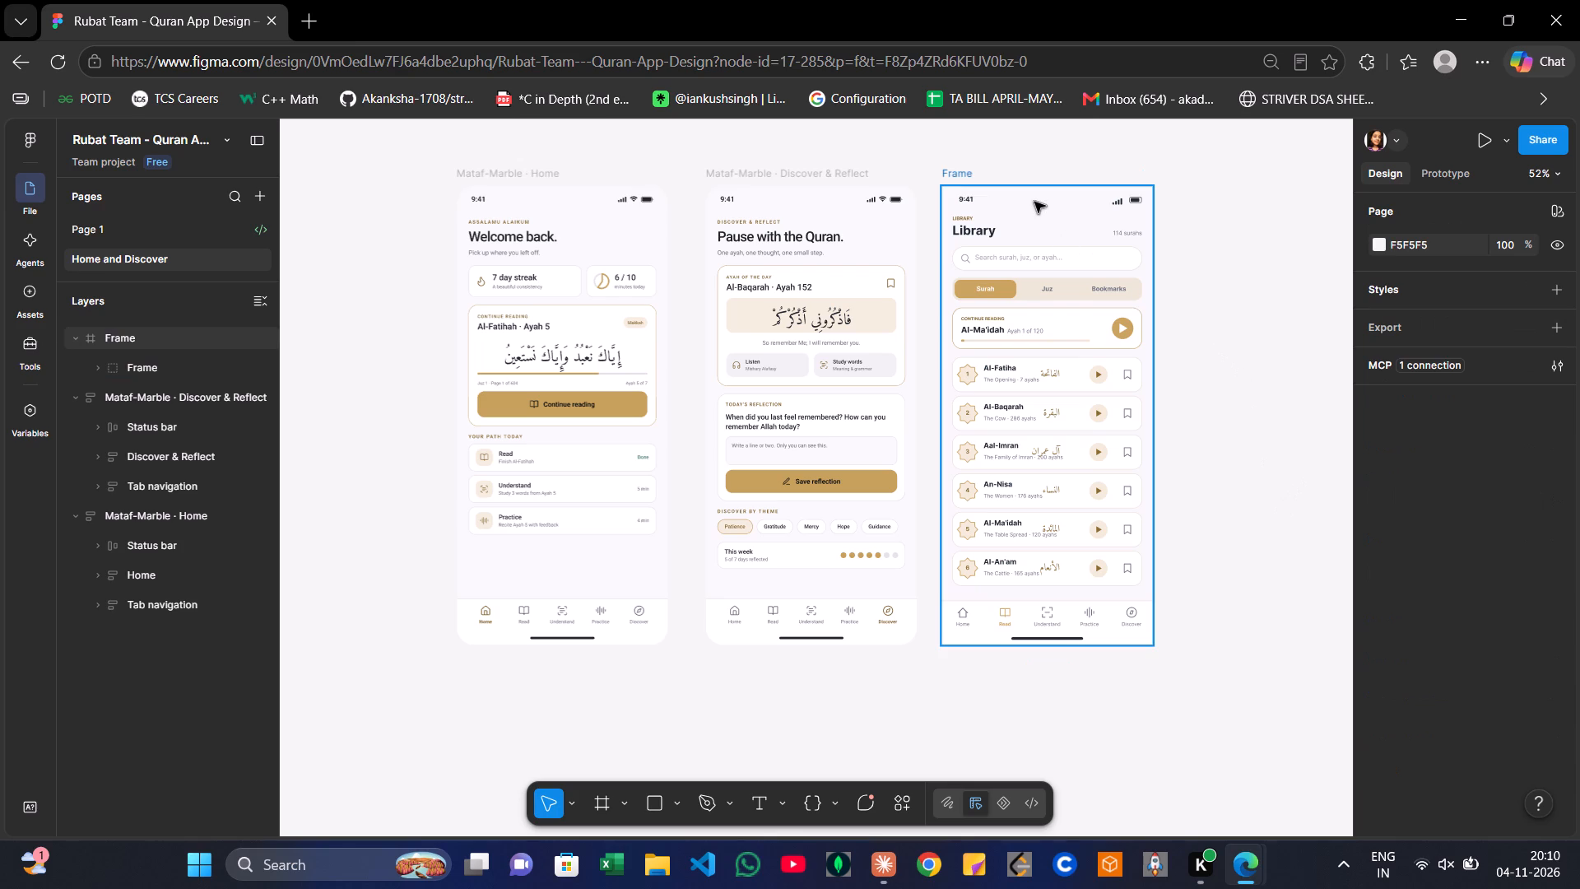
Compare the frame type and device size preset of the Library frame with those of the Discover & Reflect frame.
click(1034, 202)
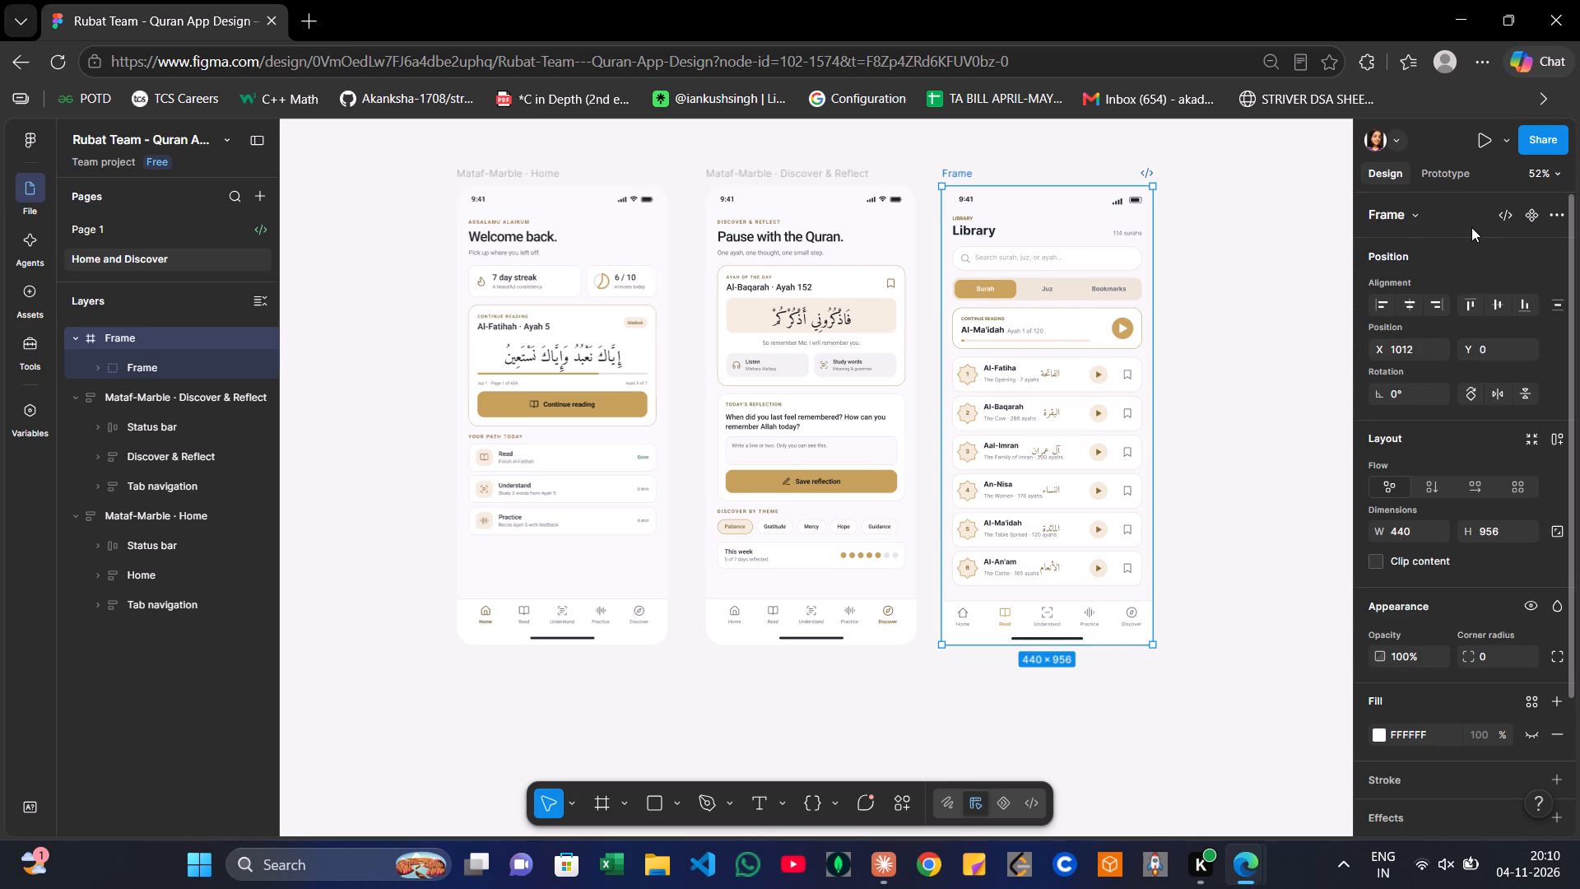
click(1407, 212)
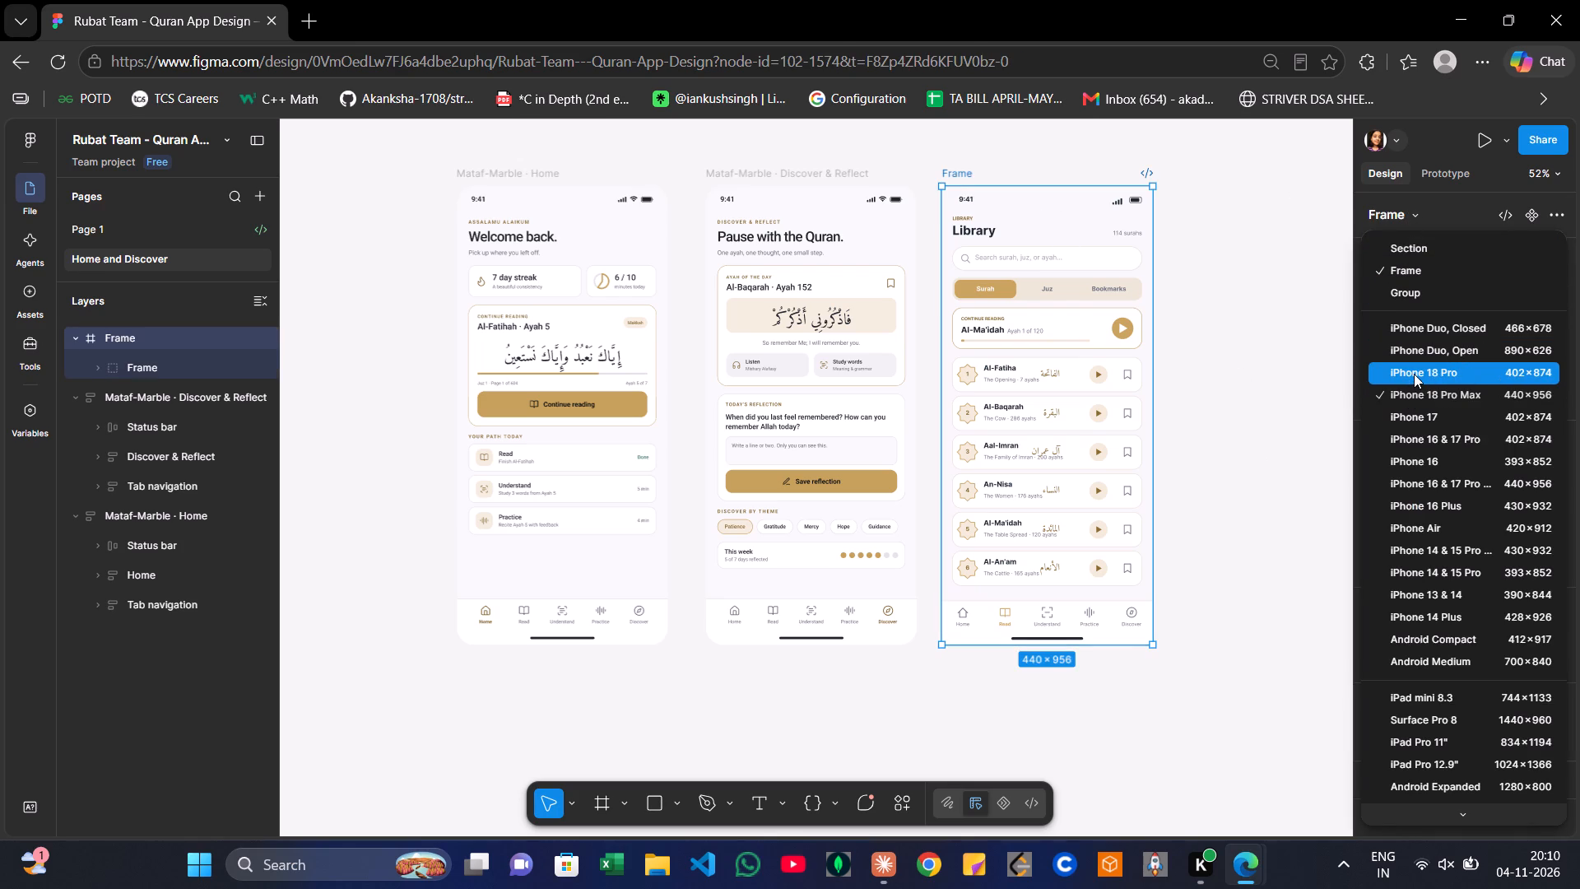
click(833, 195)
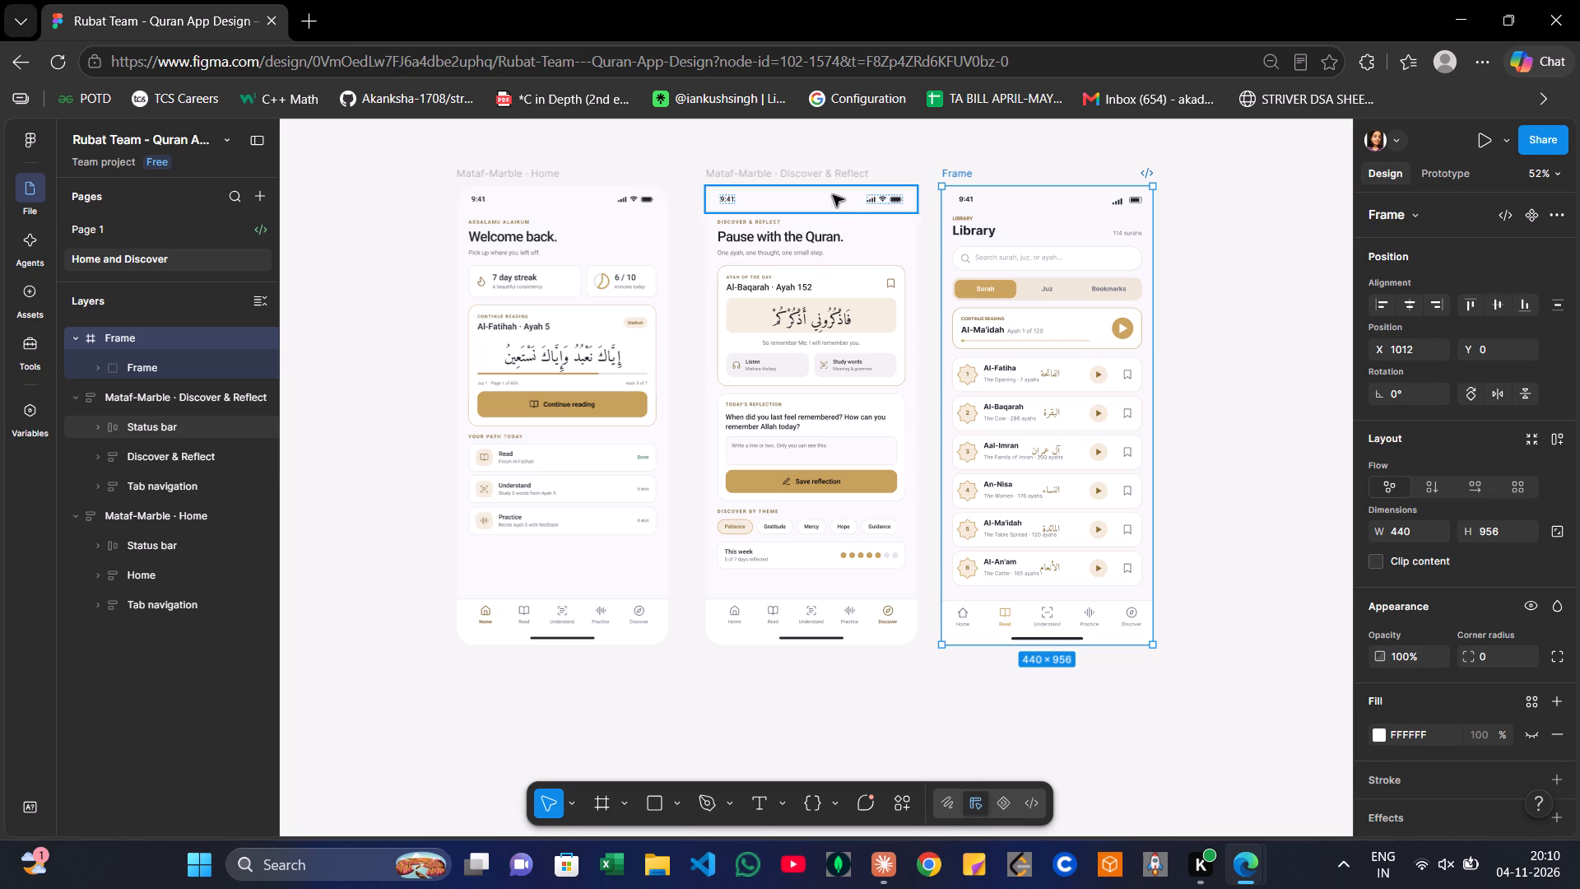
click(133, 395)
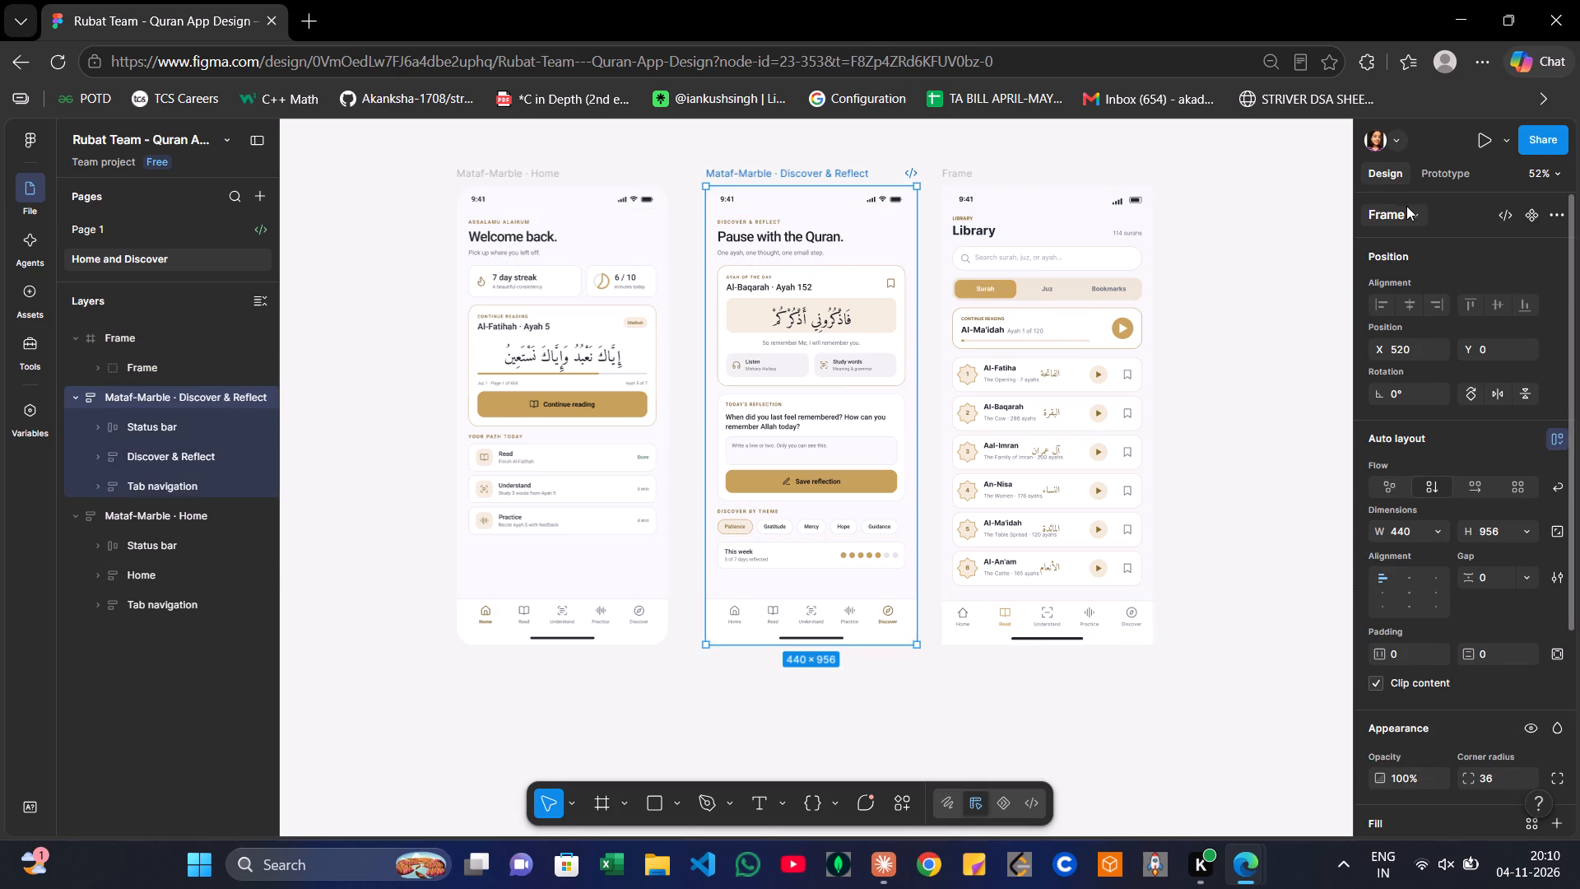
click(1406, 209)
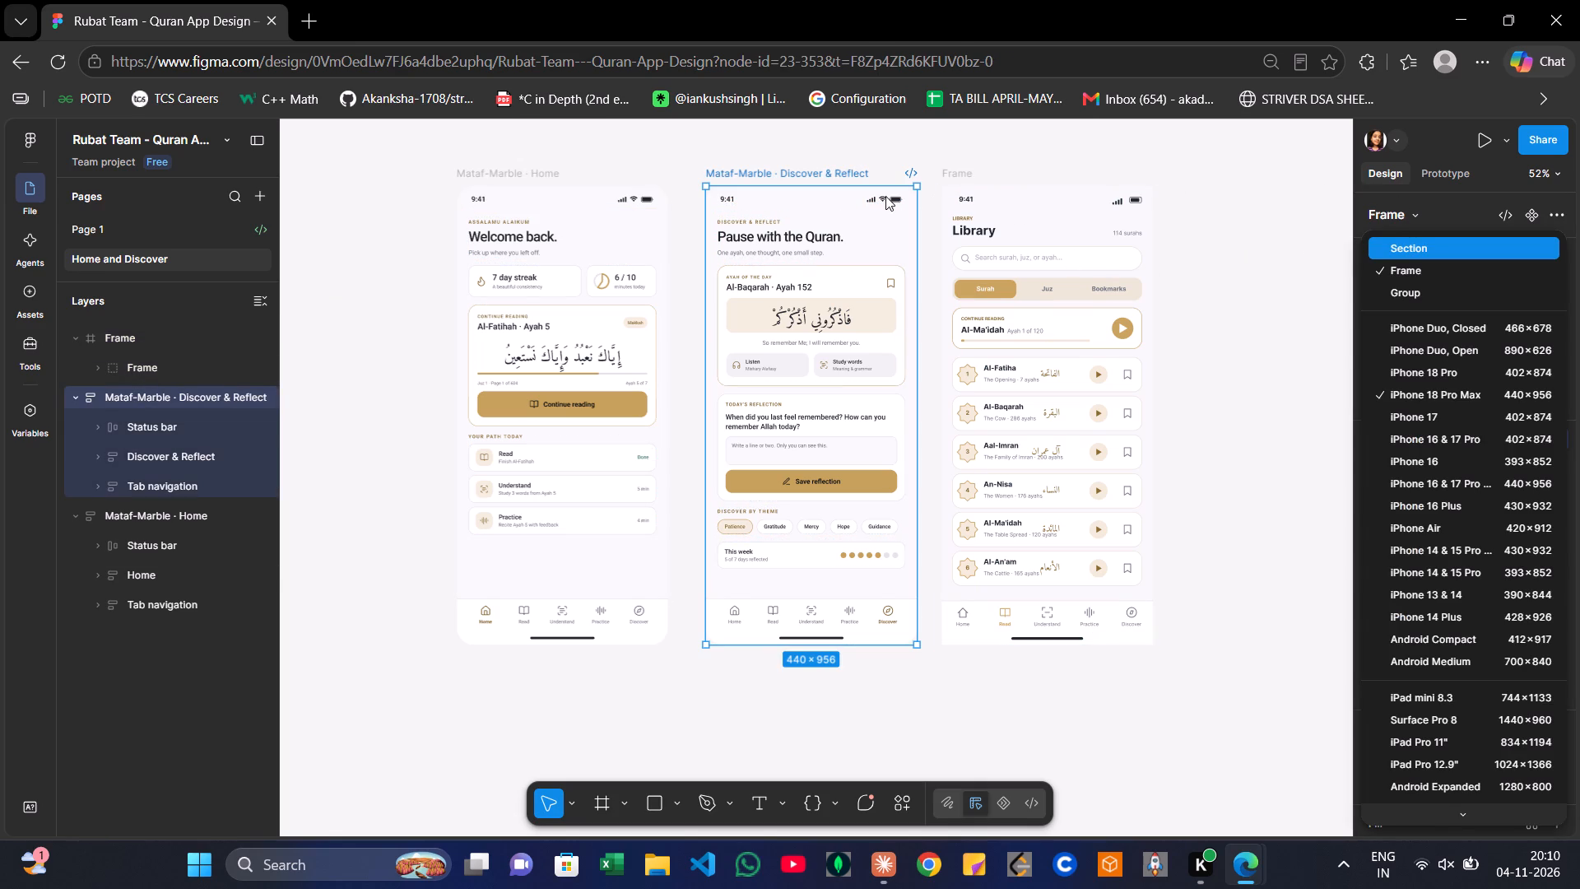
click(97, 335)
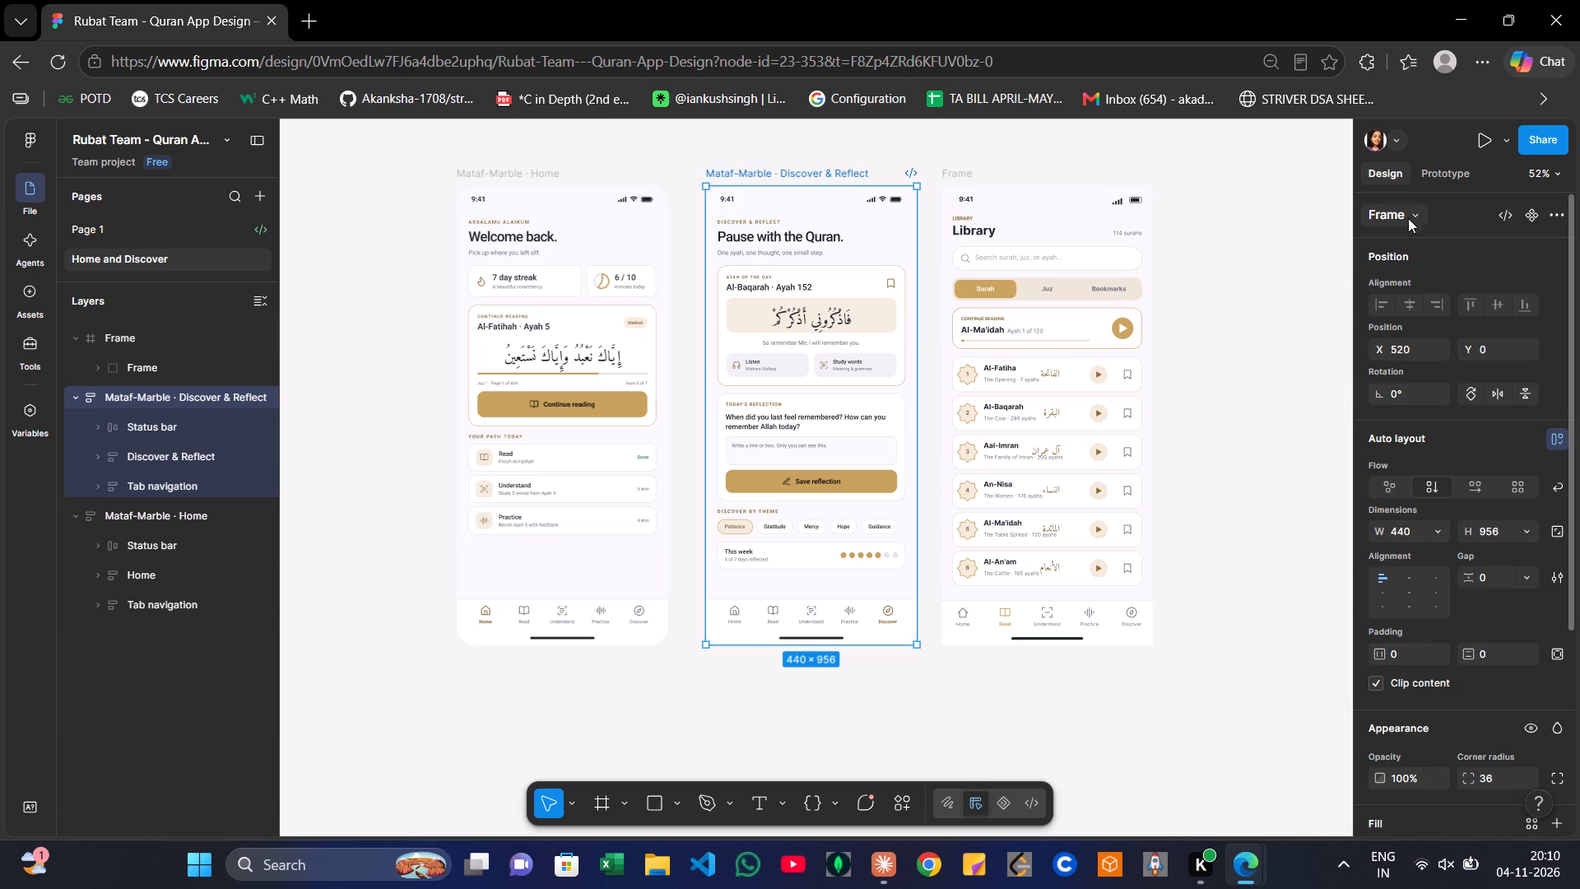
click(1412, 211)
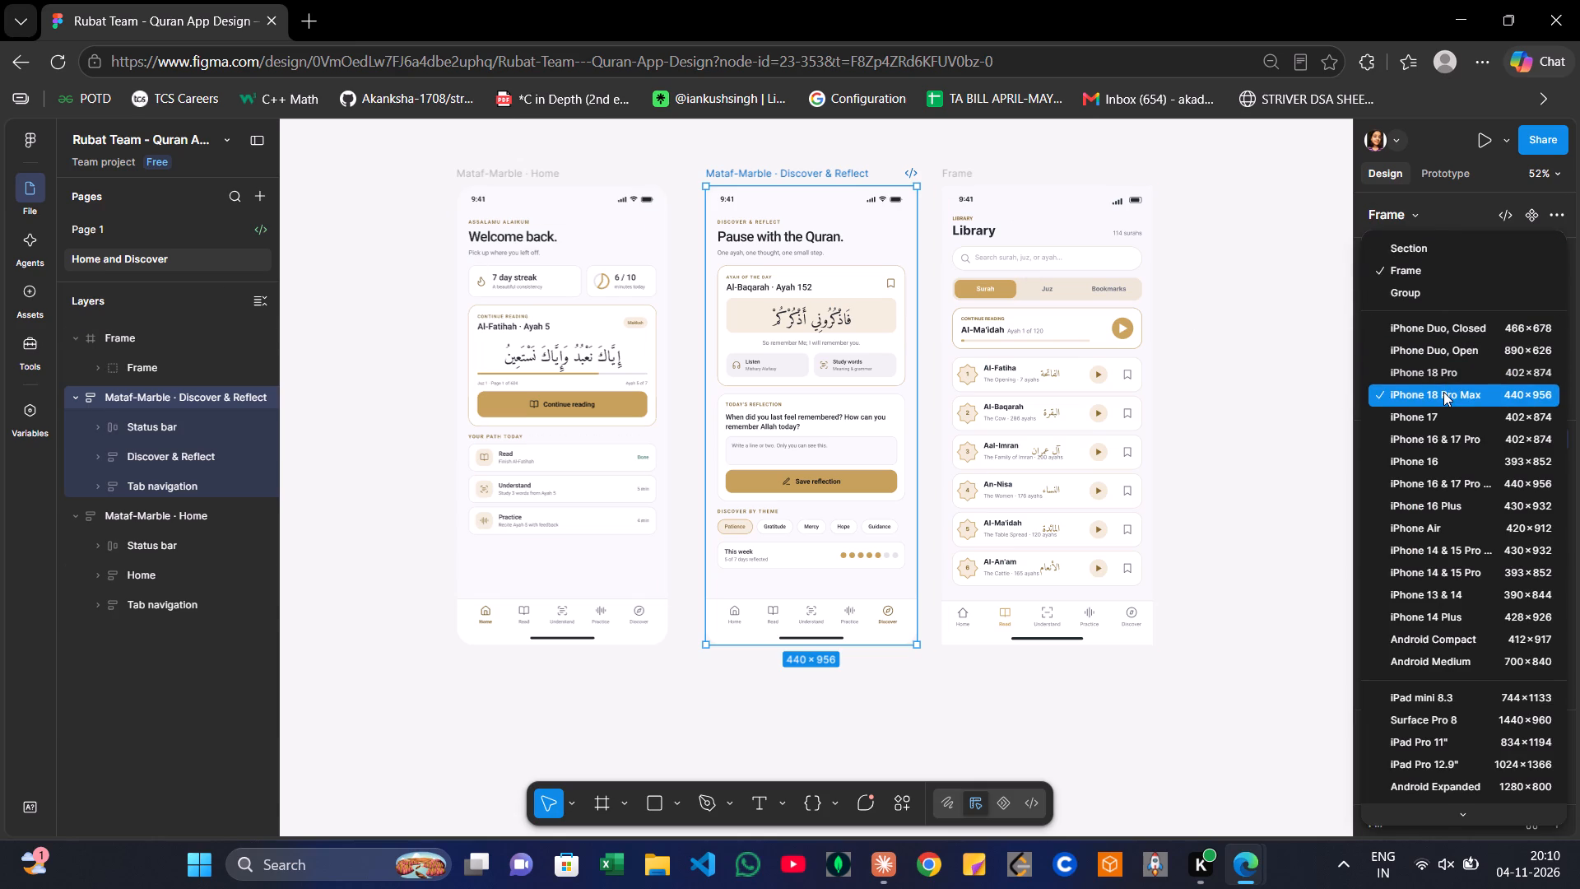
click(1183, 342)
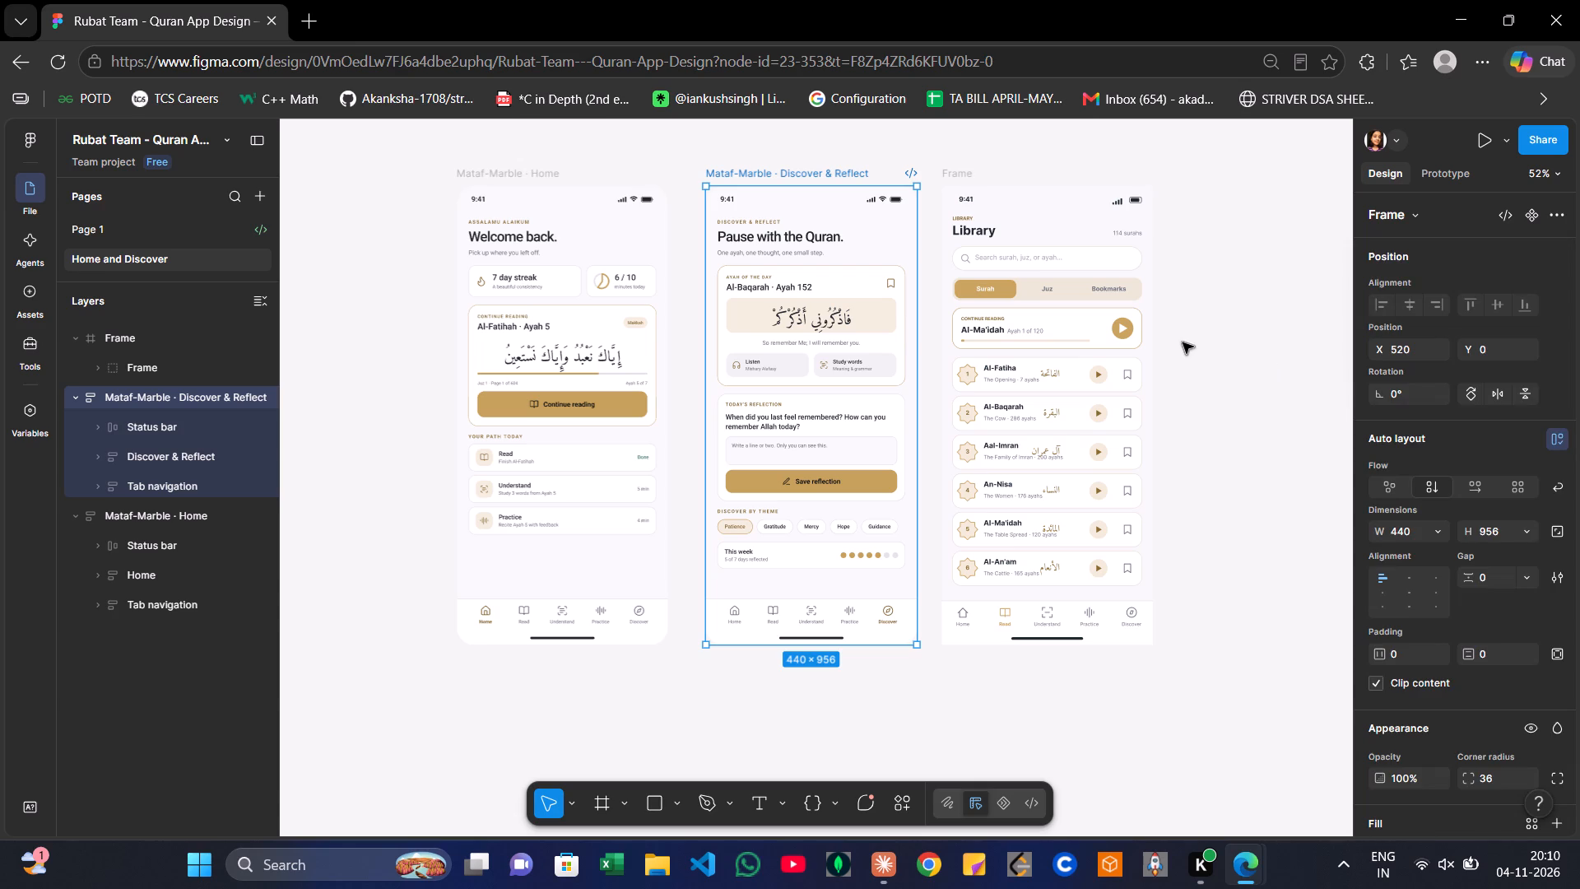
Collapse the Discover & Reflect, Home and Library frames in the layer list so only the top-level frames are listed.
click(75, 398)
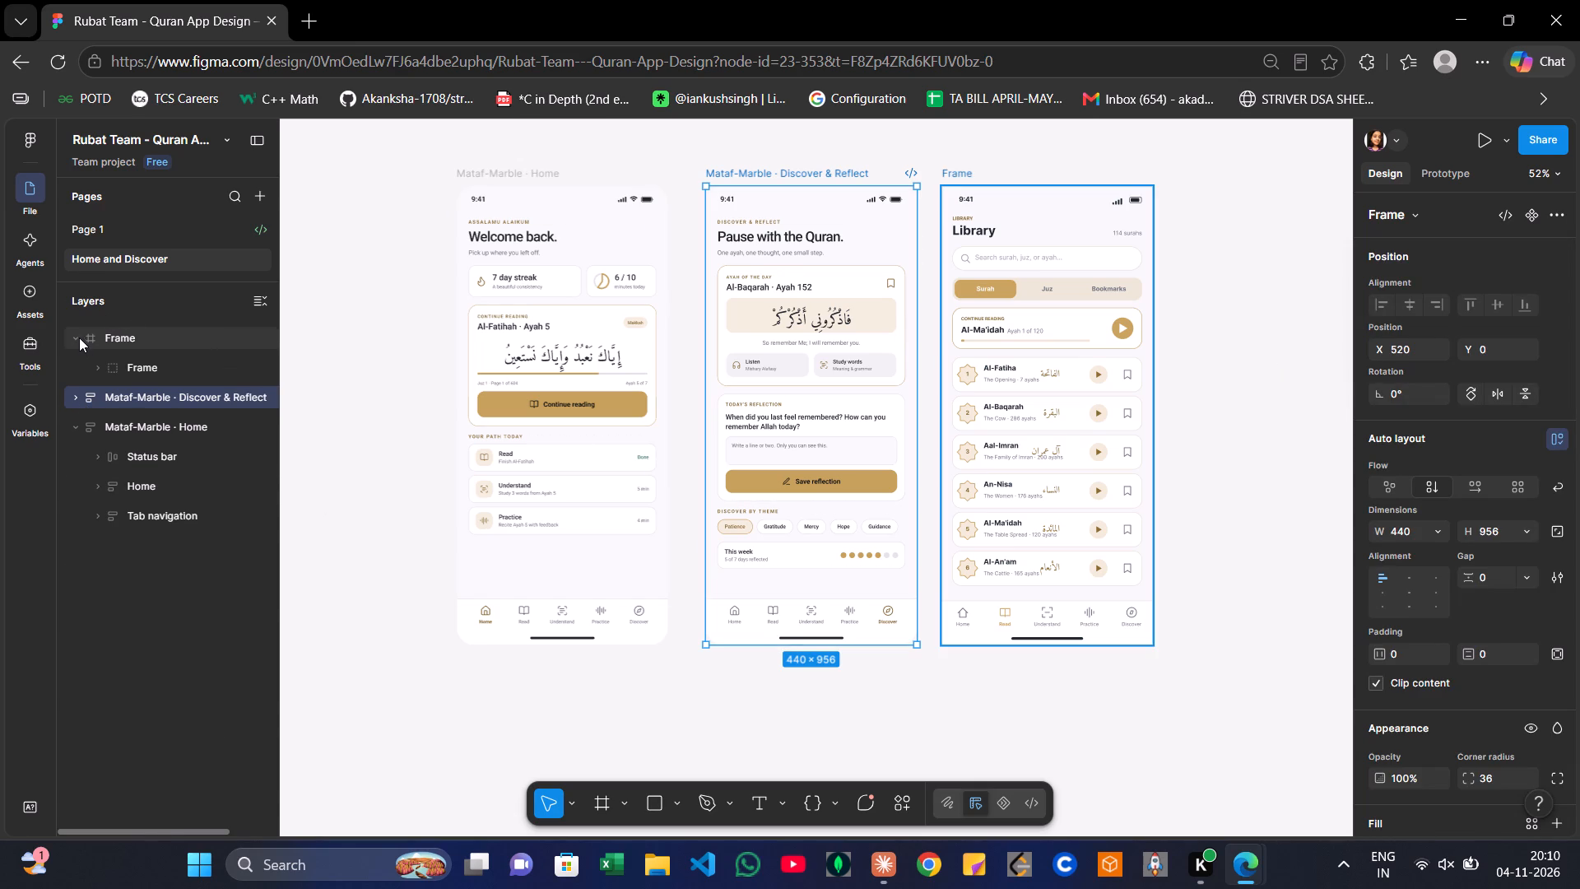
click(75, 424)
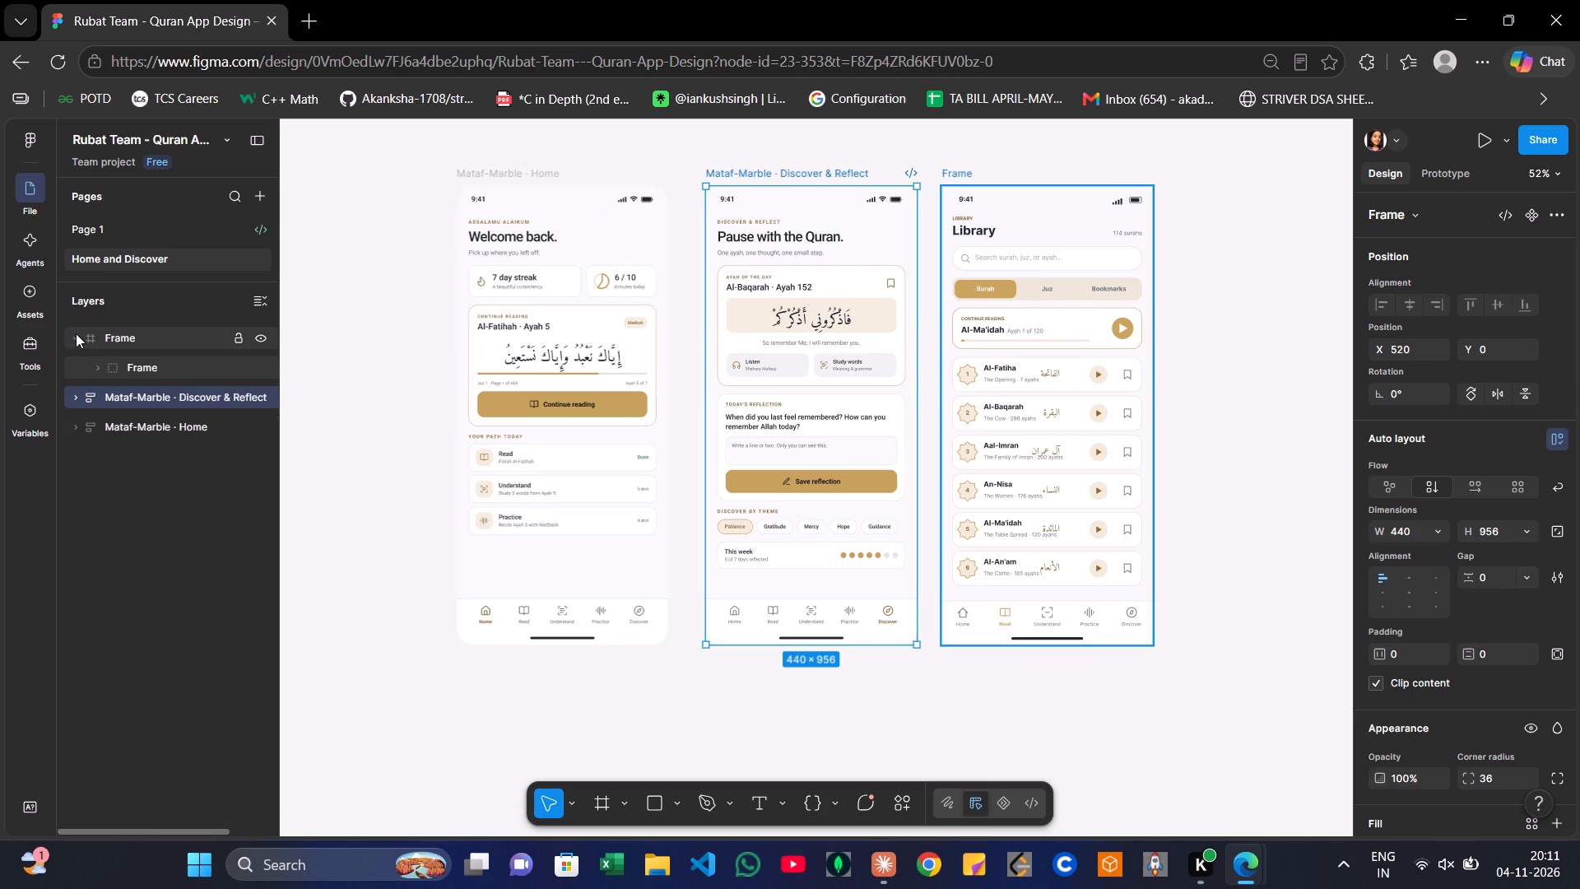
click(73, 333)
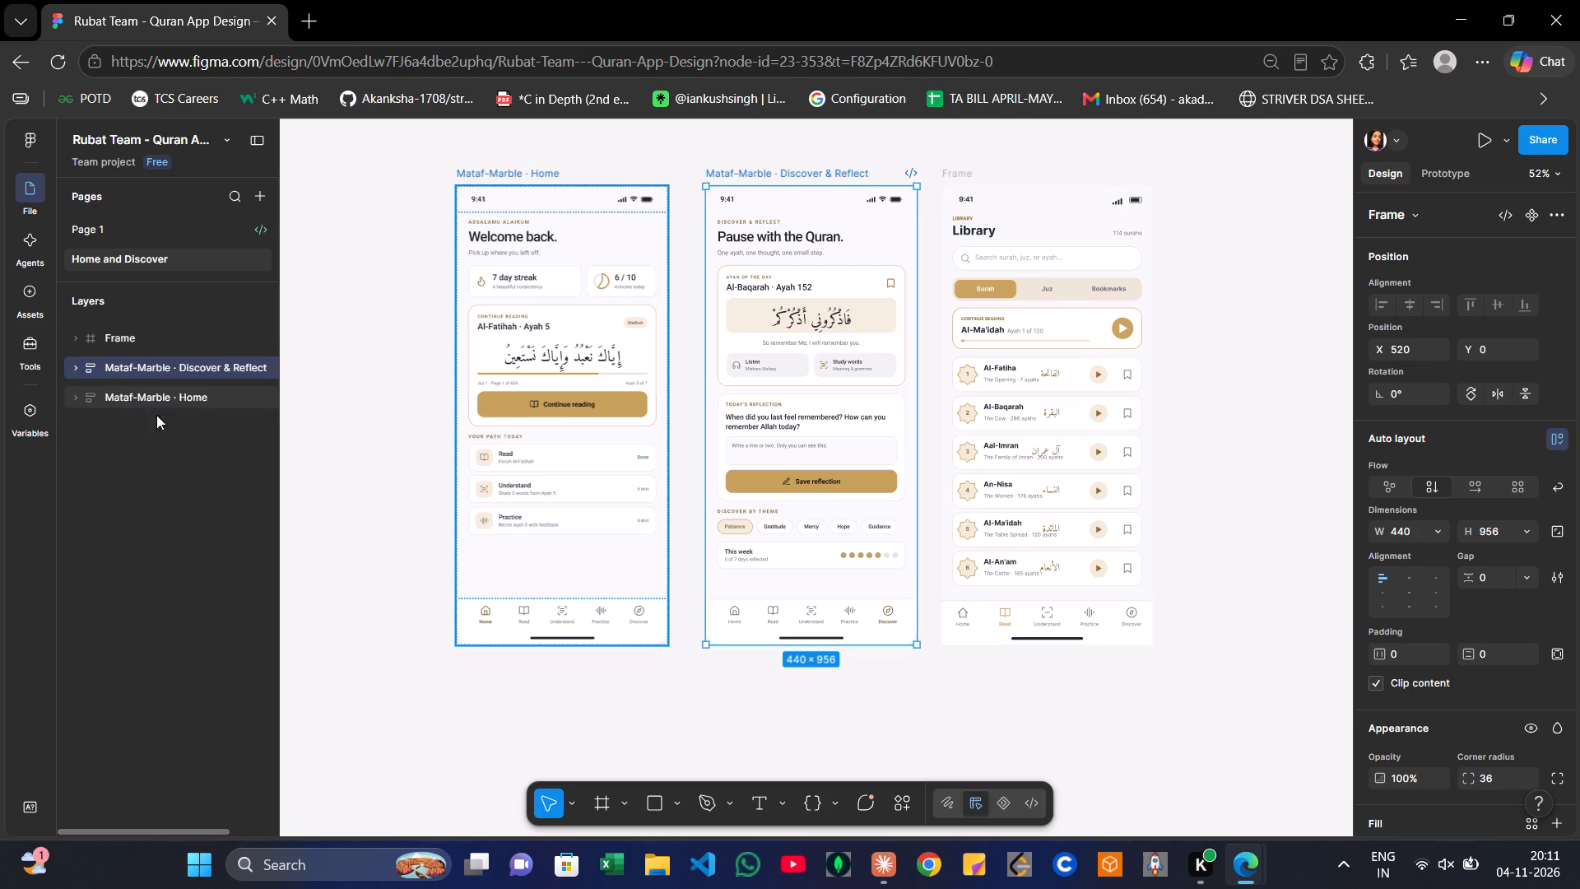
click(342, 448)
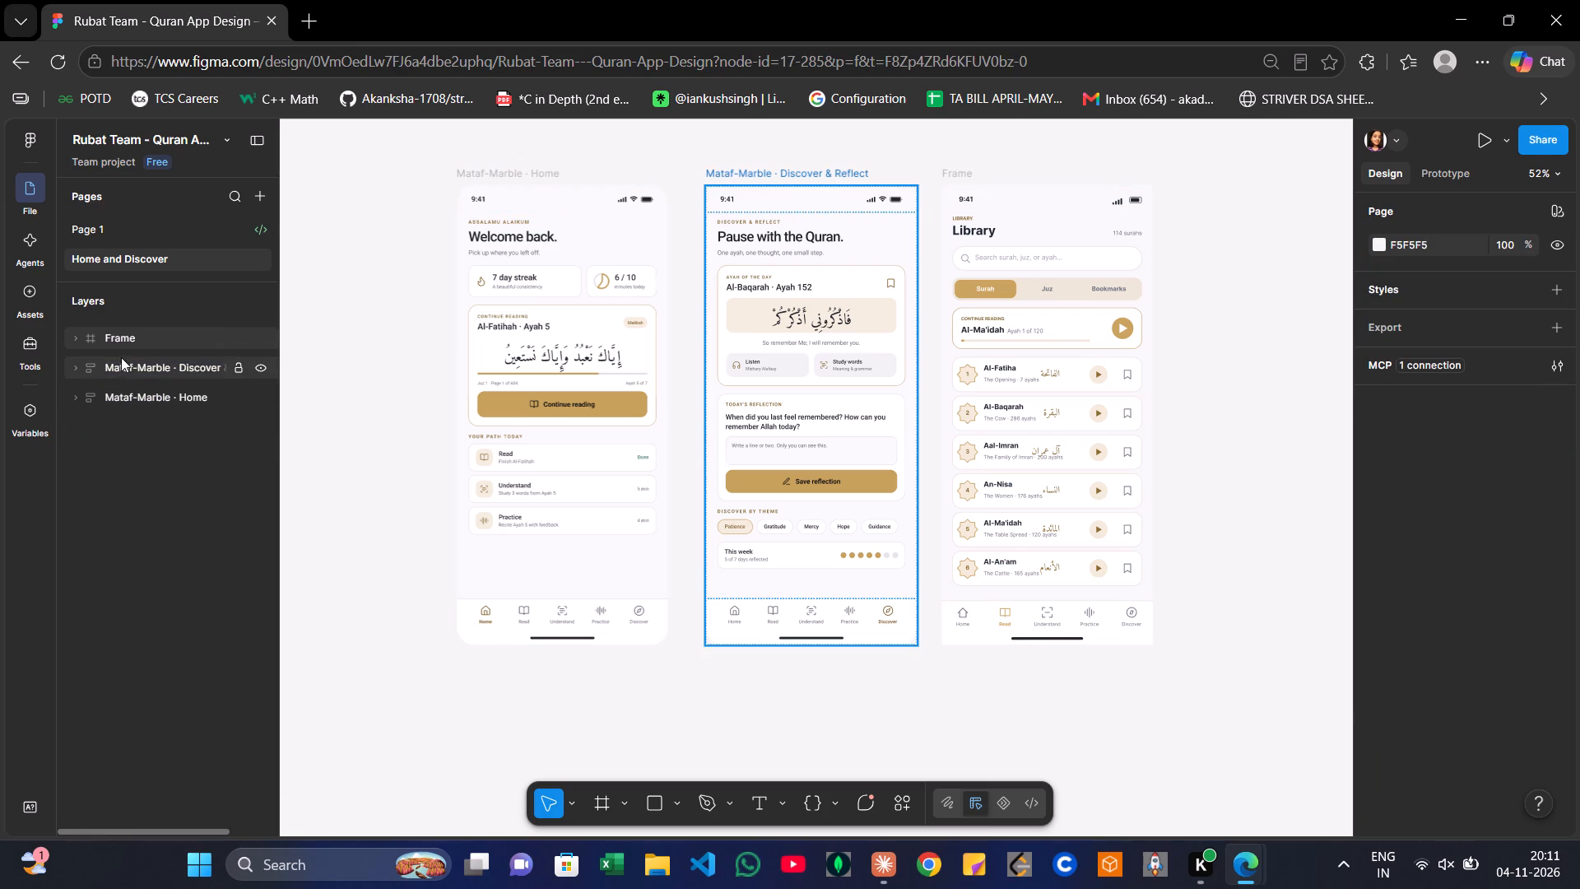
click(72, 367)
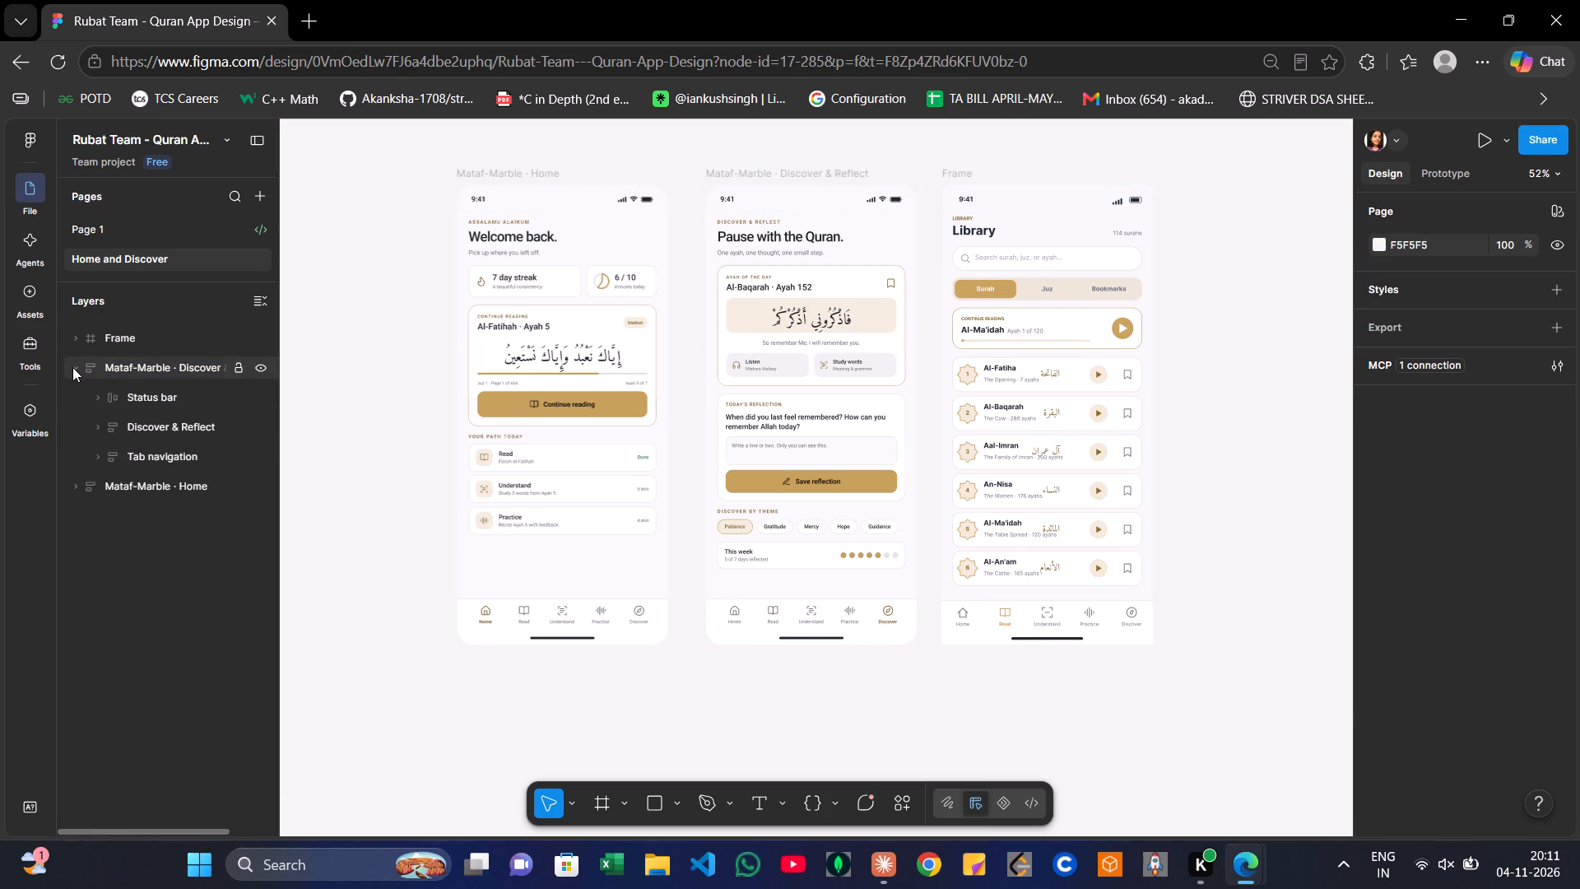
click(72, 367)
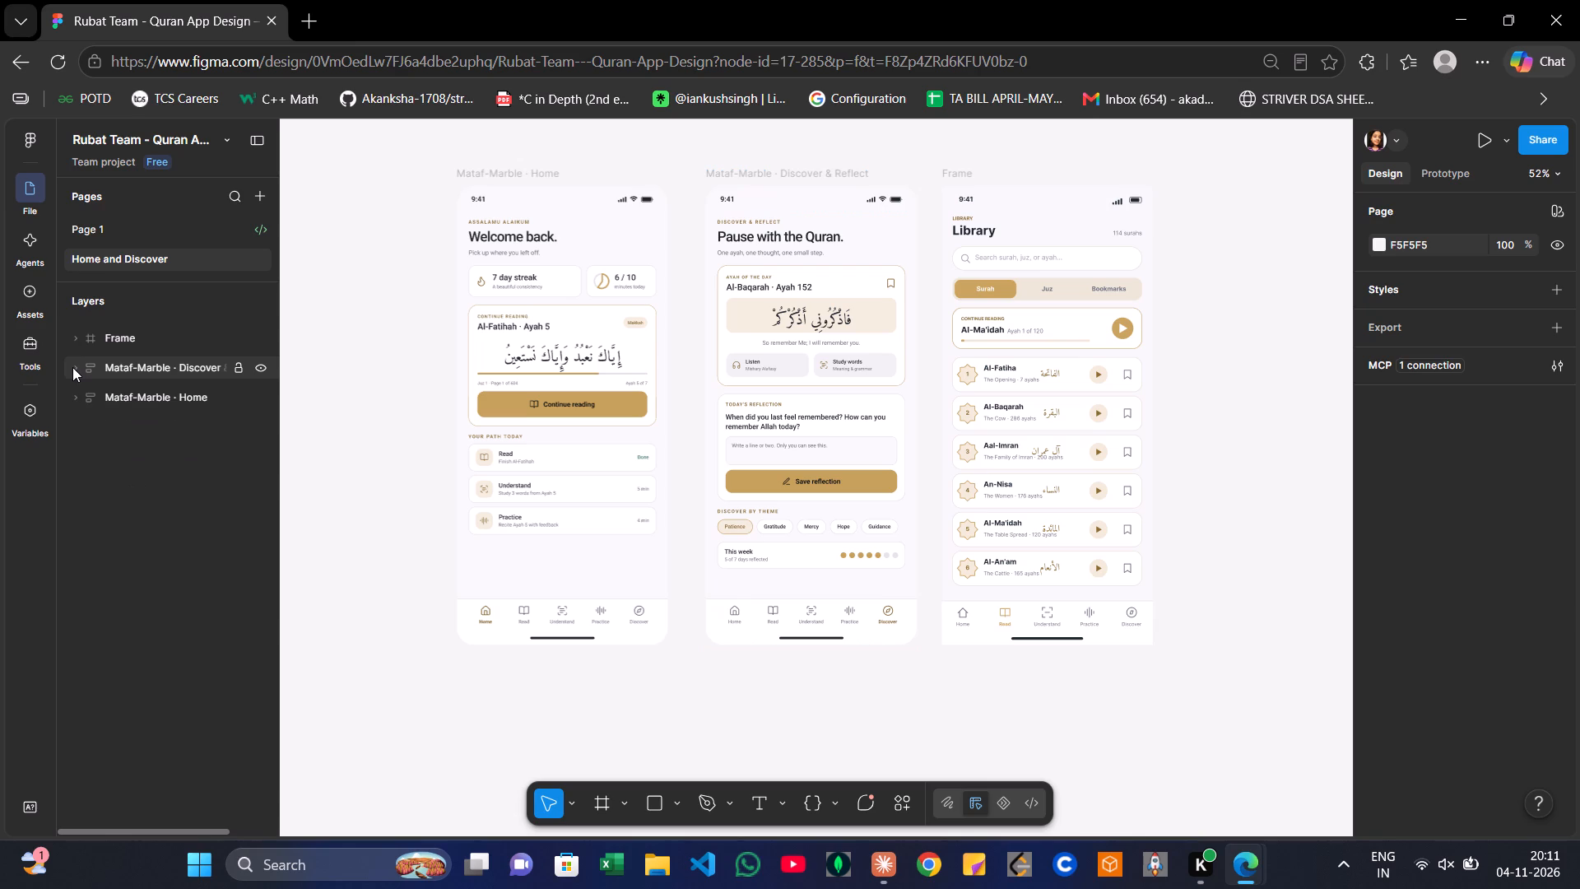
Rename the top-level frame holding the Library screen to "Mataf-Marble - Library".
click(156, 371)
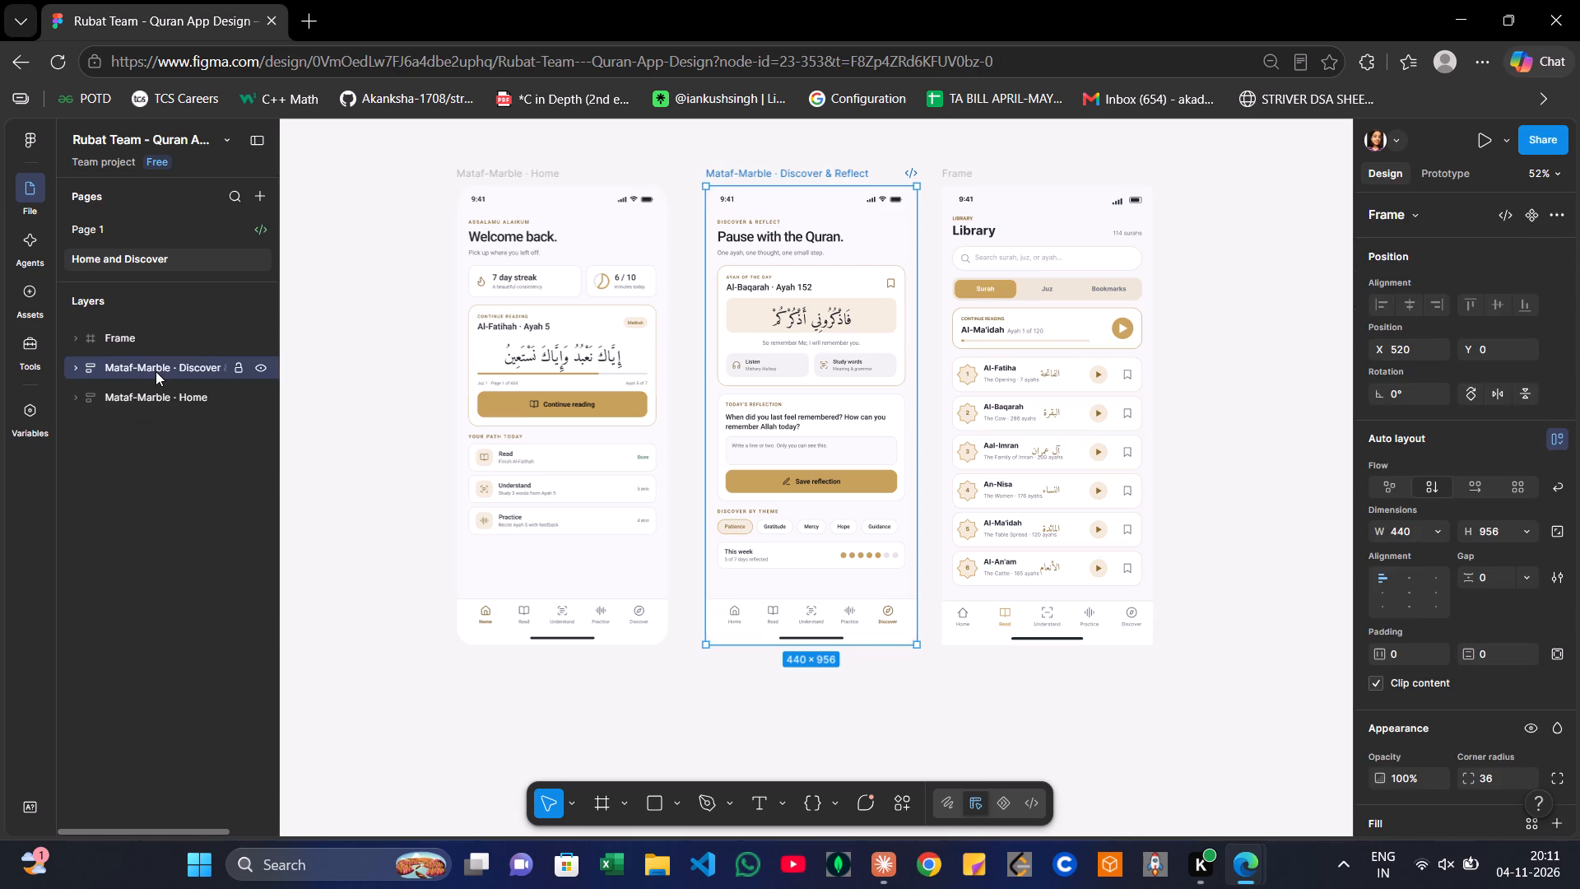
click(110, 333)
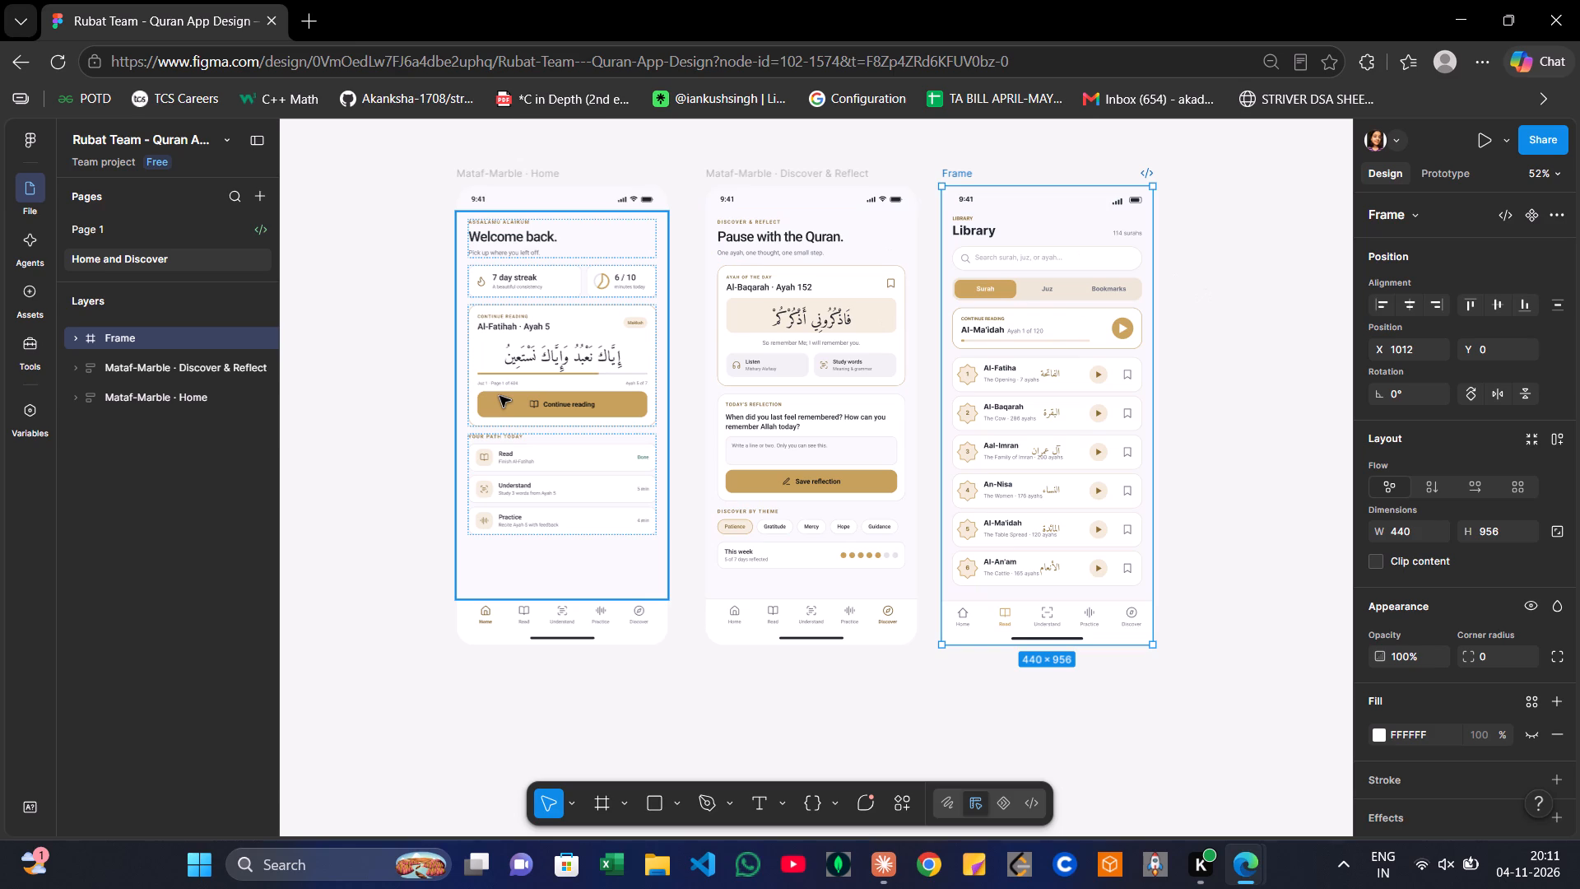
right_click(183, 344)
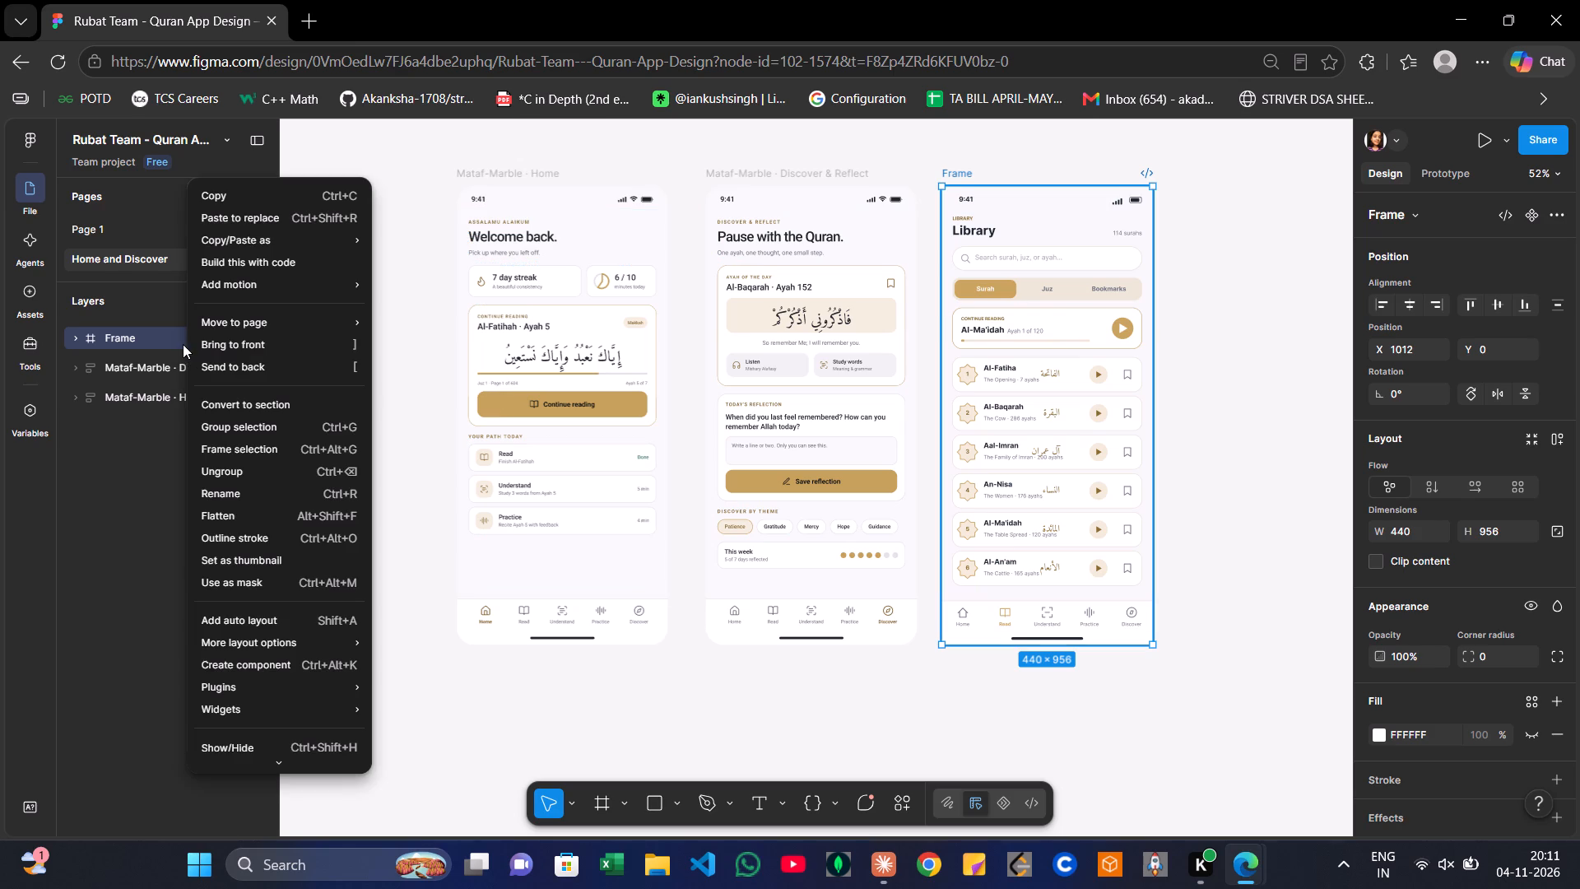
click(212, 490)
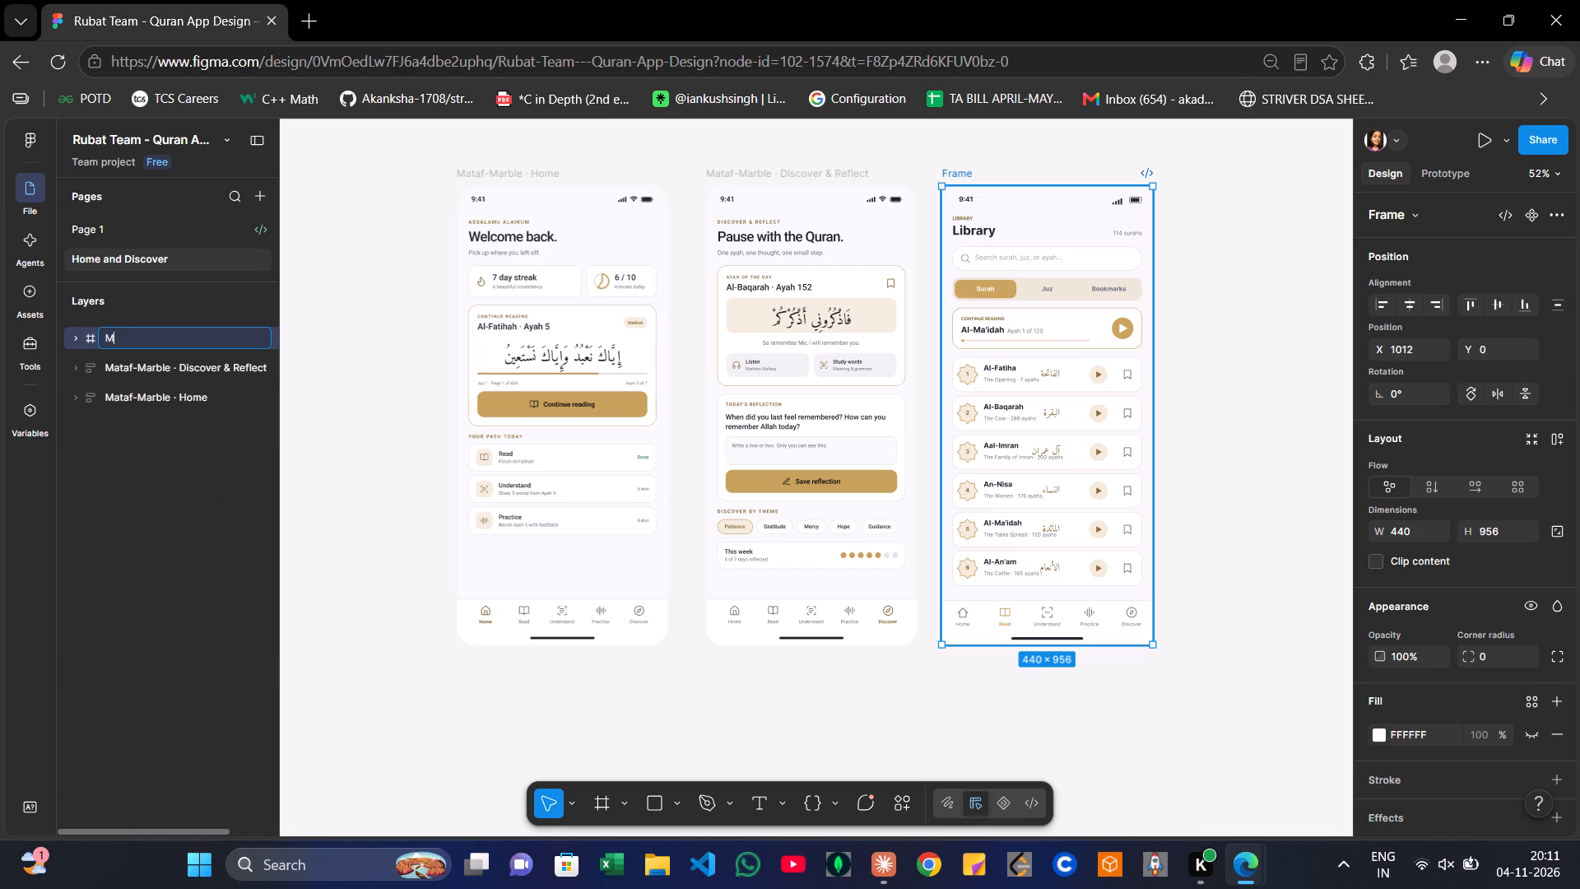
text(ataf)
key(minus)
key(space)
text(-)
key(Return)
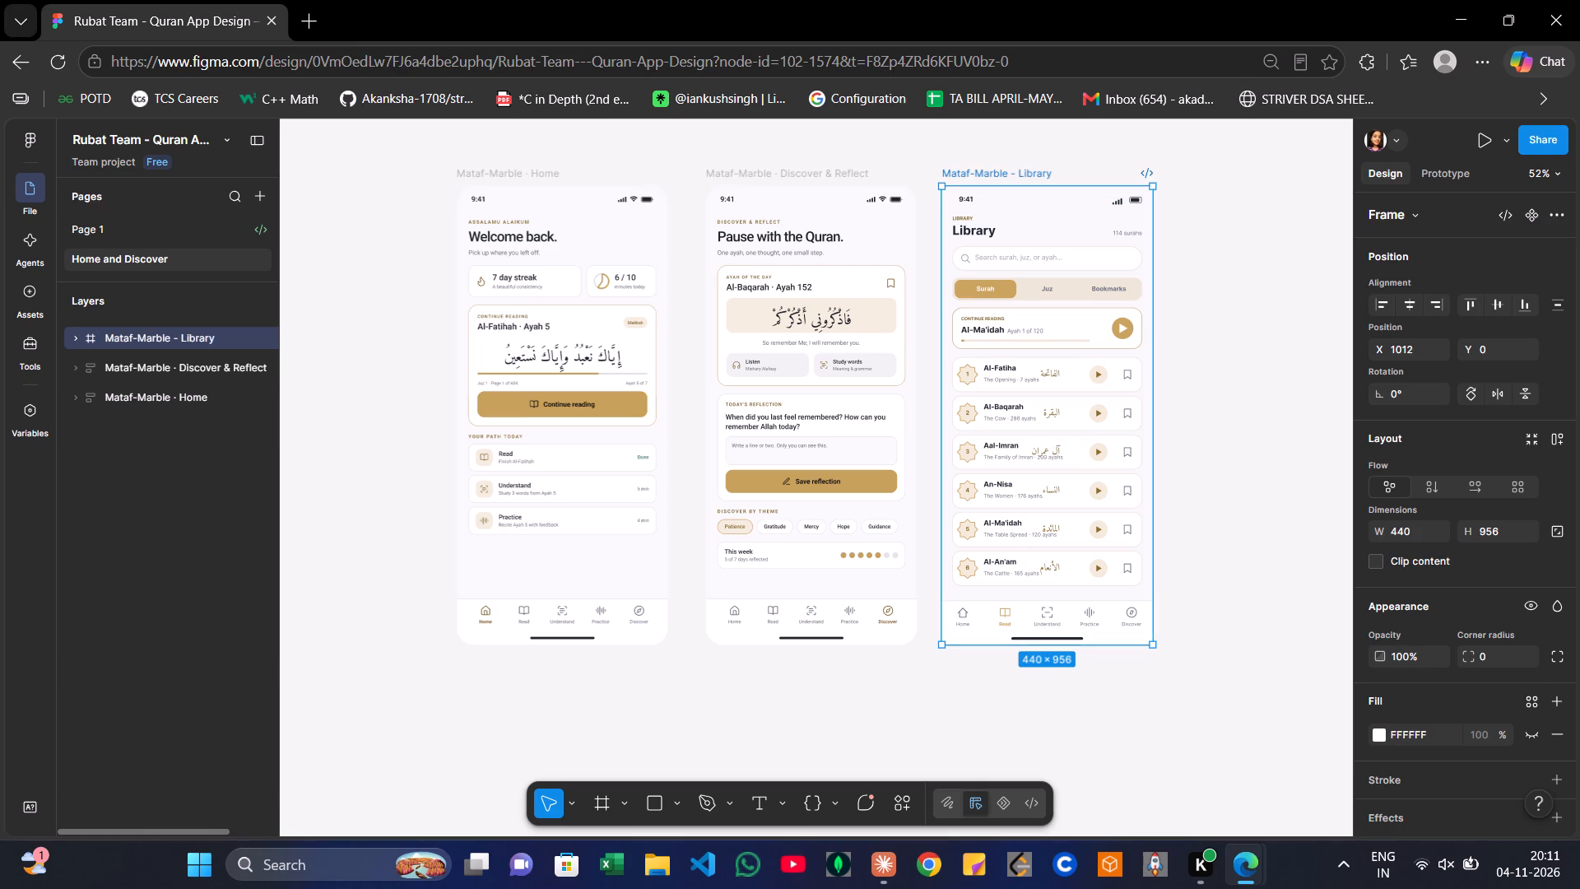
Compare the nested layer structure of the Library frame with that of the Discover & Reflect and Home frames.
click(89, 373)
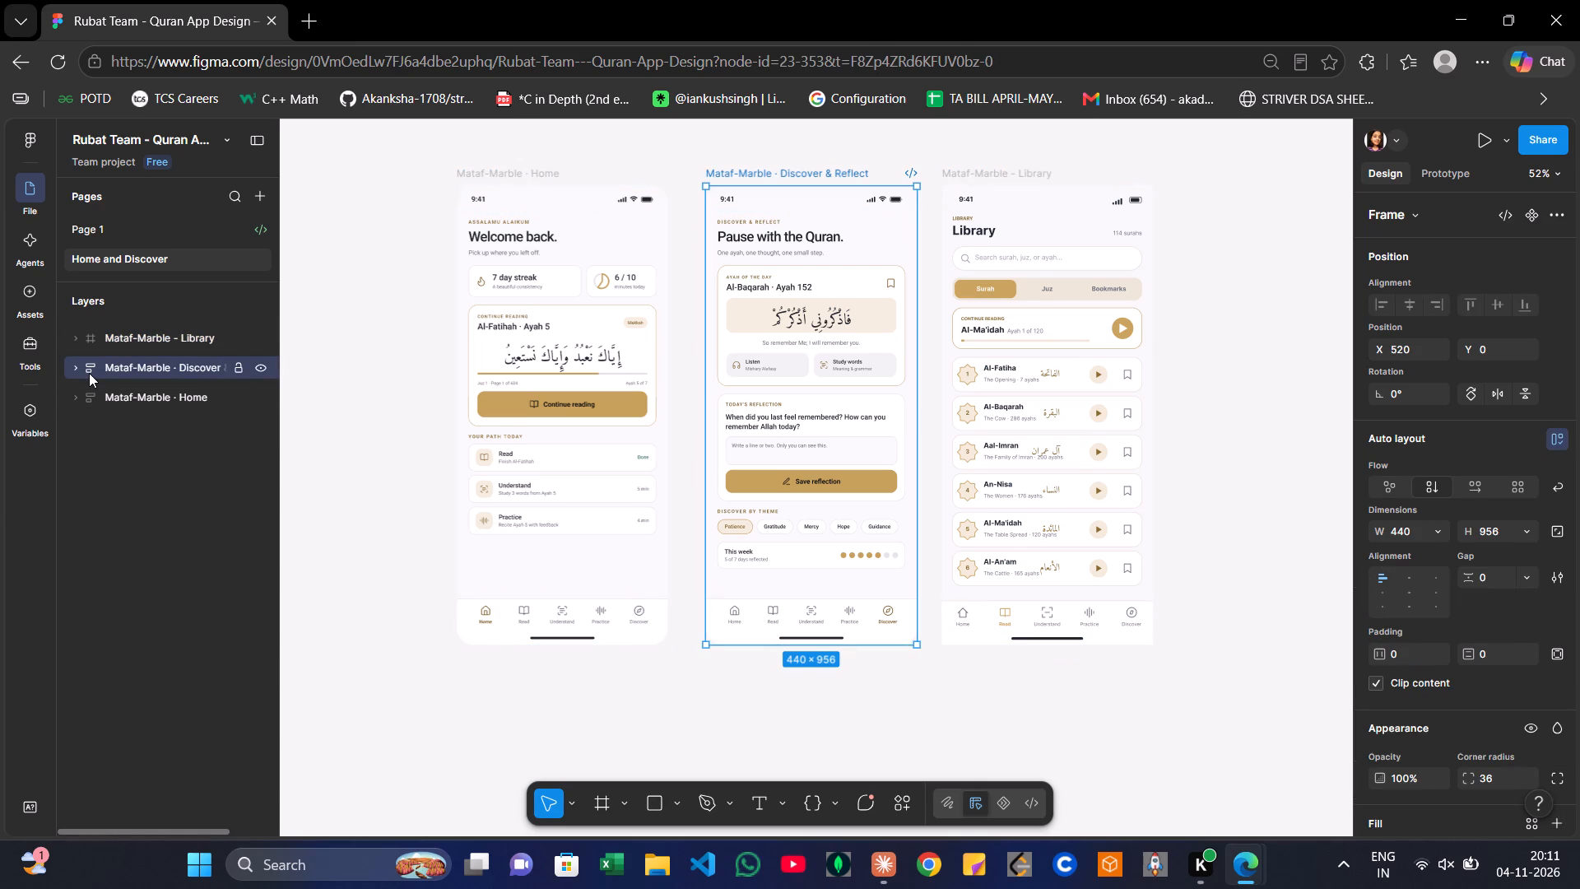
click(75, 340)
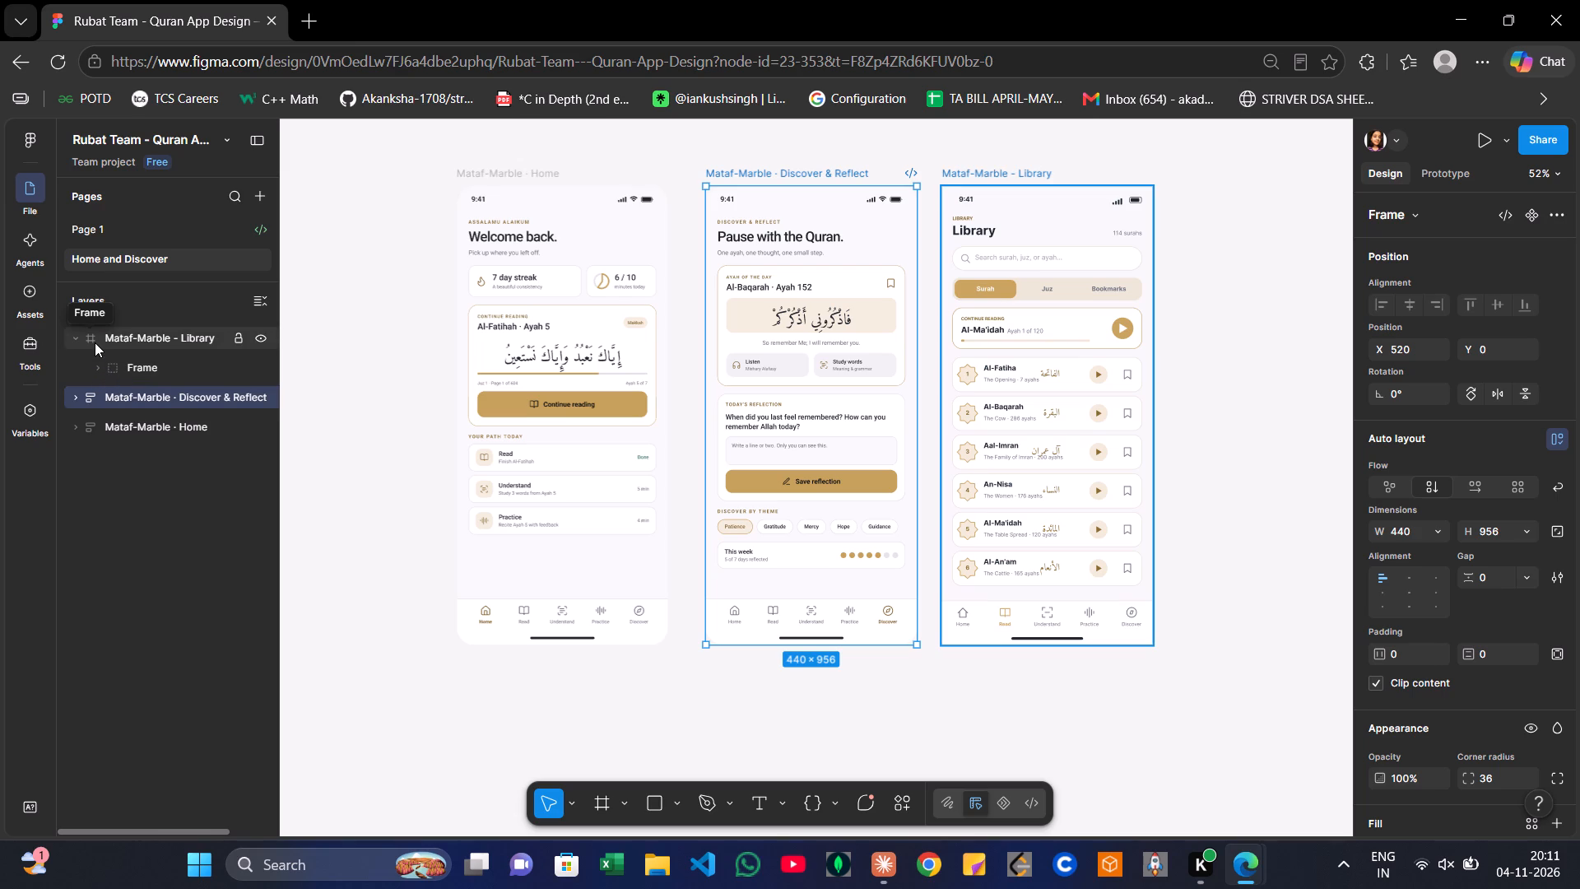
click(102, 342)
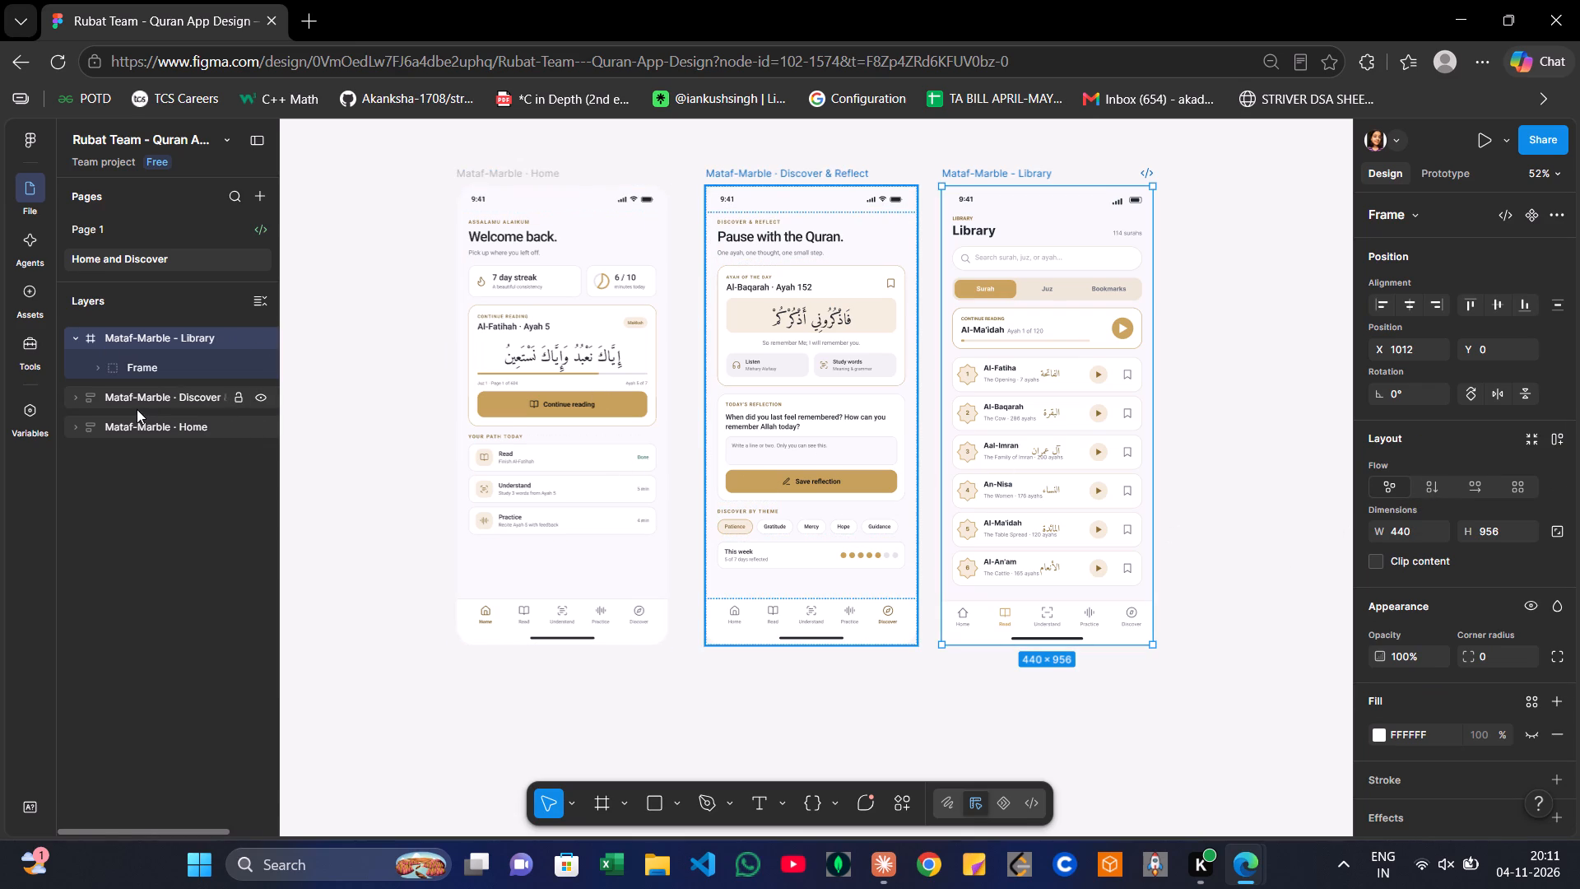
click(85, 398)
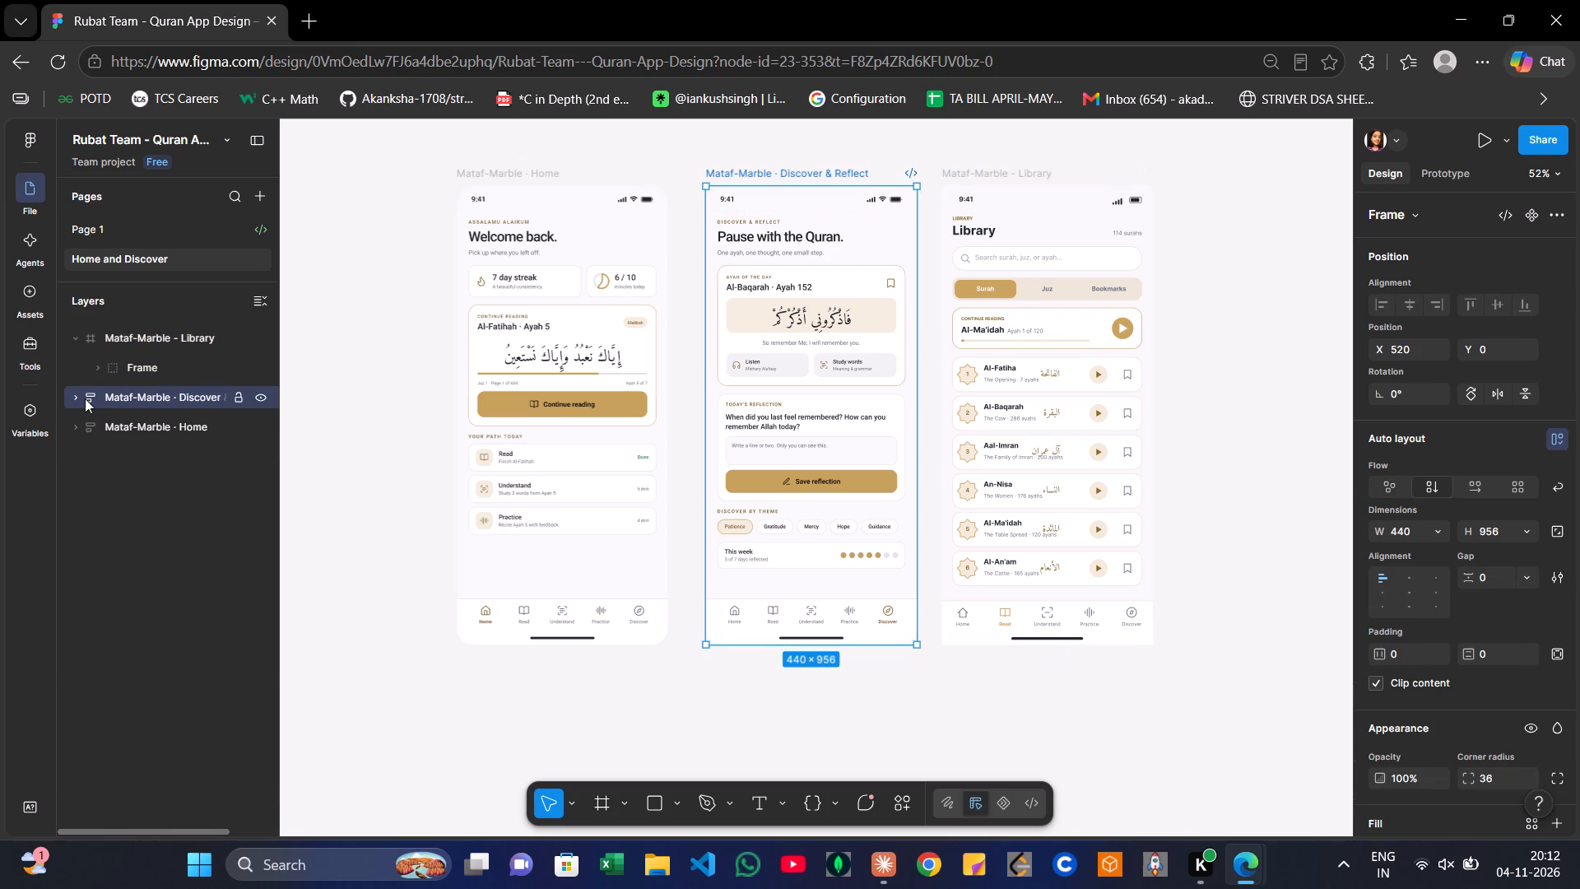
click(77, 399)
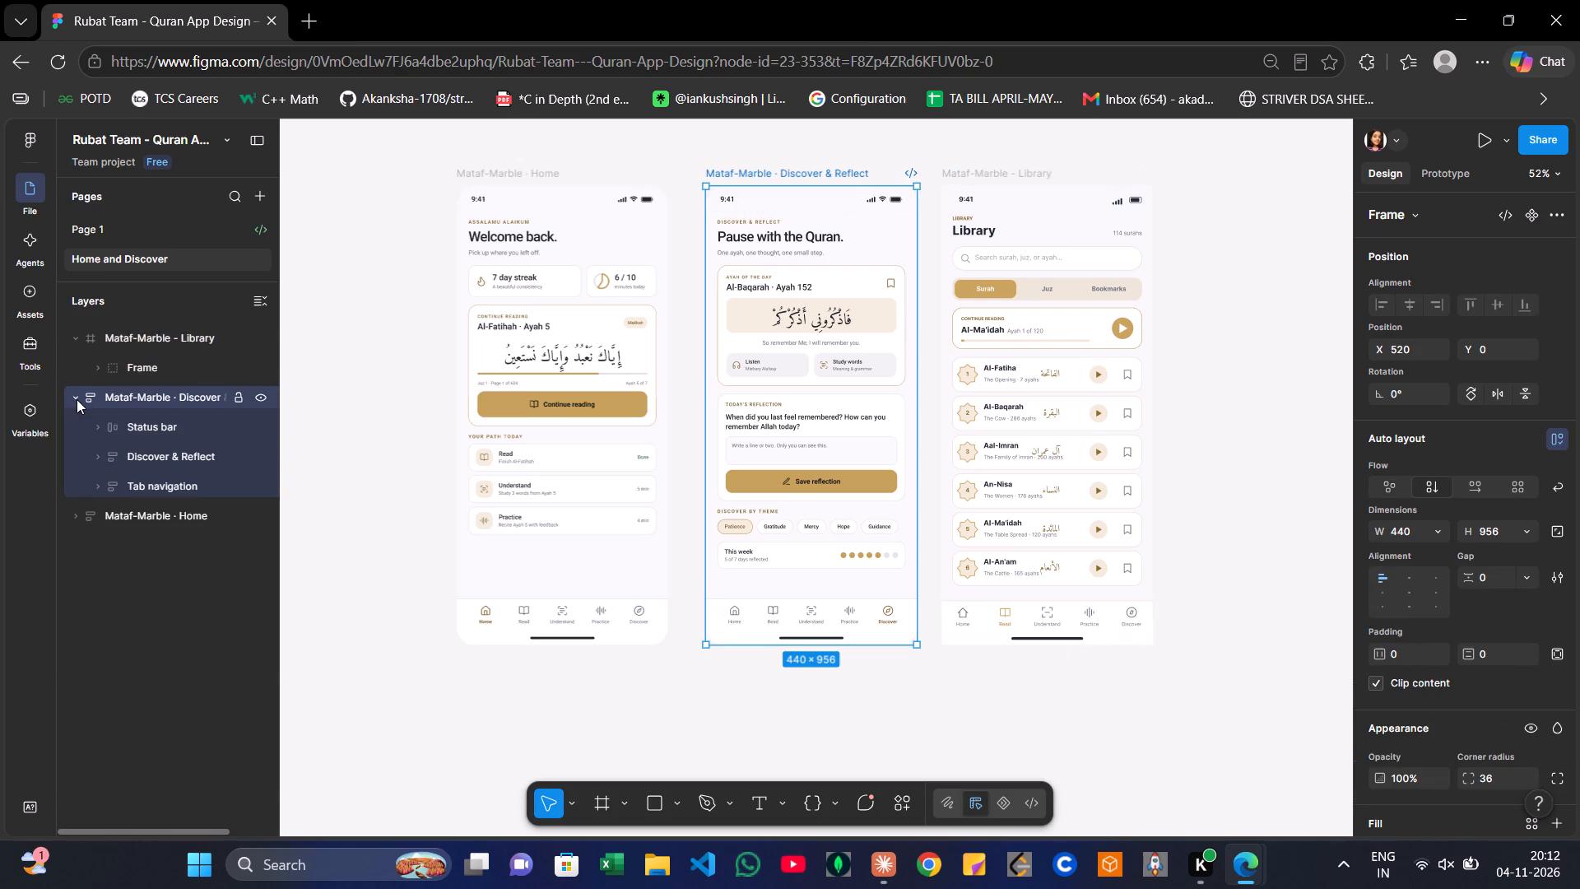
click(161, 431)
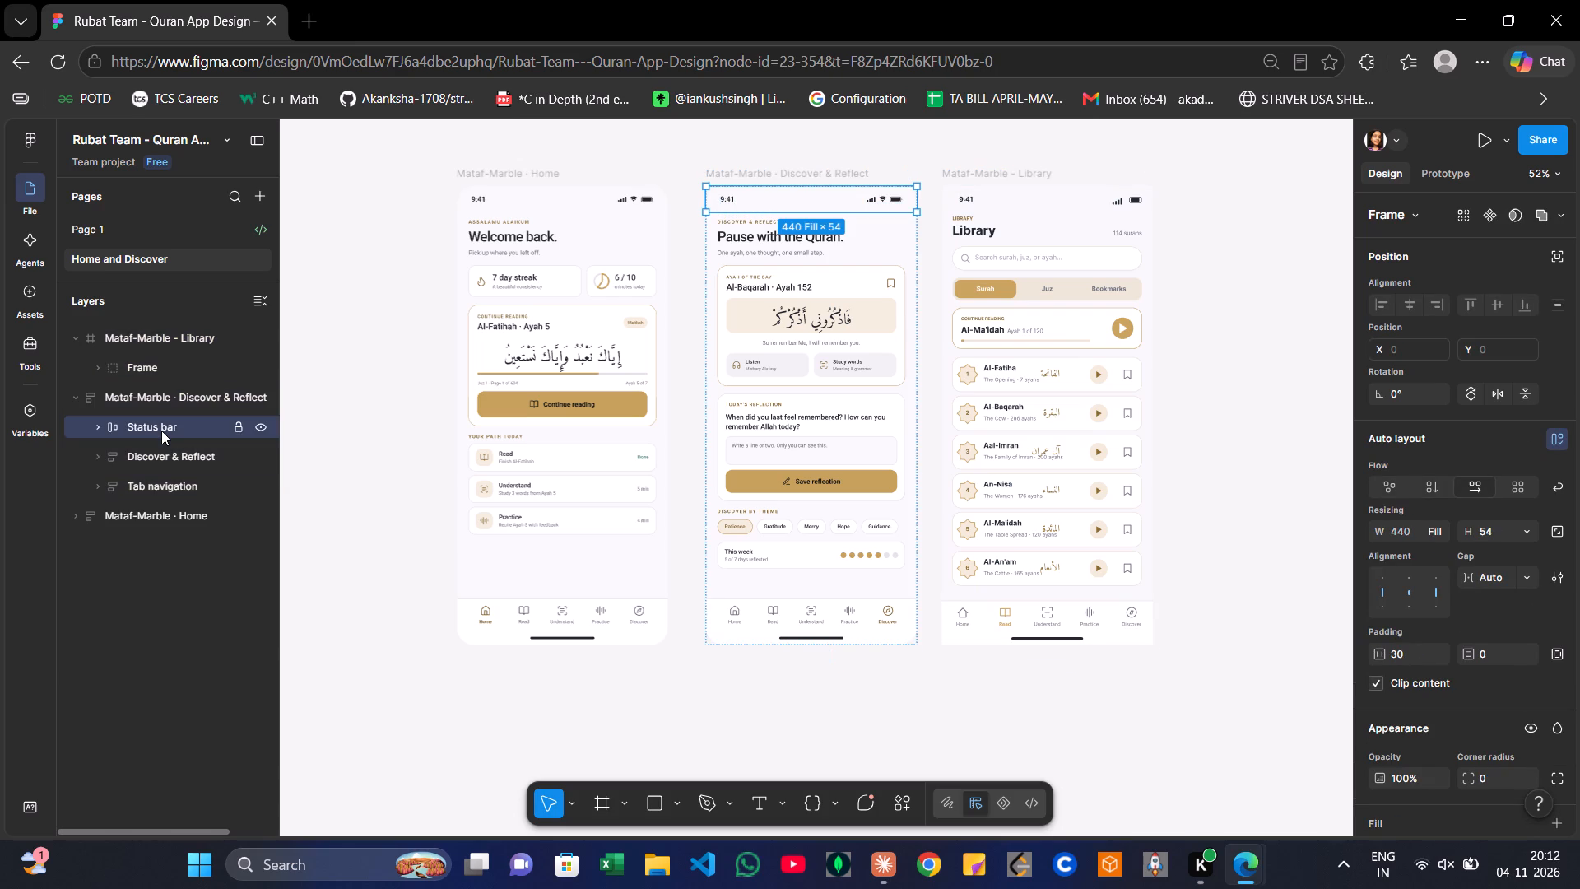
click(150, 454)
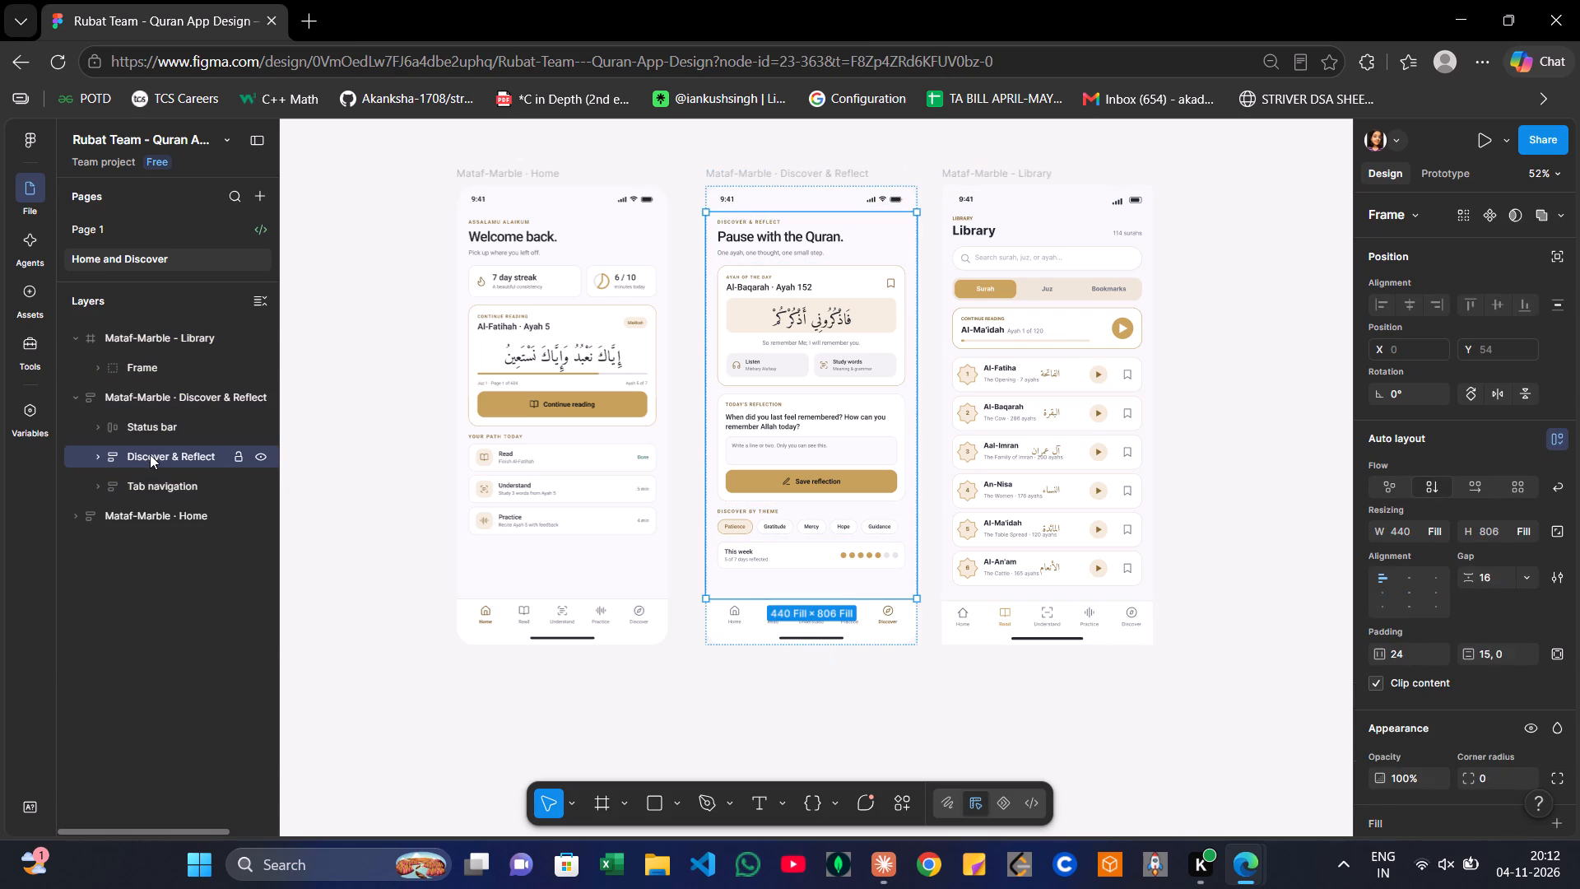
click(142, 477)
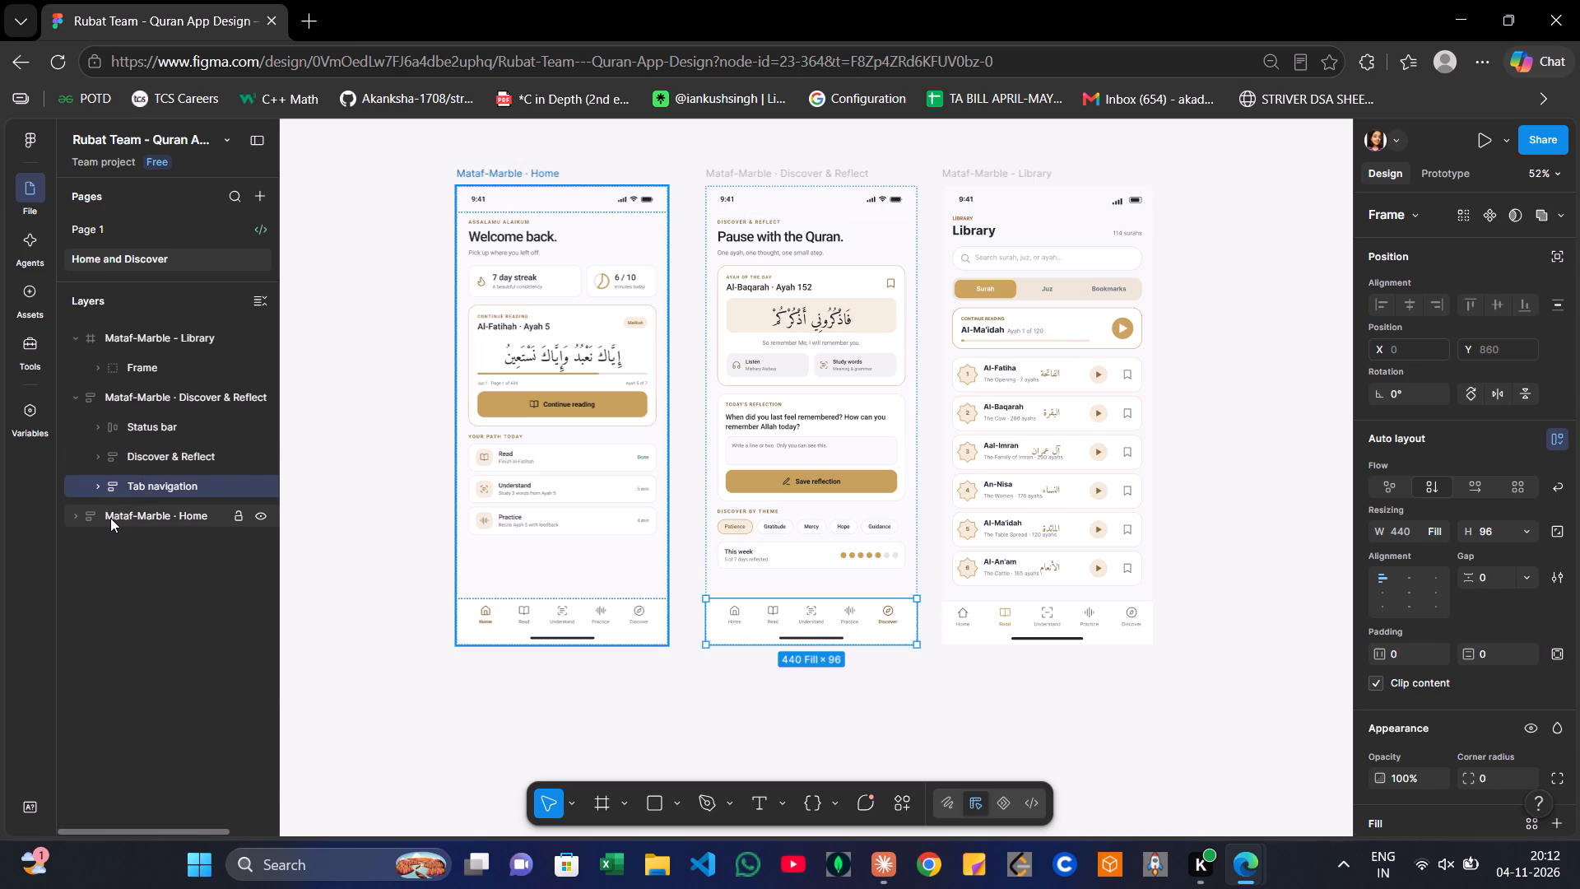
click(73, 514)
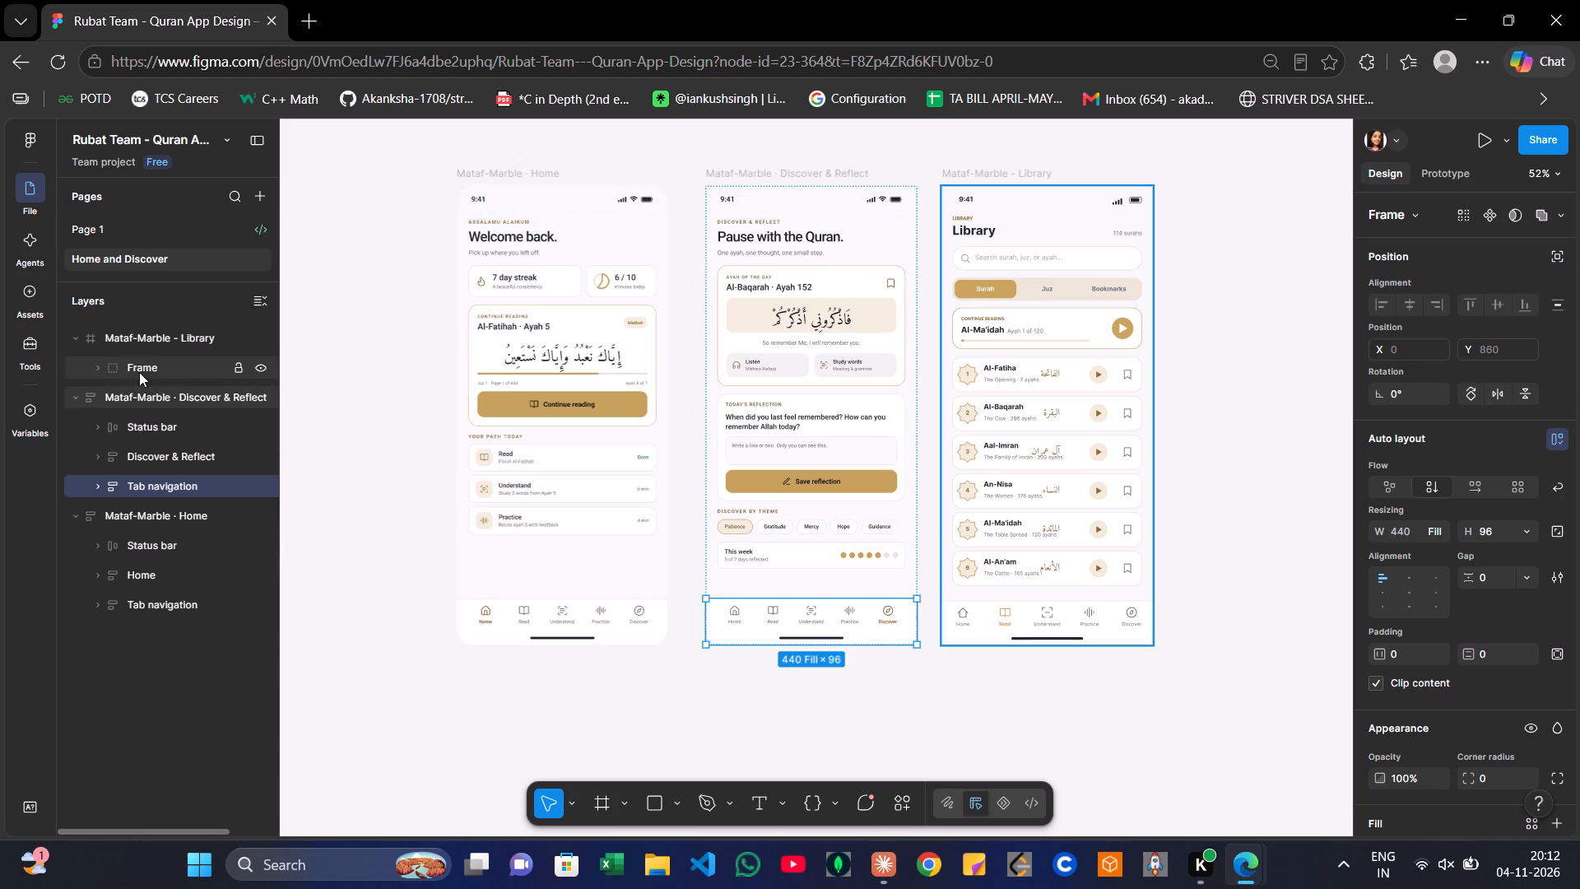
click(105, 333)
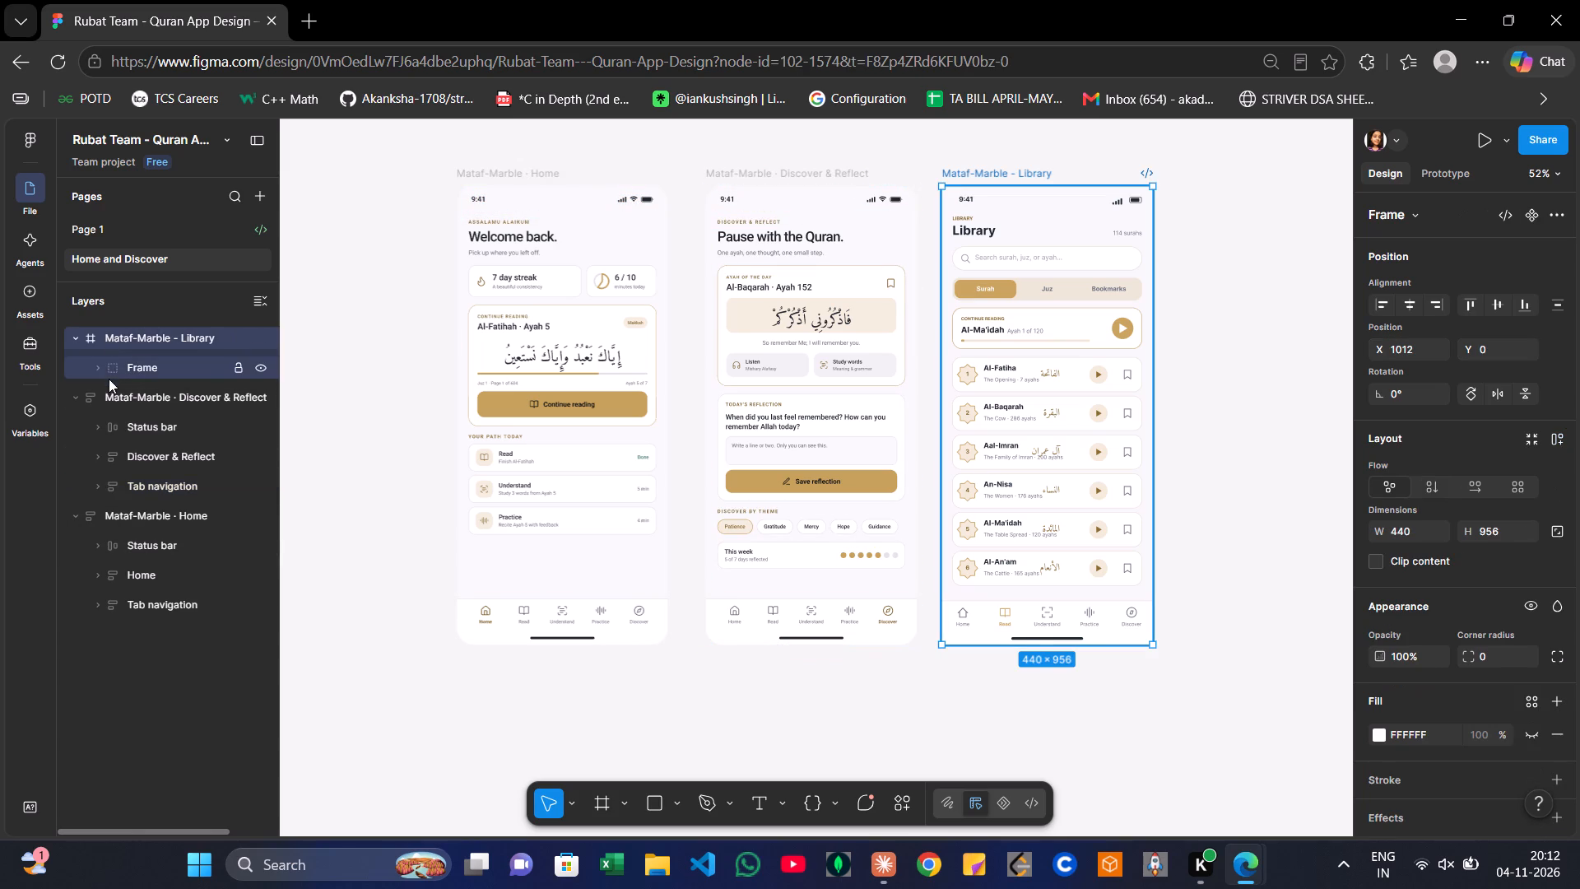
click(99, 366)
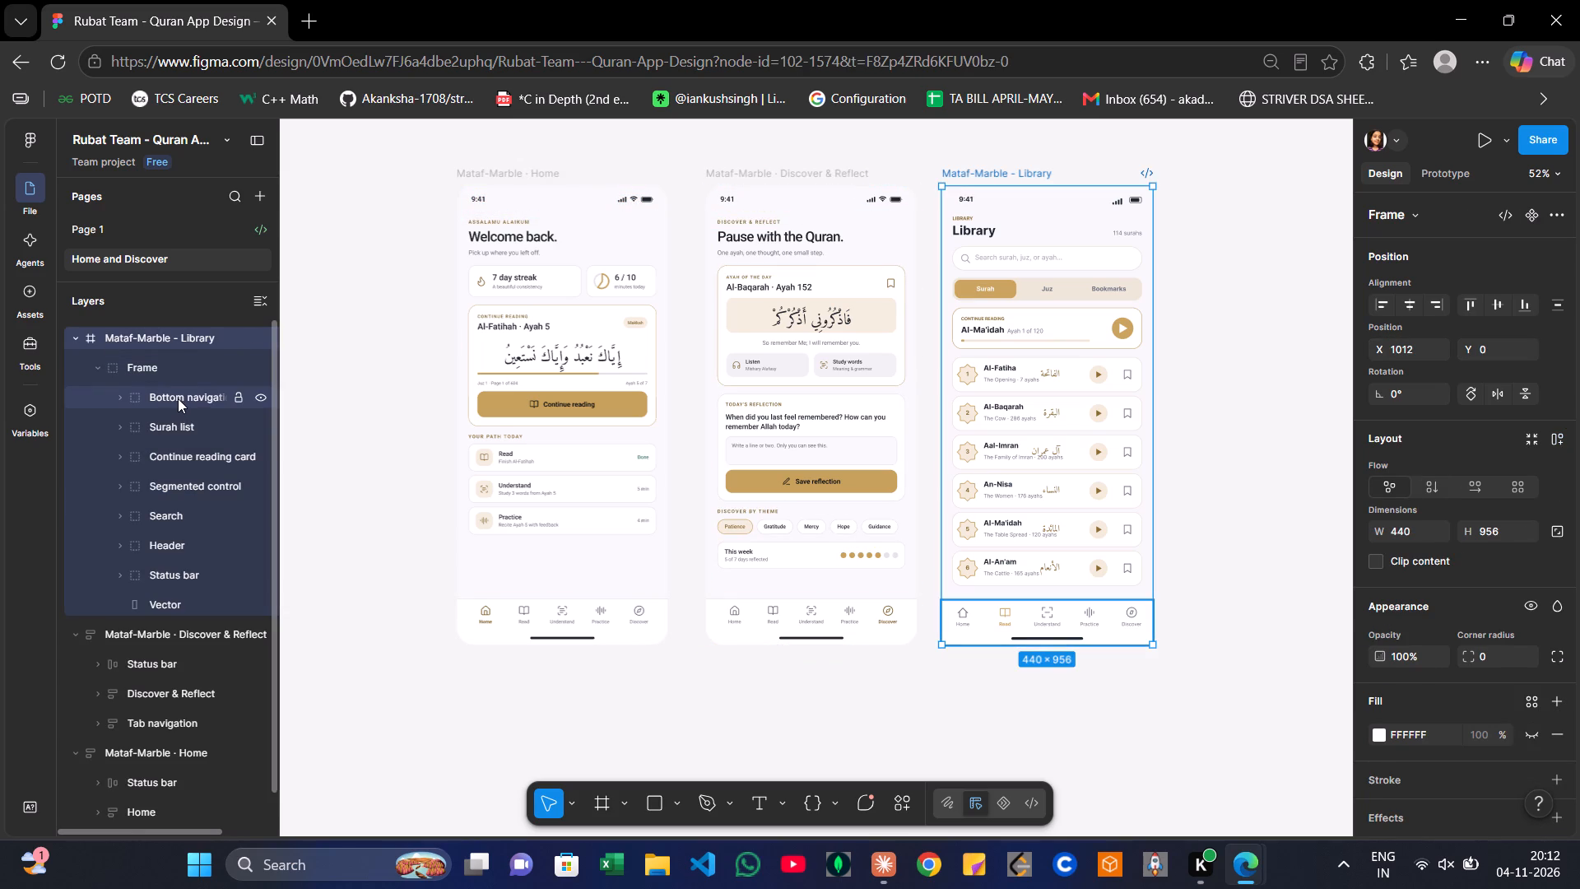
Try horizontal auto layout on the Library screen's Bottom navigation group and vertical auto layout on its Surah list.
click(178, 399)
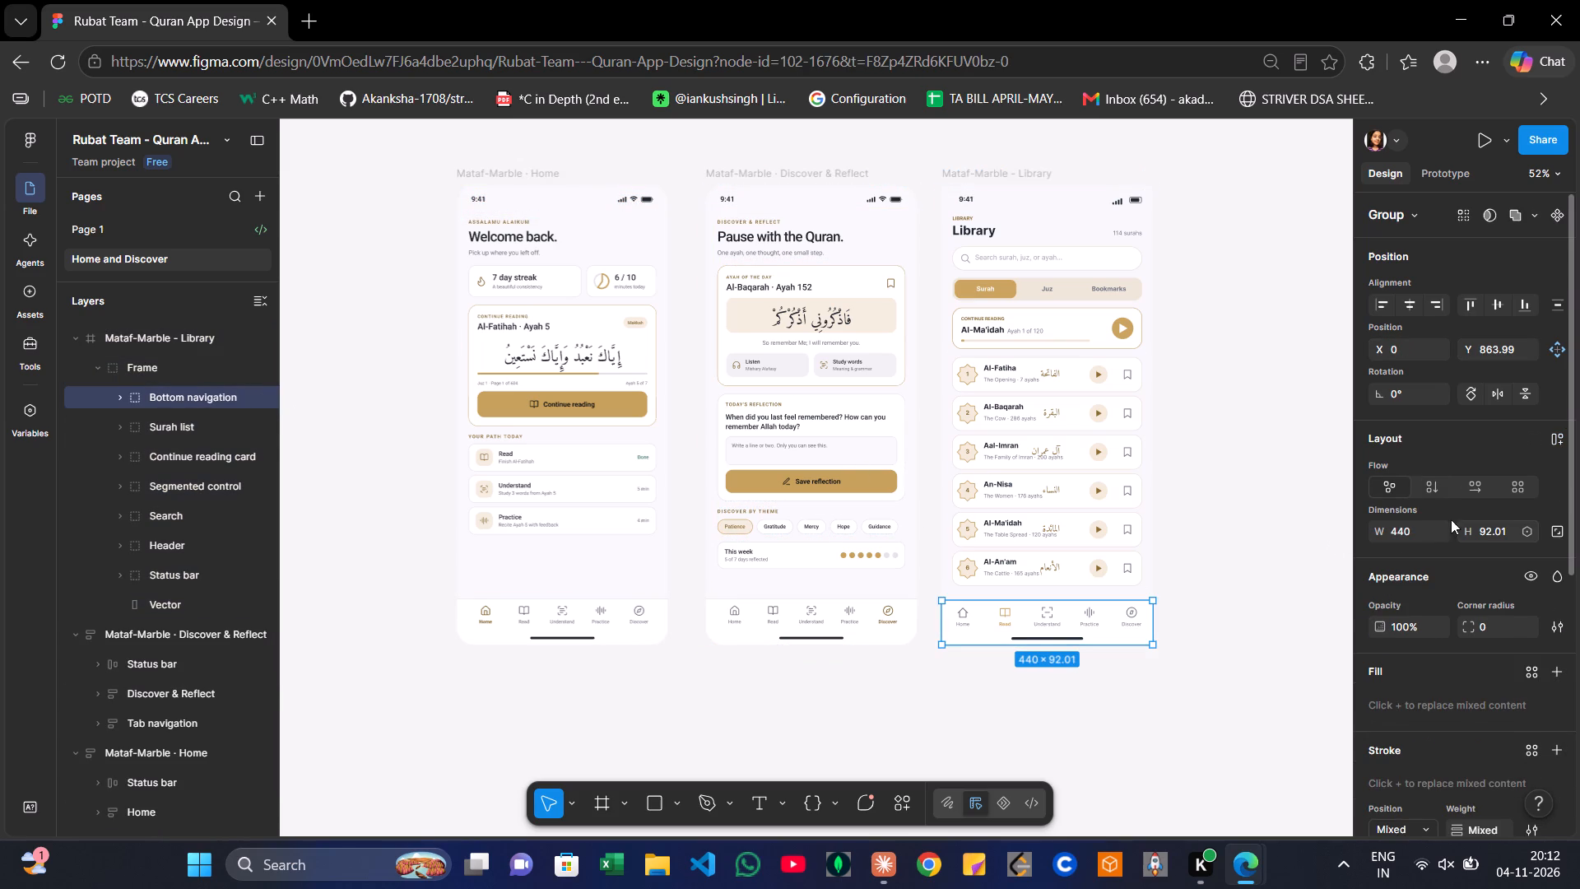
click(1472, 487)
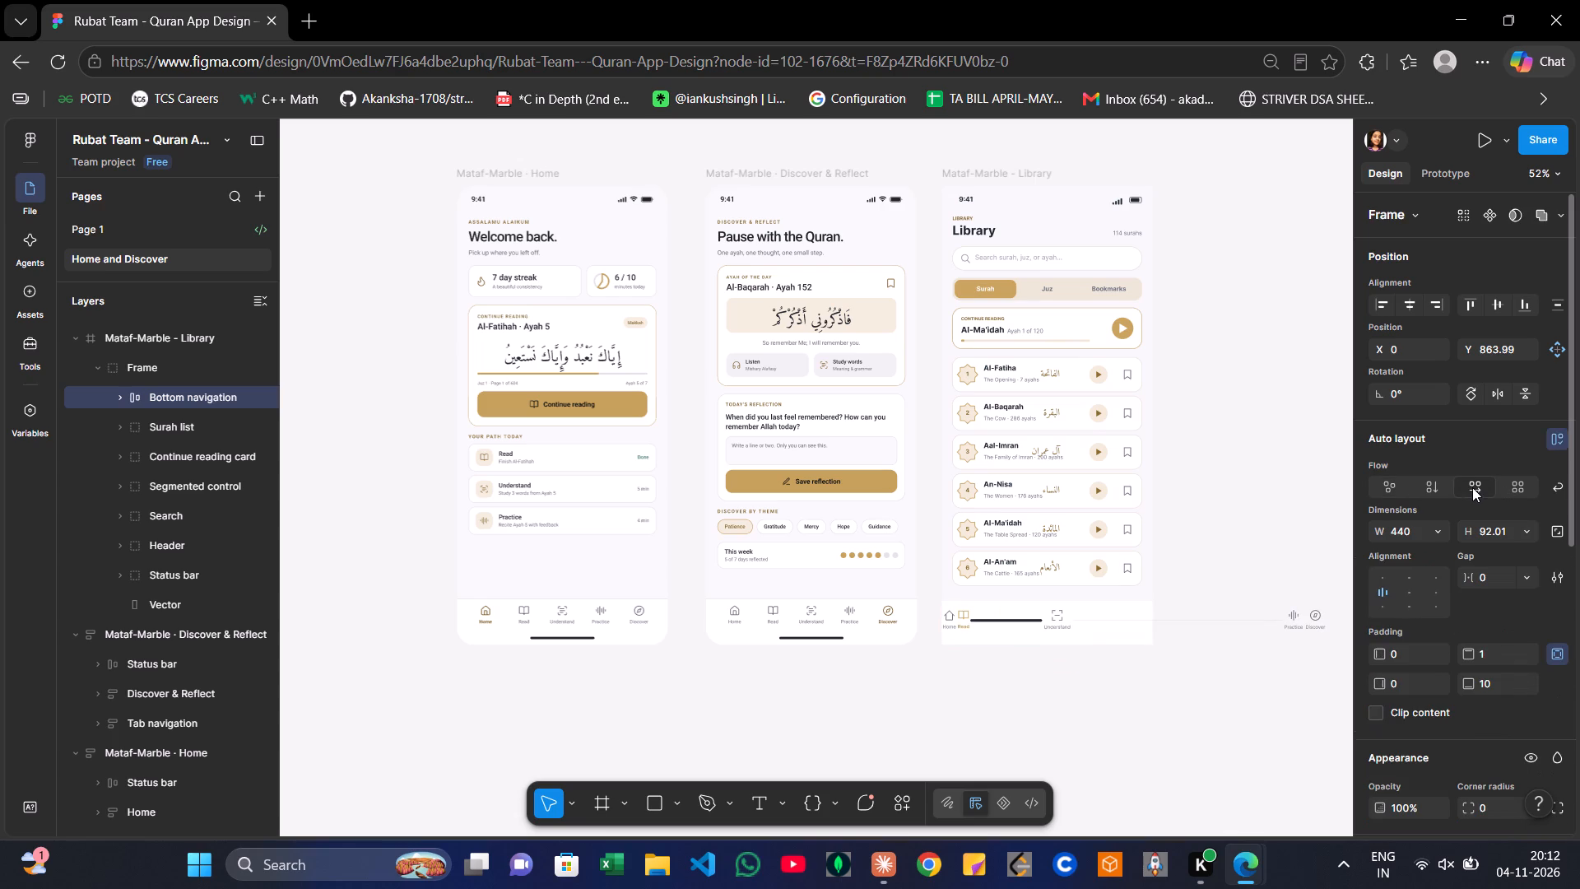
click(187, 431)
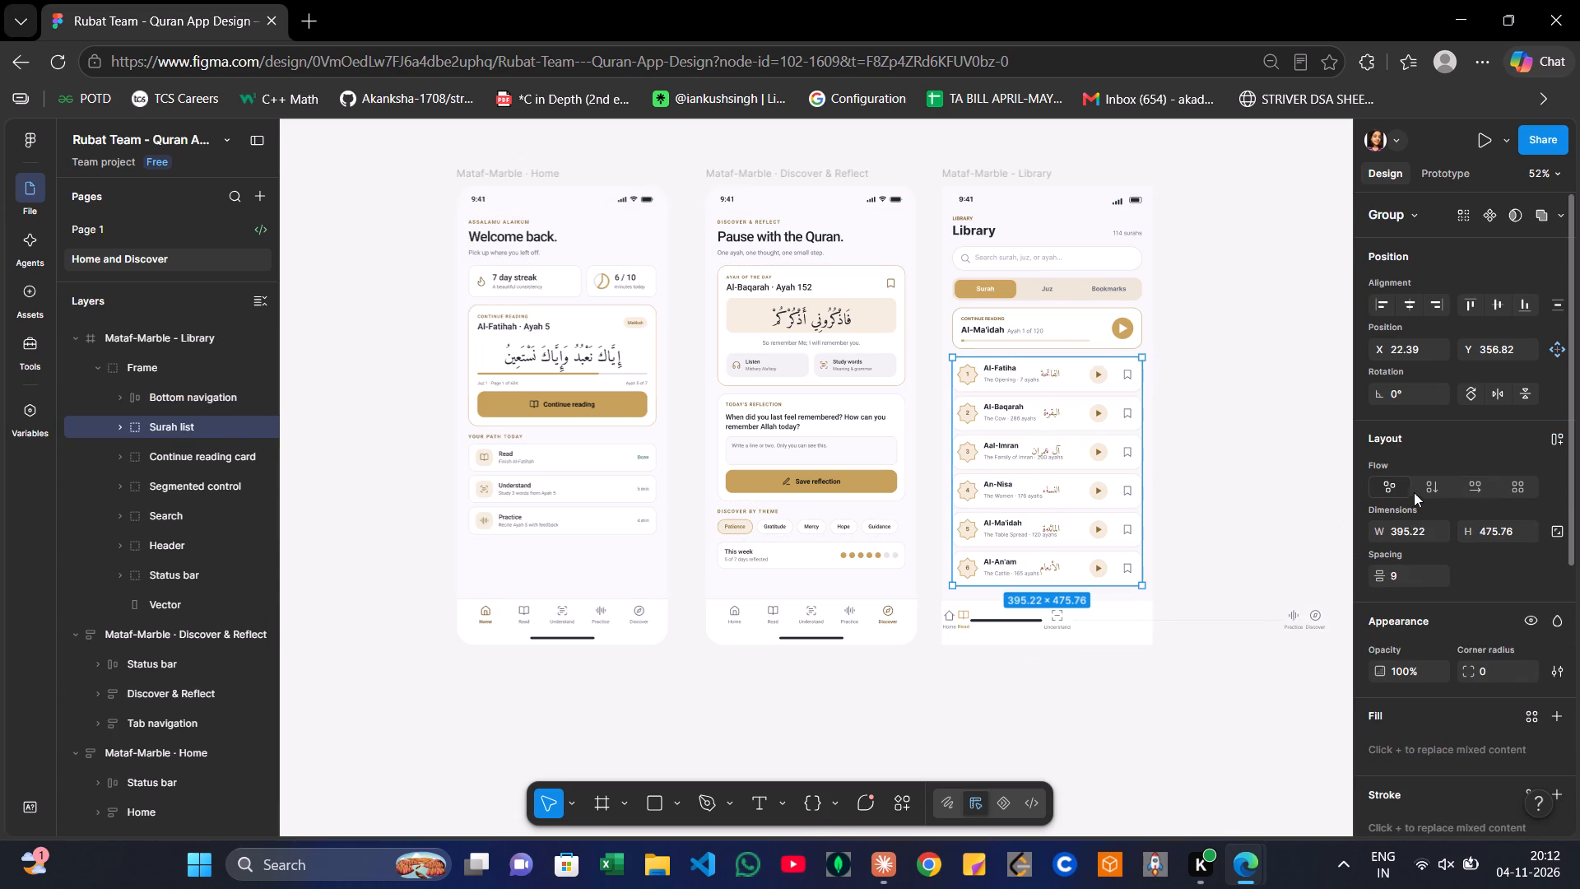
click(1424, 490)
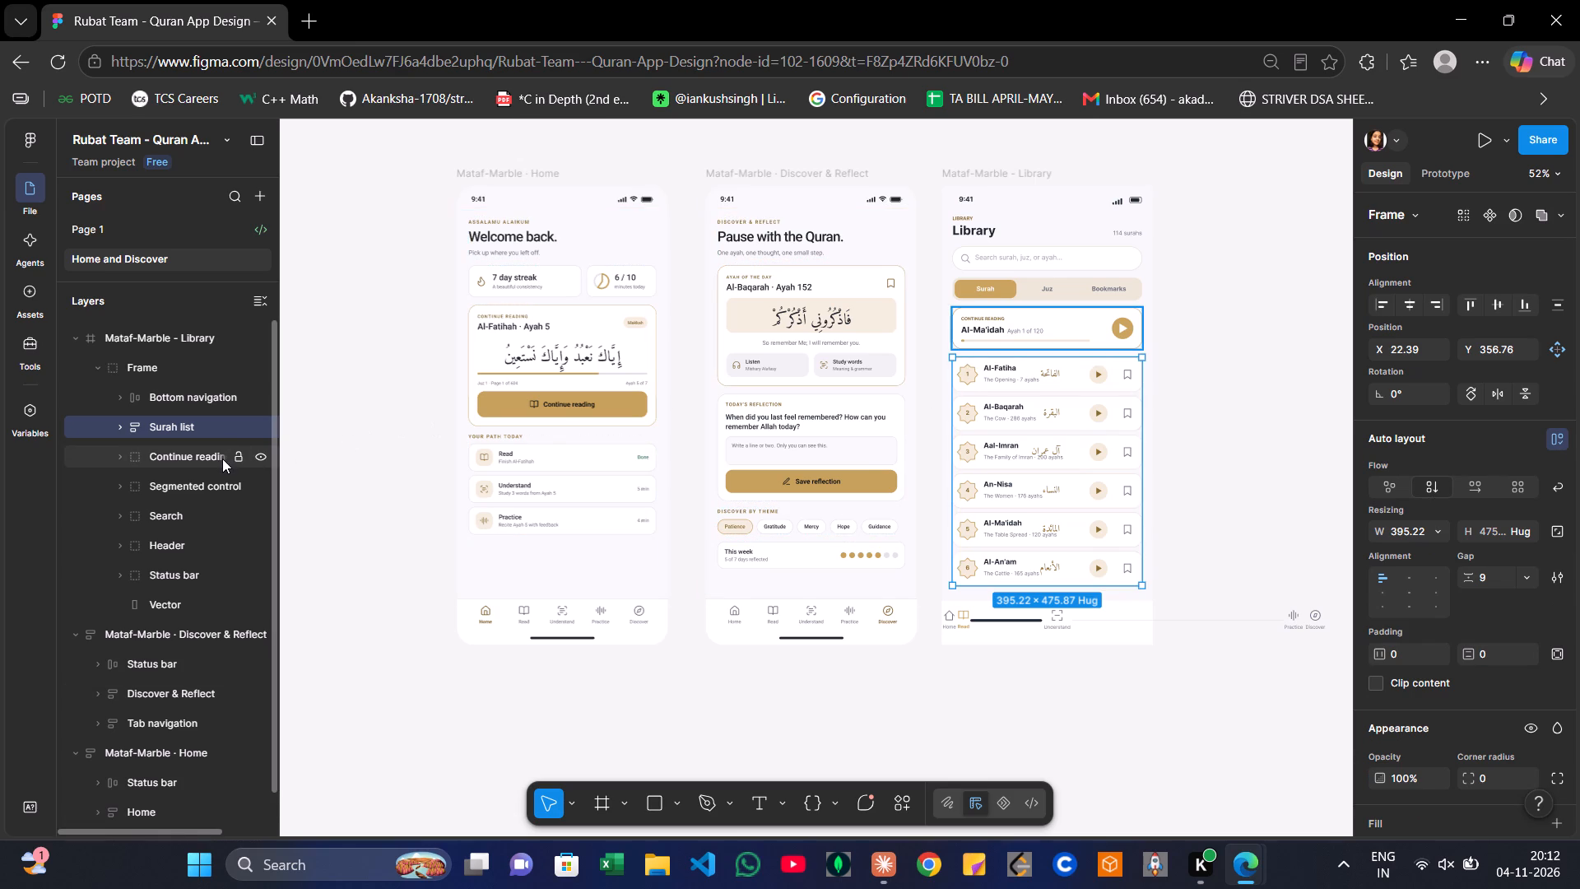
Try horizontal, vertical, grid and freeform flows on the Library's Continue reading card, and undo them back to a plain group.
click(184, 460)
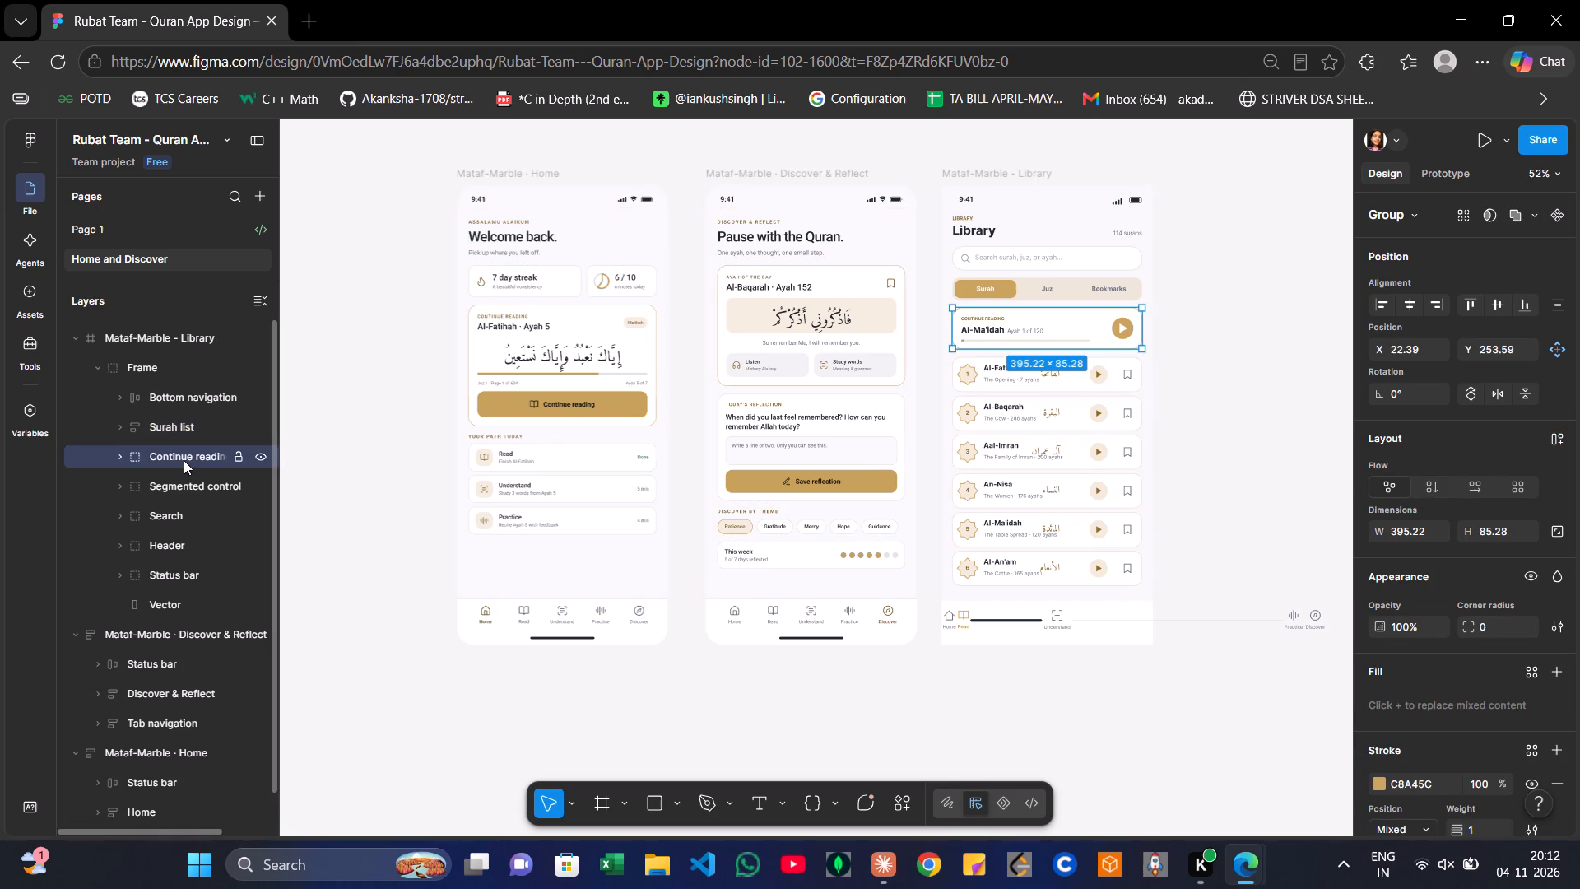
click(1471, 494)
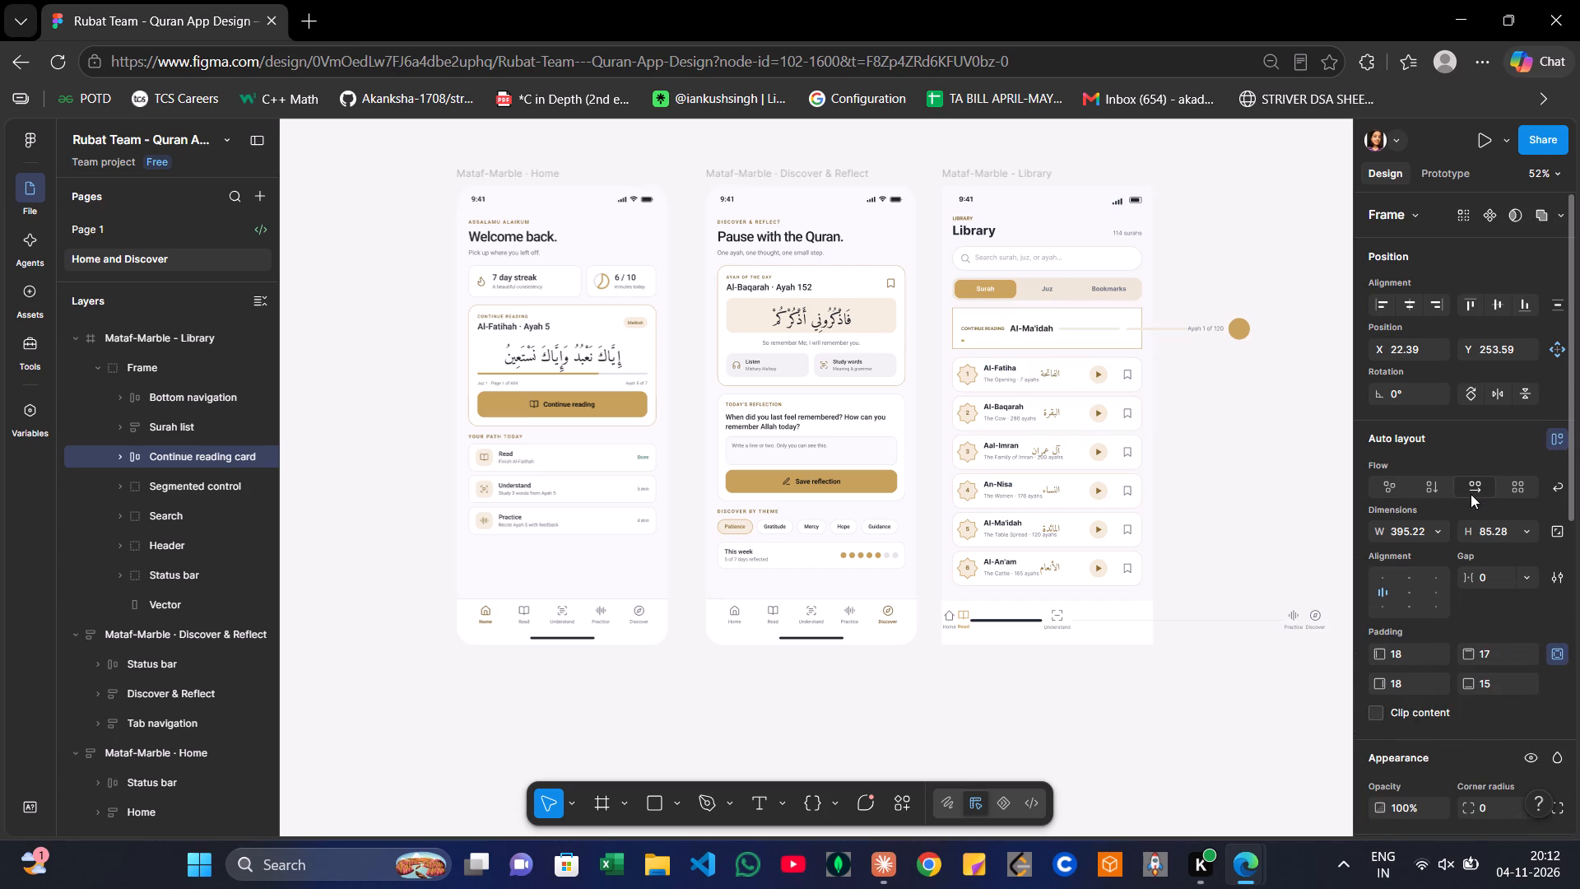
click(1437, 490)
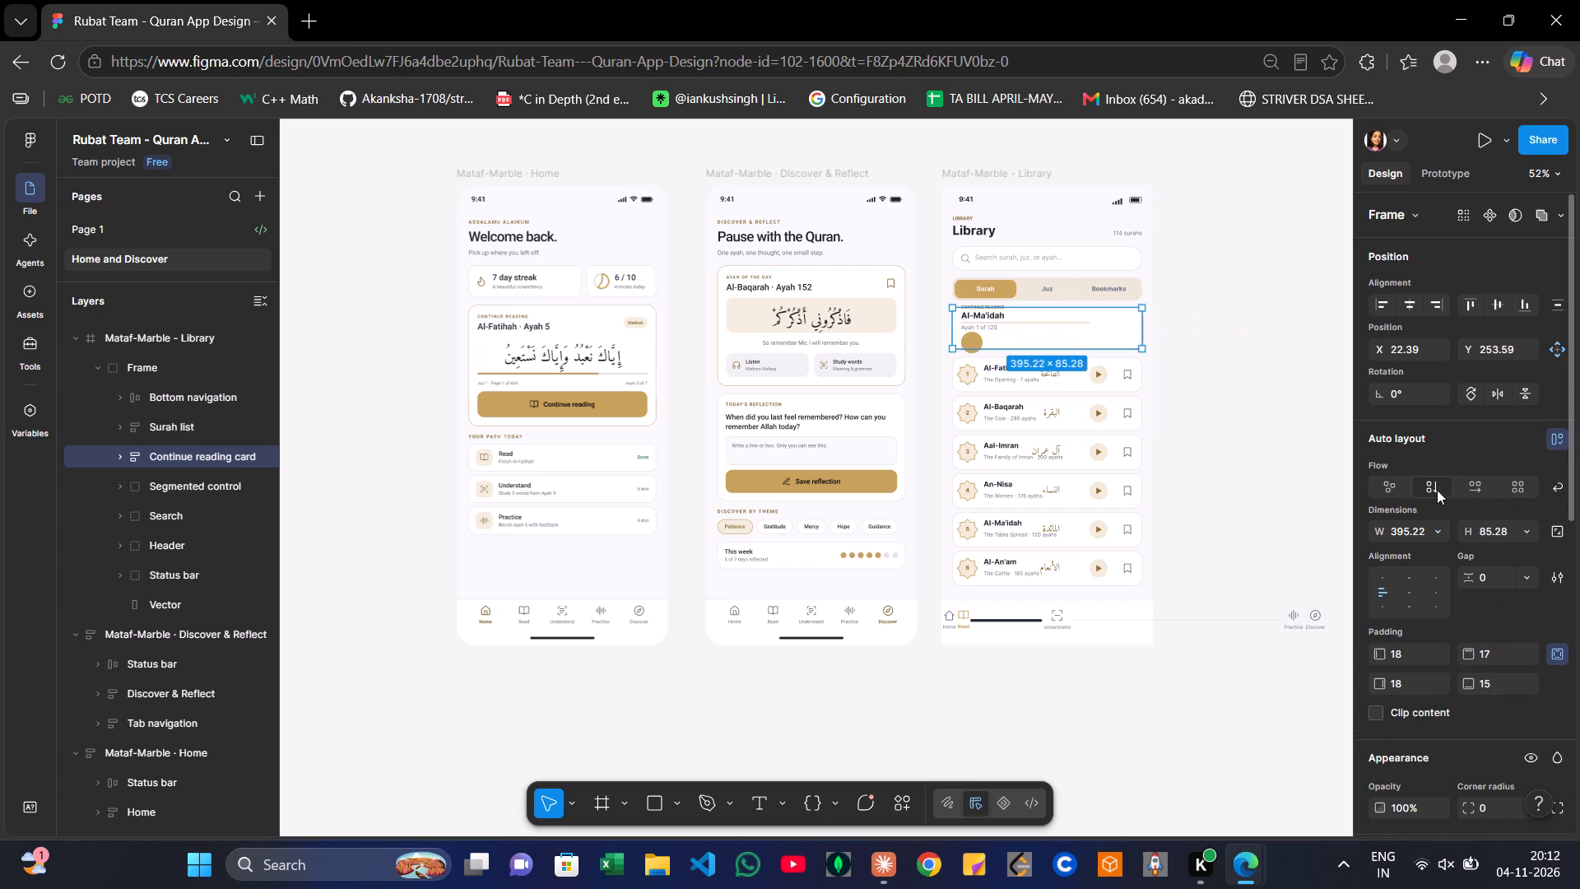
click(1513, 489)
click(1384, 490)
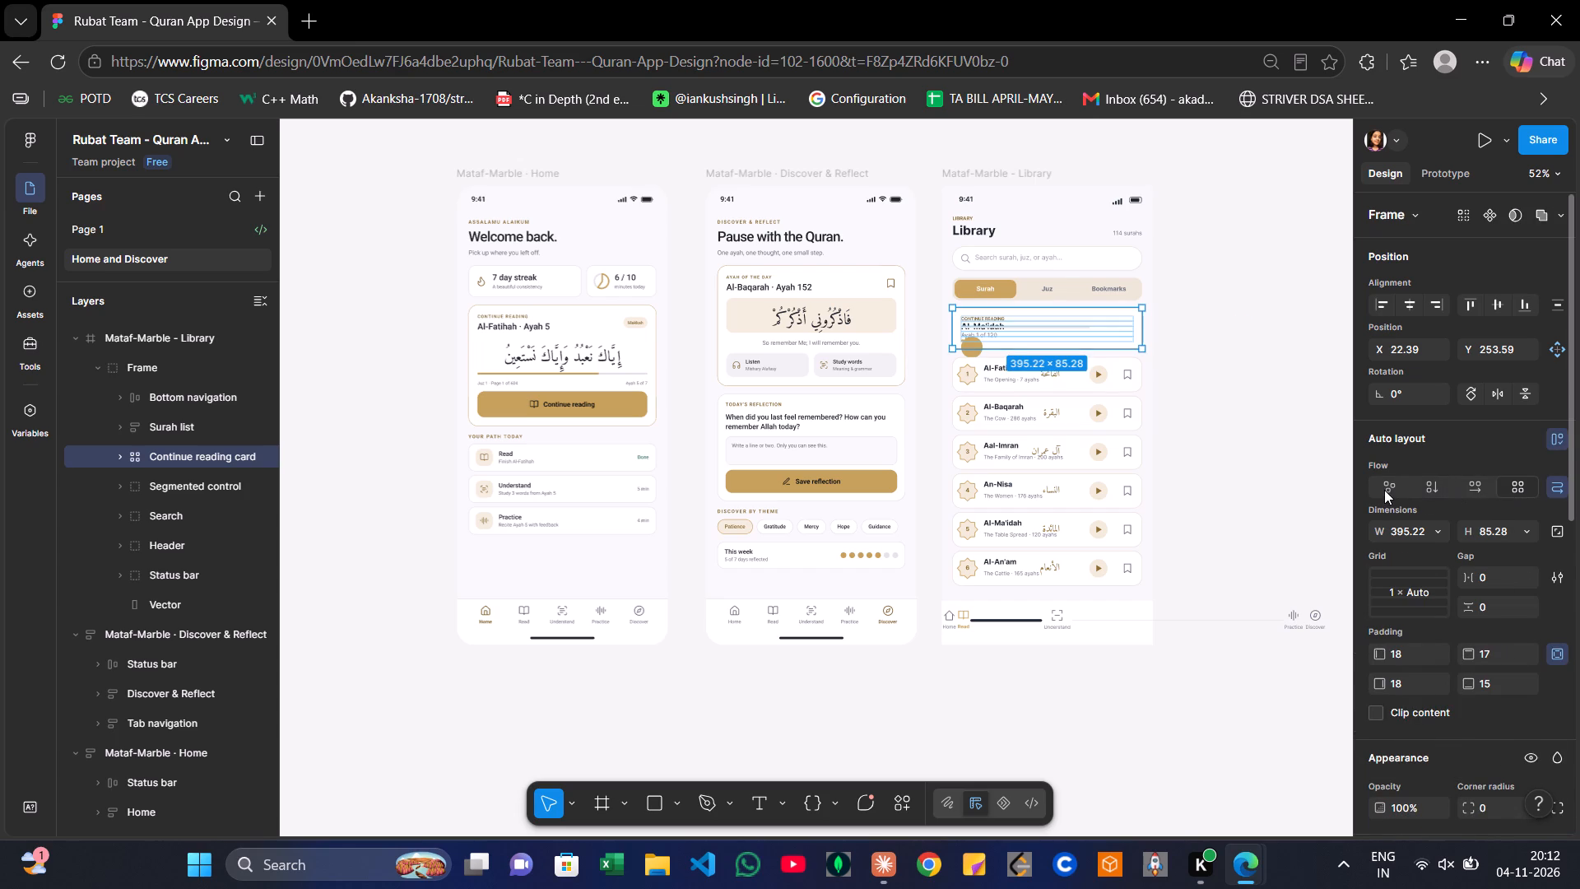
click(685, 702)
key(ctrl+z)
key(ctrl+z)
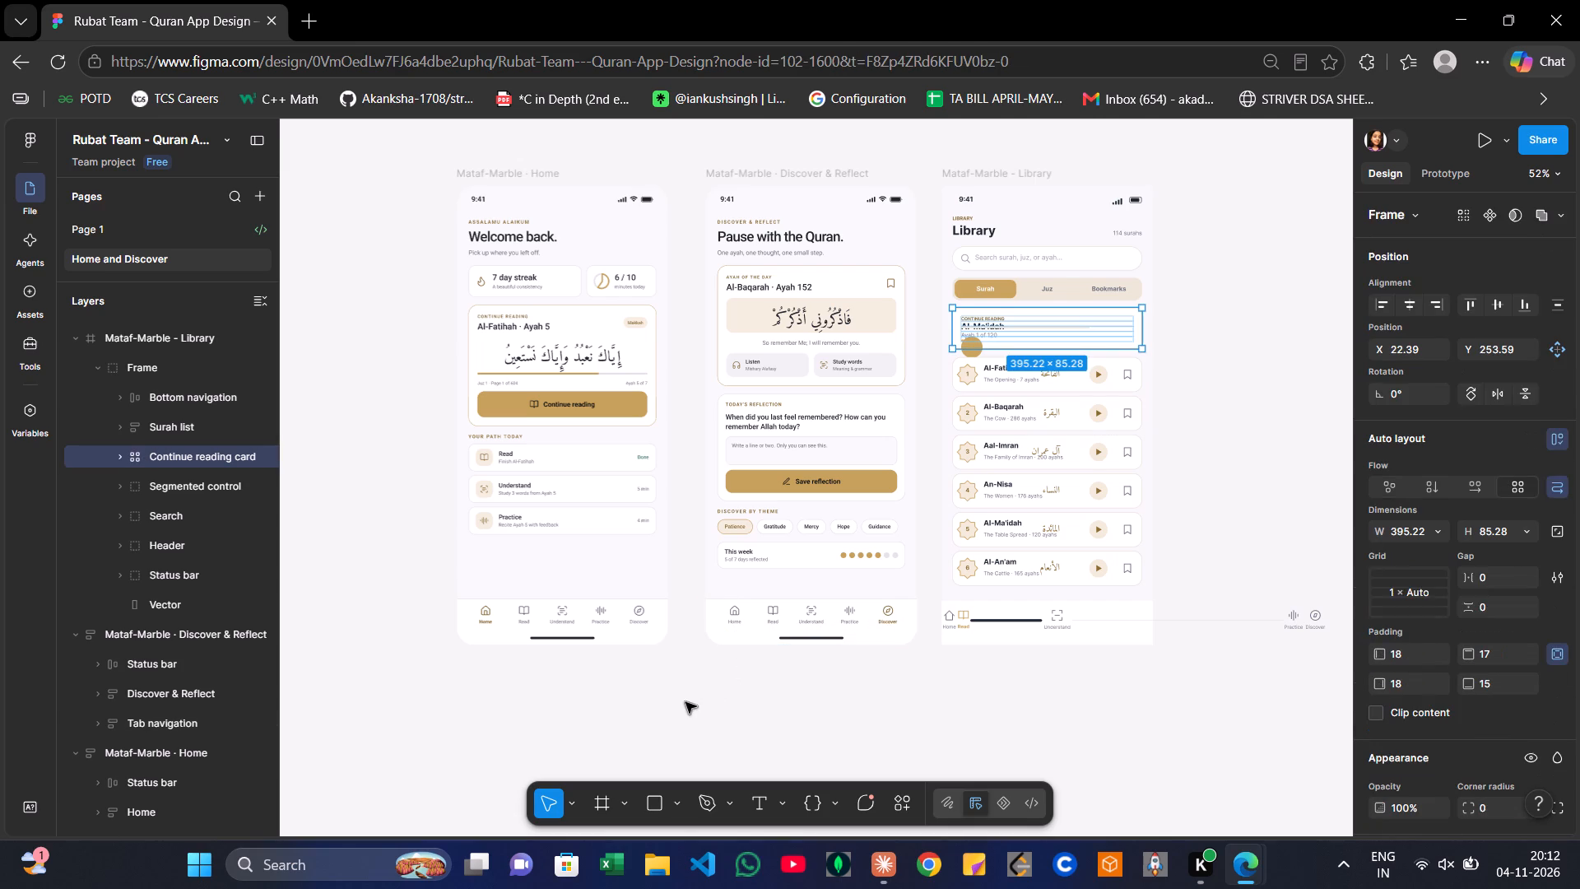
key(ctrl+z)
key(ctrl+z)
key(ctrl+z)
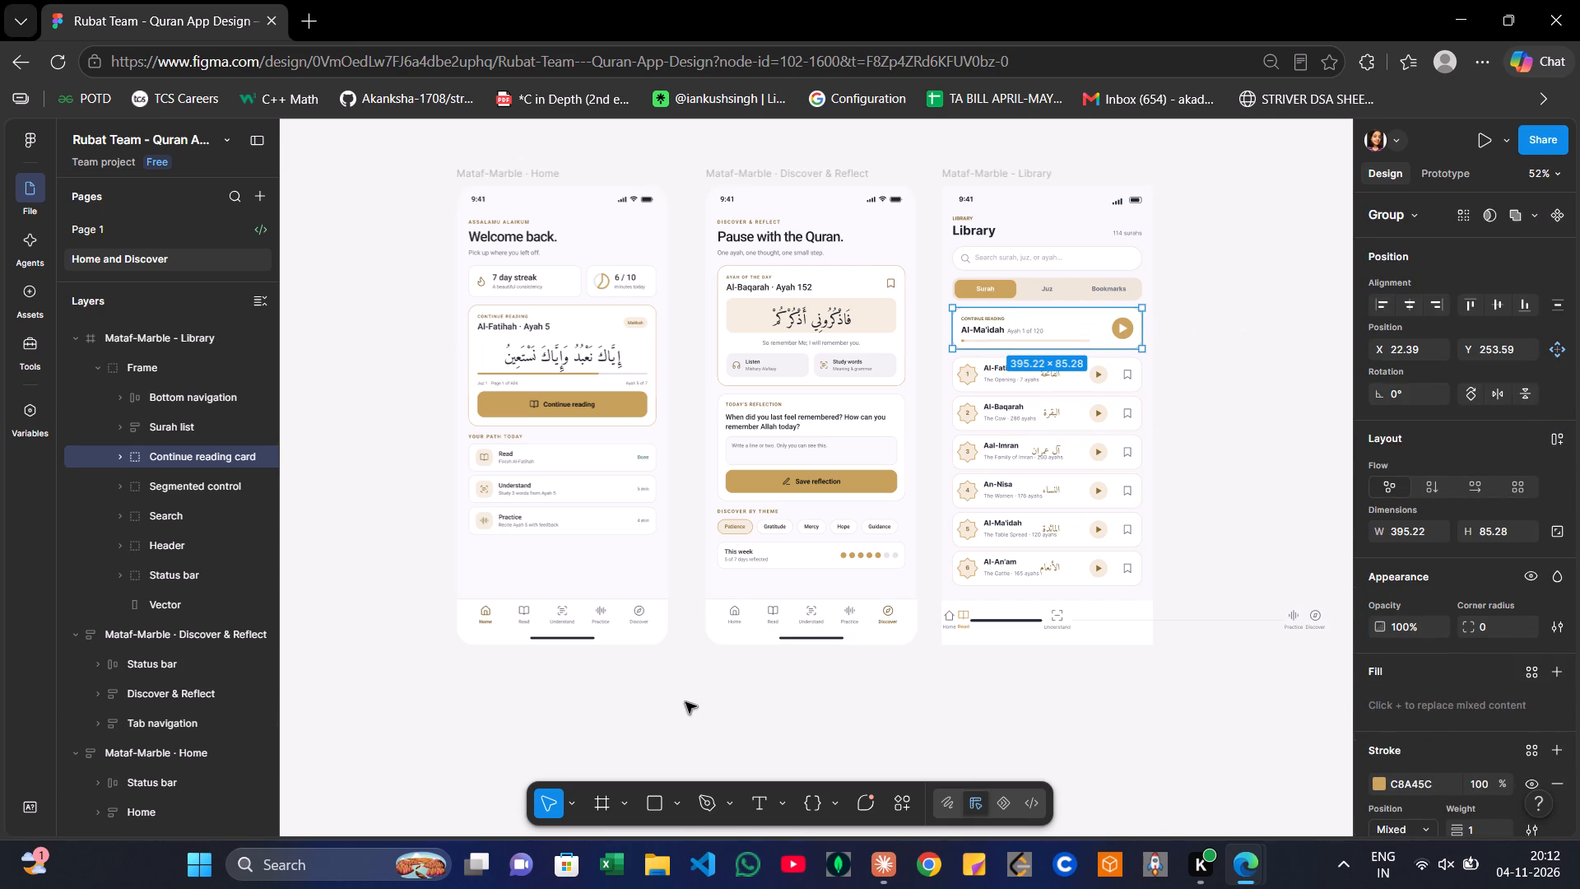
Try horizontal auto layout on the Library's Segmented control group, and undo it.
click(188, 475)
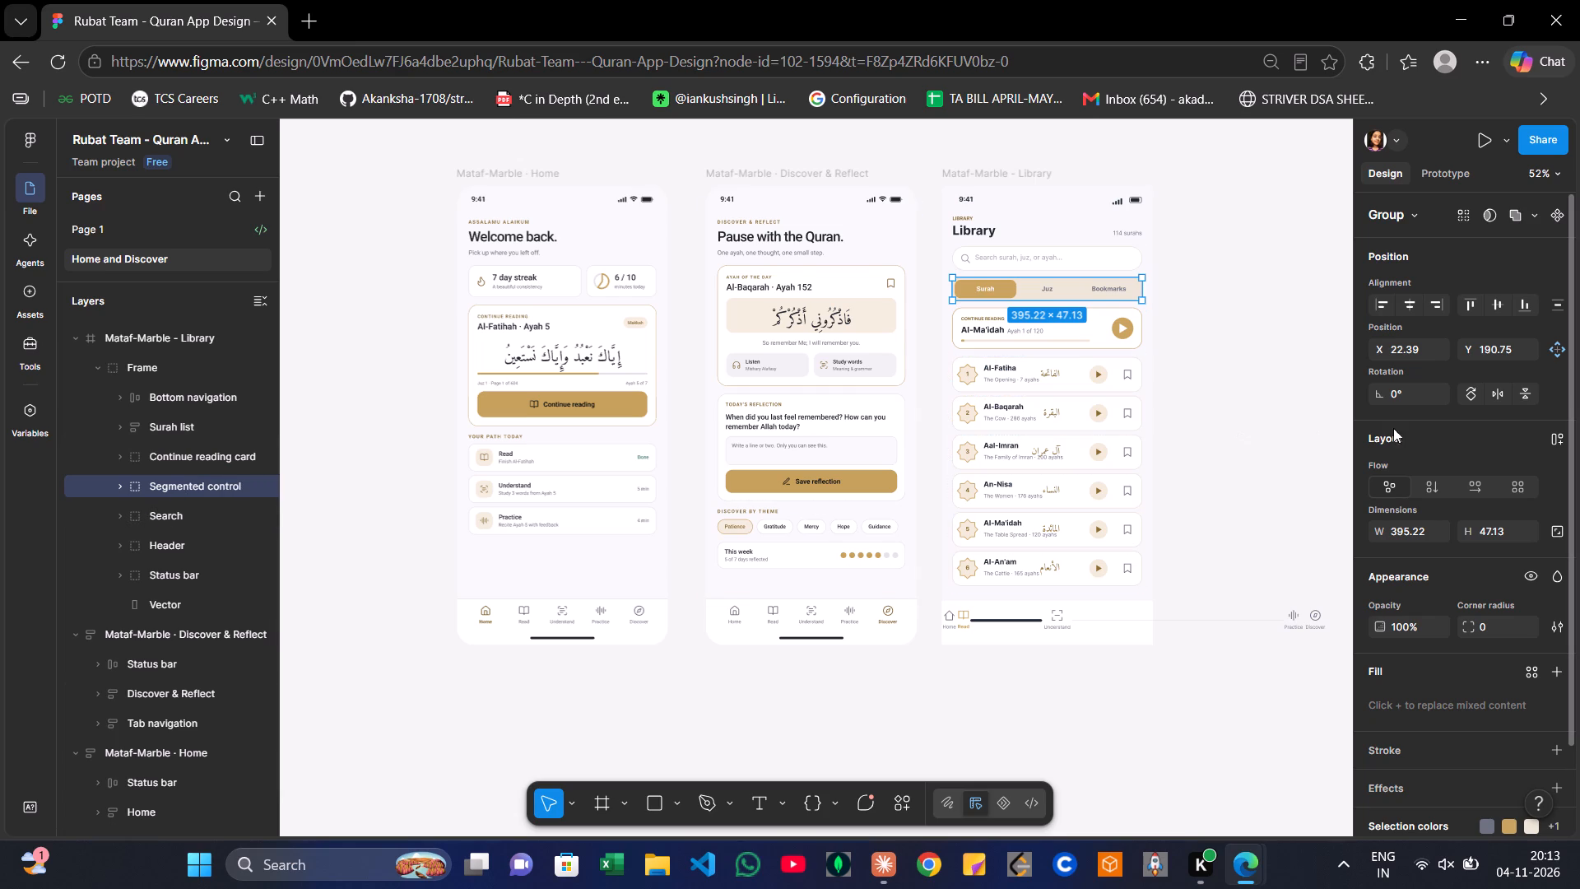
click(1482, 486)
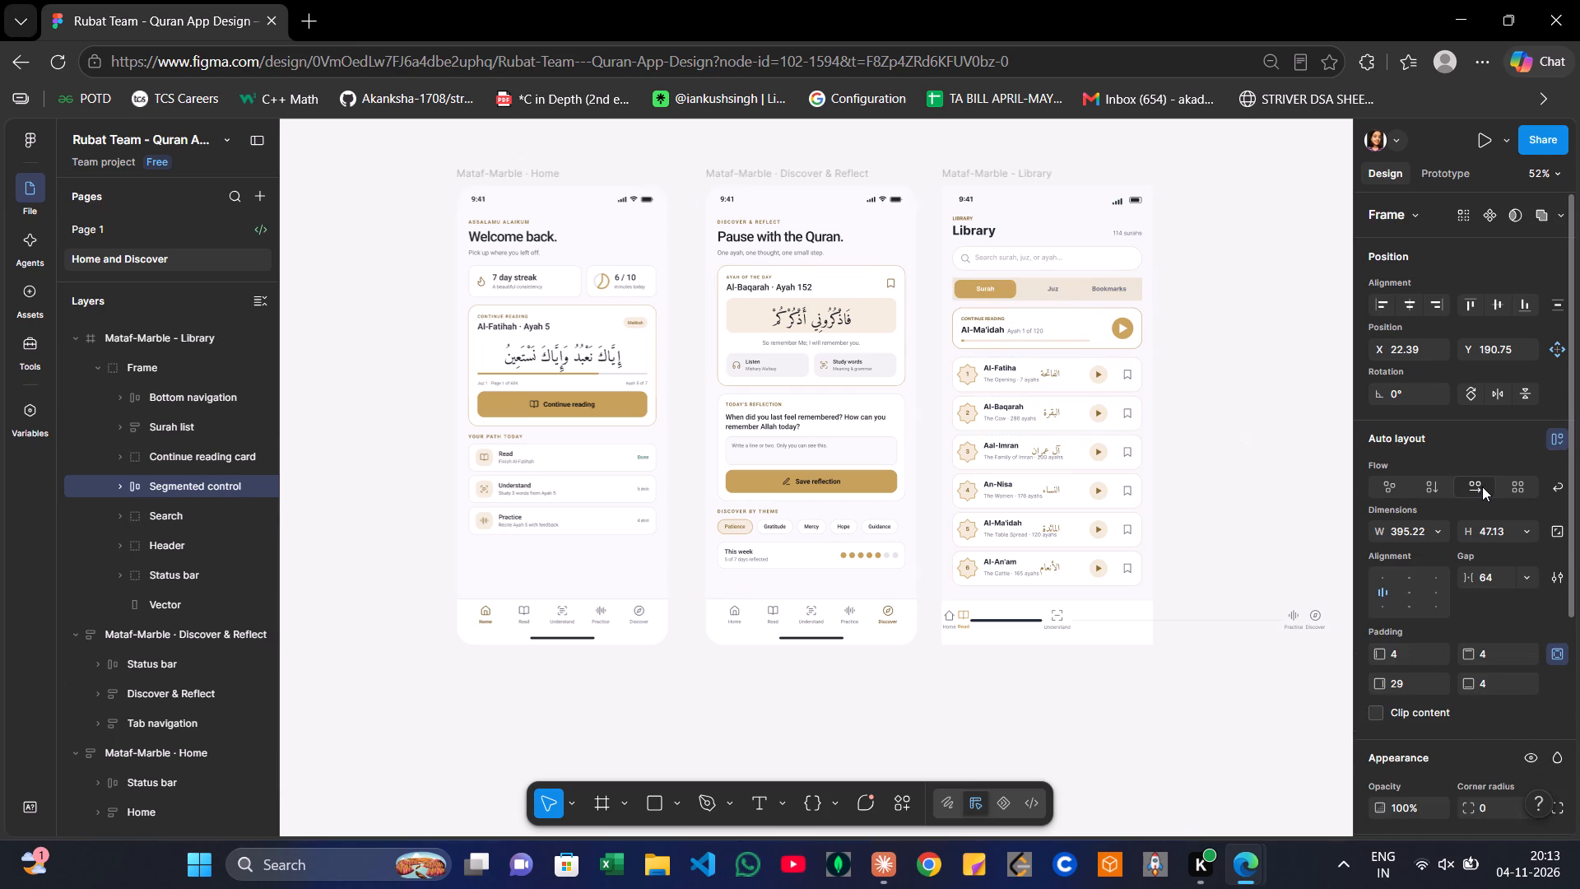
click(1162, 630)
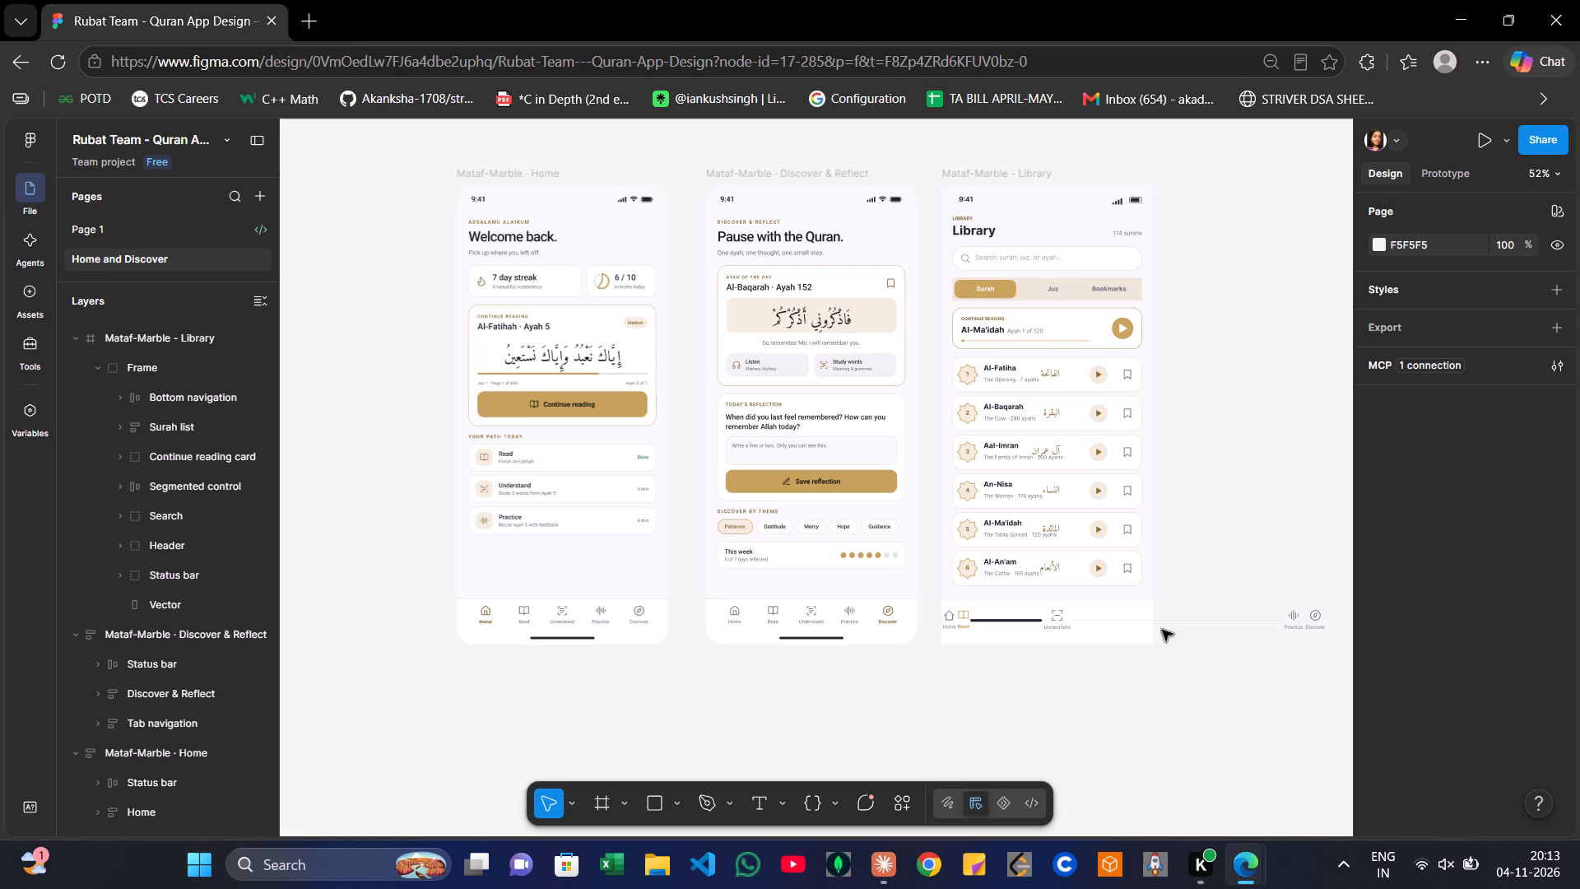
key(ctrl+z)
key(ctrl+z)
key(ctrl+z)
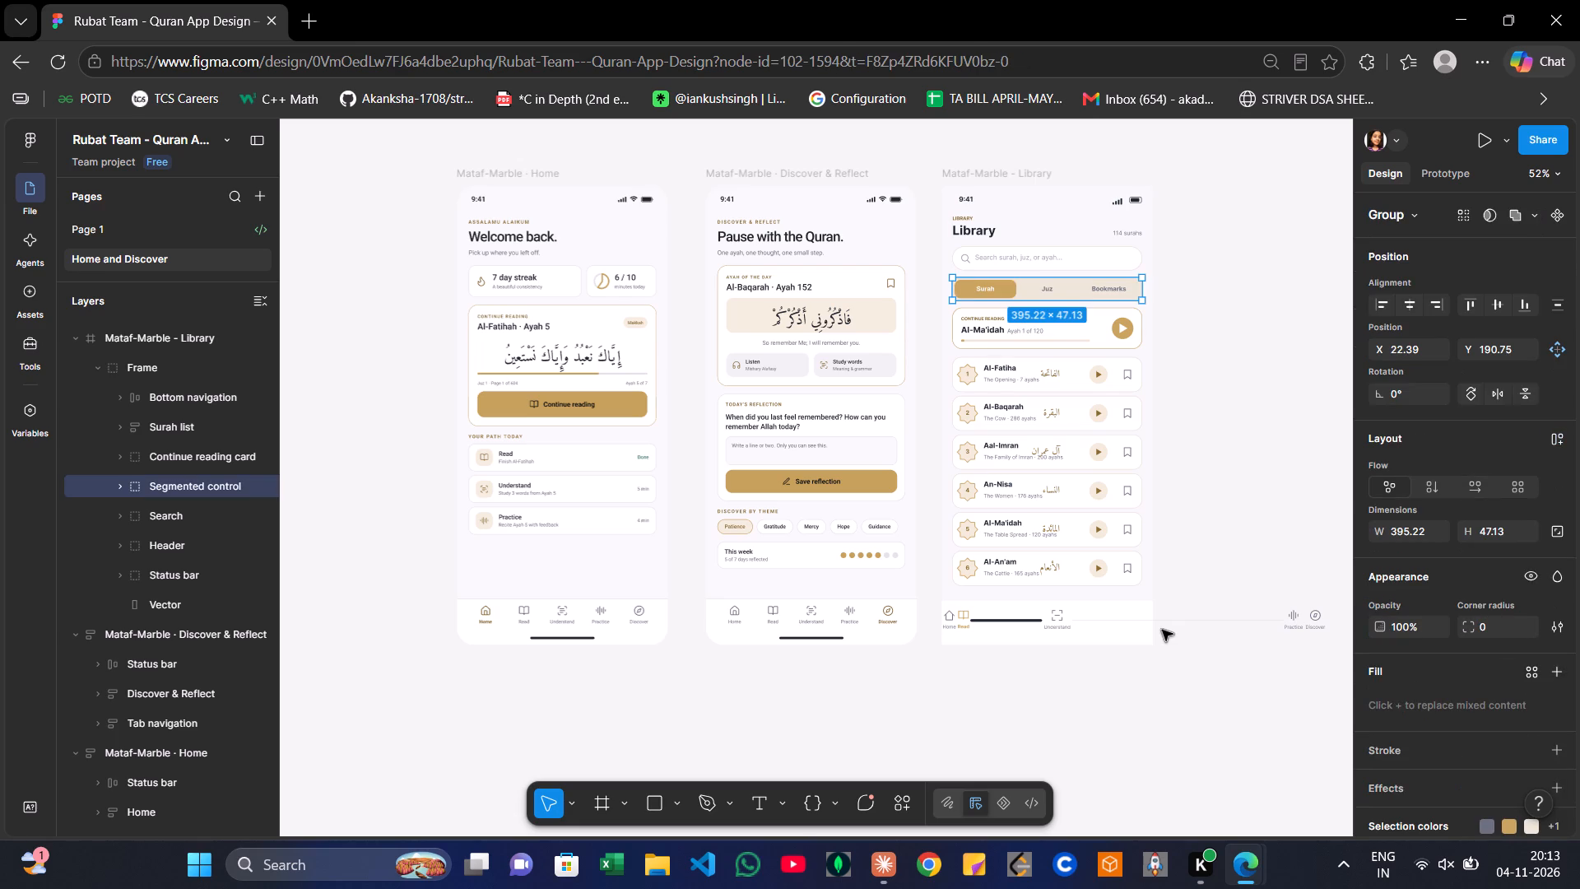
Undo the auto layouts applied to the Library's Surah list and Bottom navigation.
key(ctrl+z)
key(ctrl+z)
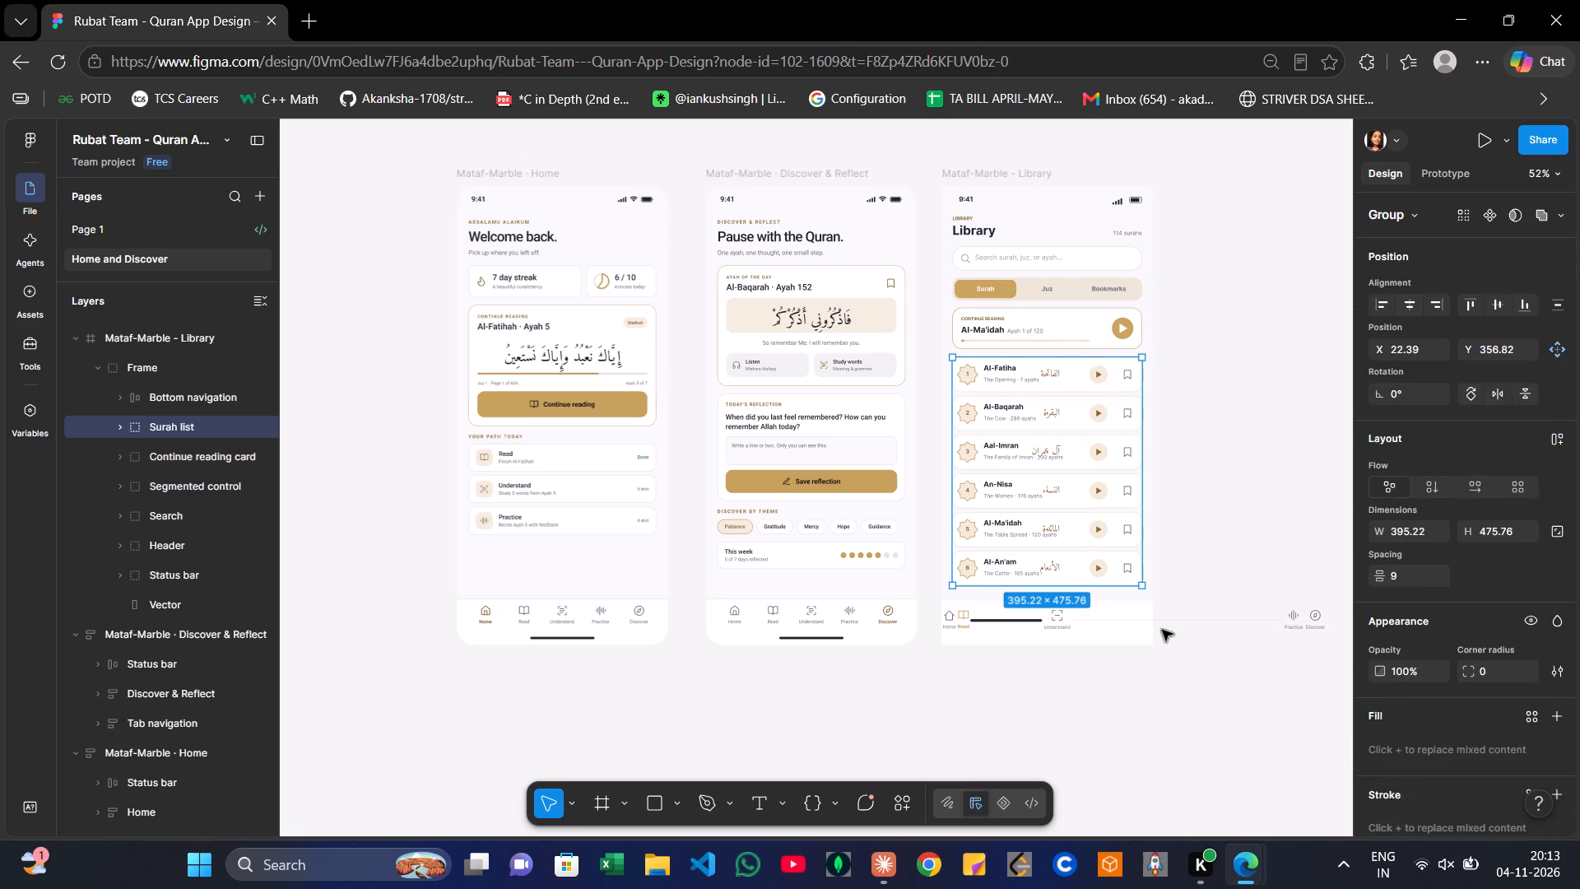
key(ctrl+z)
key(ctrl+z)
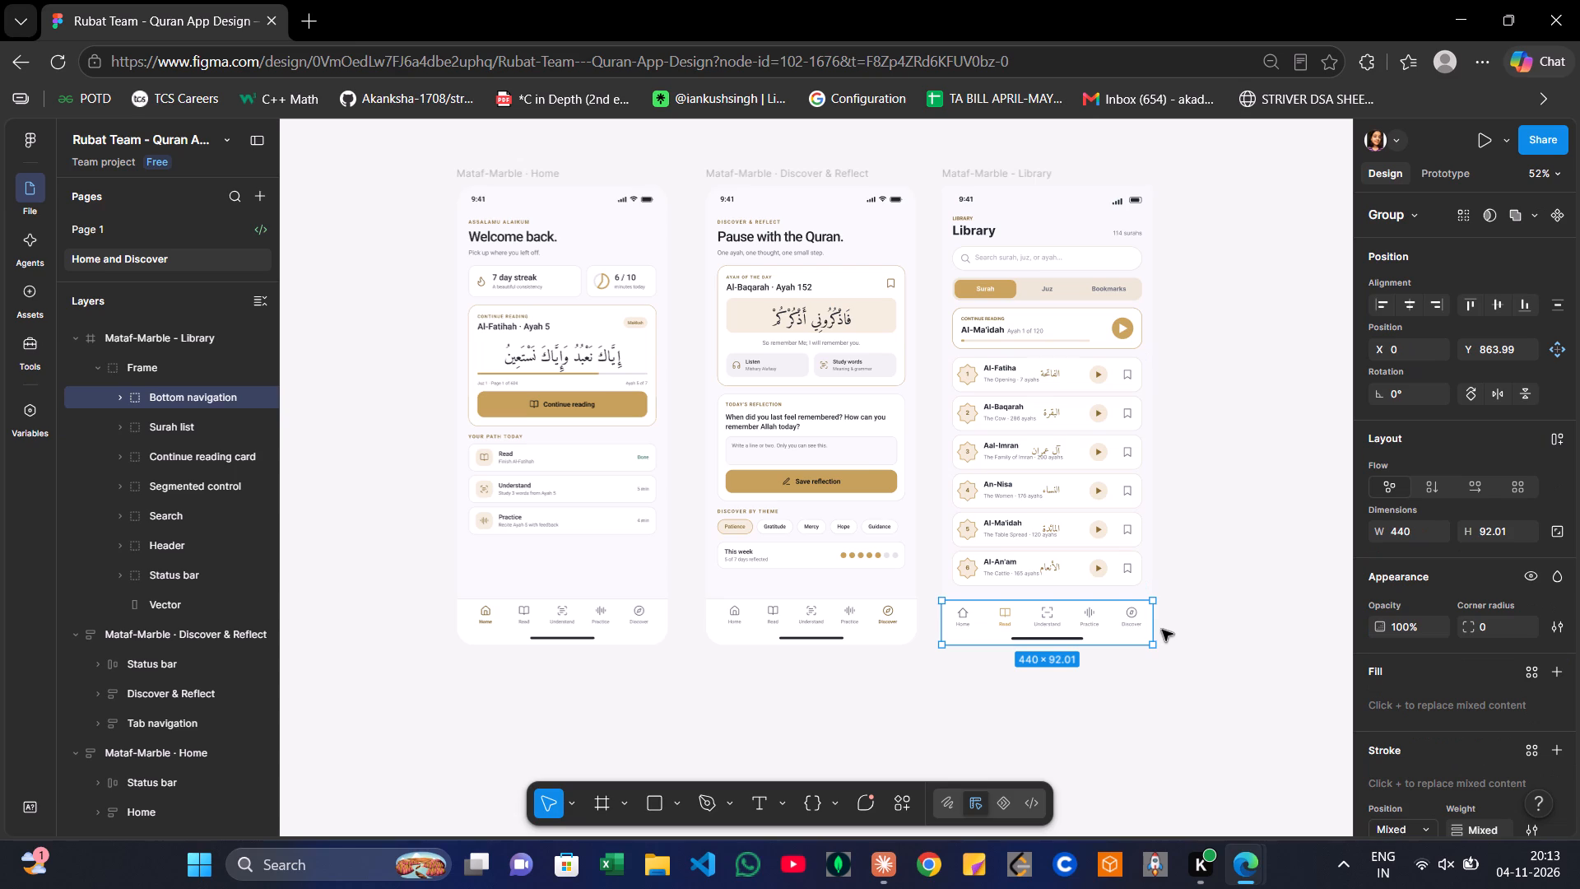
Duplicate the Library screen's Bottom navigation group in place.
click(845, 637)
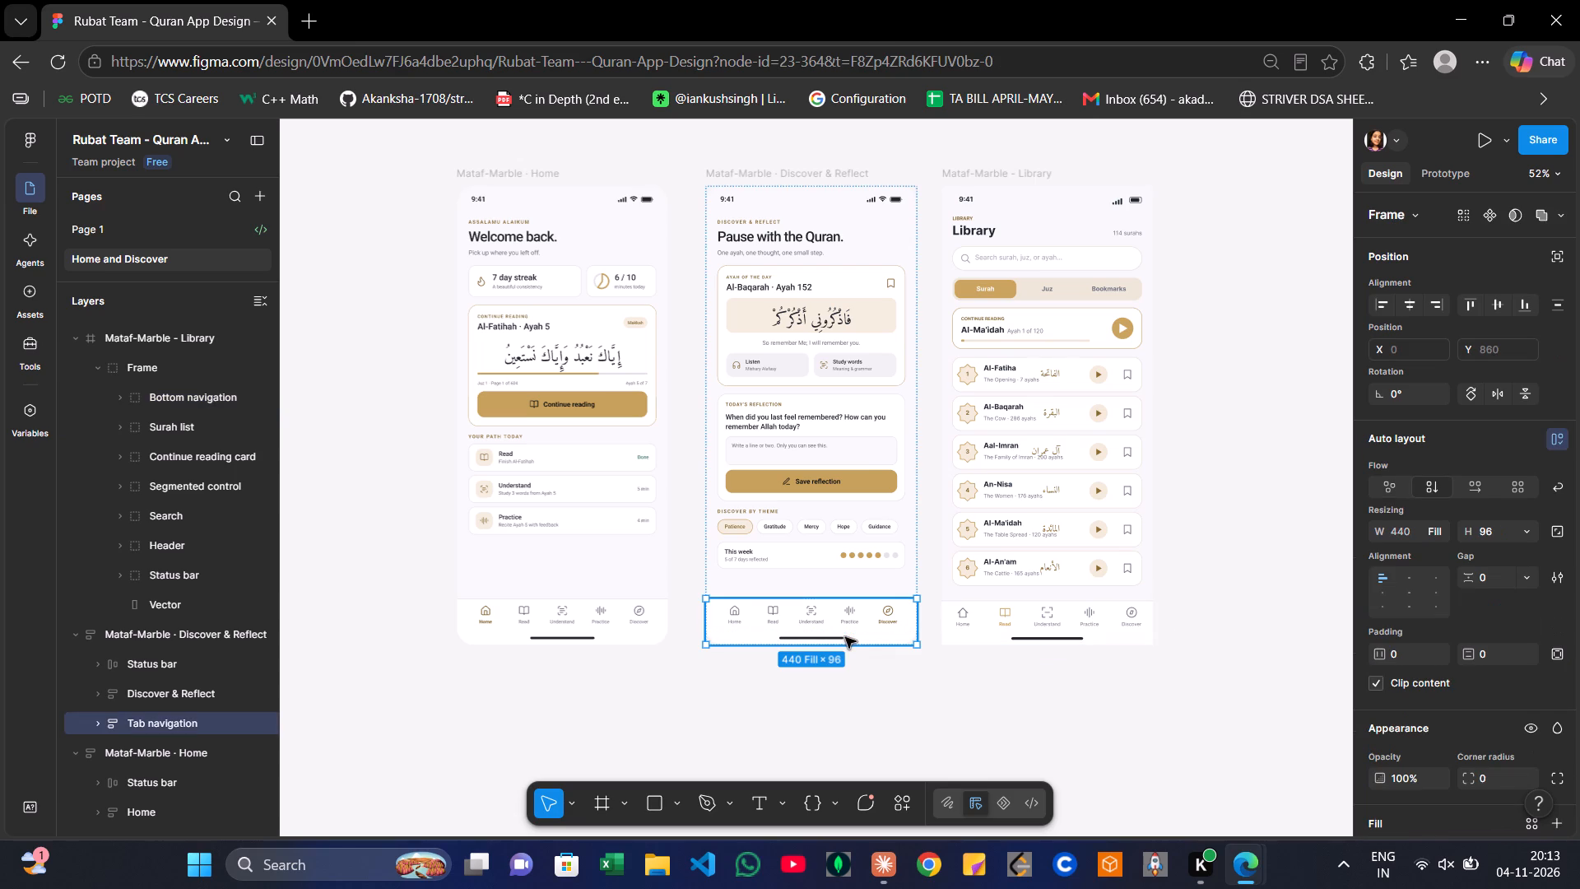
key(ctrl+c)
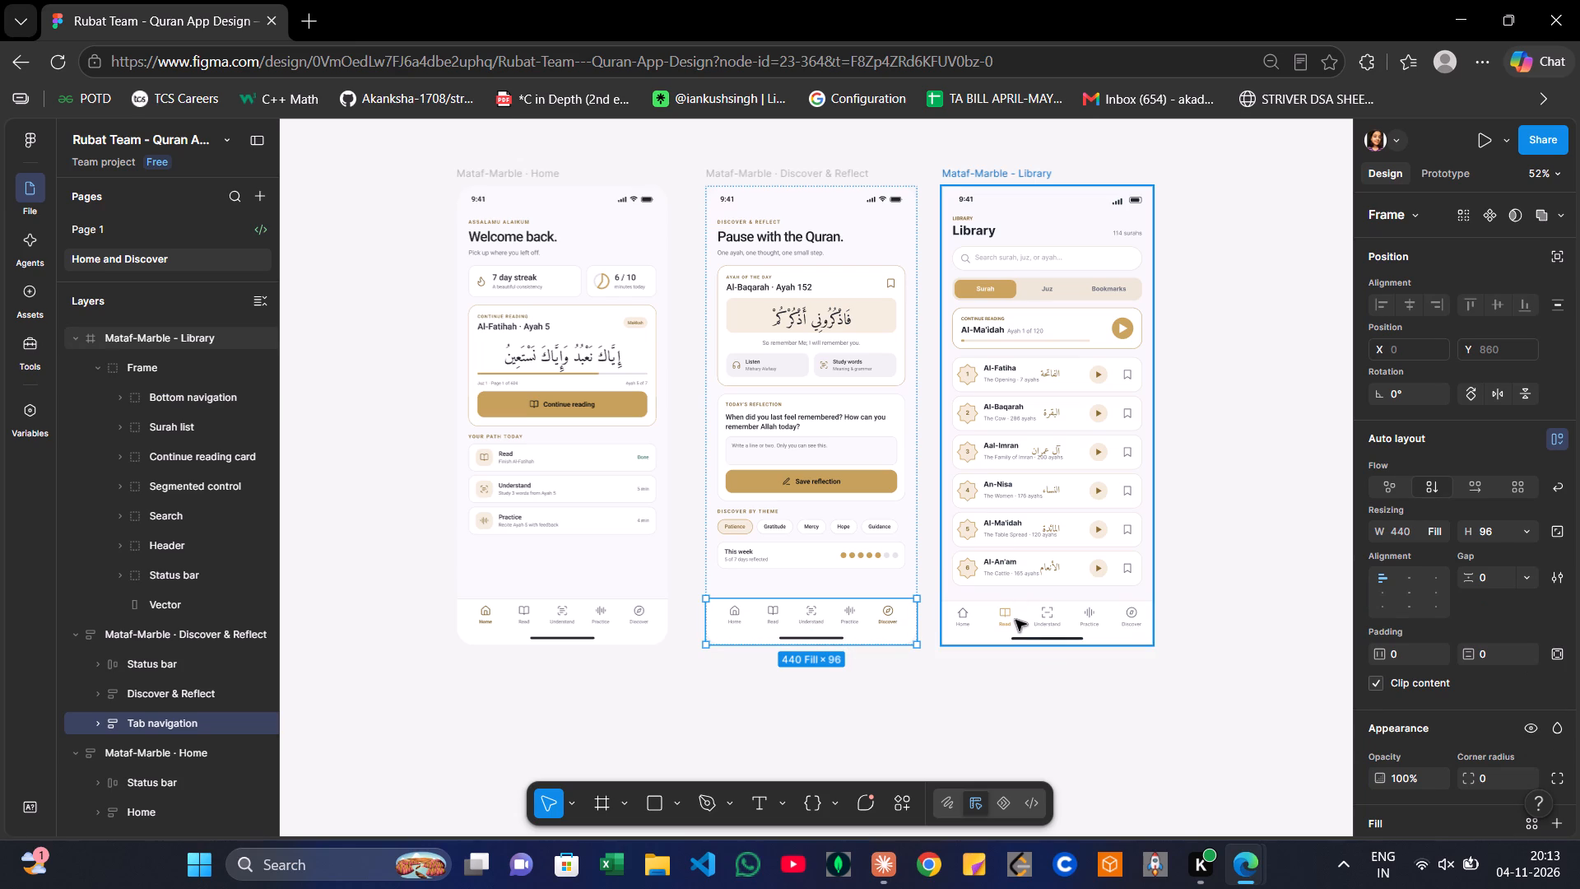
click(1015, 621)
double_click(1015, 621)
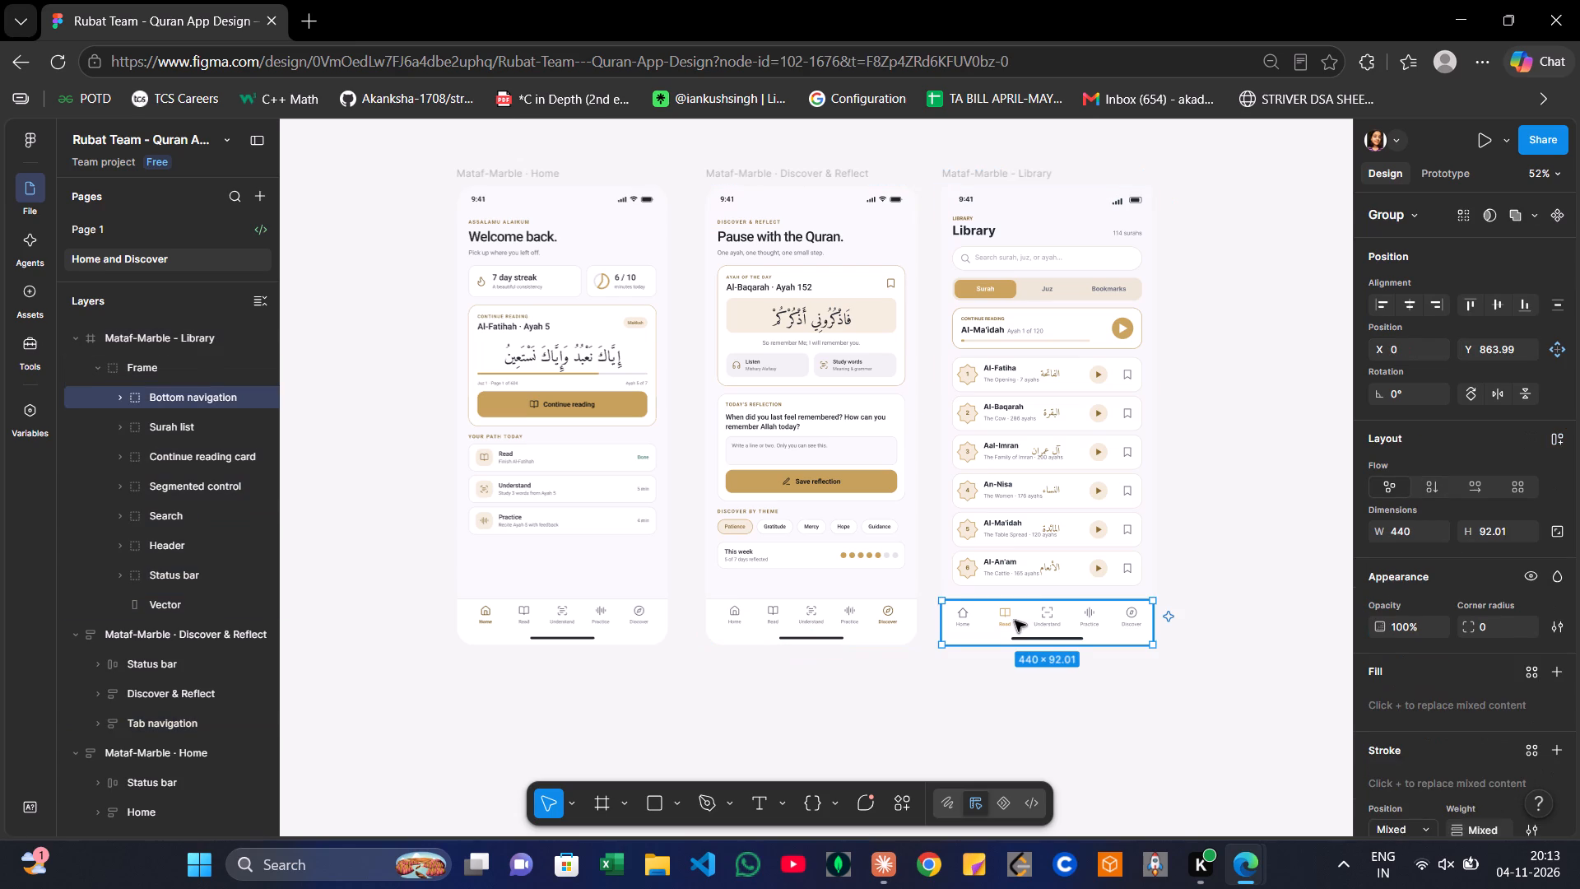
key(ctrl+c)
key(ctrl+v)
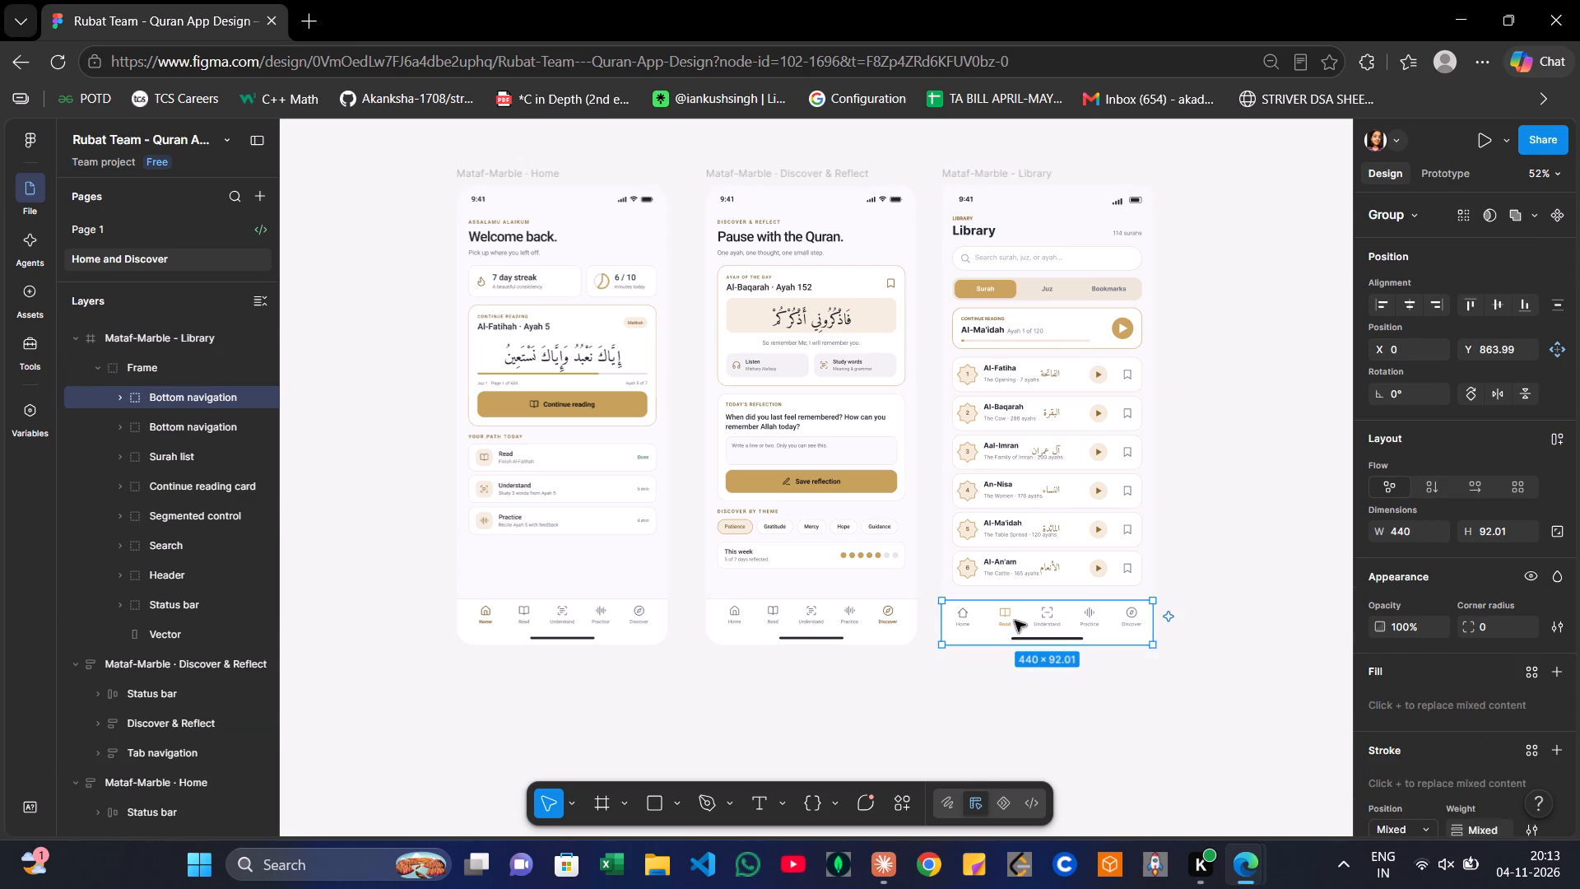
Copy the Discover & Reflect frame's Tab navigation and paste it into the Library's topmost Bottom navigation group.
click(895, 633)
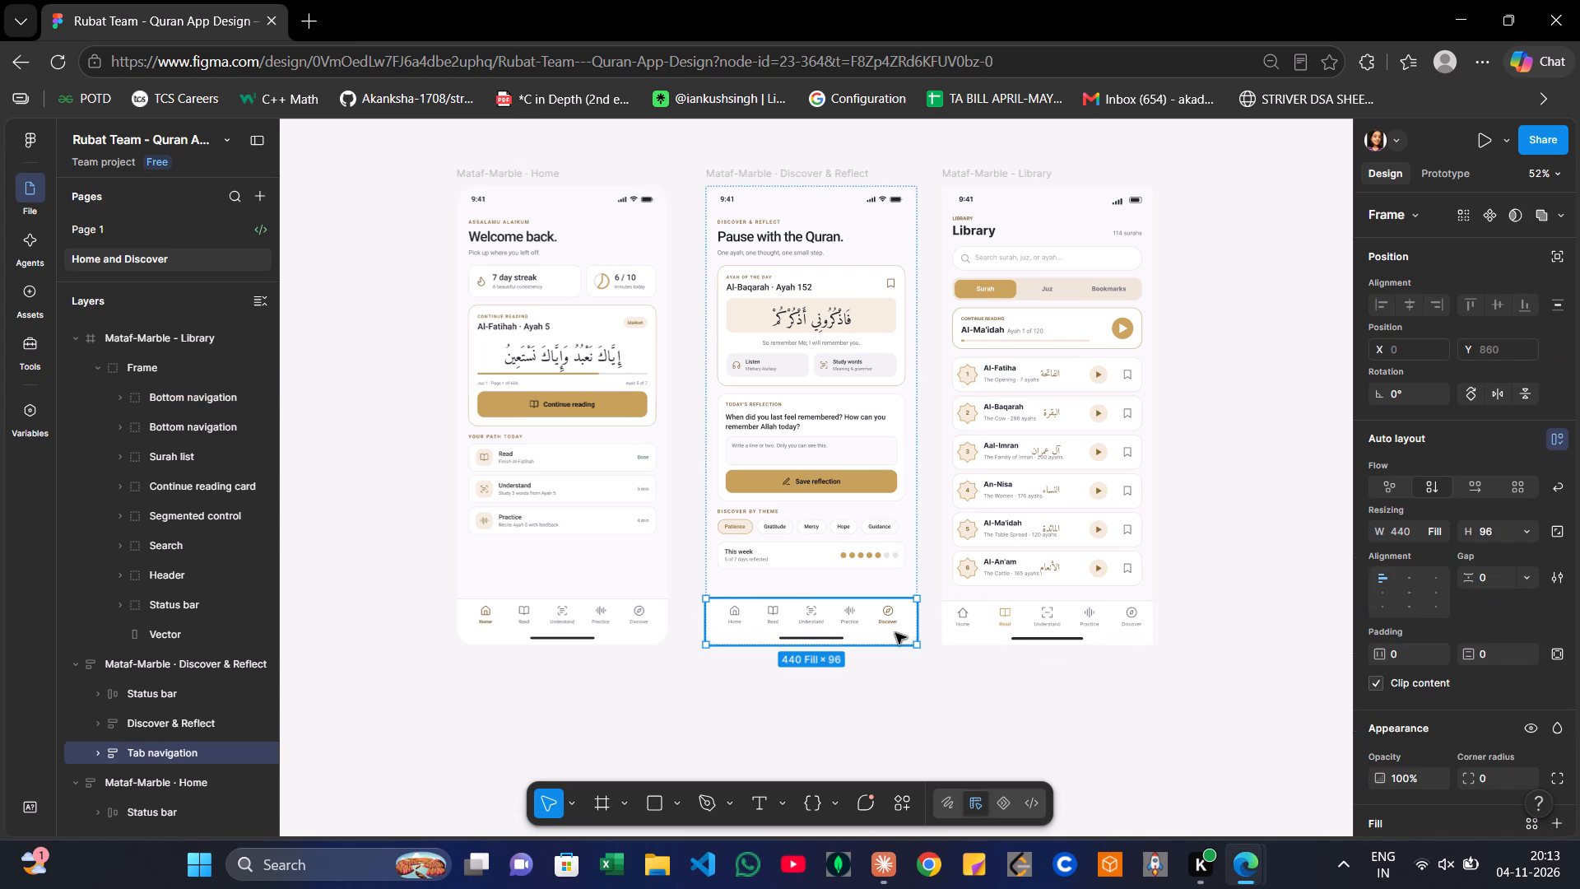
key(ctrl+c)
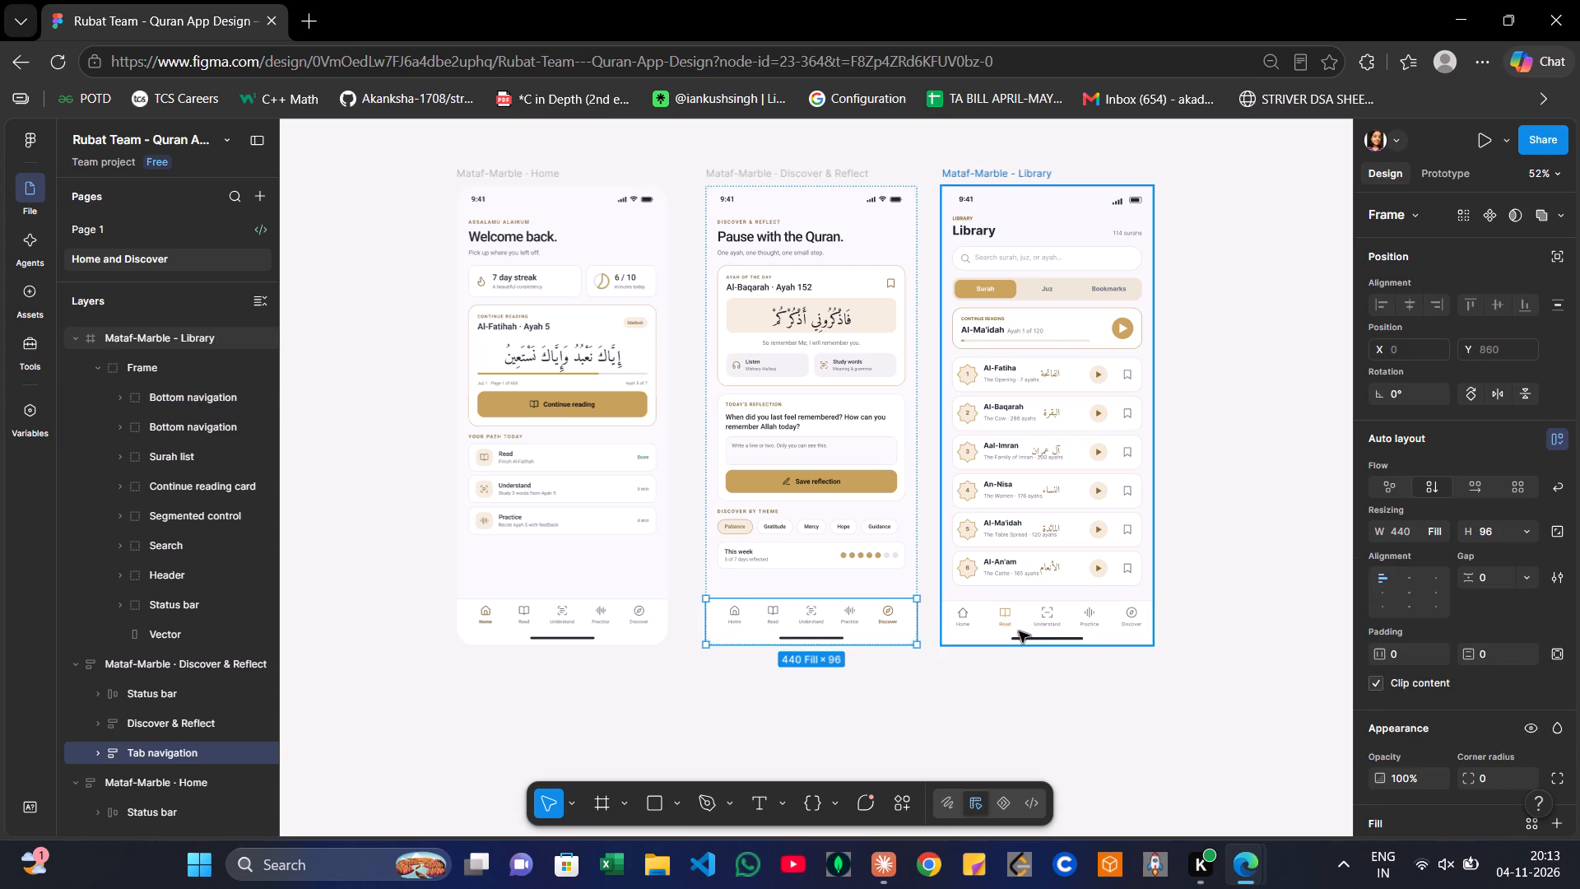
click(1019, 631)
click(1019, 631)
double_click(1019, 632)
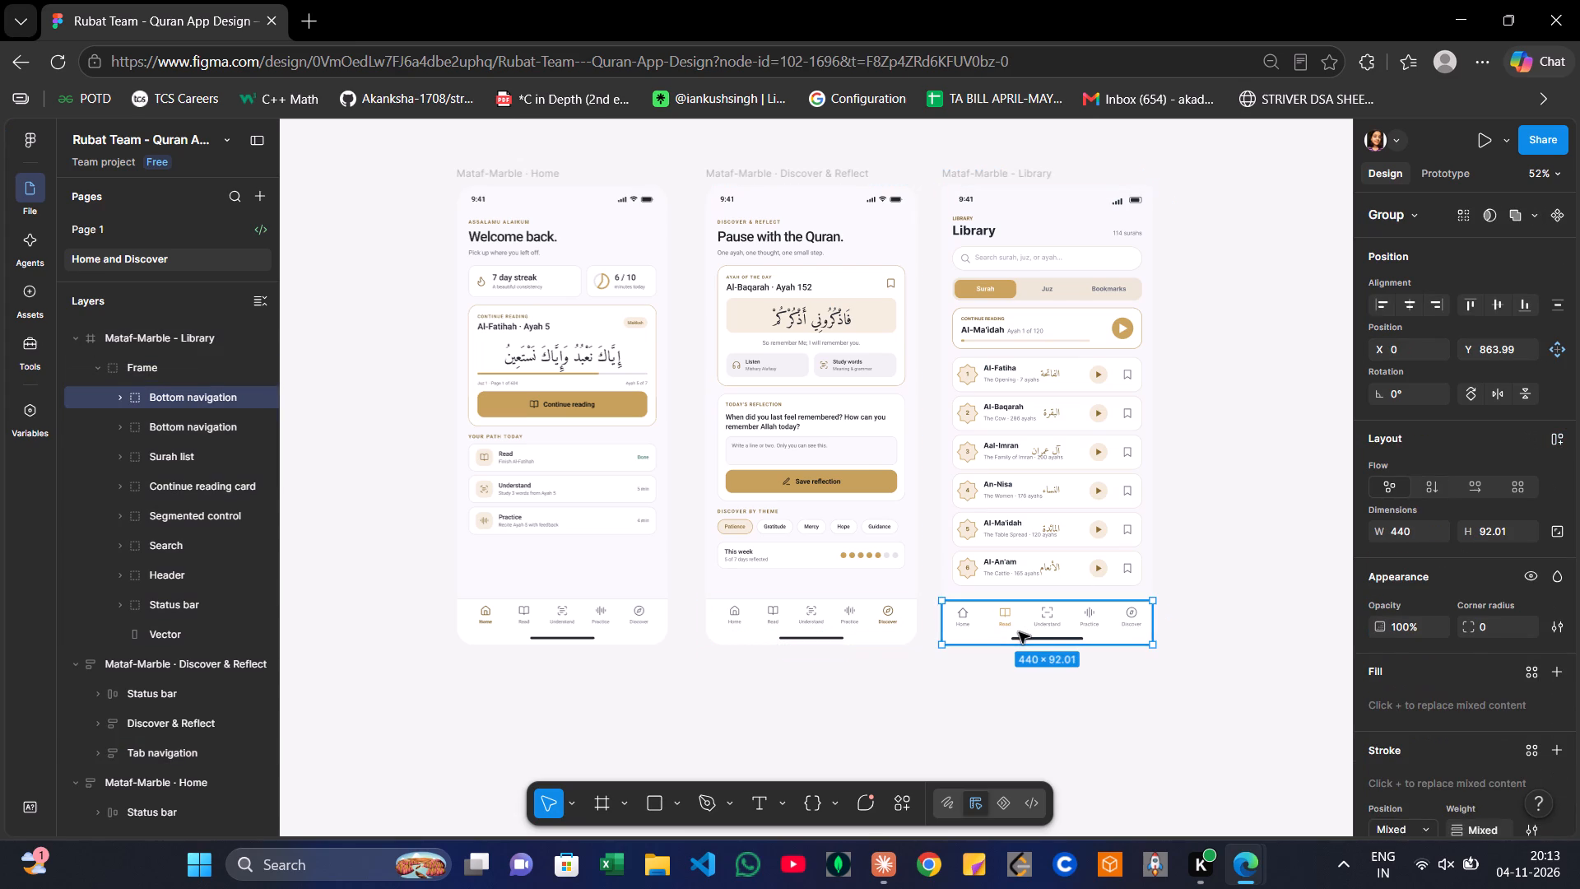
key(ctrl+v)
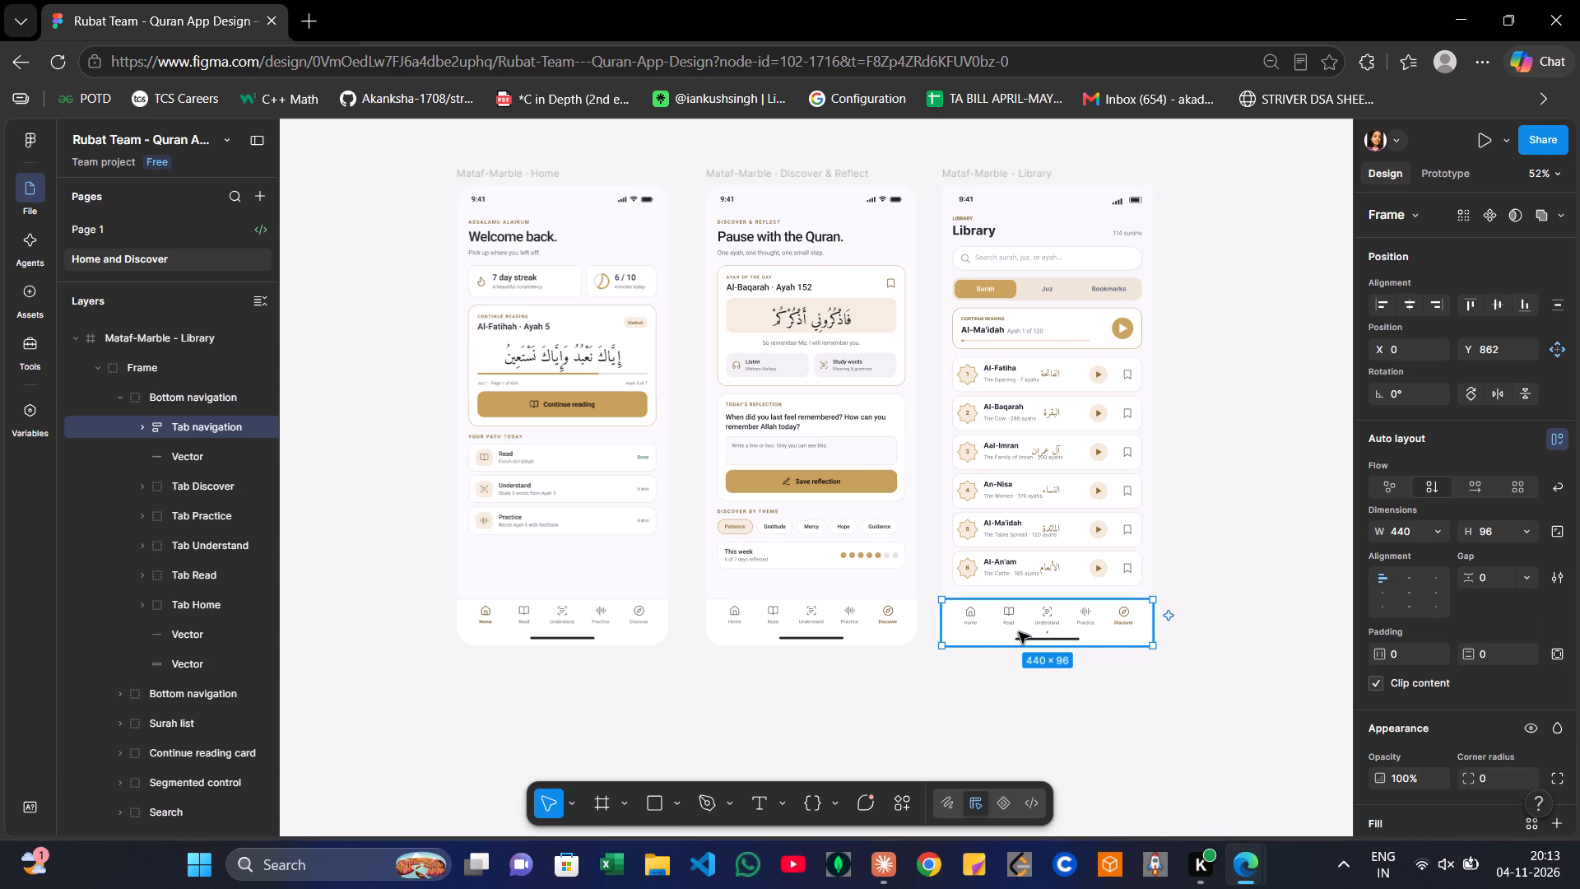
Delete the old Discover, Practice, Understand, Read and Home tab groups from the Library's topmost Bottom navigation group.
click(190, 449)
click(191, 397)
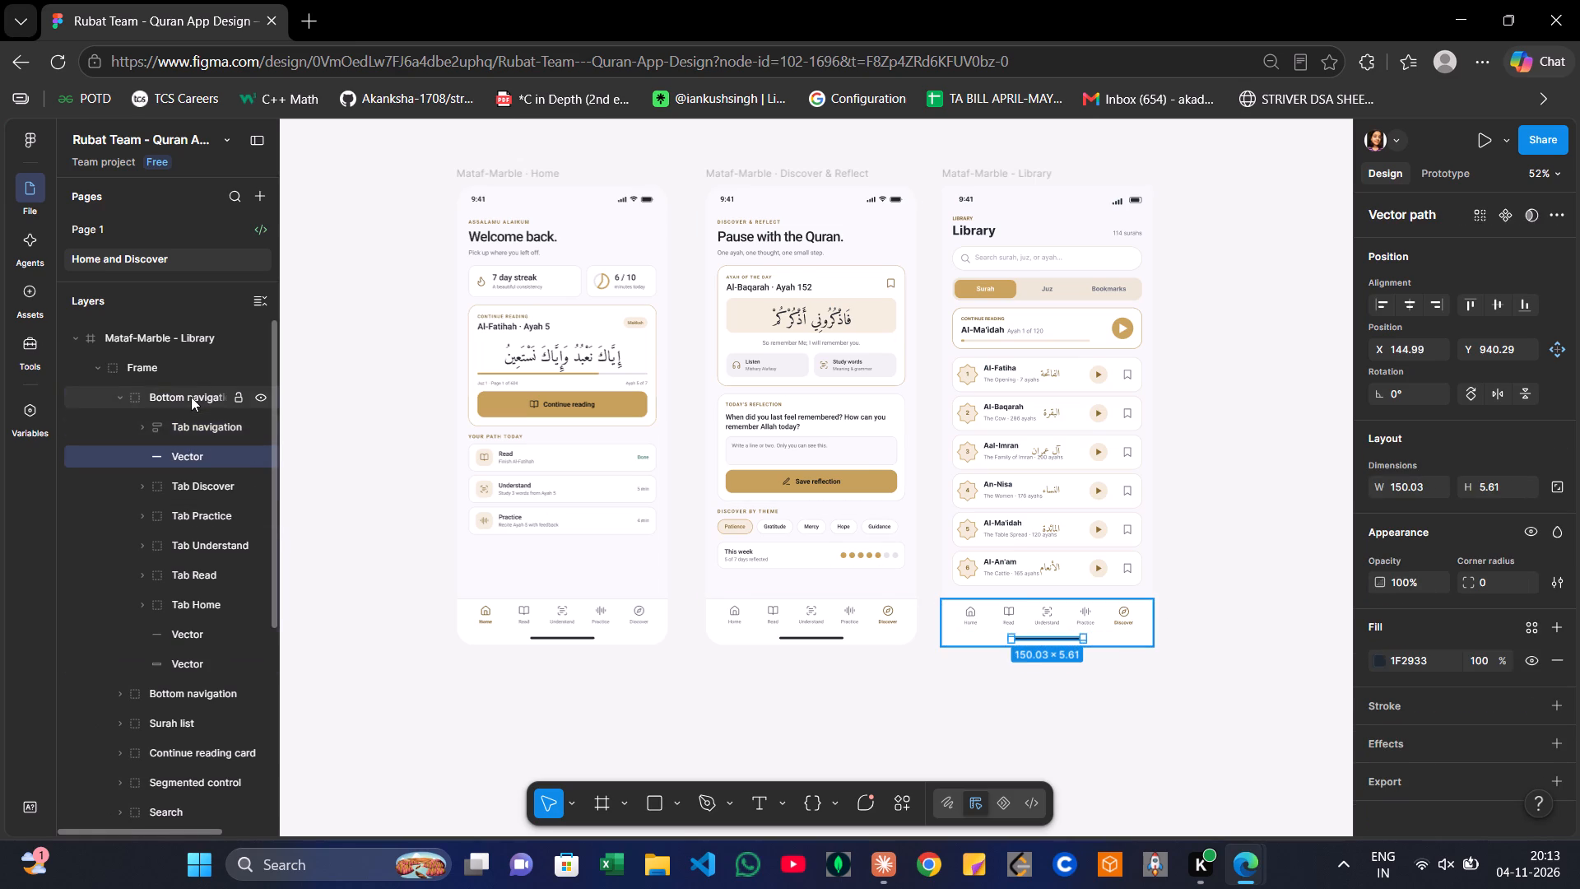
click(191, 397)
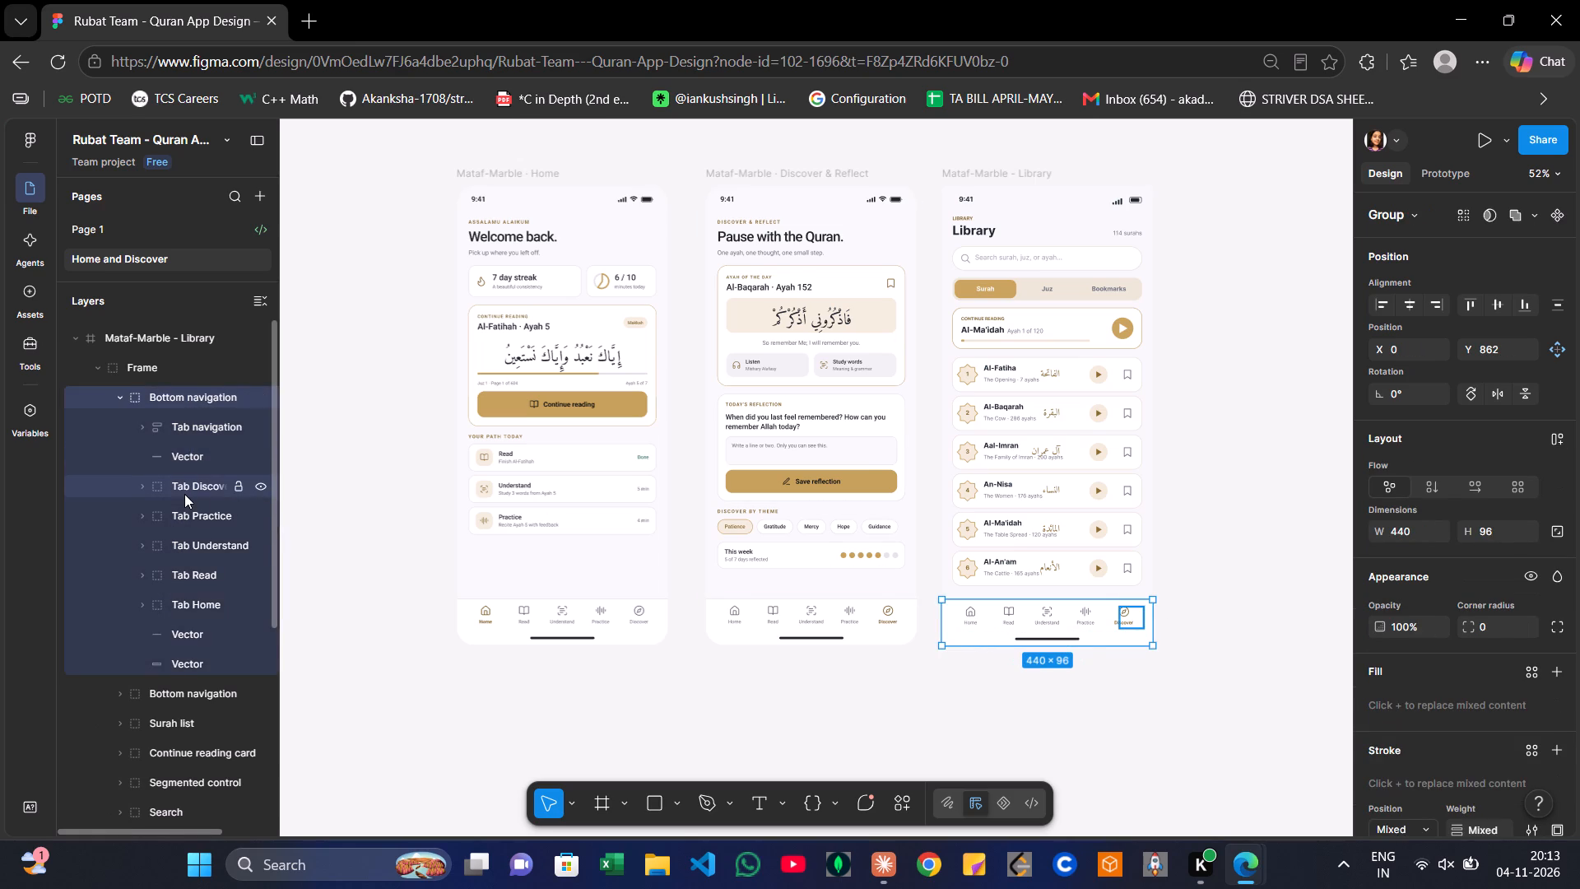
click(184, 494)
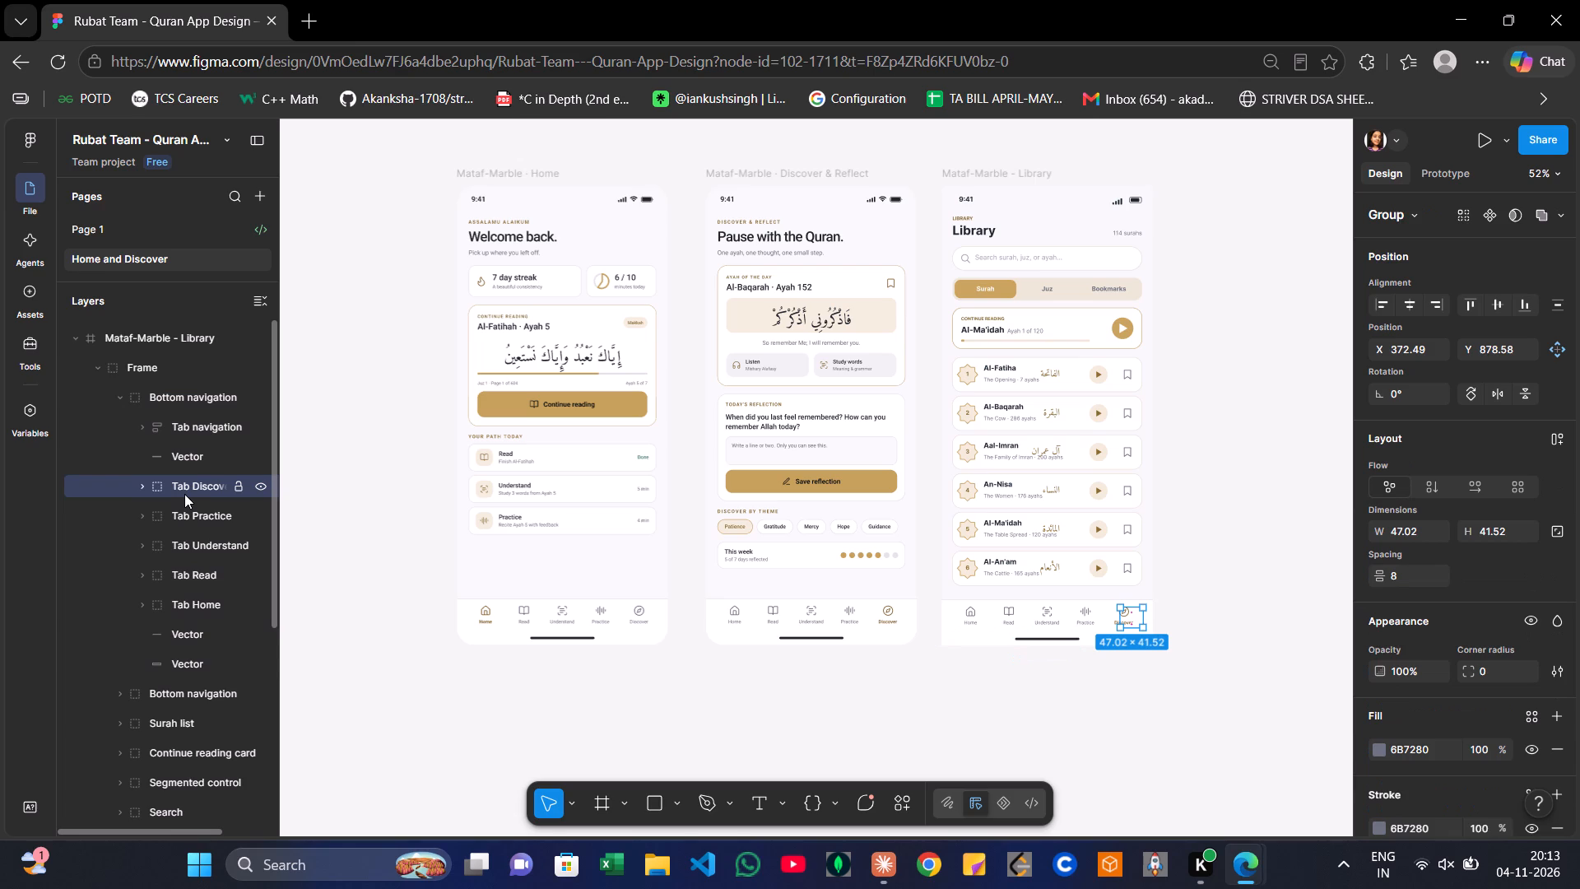
key(Delete)
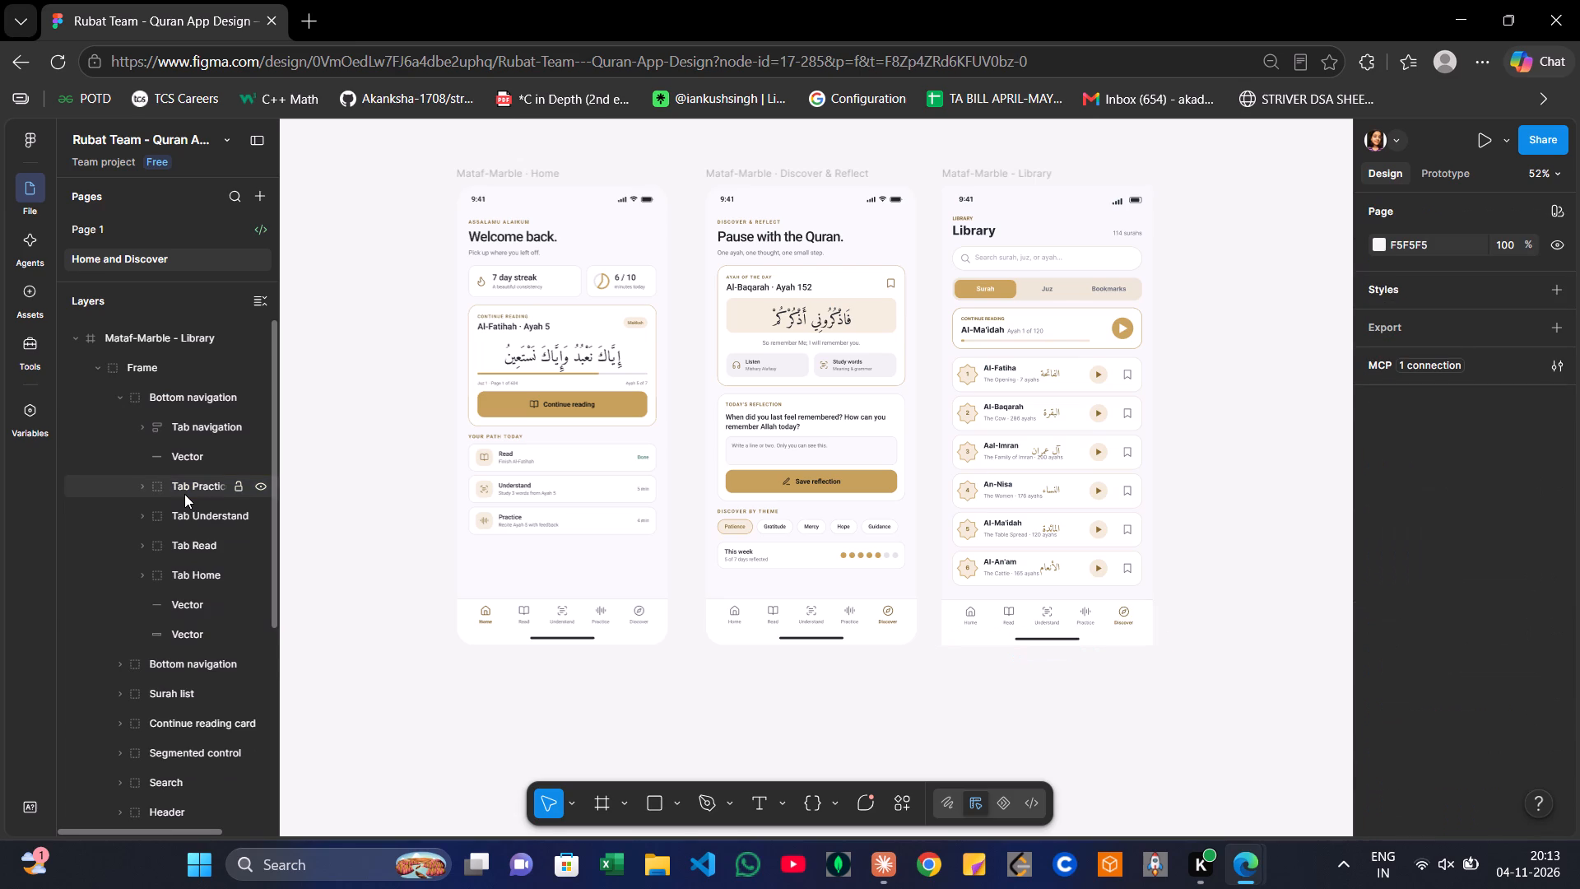
key(Down)
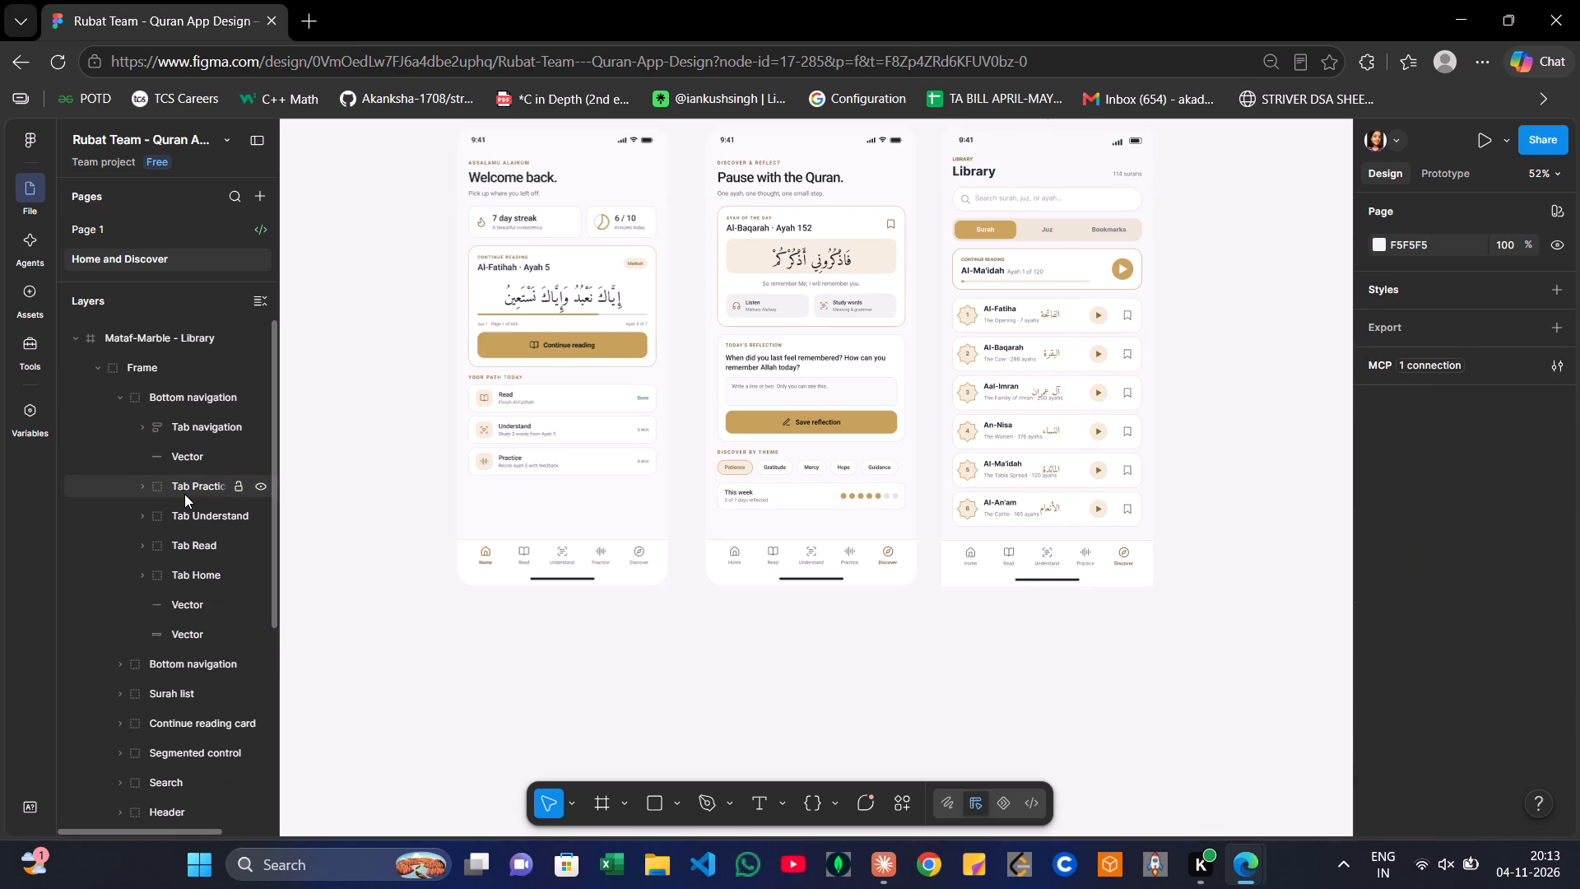
key(Delete)
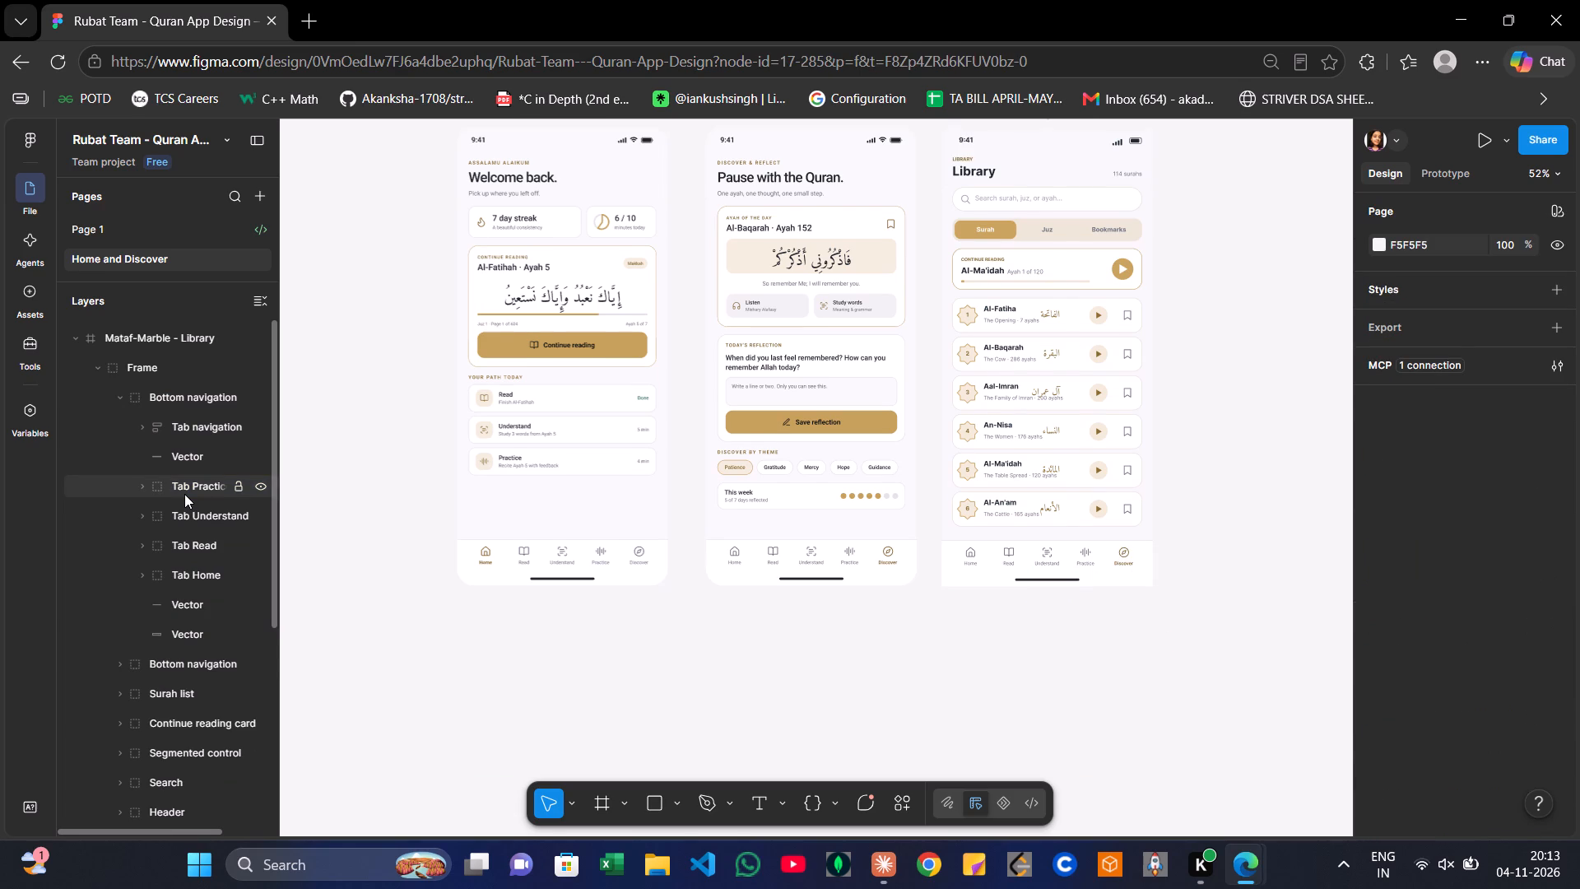
click(184, 494)
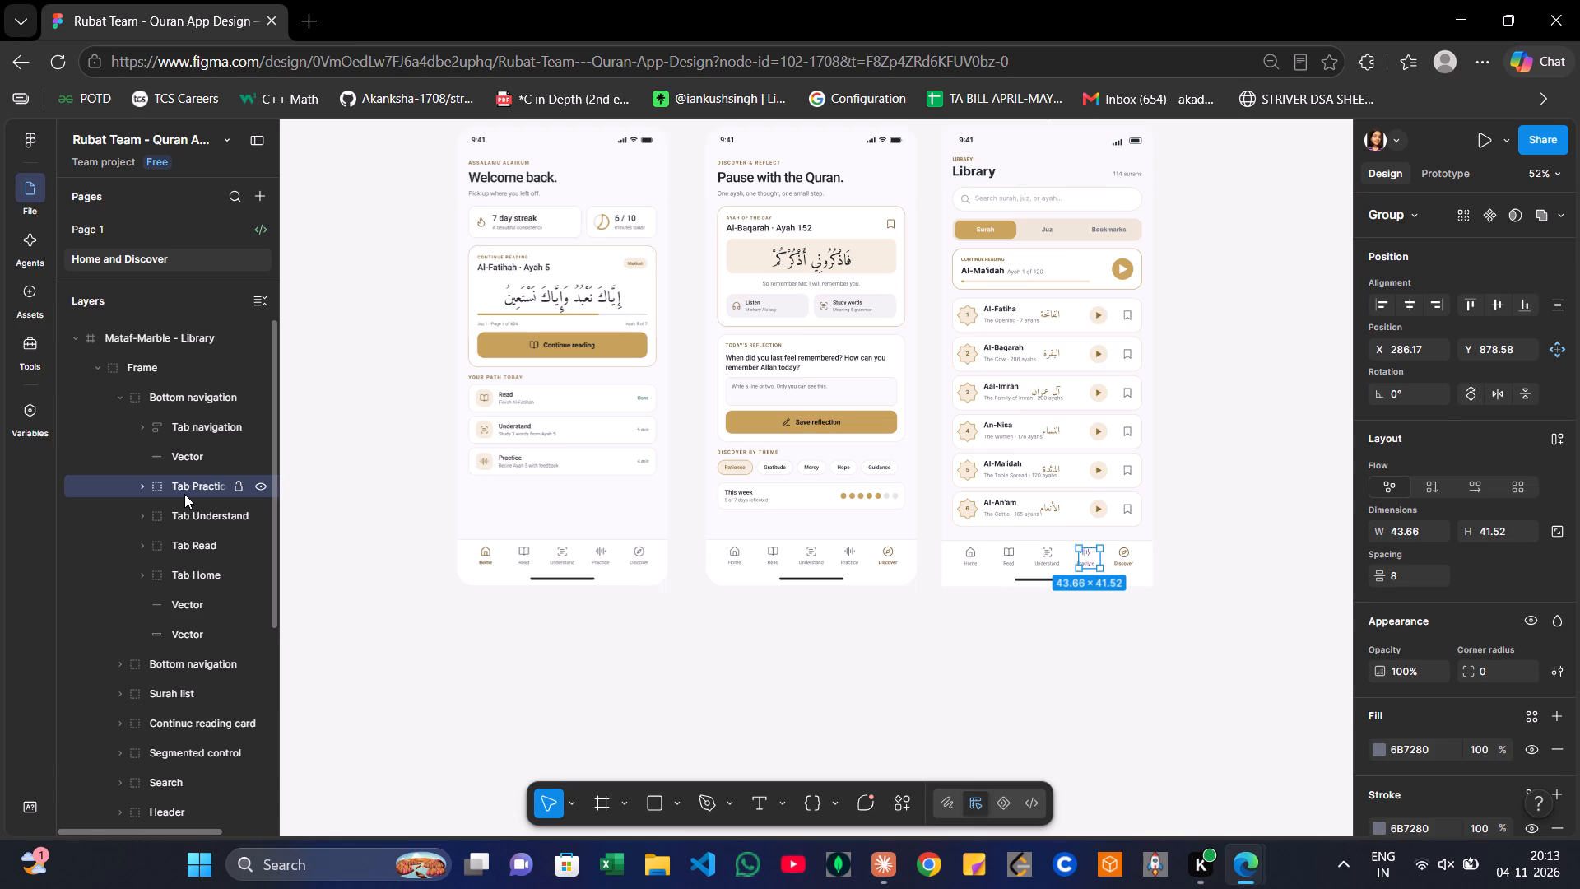
key(Delete)
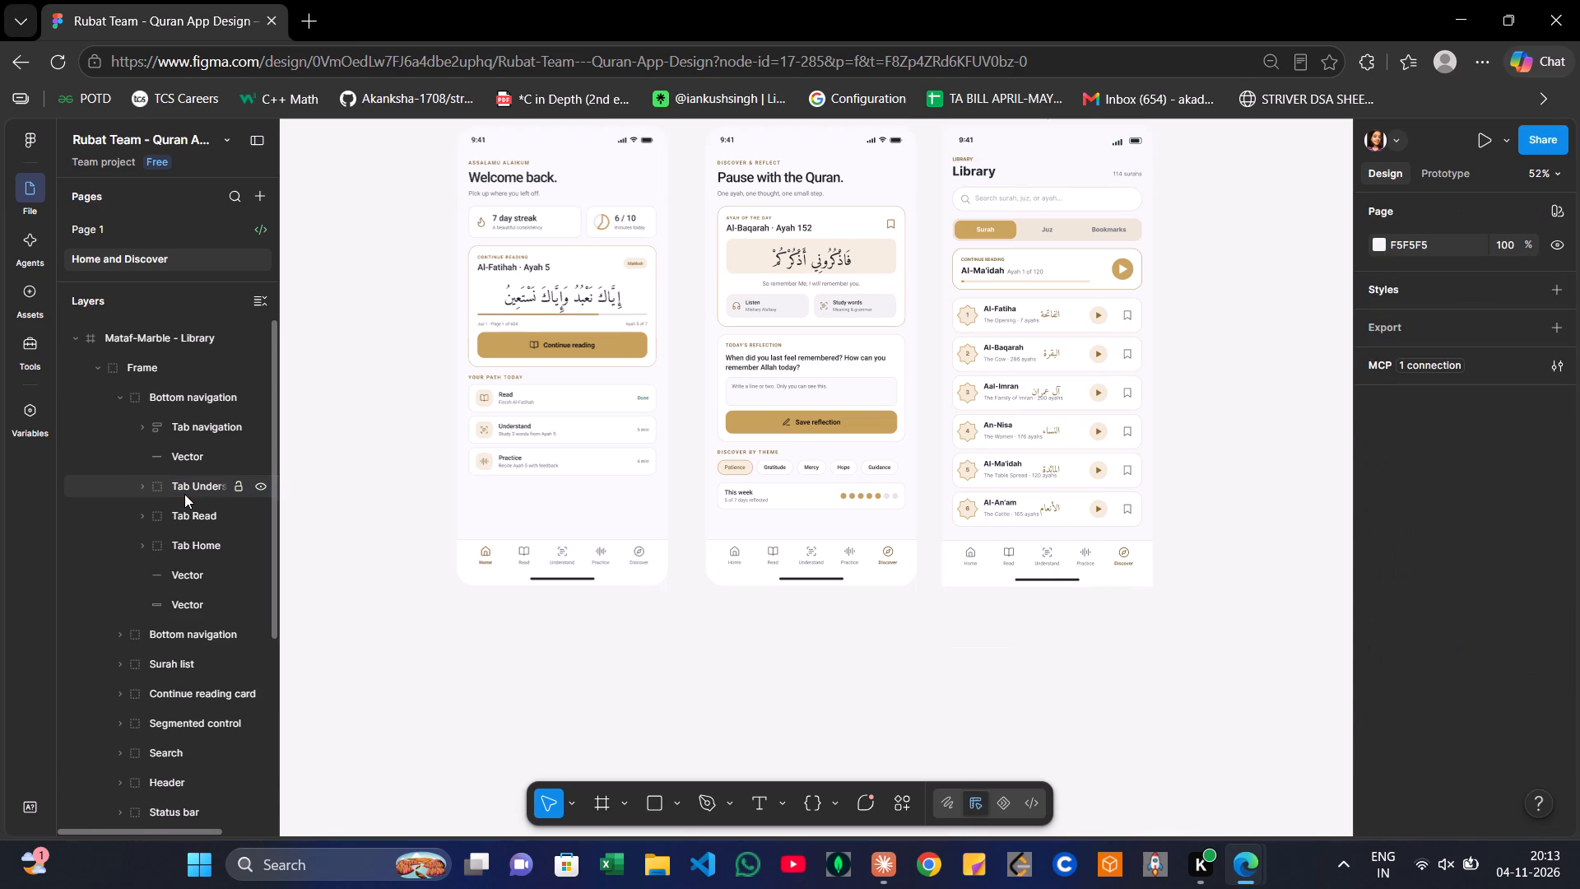
click(189, 492)
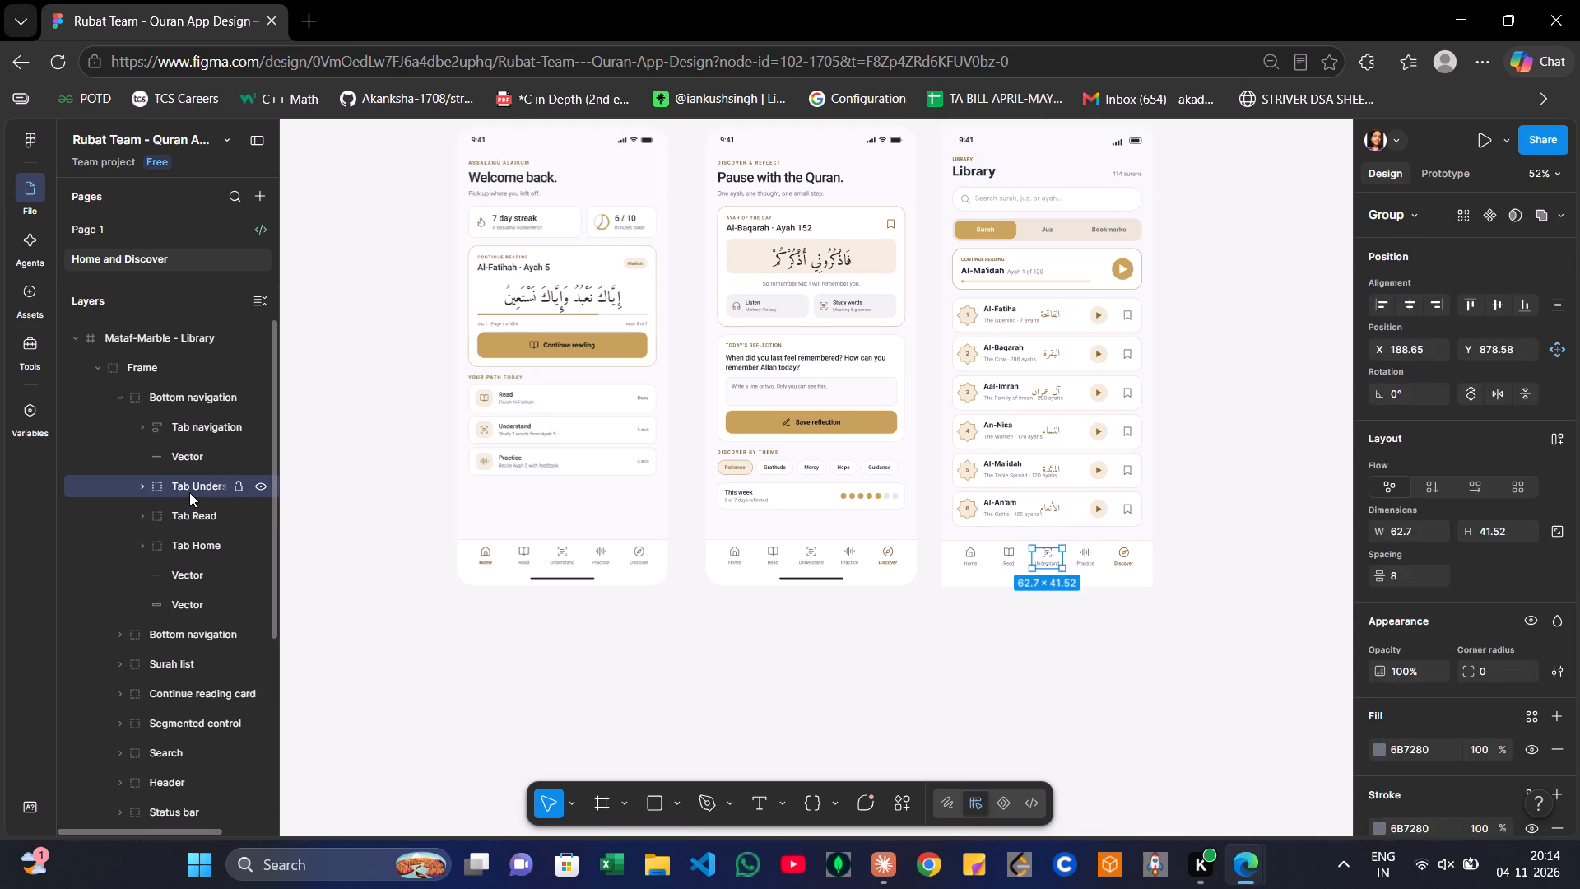
key(Delete)
click(189, 492)
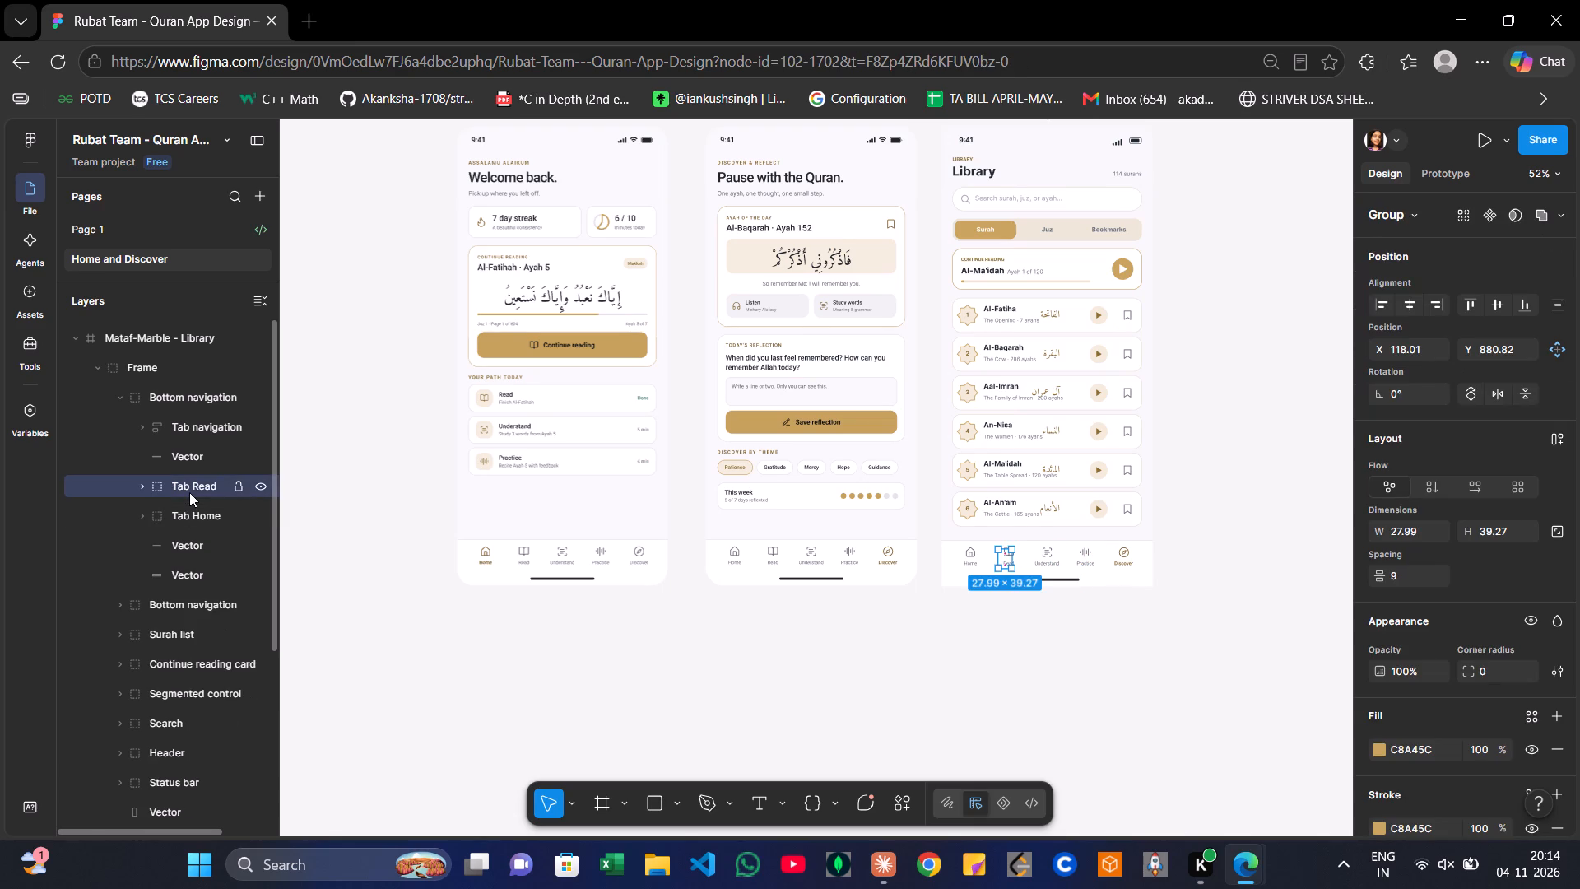
key(Delete)
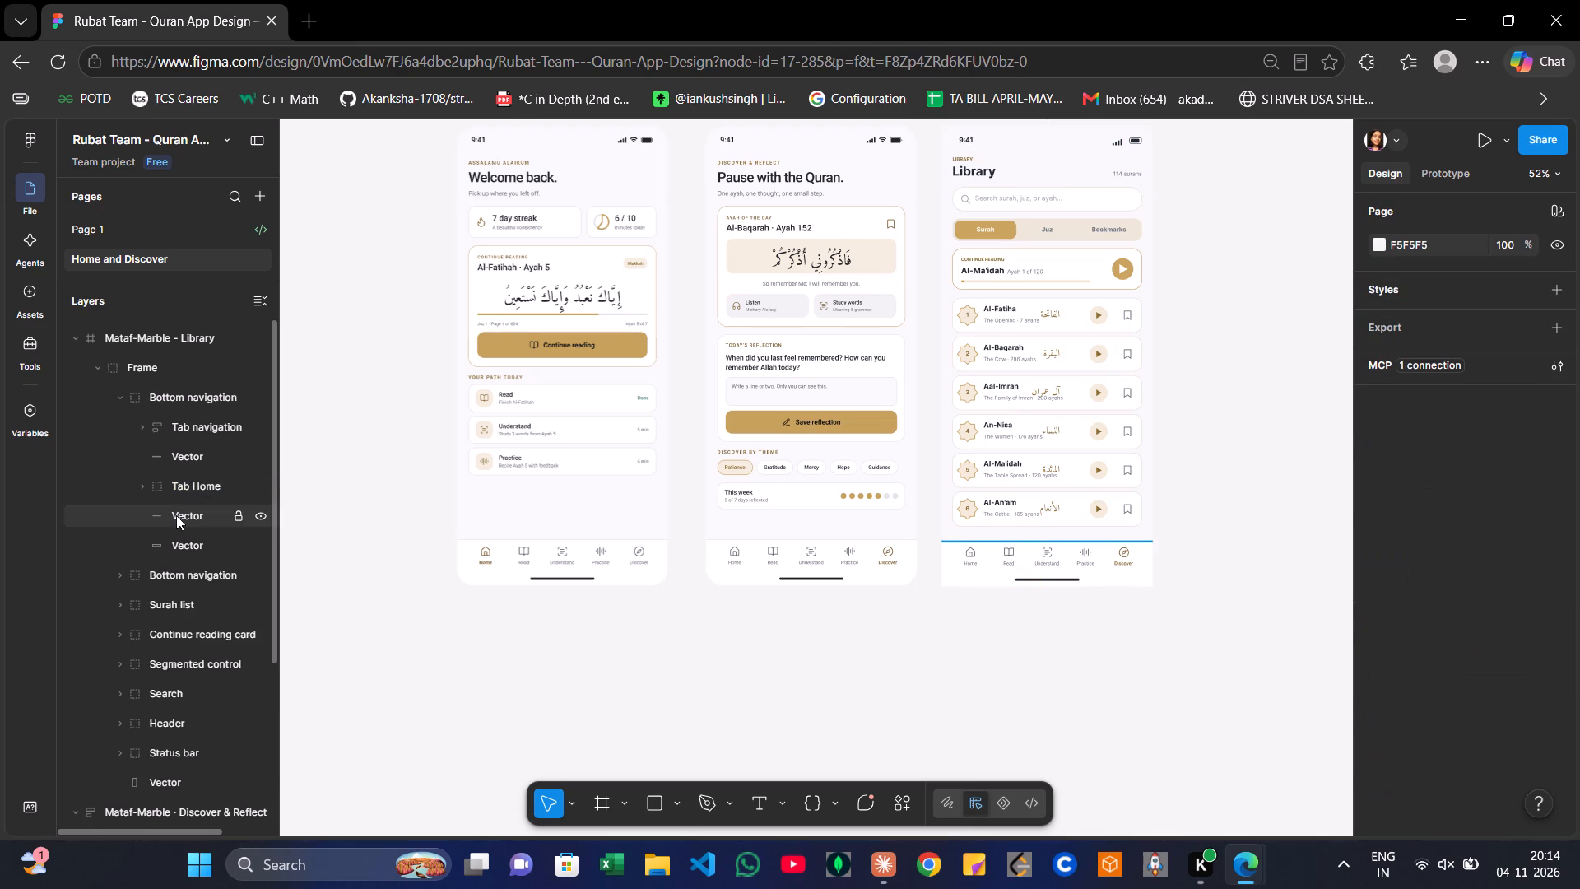
click(175, 498)
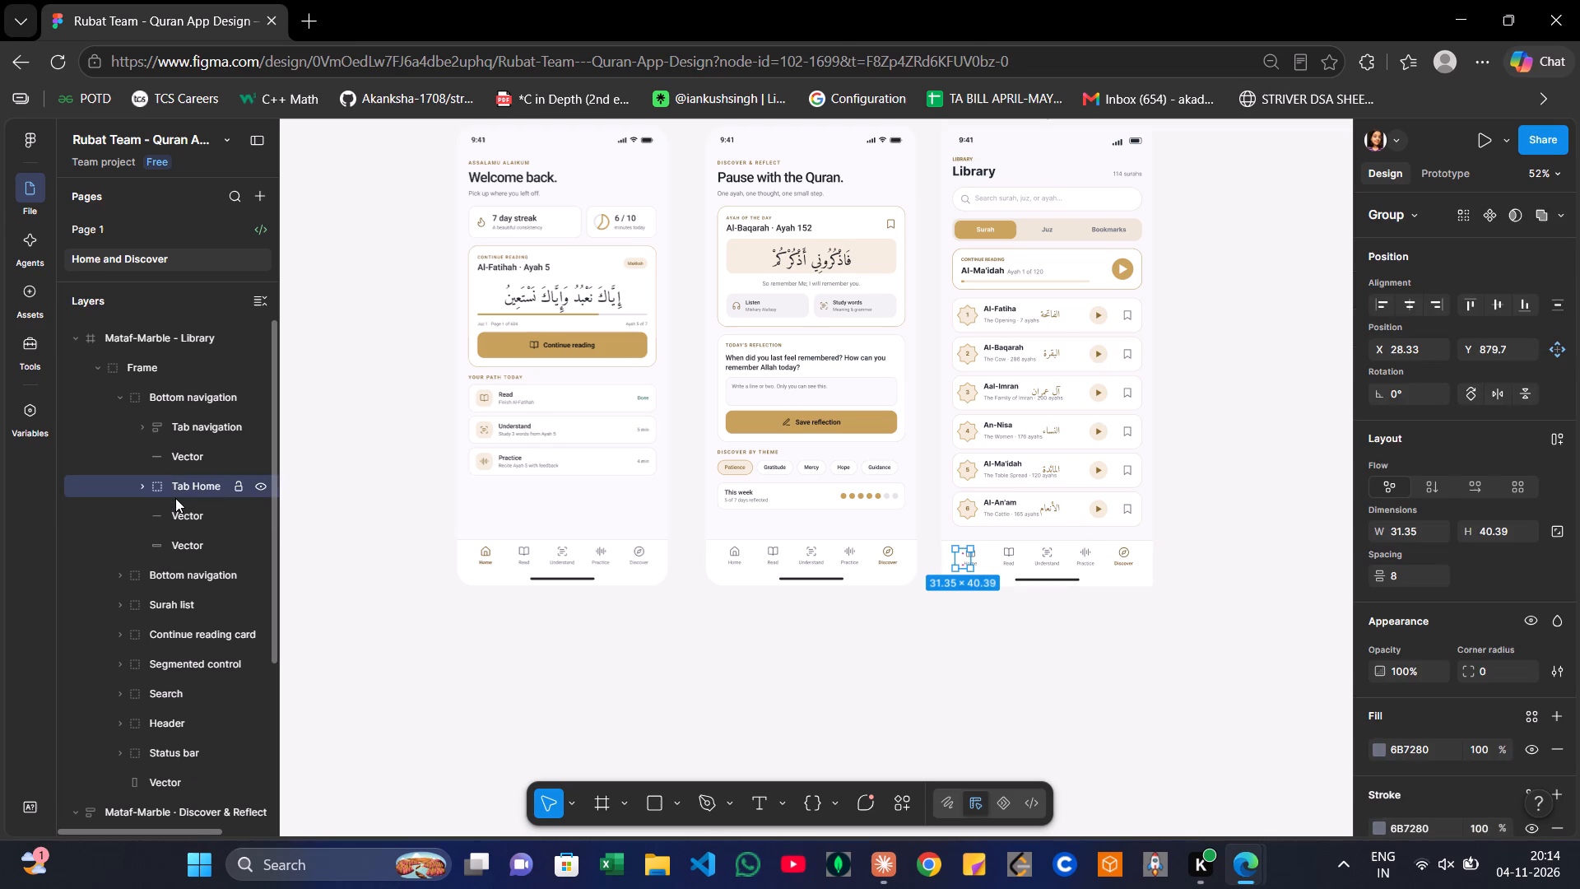
key(Delete)
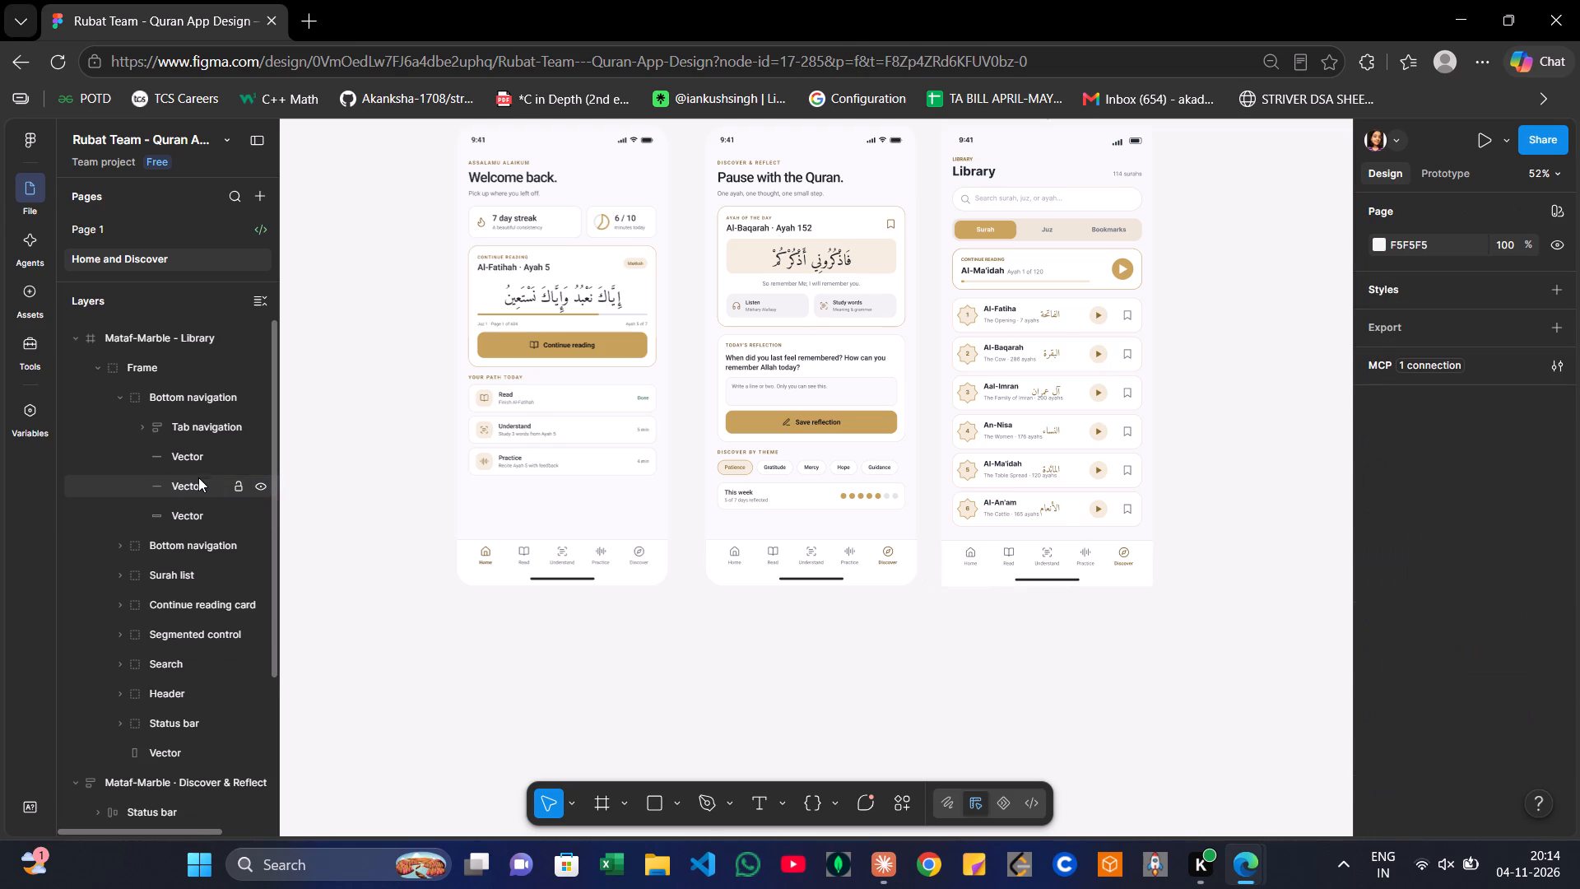
Delete the old home indicator bar and top divider line vectors from the same Bottom navigation group.
click(193, 467)
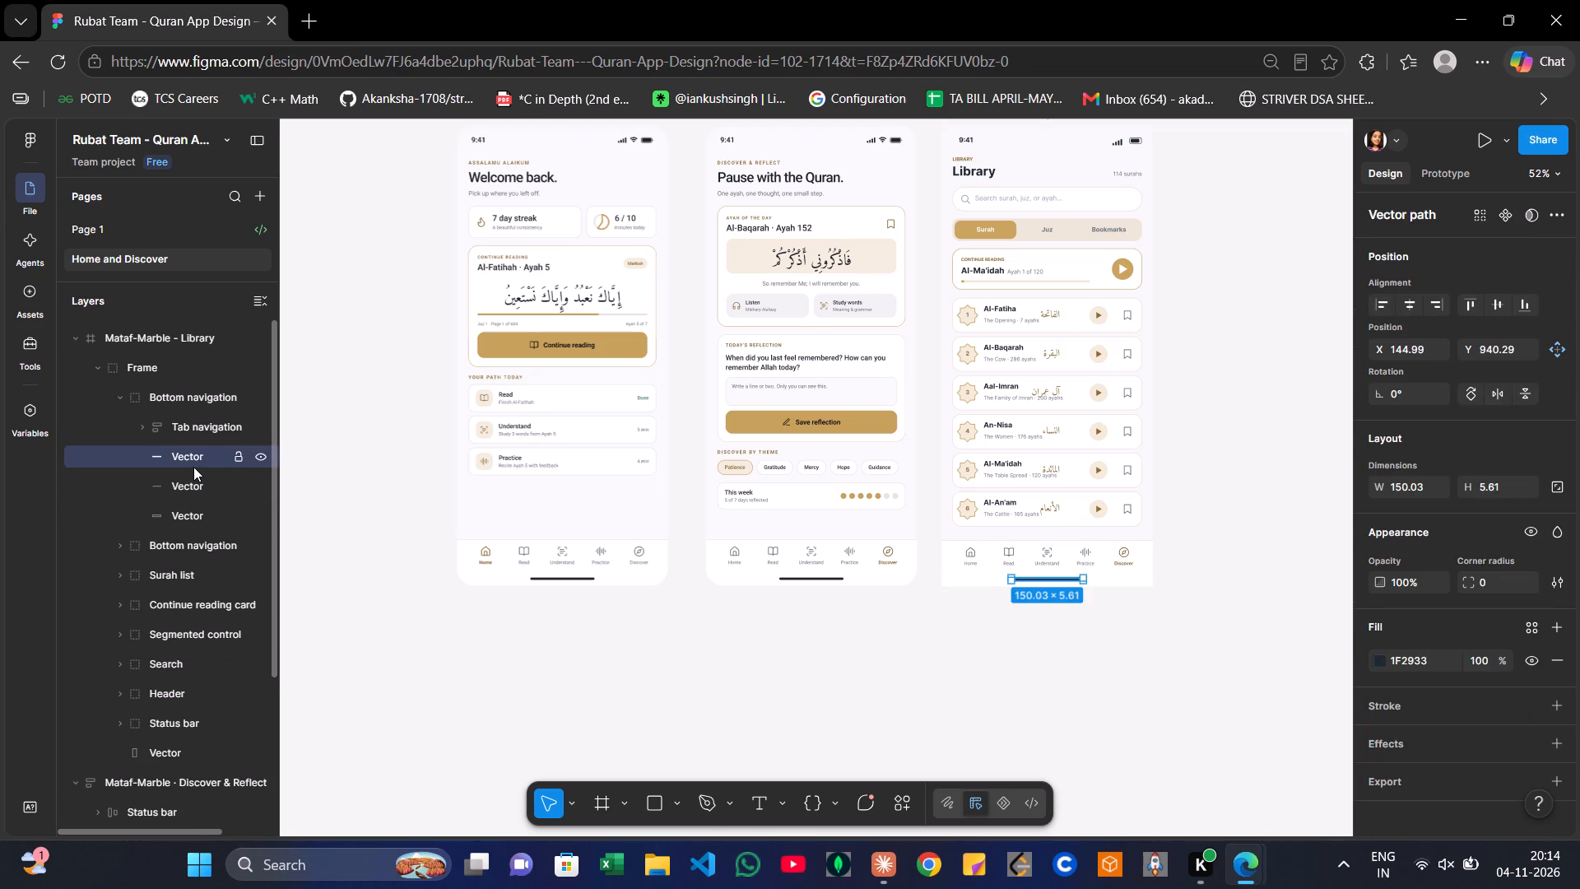
key(Delete)
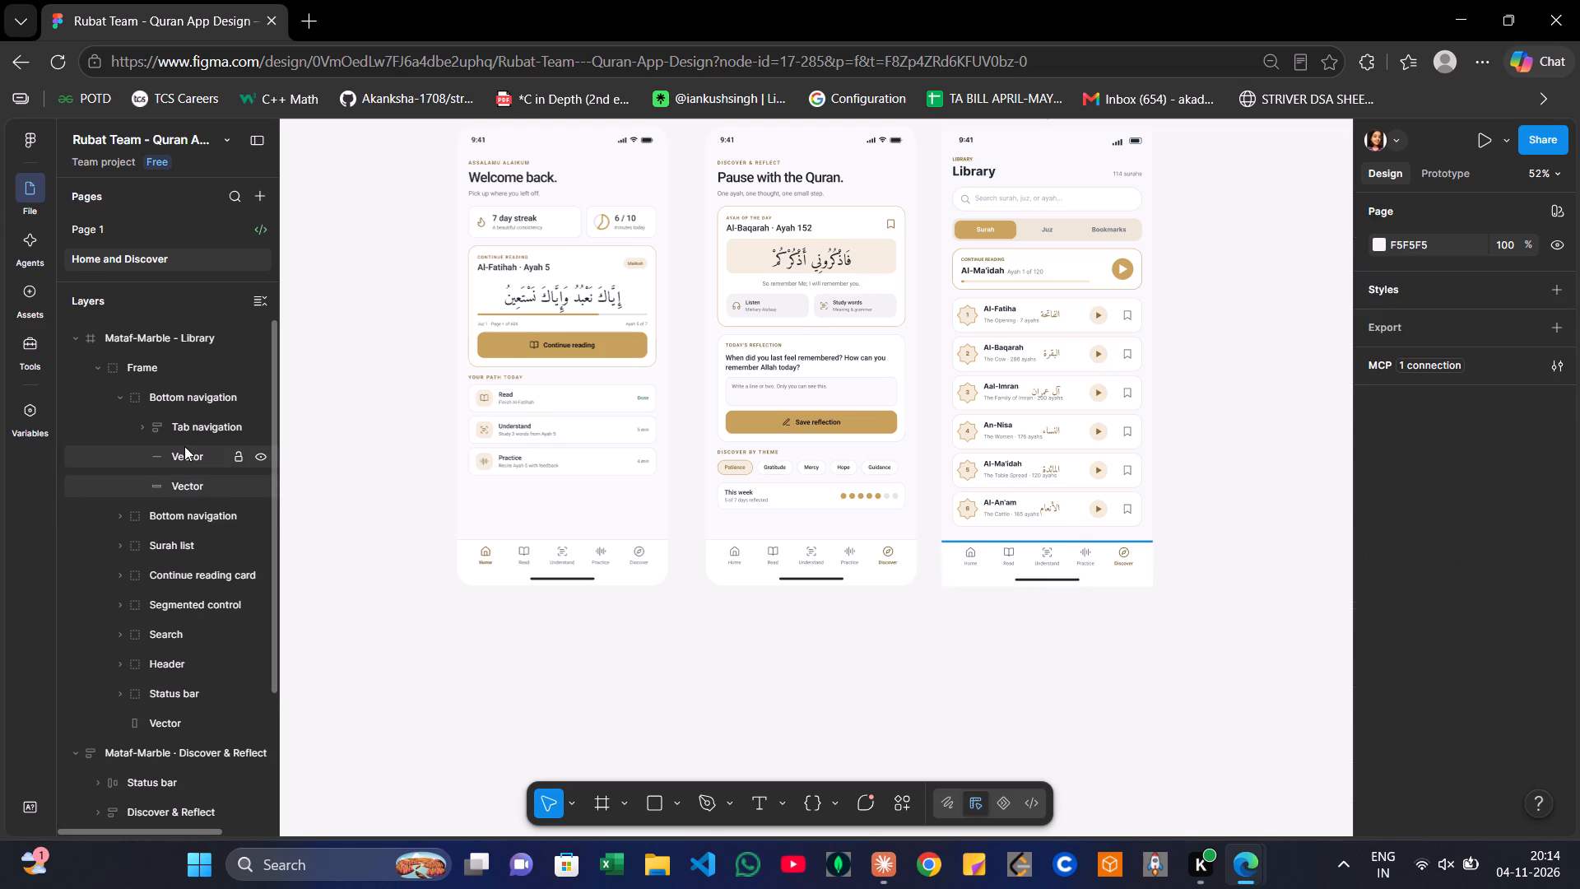
click(179, 457)
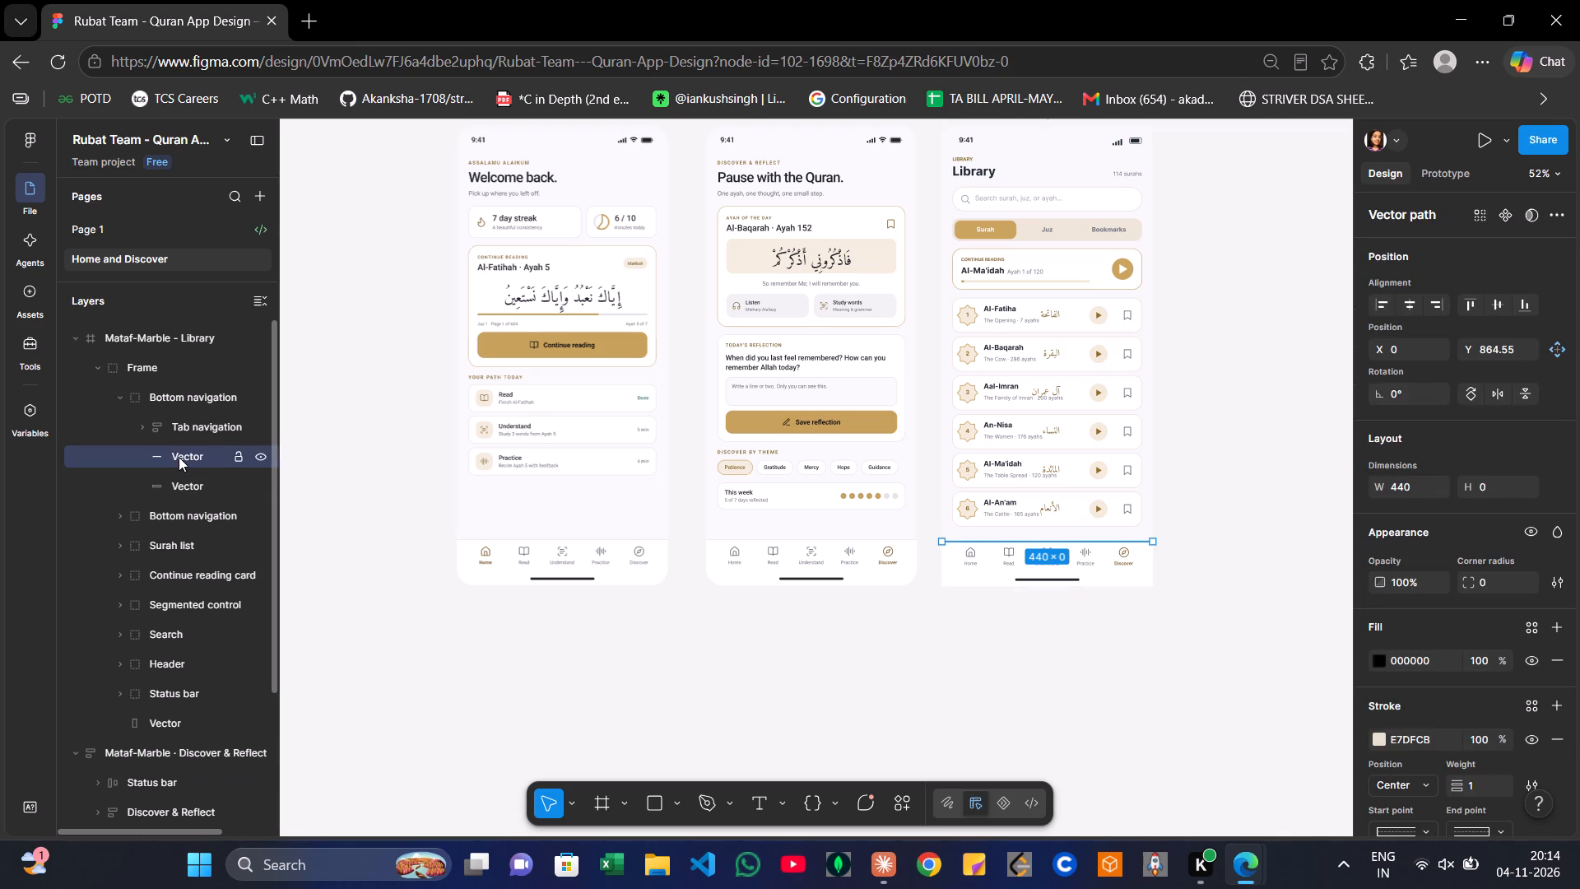
key(Delete)
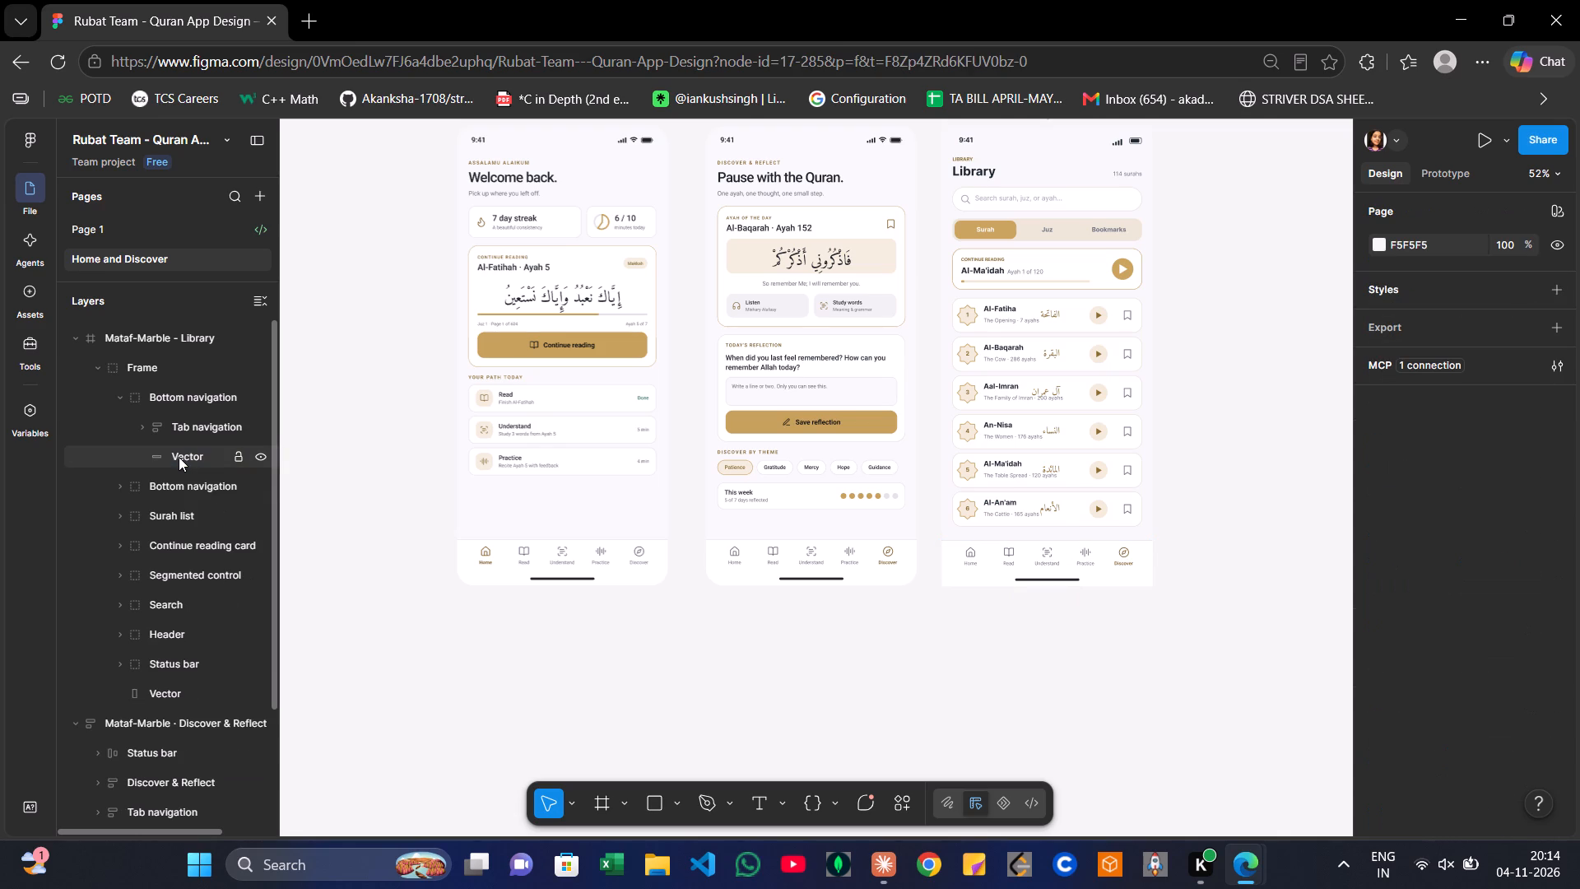
Delete the Library's other Bottom navigation group, the one still holding the old tabs.
scroll(1271, 417, up, 1)
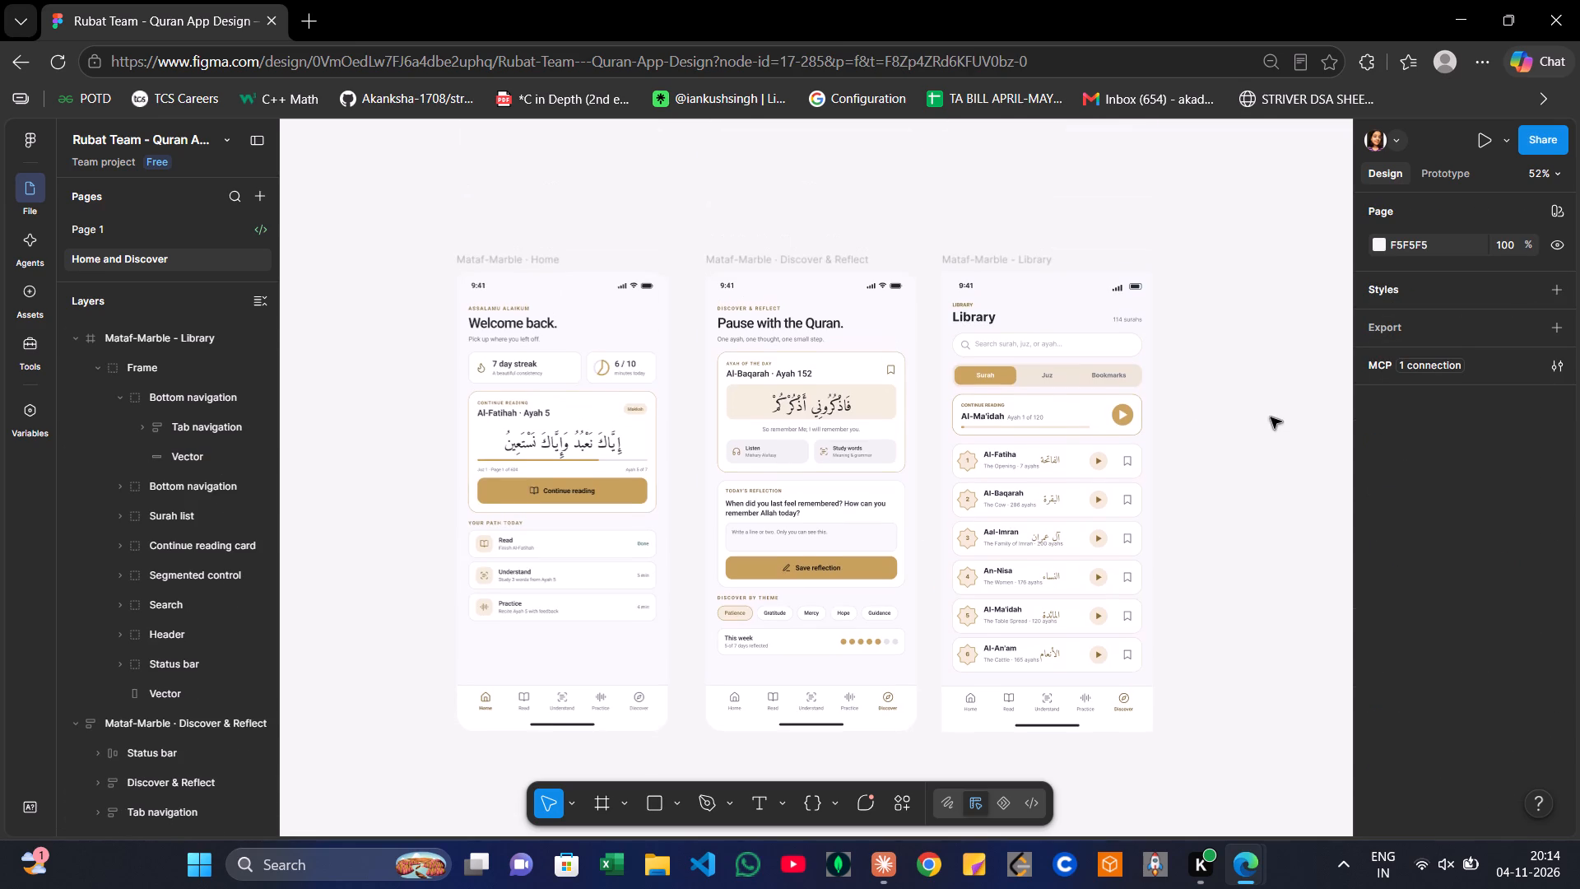
scroll(1271, 417, up, 1)
click(955, 283)
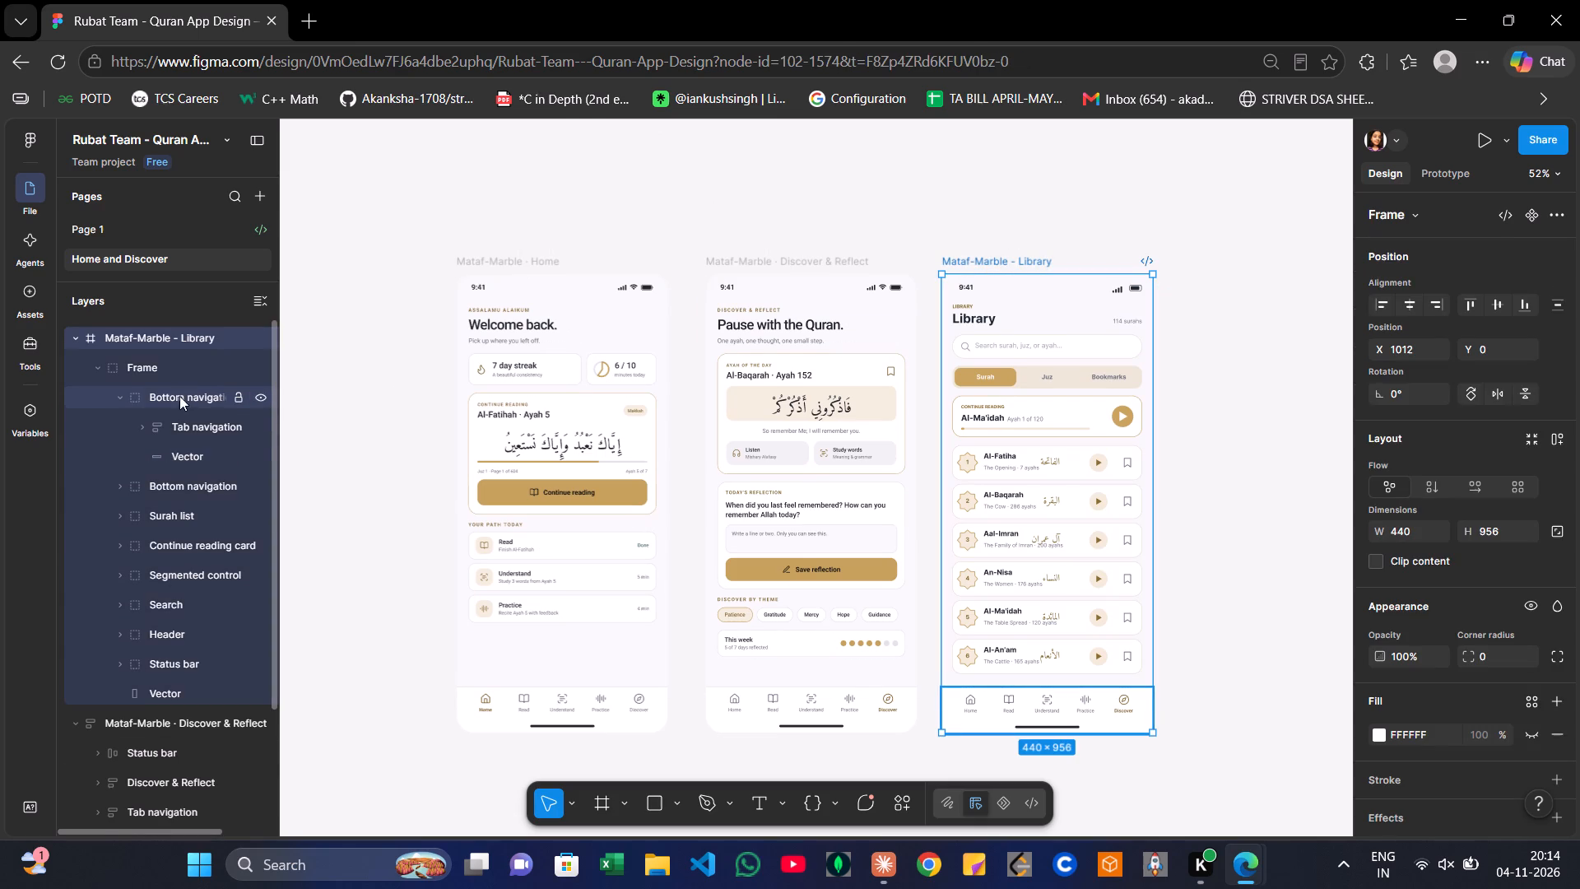
click(157, 454)
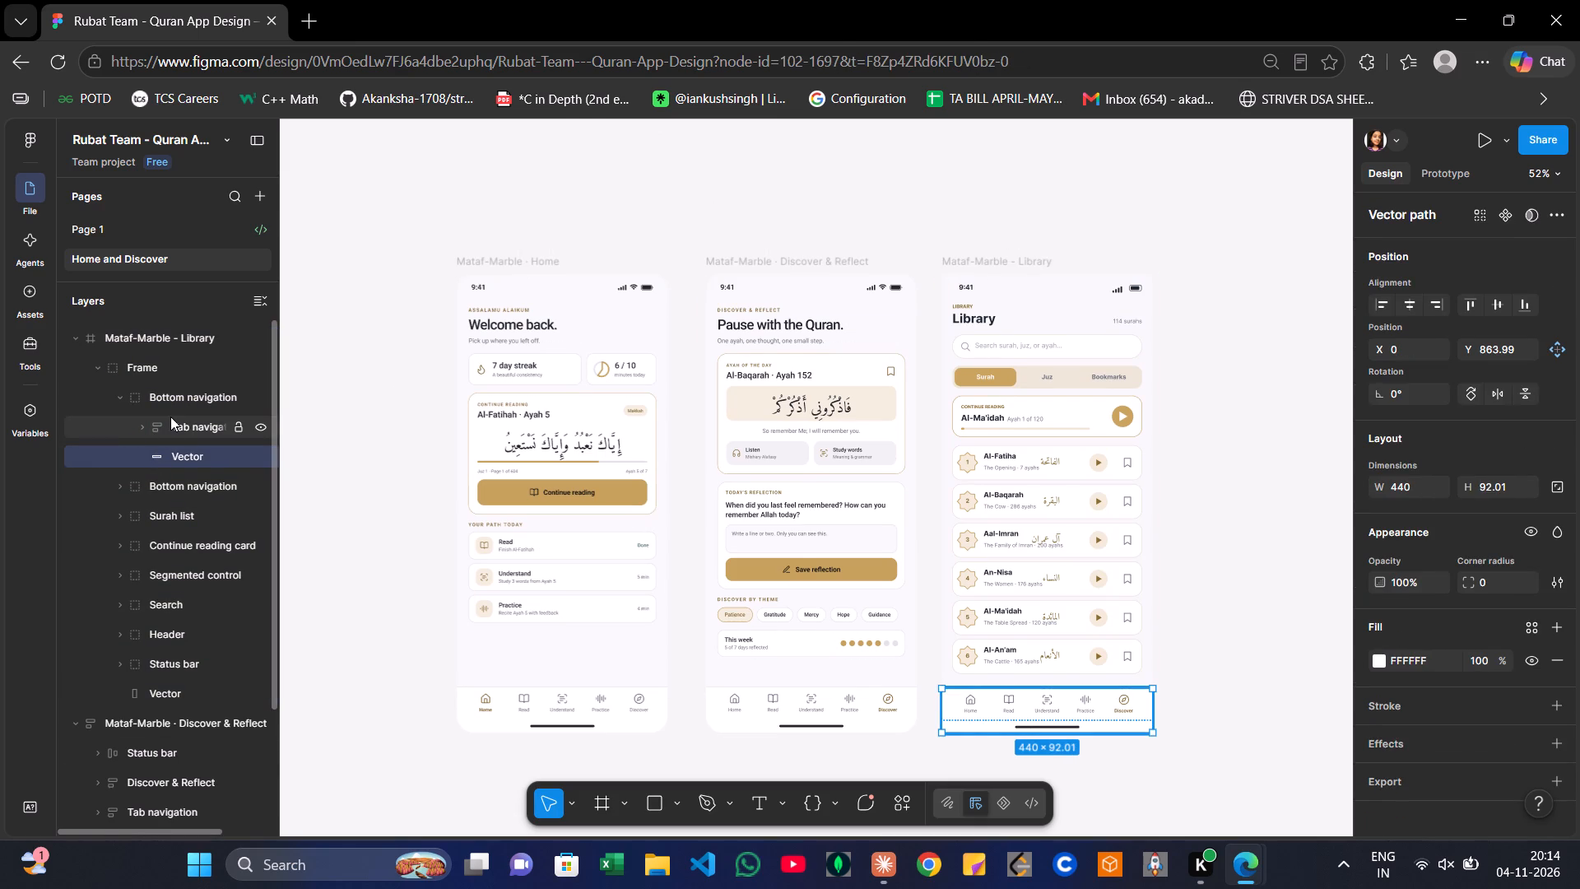
click(170, 417)
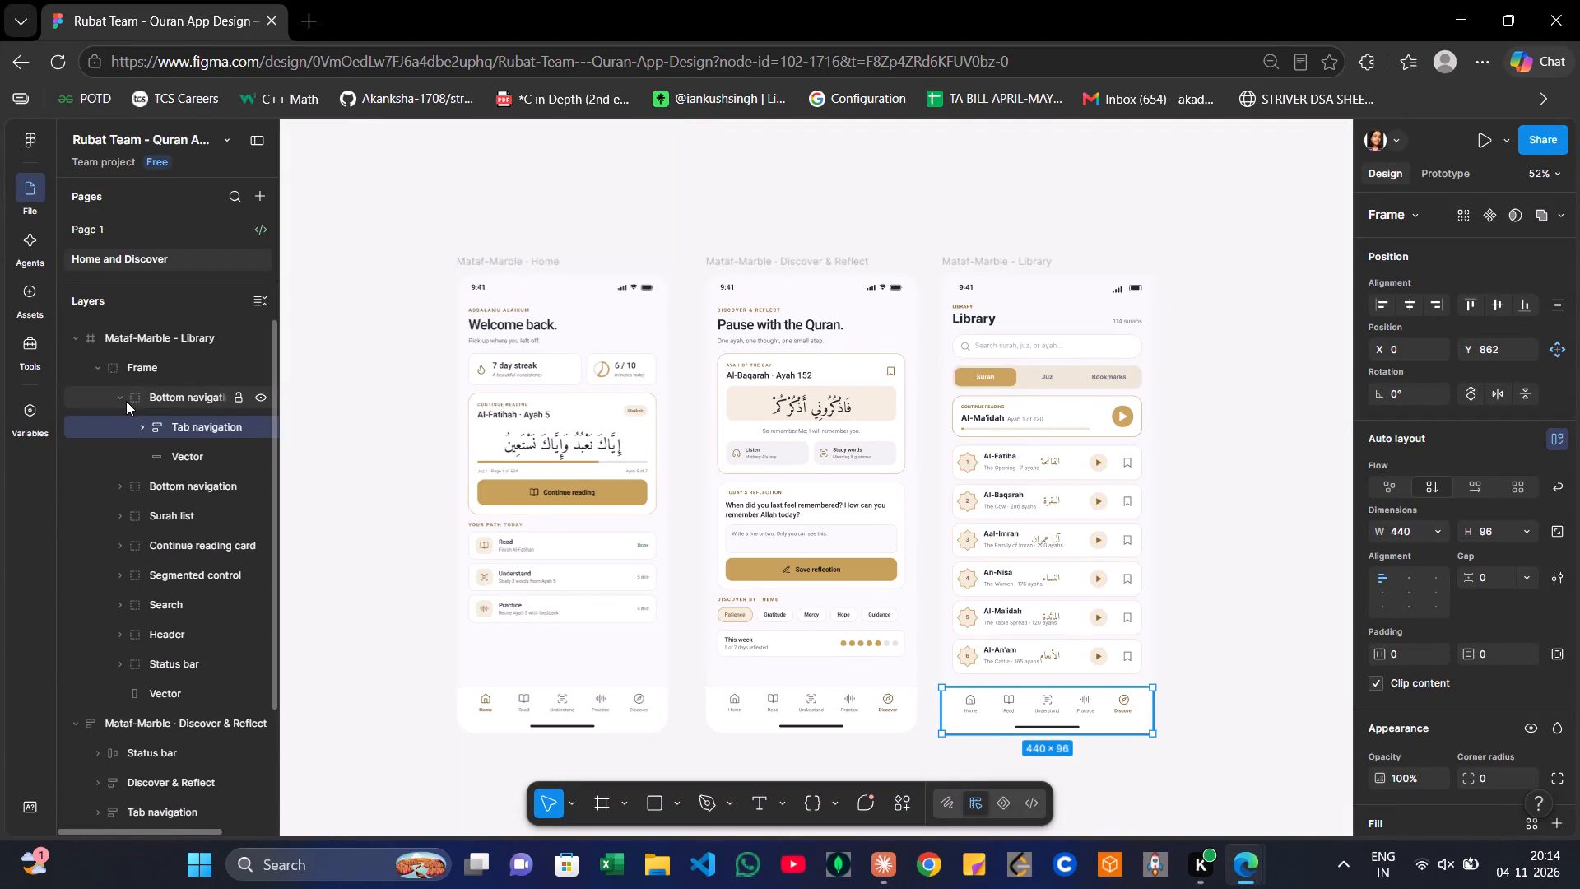
click(156, 403)
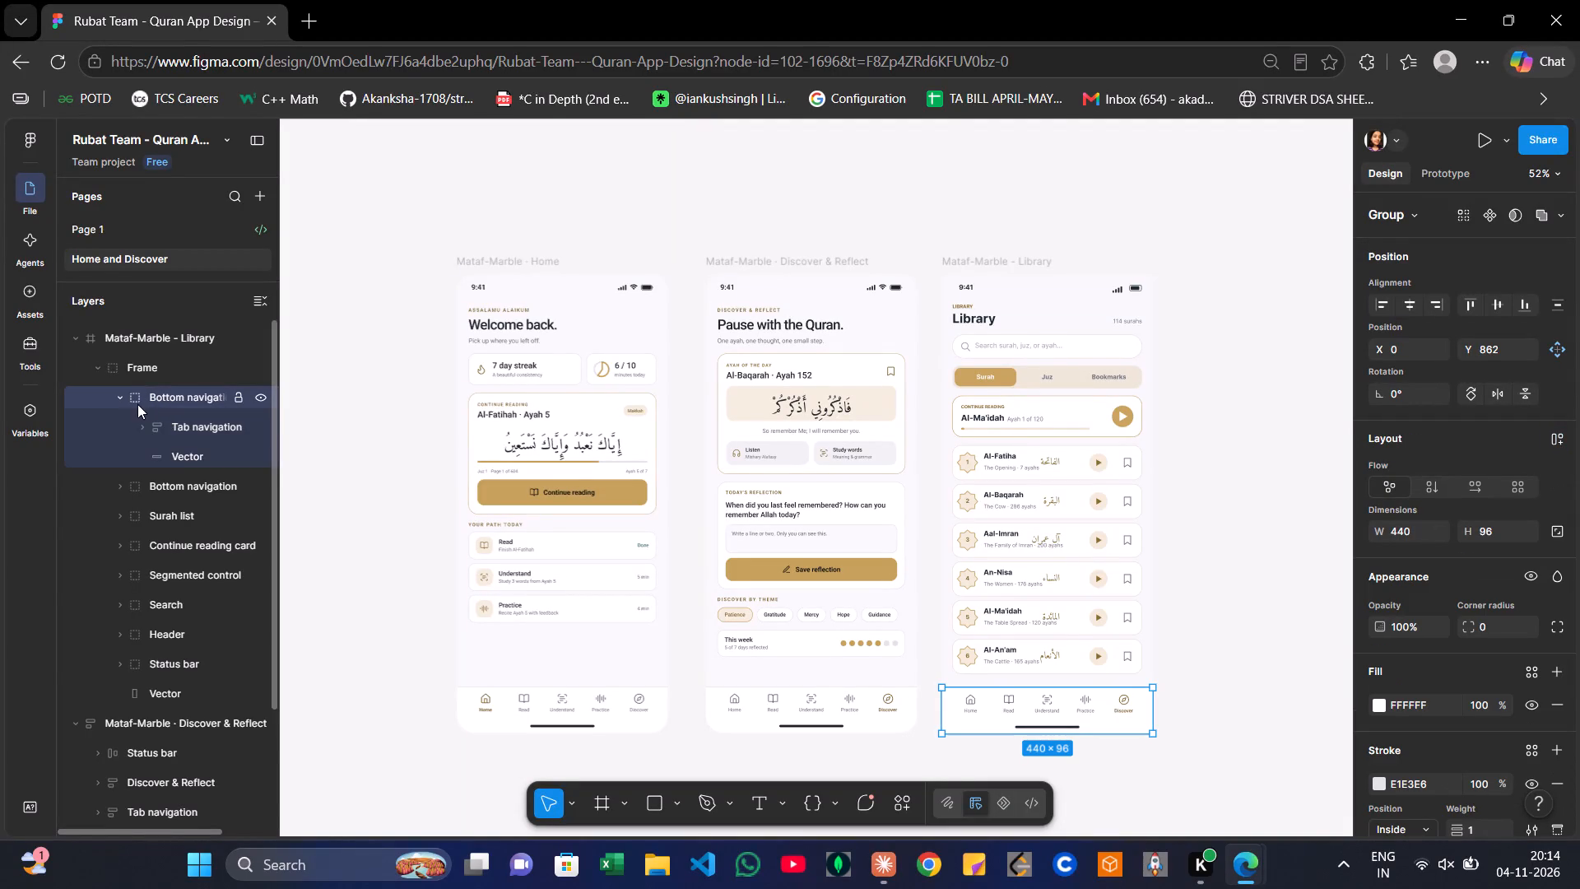
click(114, 391)
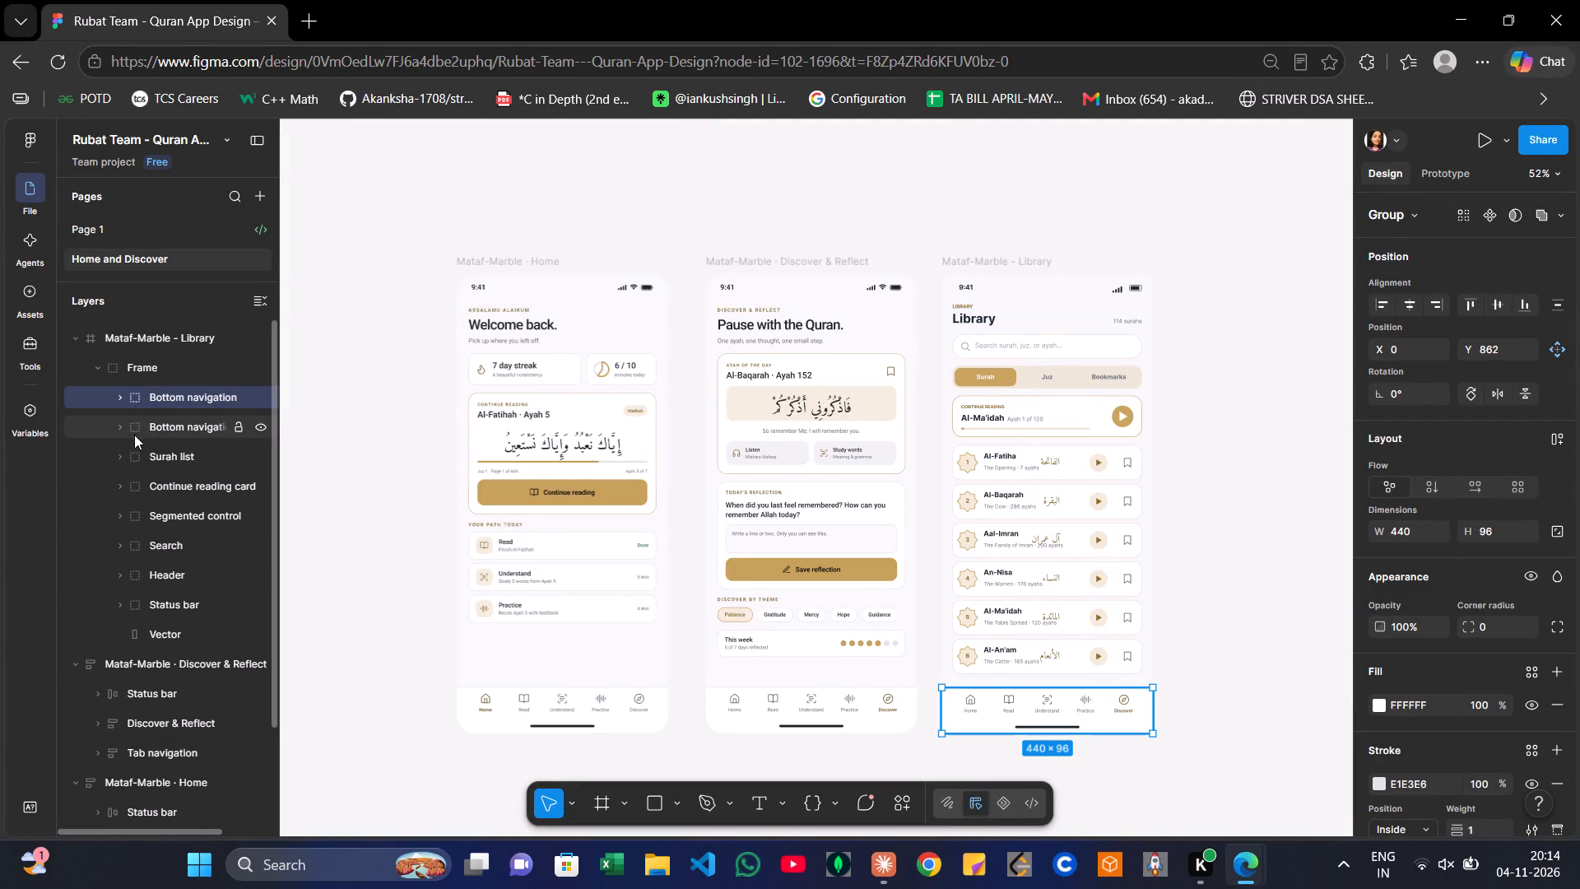
click(120, 428)
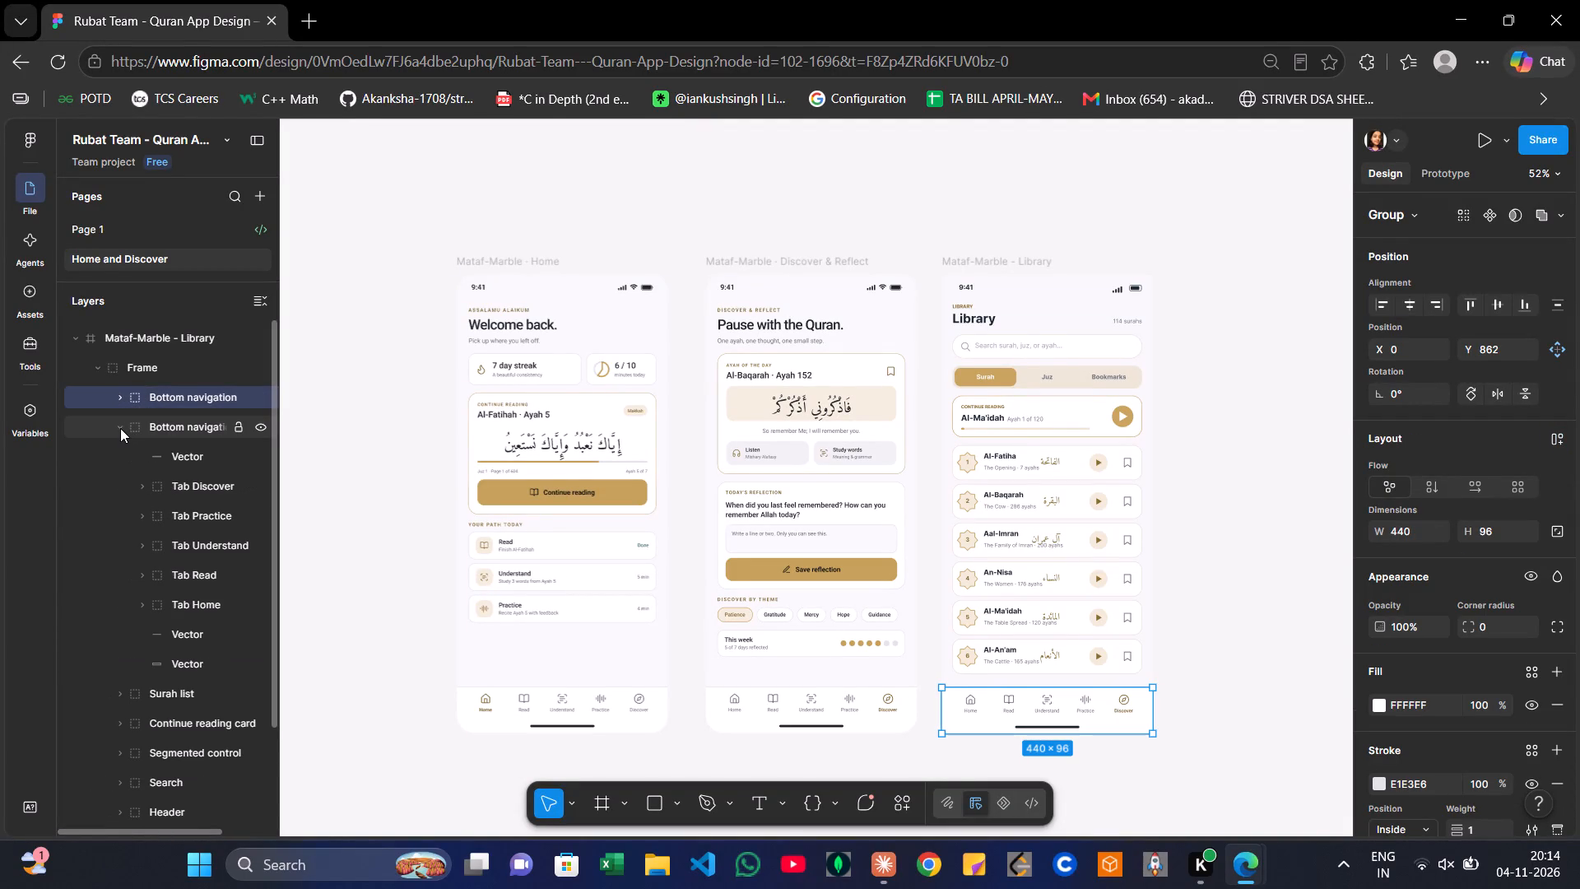
click(165, 426)
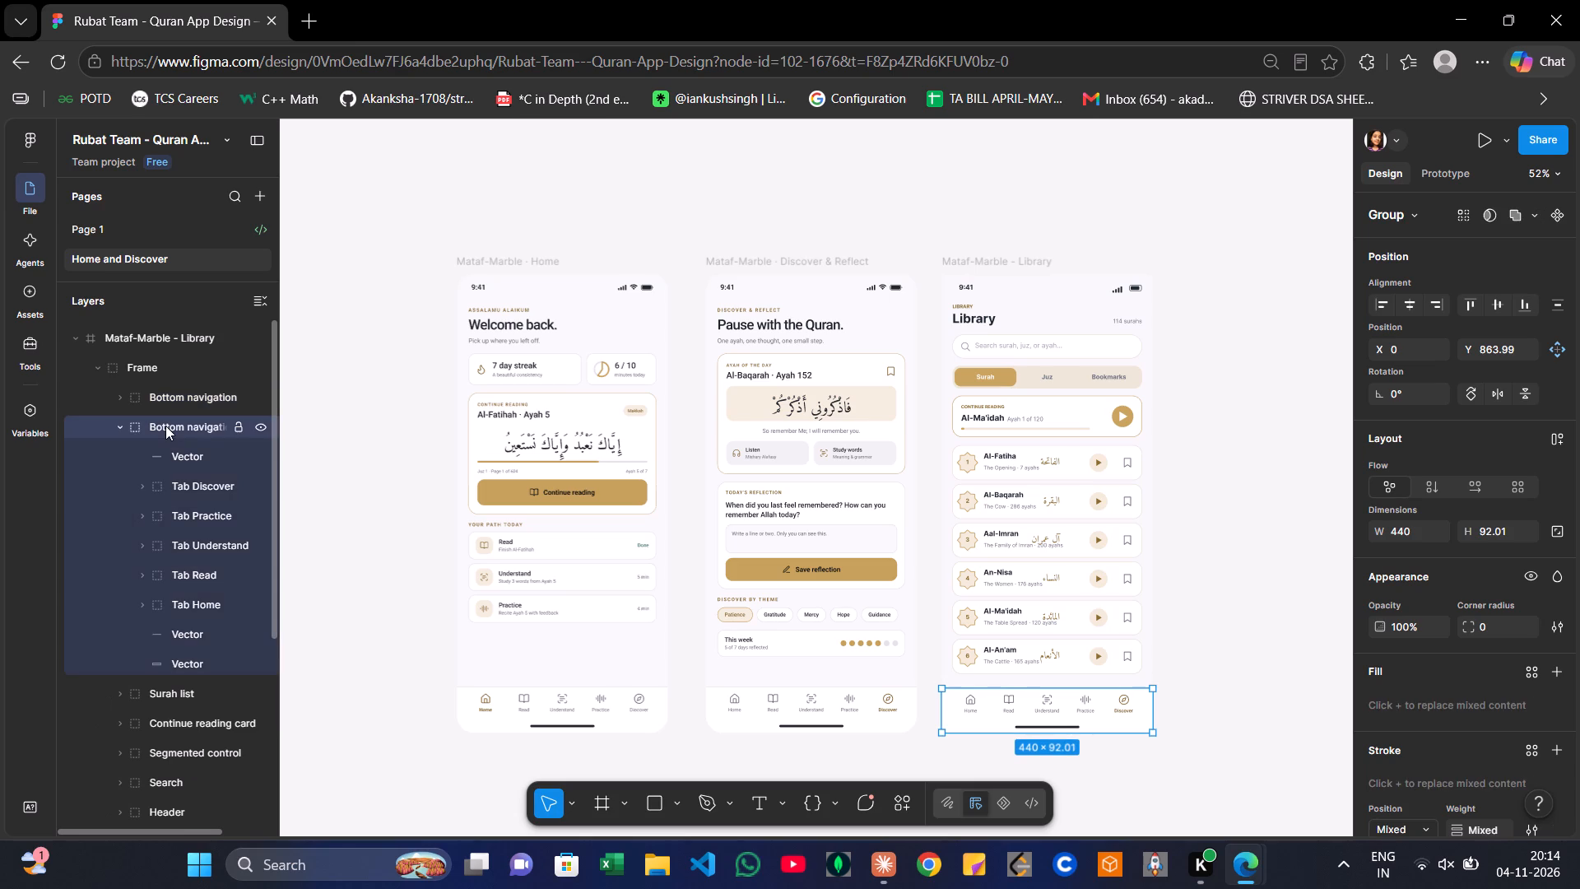
key(Delete)
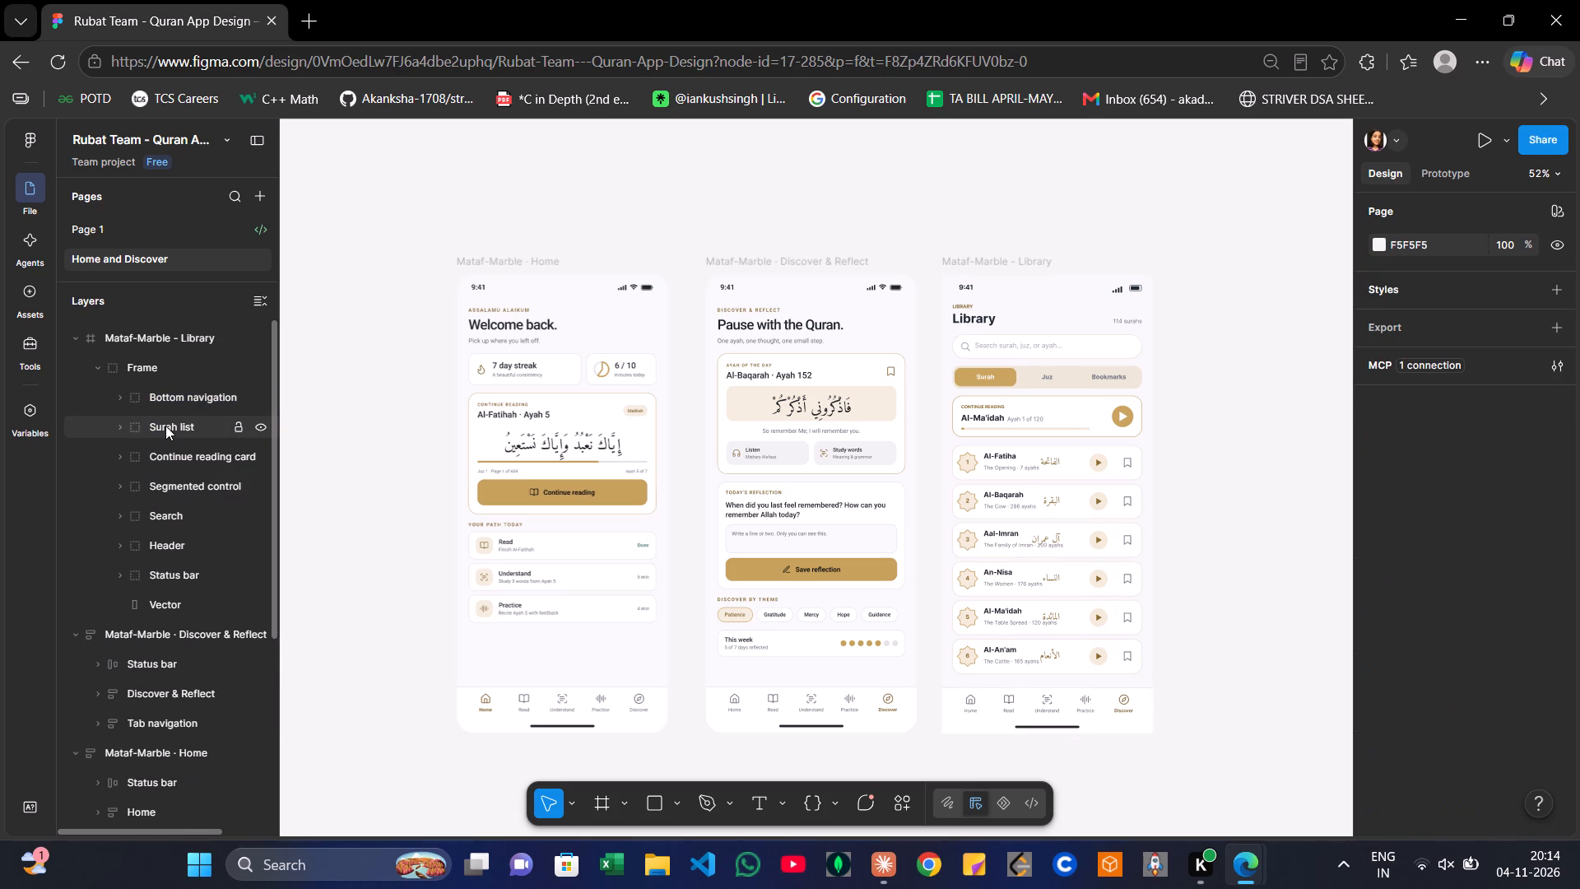
Examine the Library frame's groups one by one, from the Surah list through the cards, Search and Header to the Status bar.
click(165, 426)
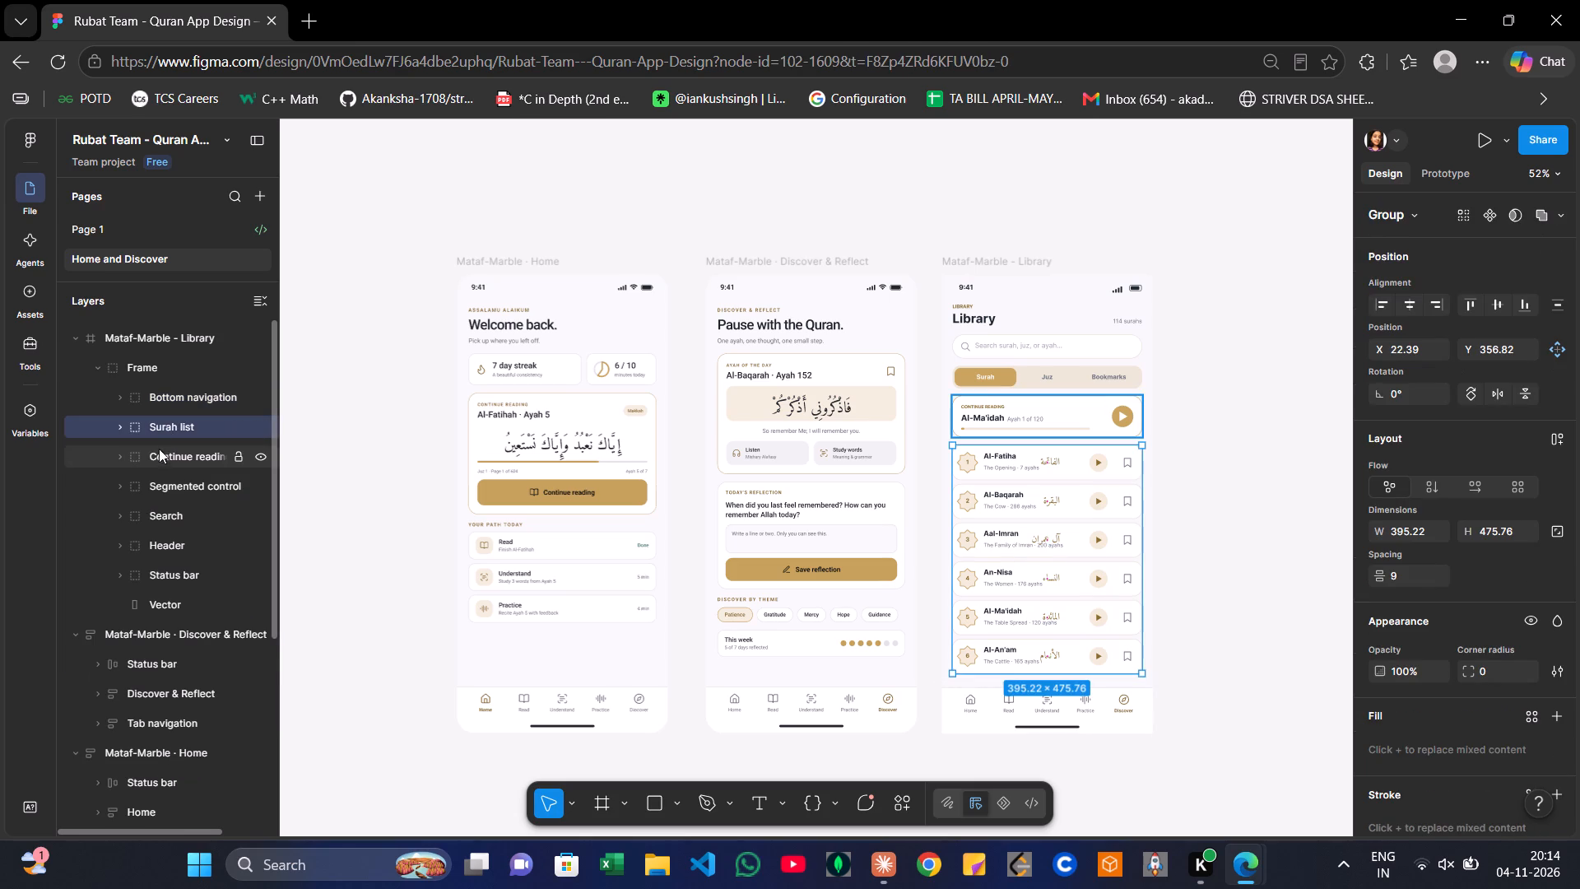
click(156, 455)
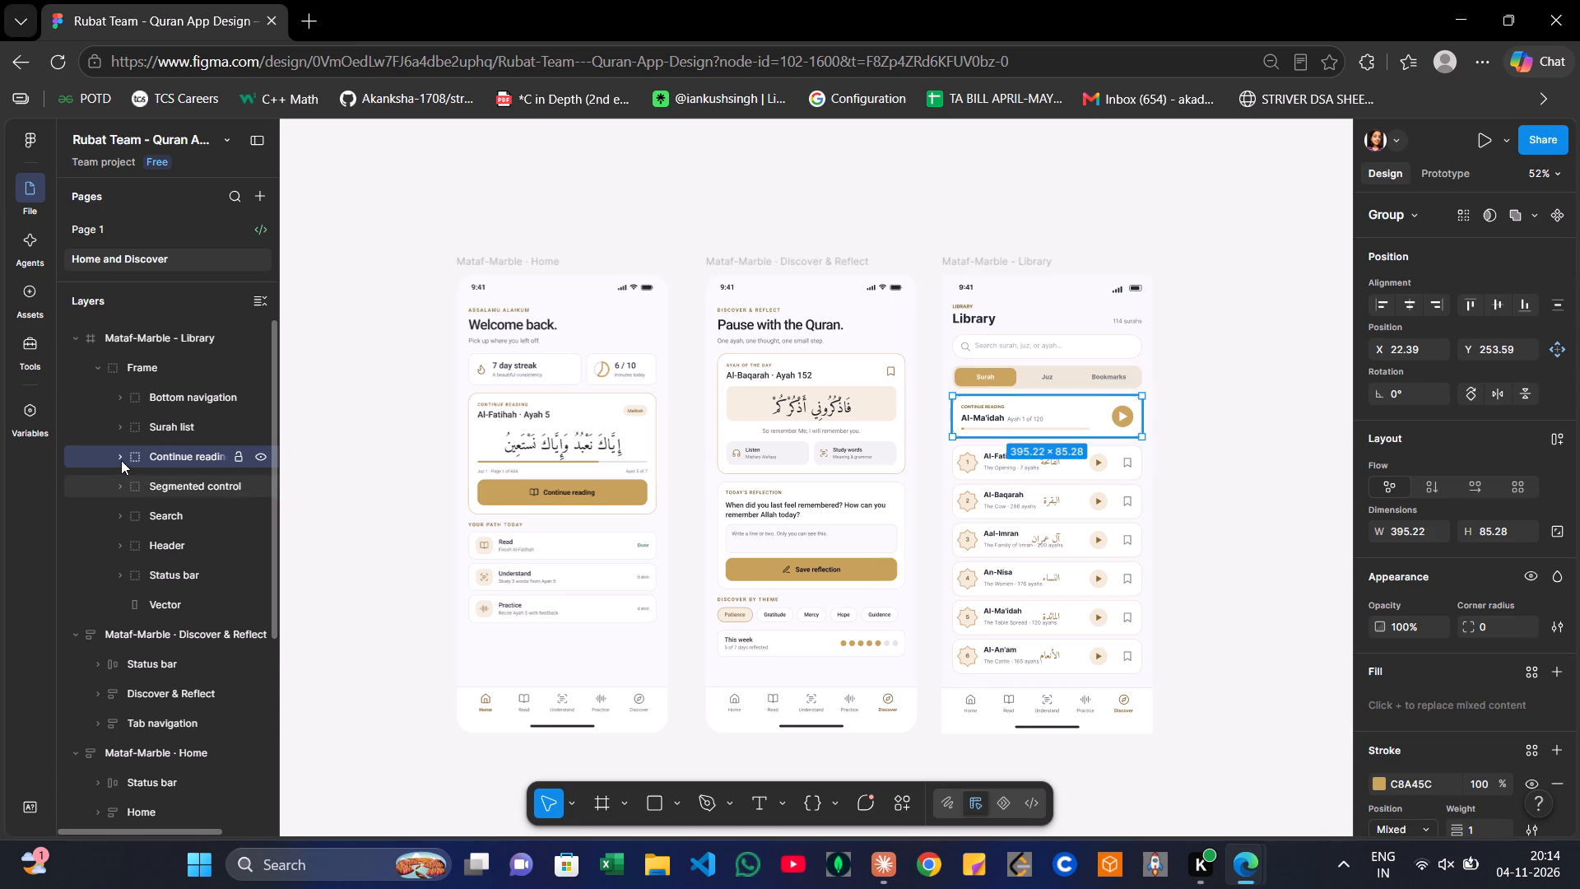
click(119, 458)
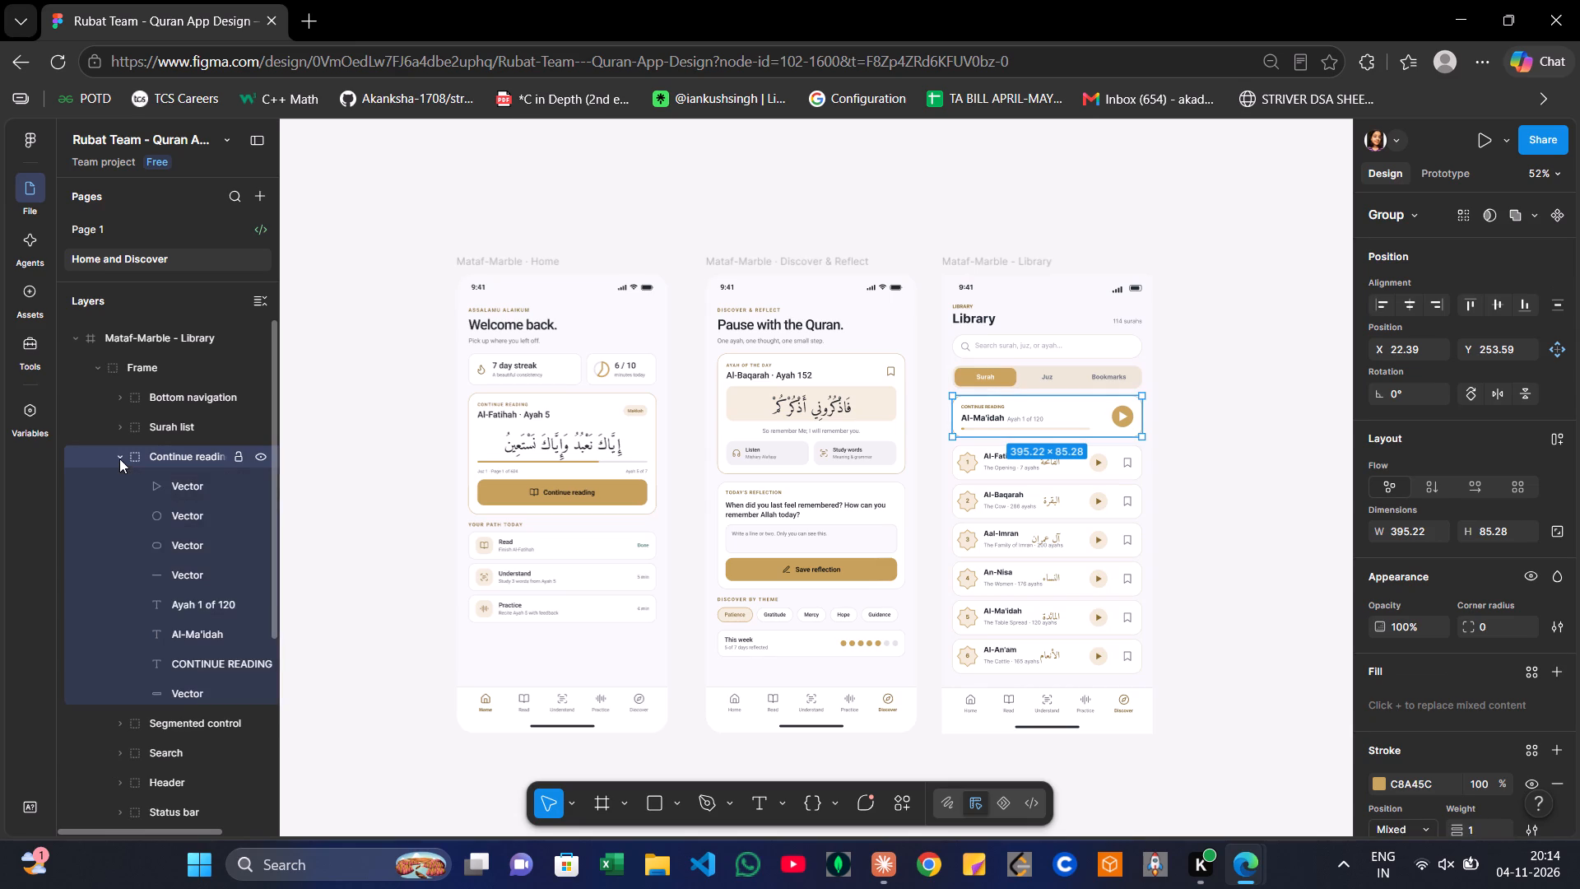
click(119, 458)
click(119, 458)
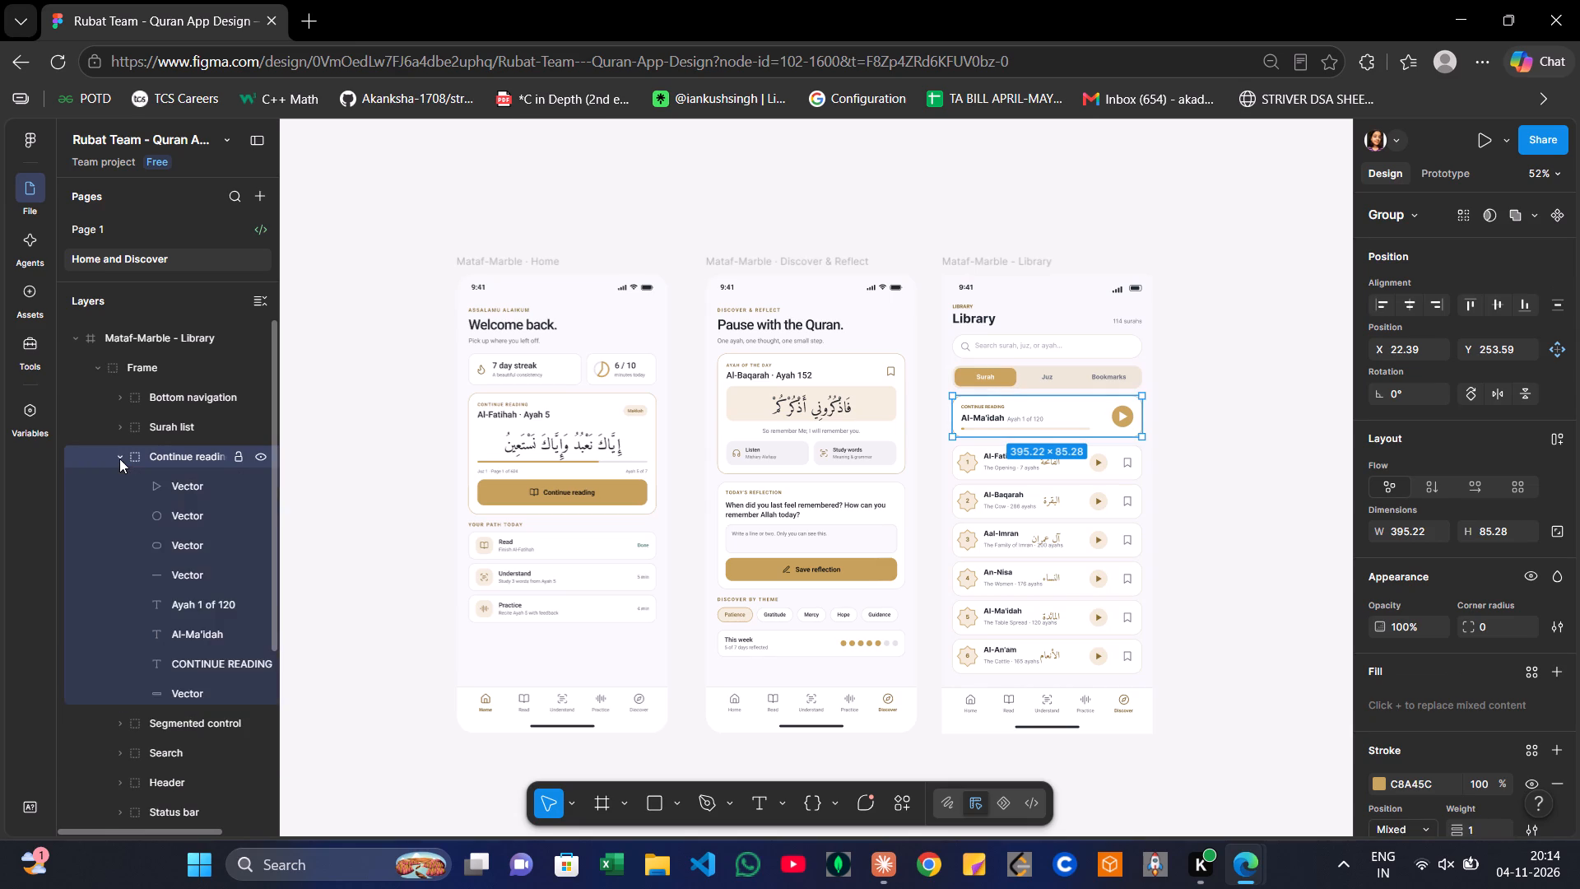
click(119, 458)
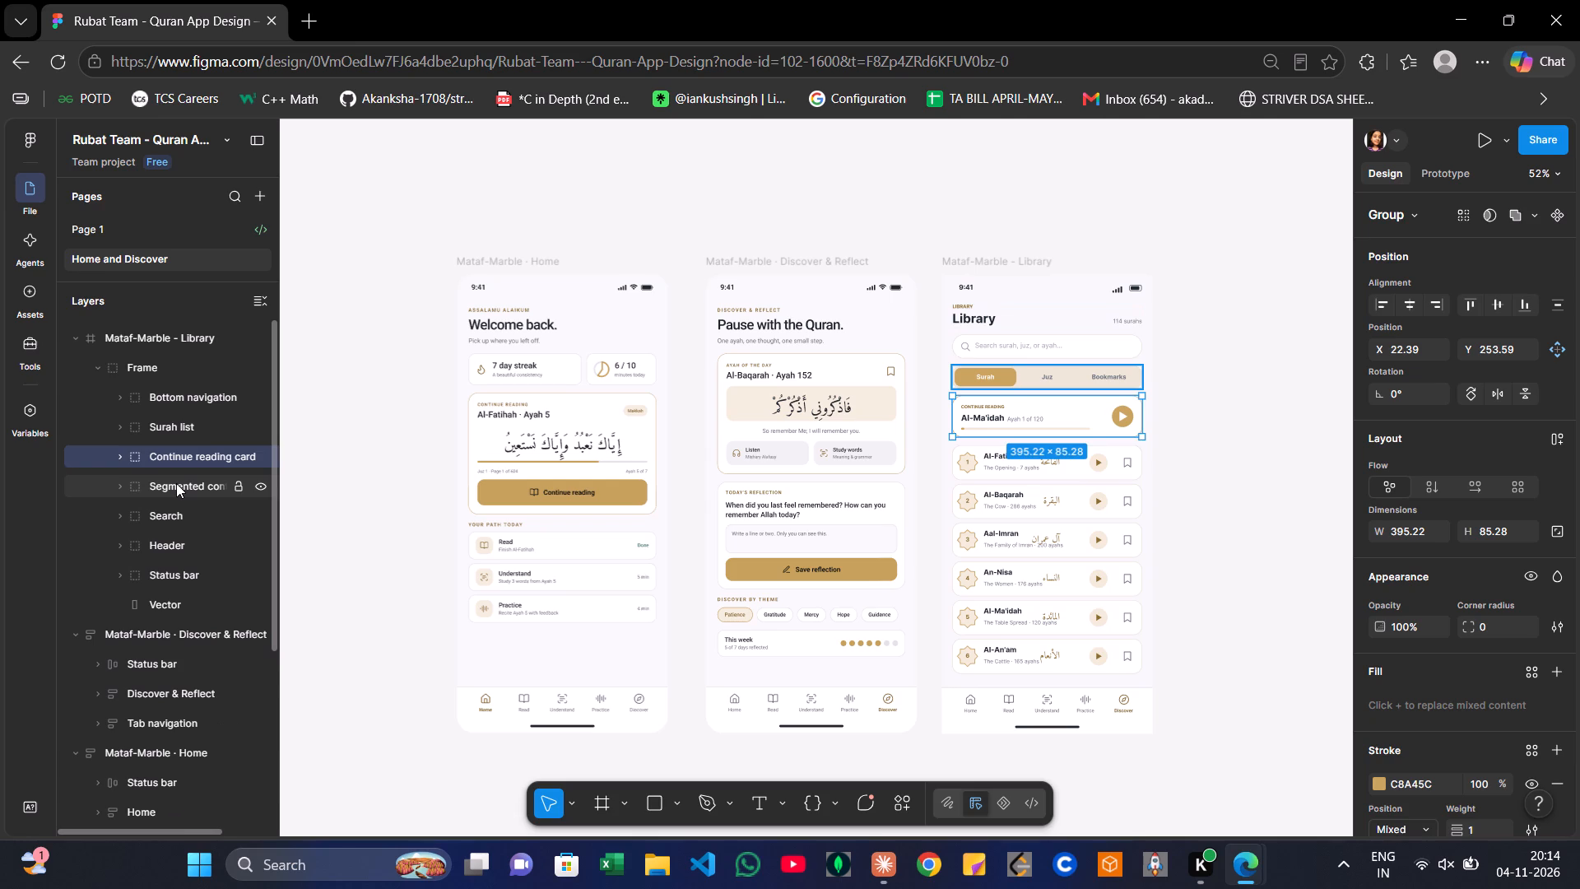
click(176, 483)
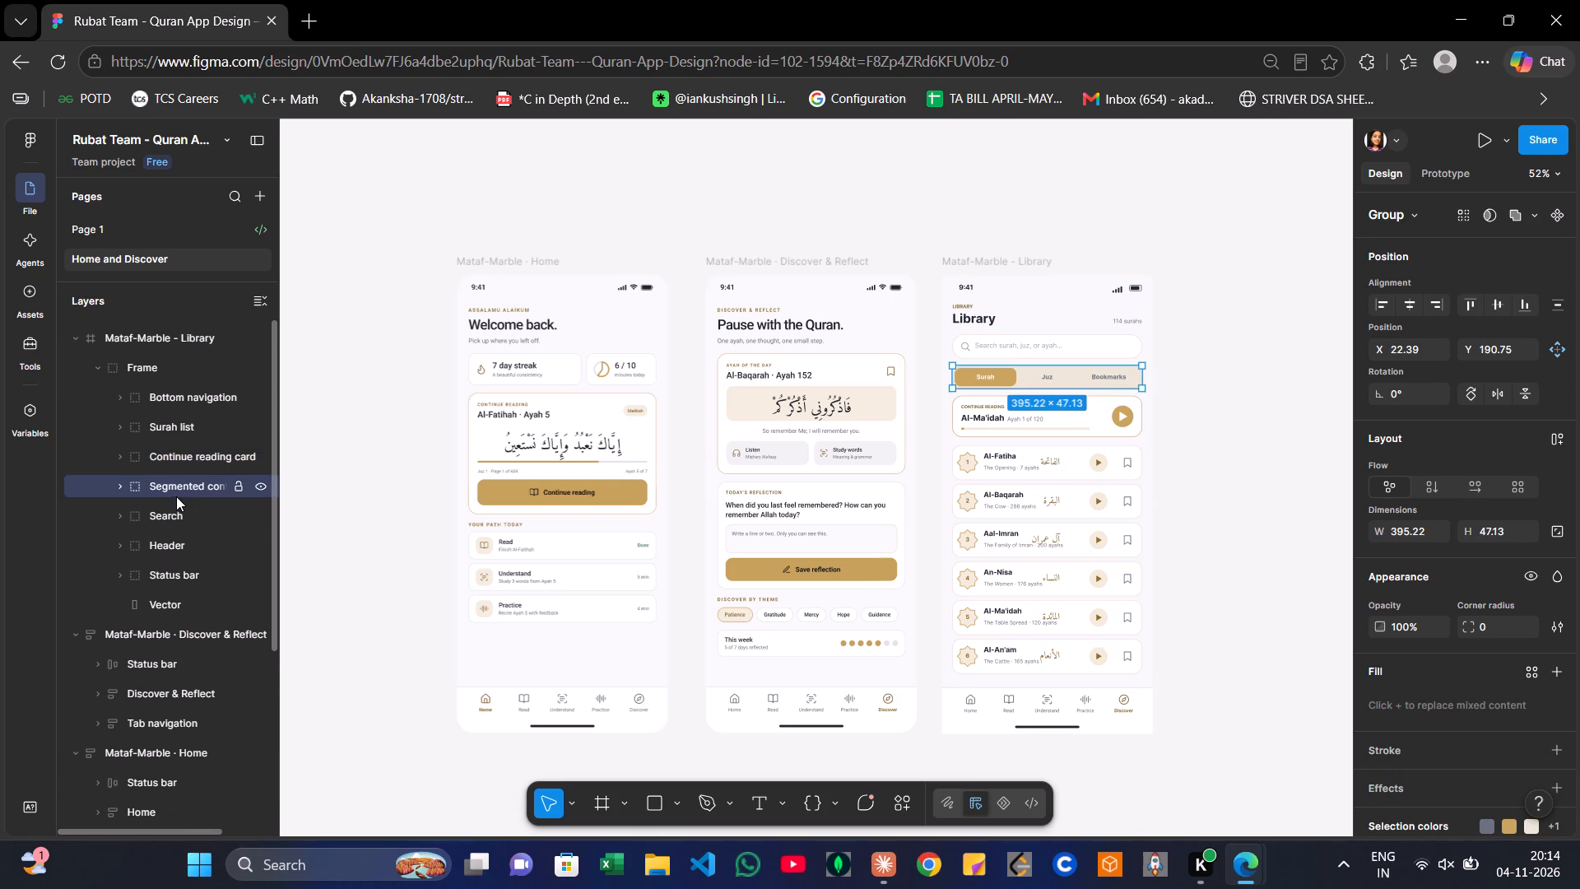
click(170, 509)
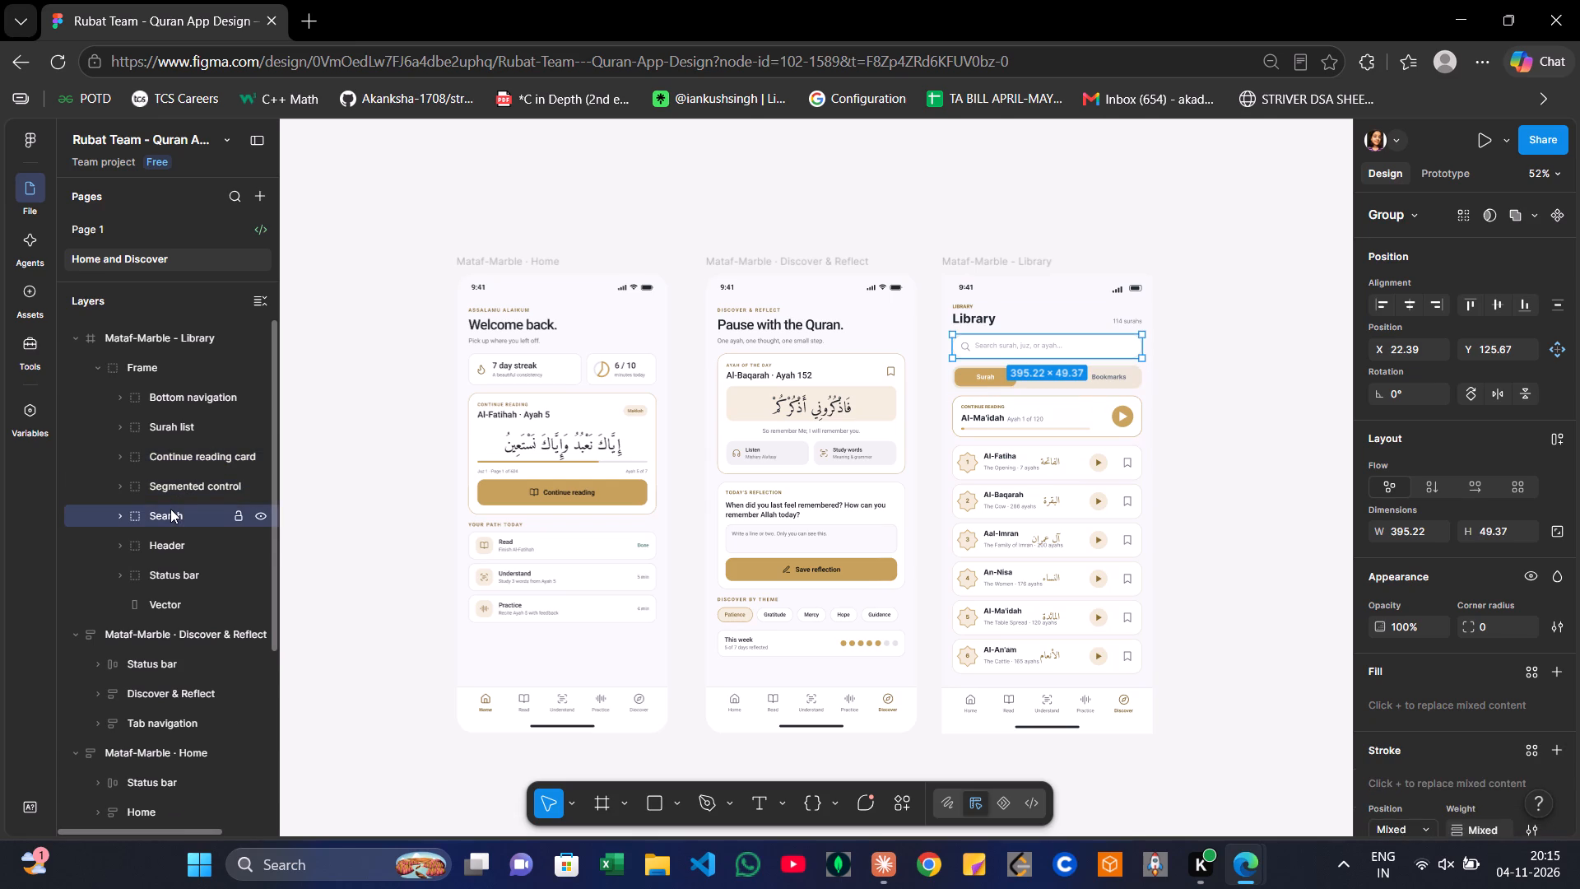
click(170, 541)
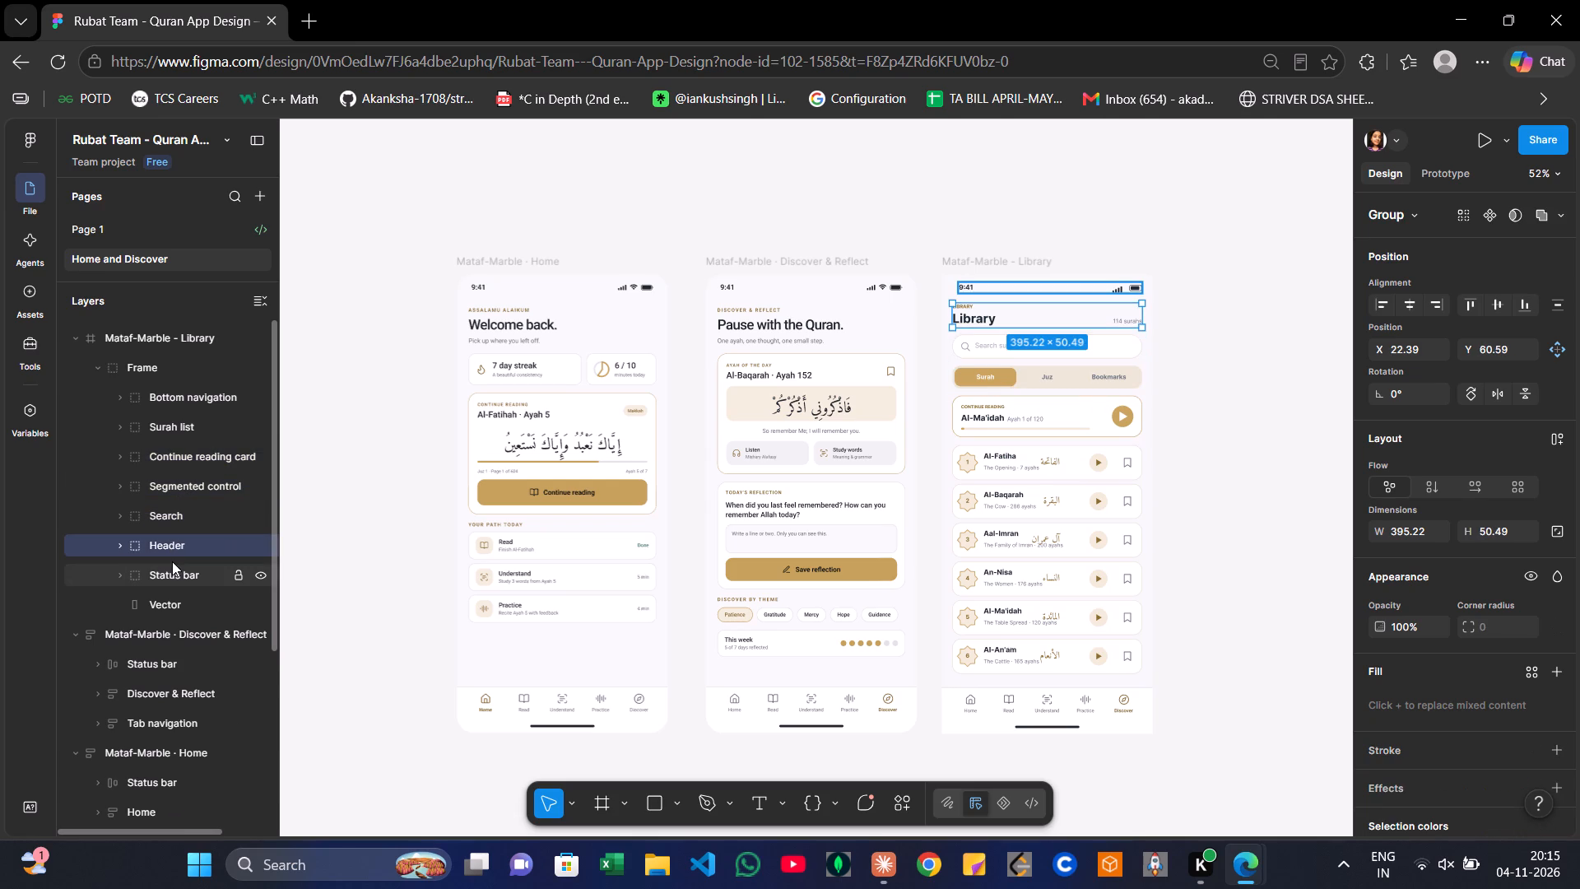
click(172, 563)
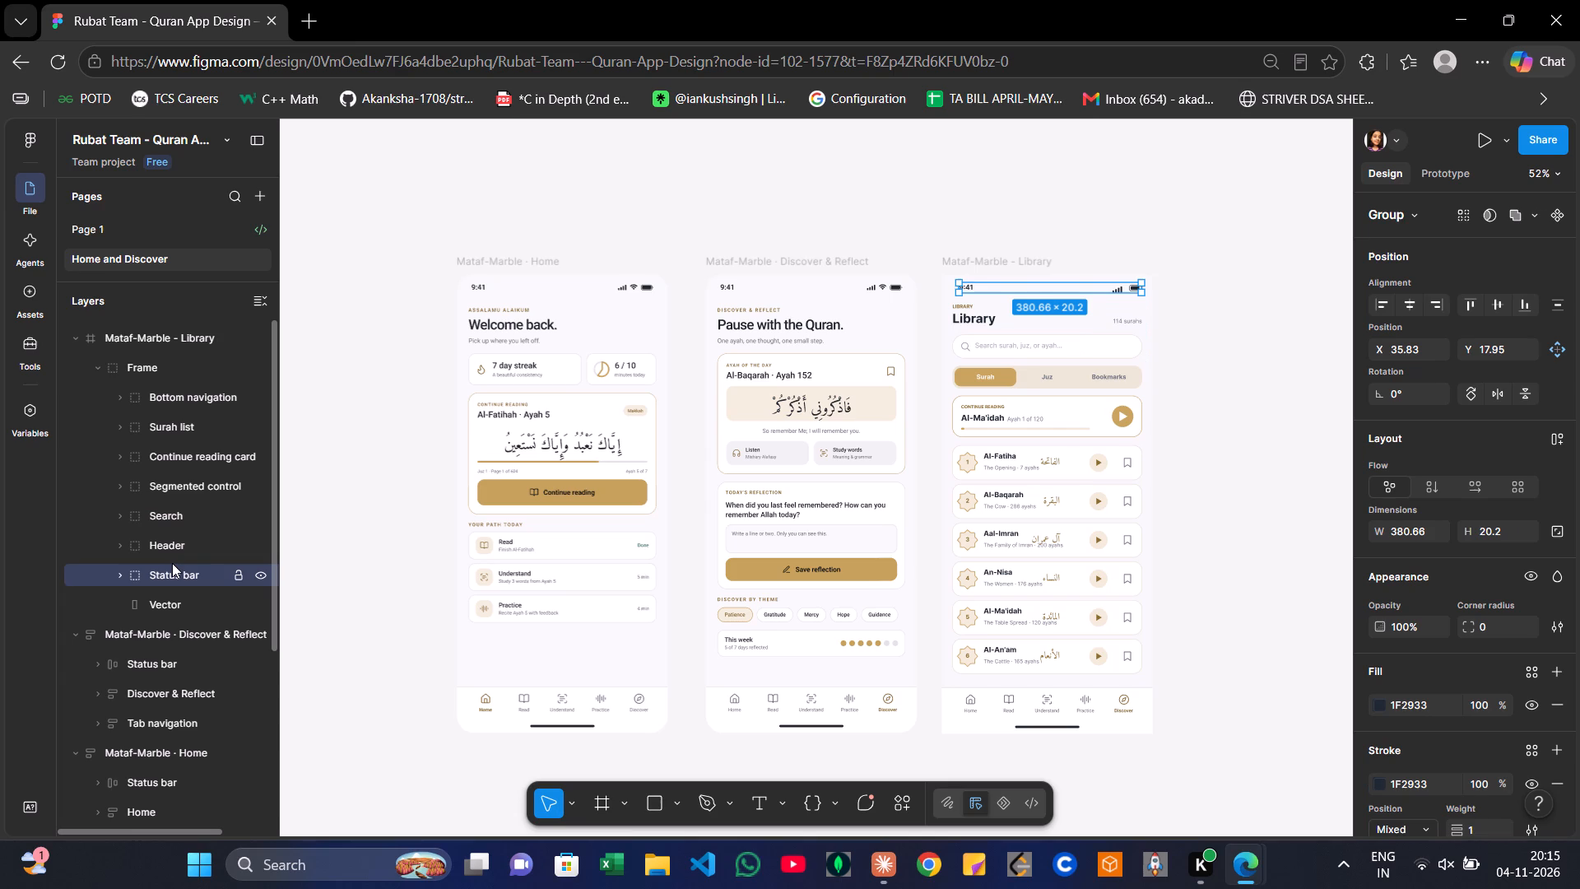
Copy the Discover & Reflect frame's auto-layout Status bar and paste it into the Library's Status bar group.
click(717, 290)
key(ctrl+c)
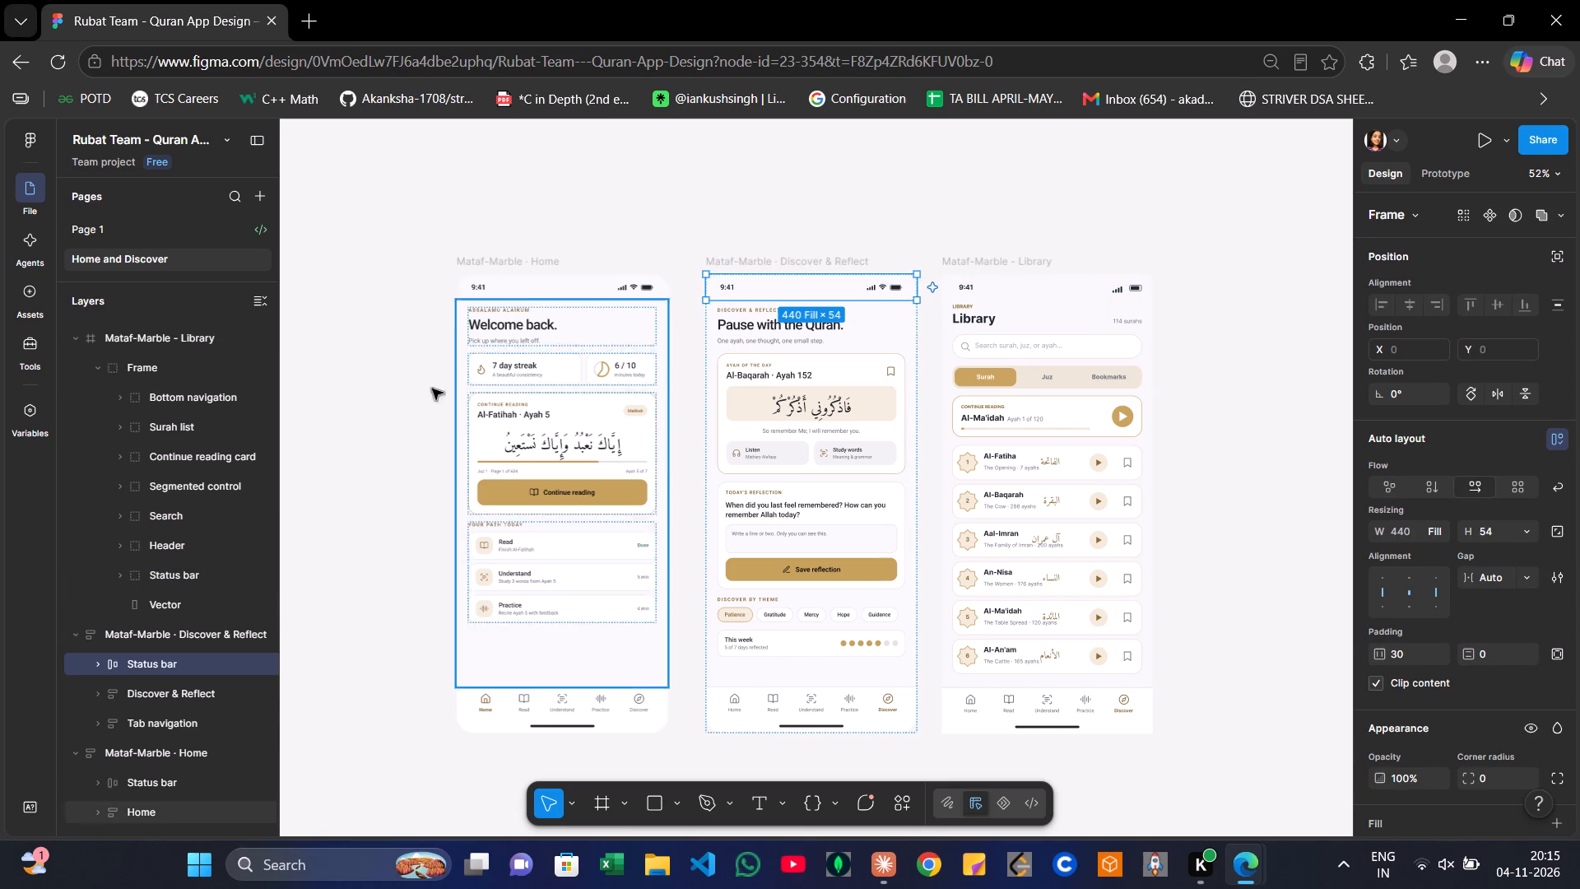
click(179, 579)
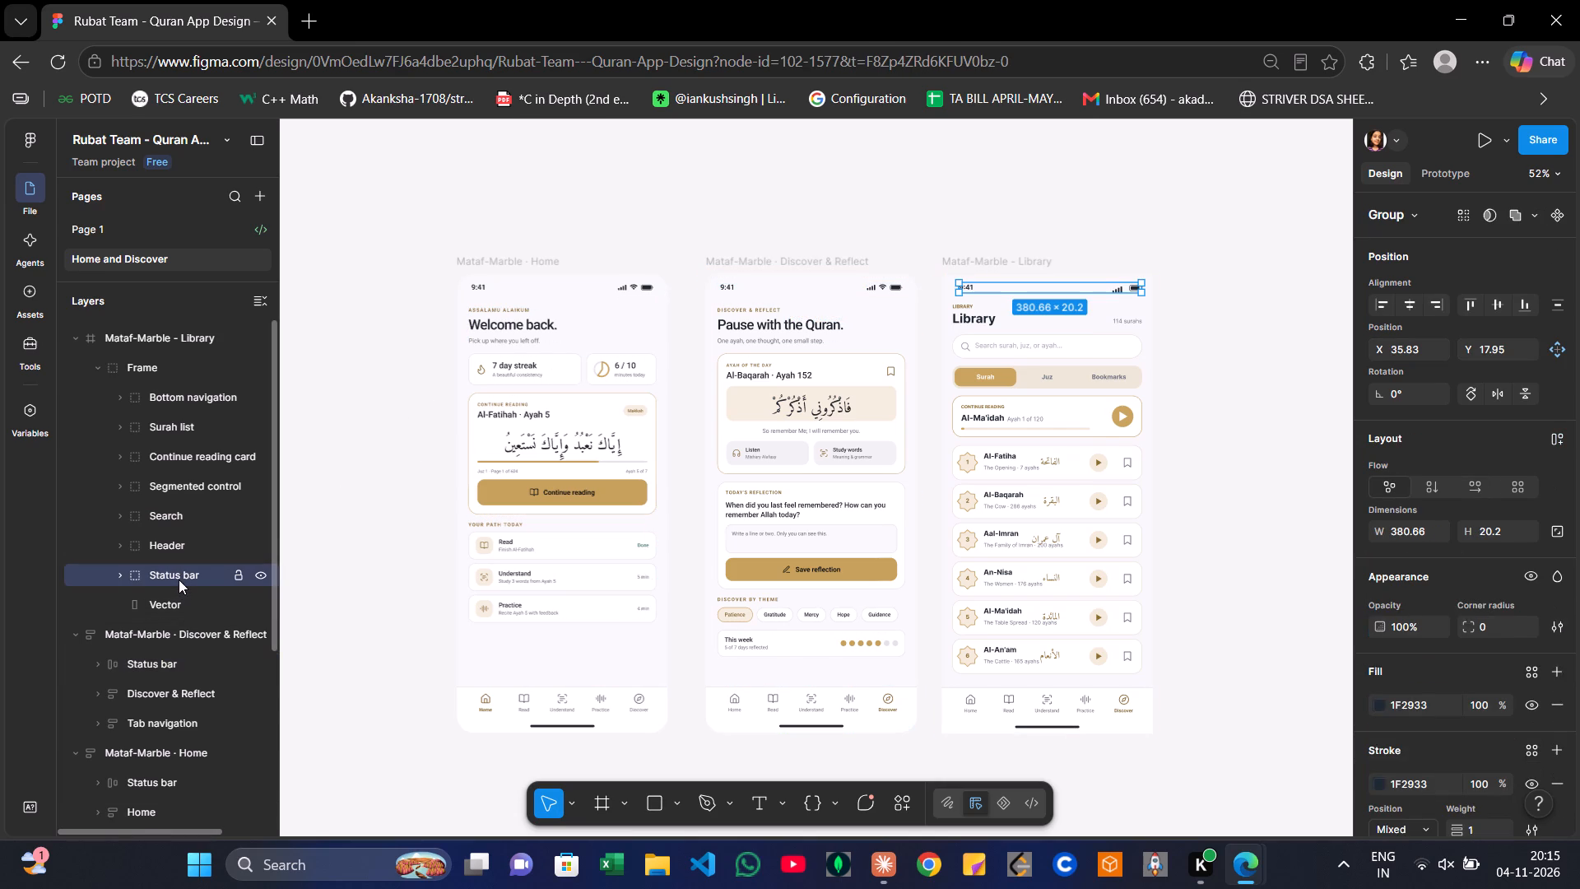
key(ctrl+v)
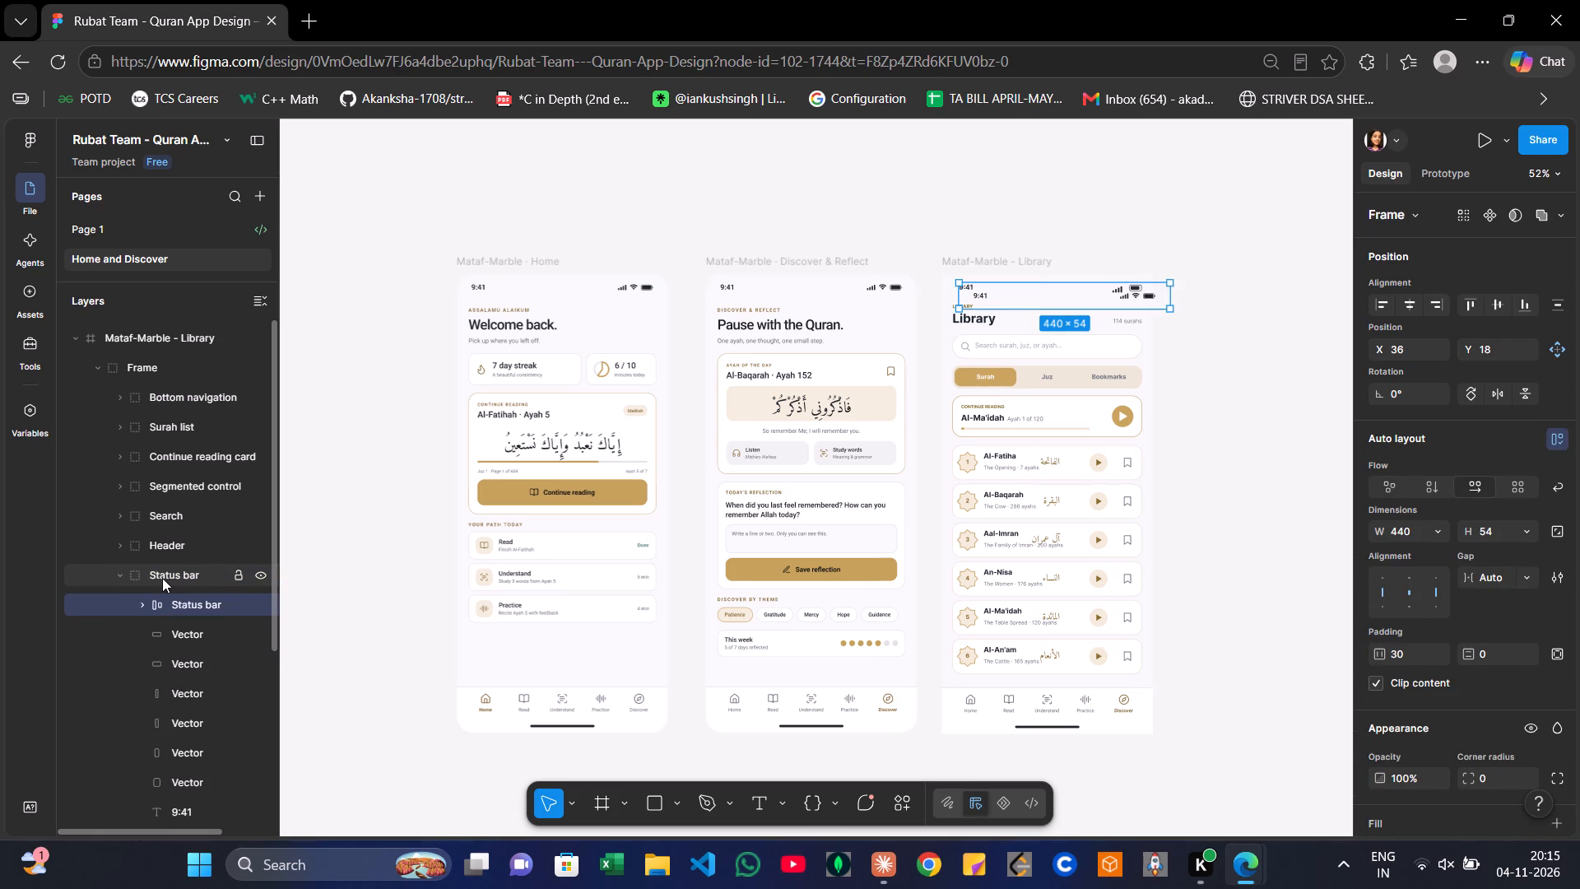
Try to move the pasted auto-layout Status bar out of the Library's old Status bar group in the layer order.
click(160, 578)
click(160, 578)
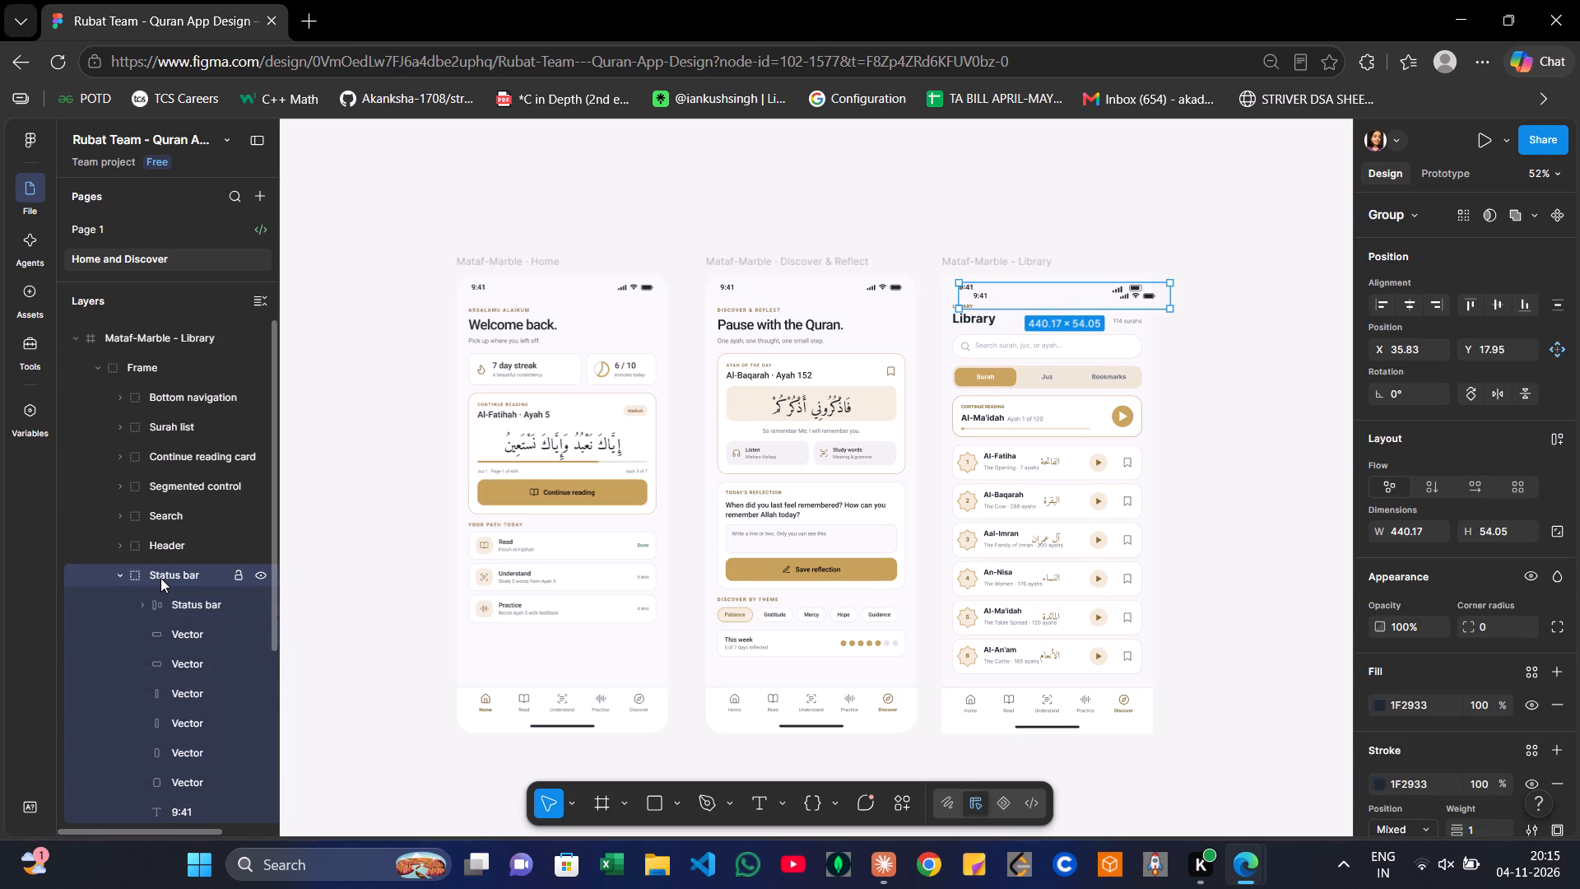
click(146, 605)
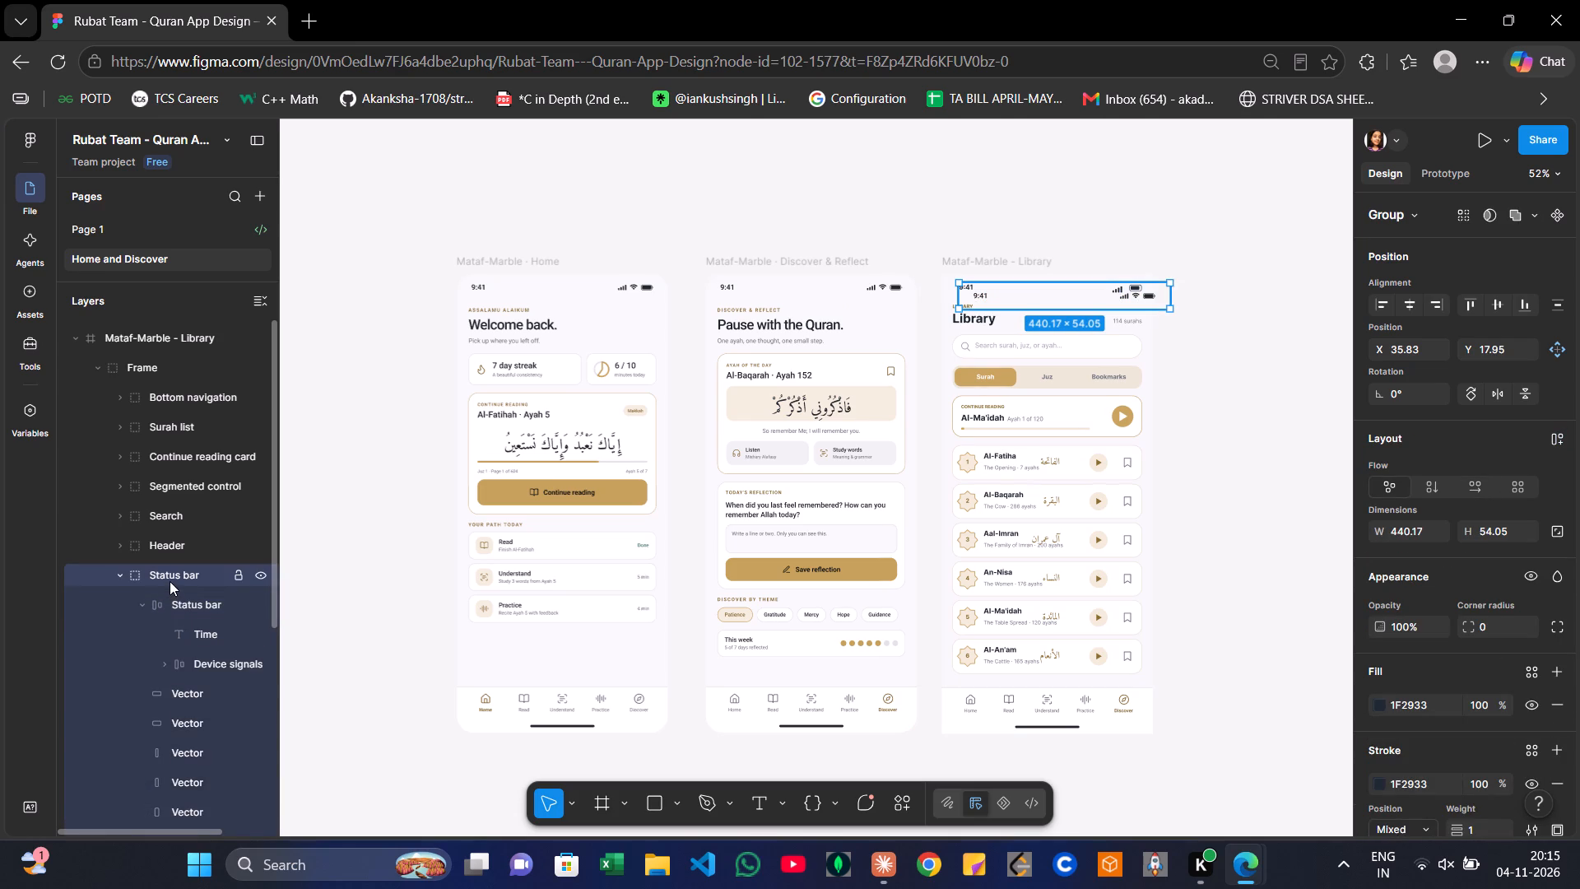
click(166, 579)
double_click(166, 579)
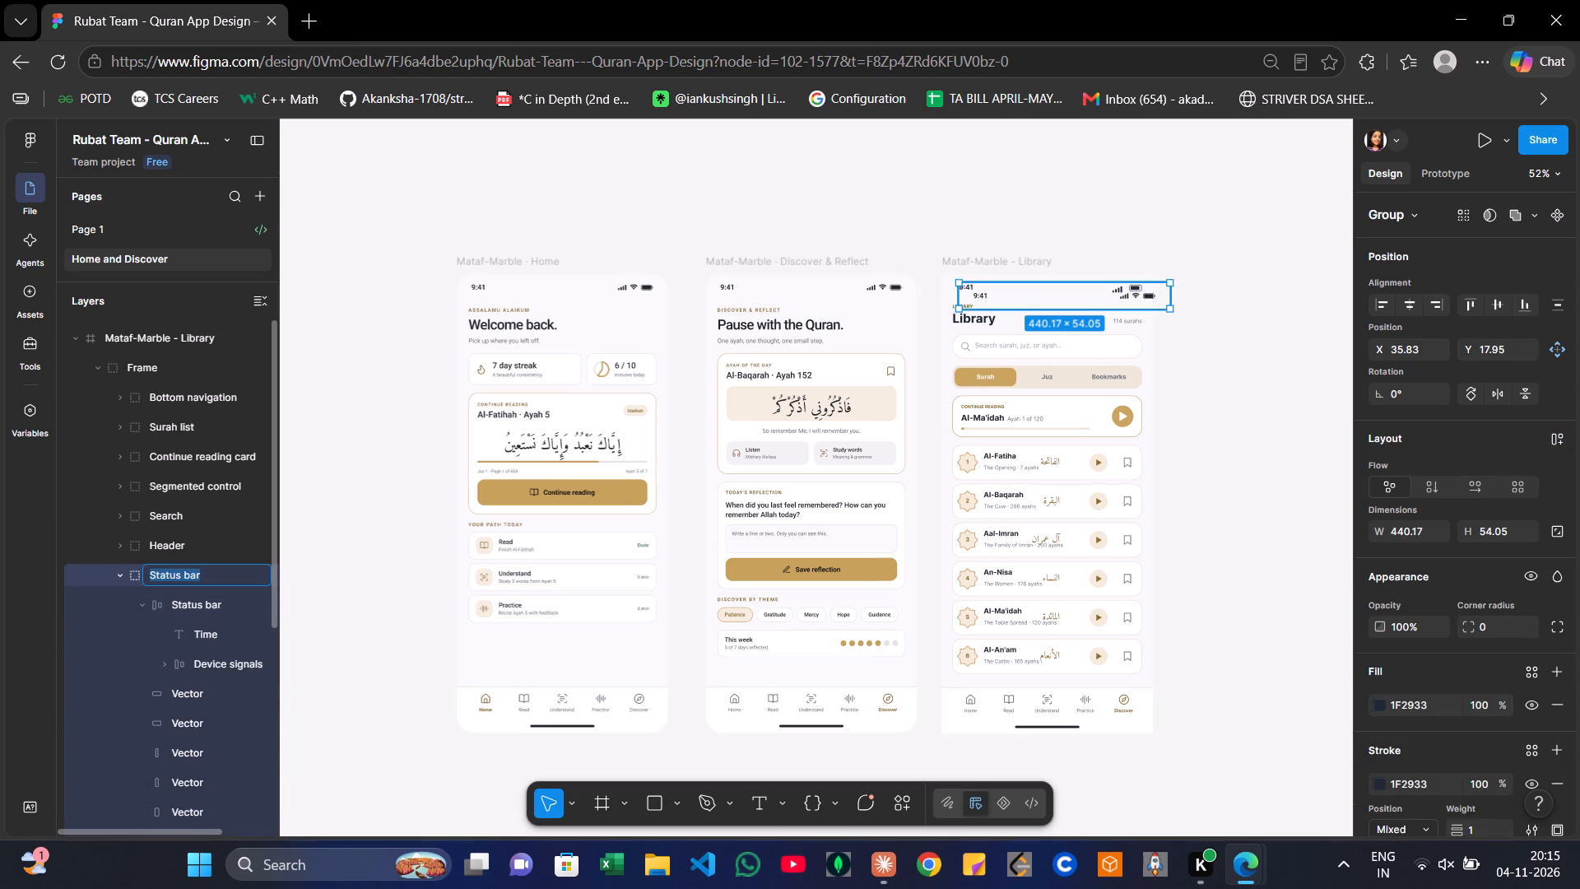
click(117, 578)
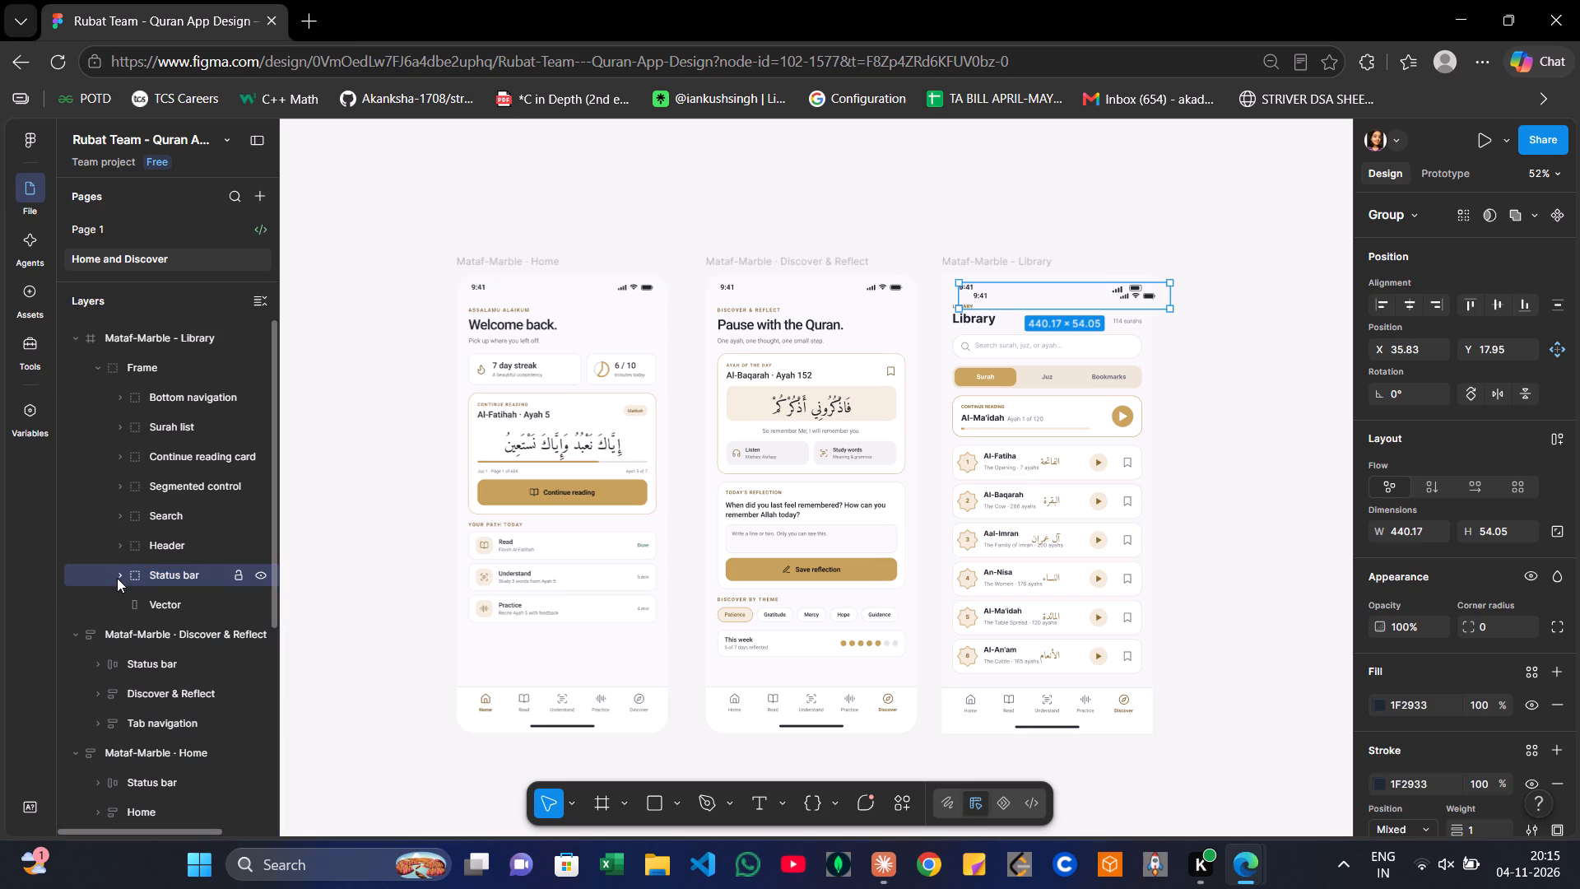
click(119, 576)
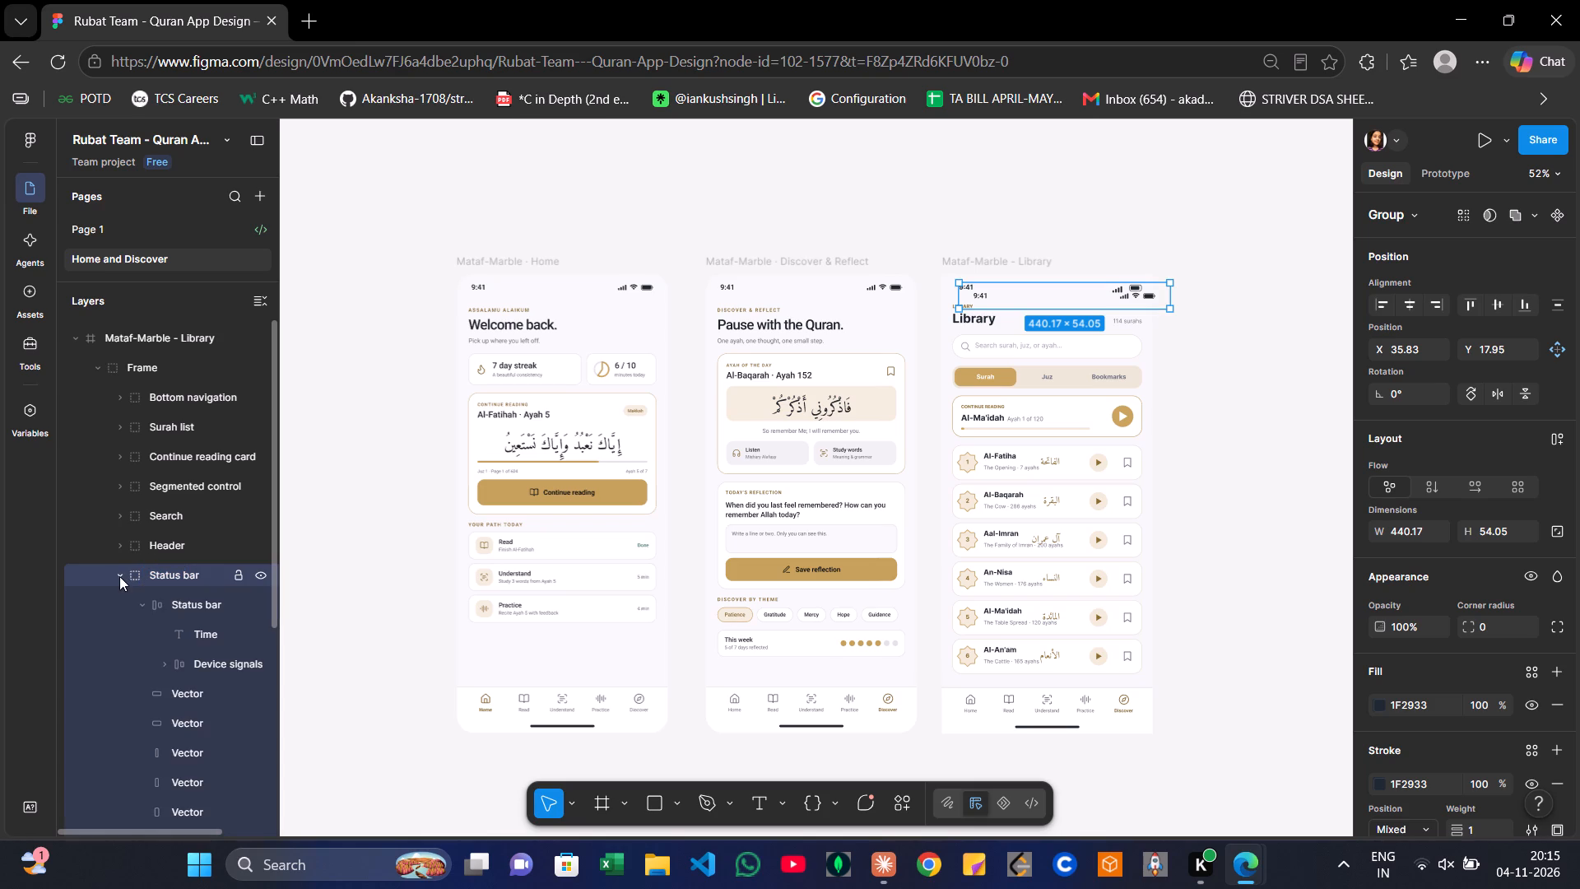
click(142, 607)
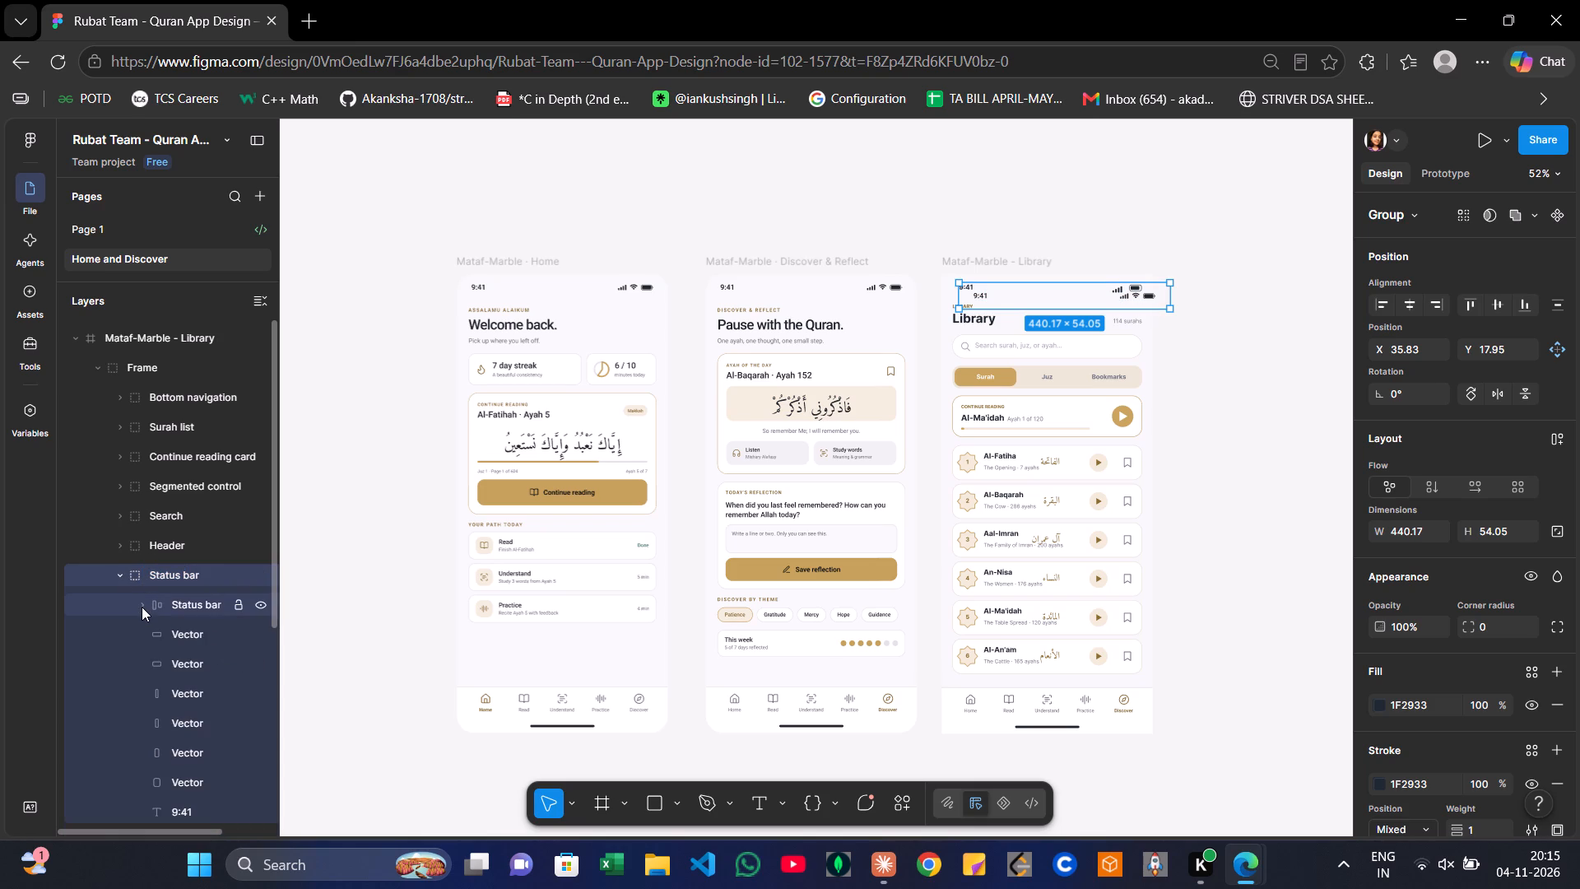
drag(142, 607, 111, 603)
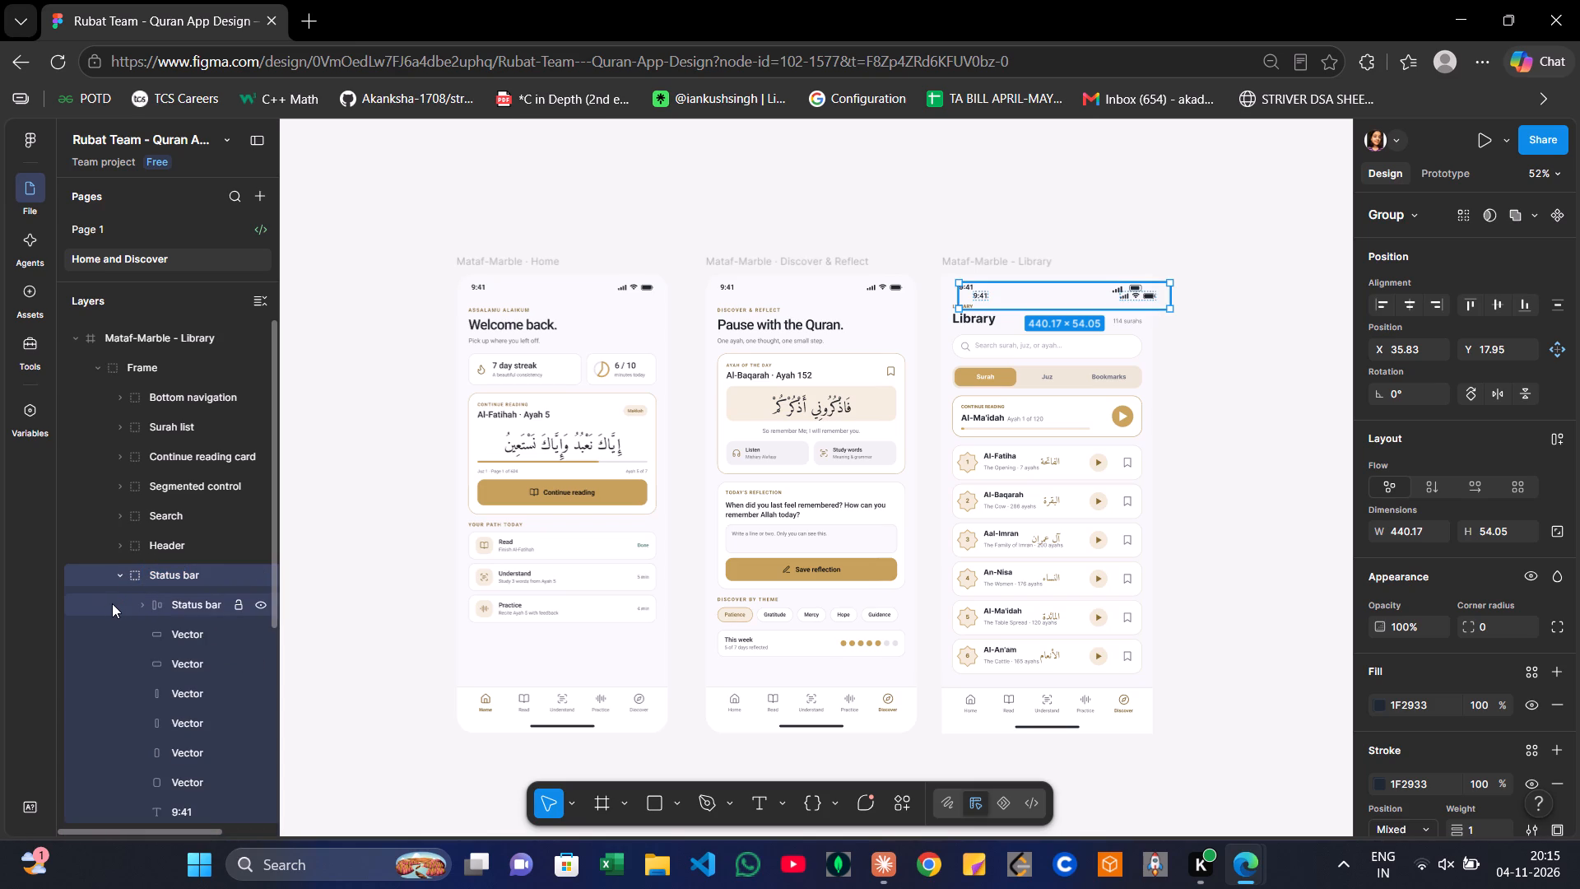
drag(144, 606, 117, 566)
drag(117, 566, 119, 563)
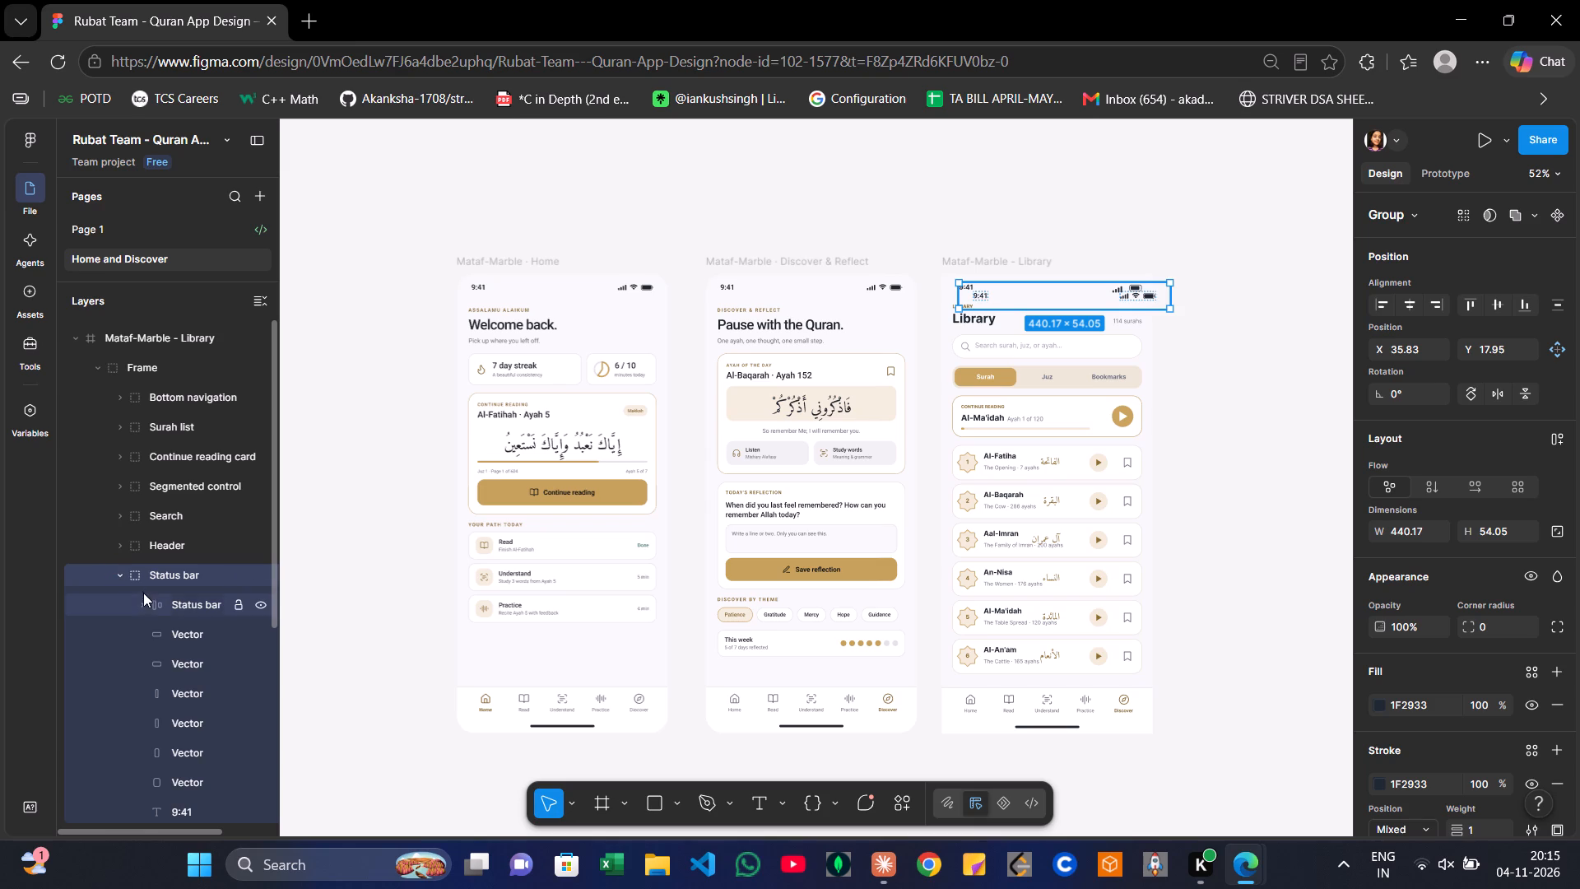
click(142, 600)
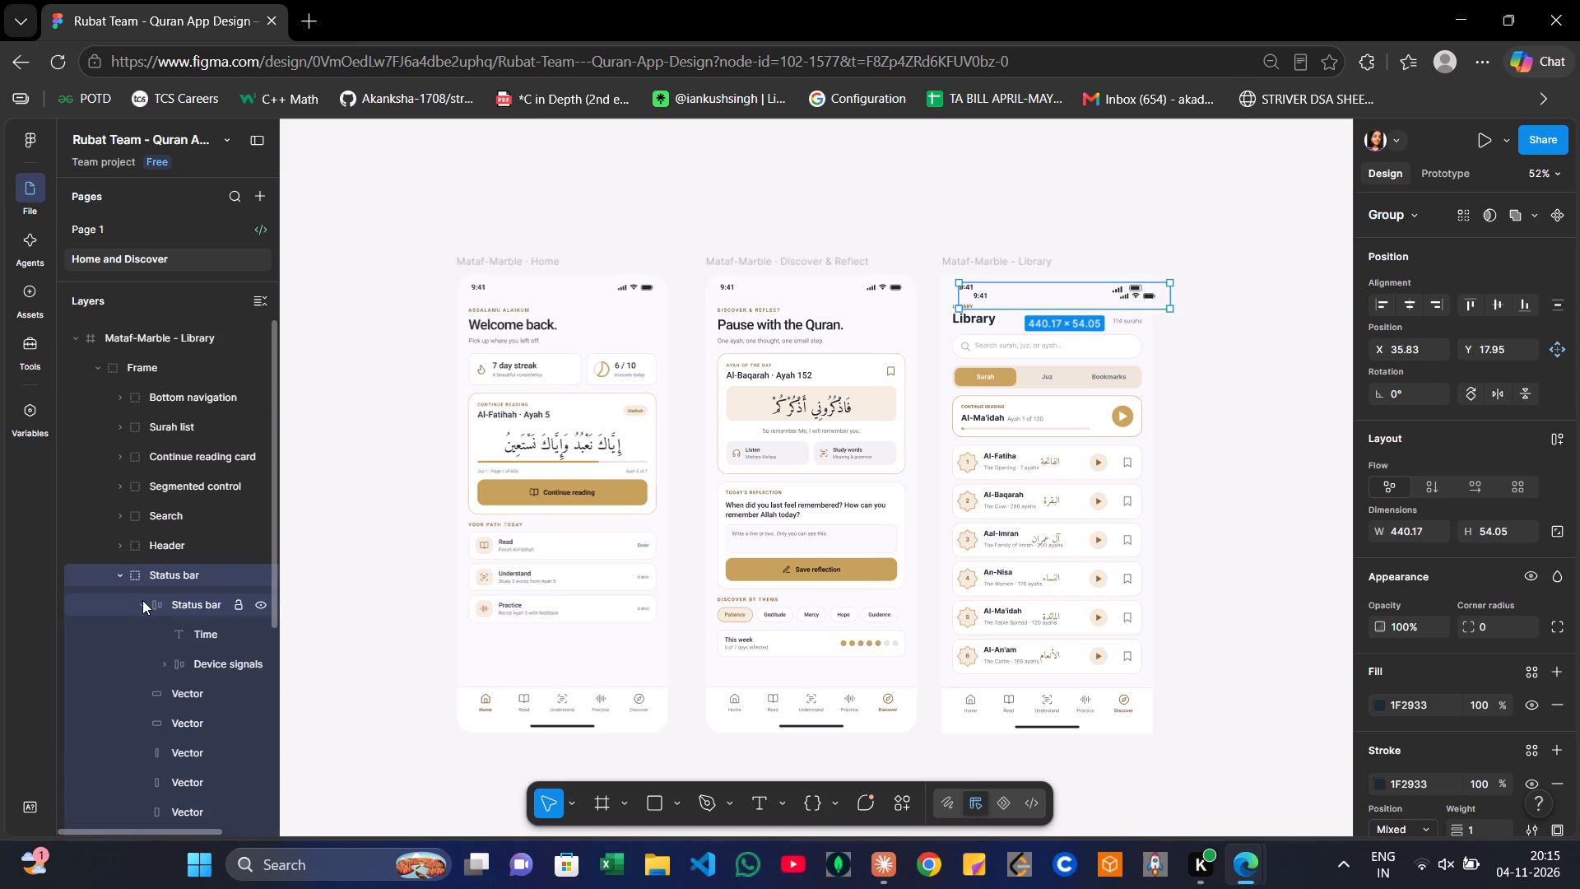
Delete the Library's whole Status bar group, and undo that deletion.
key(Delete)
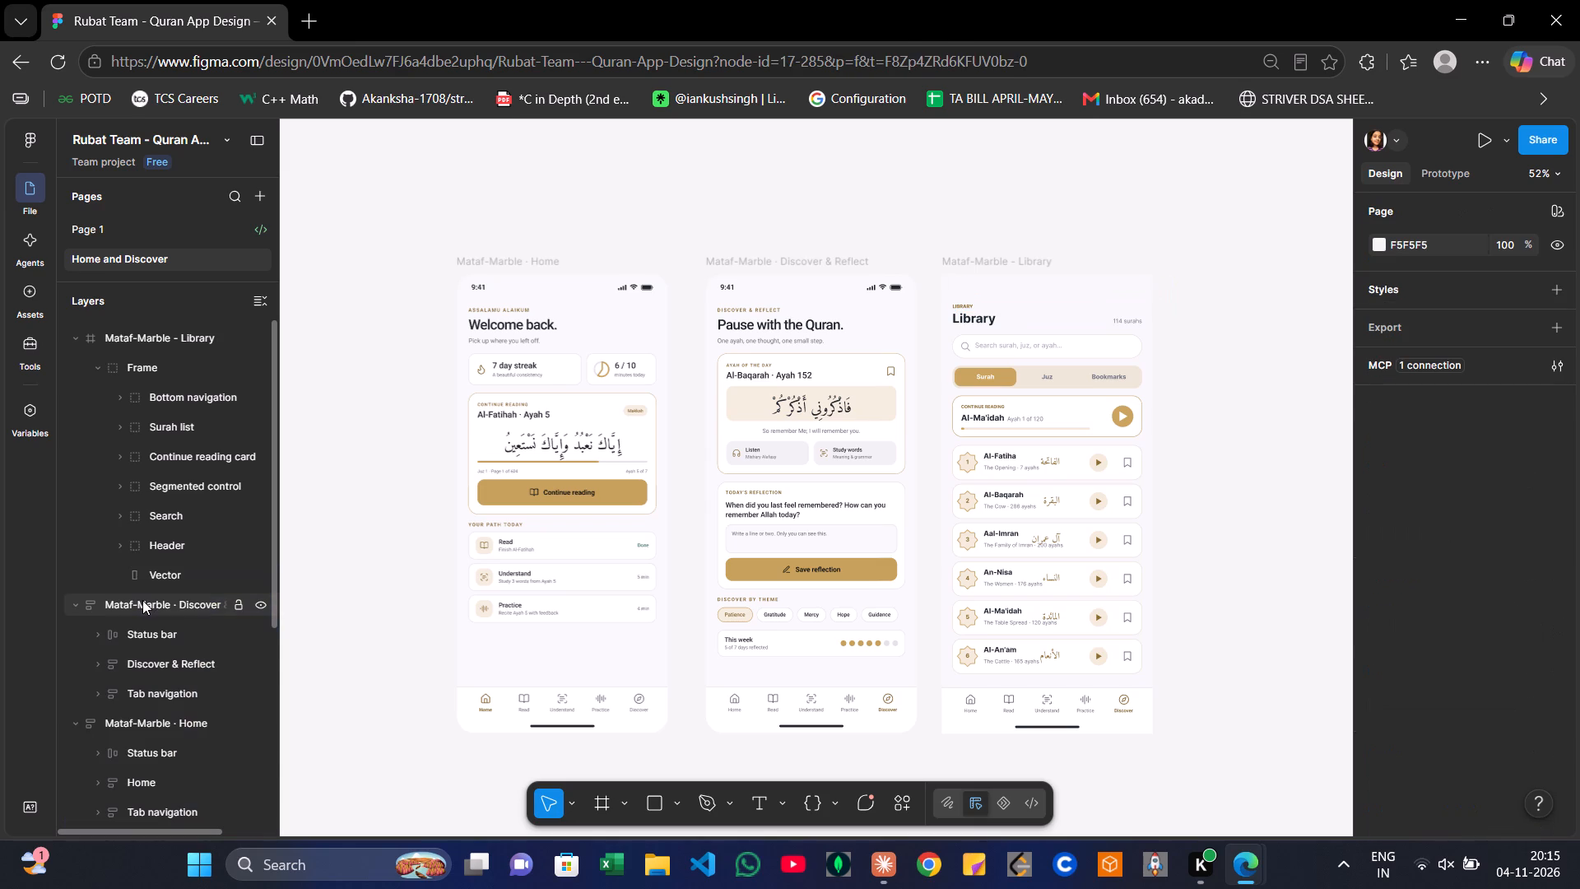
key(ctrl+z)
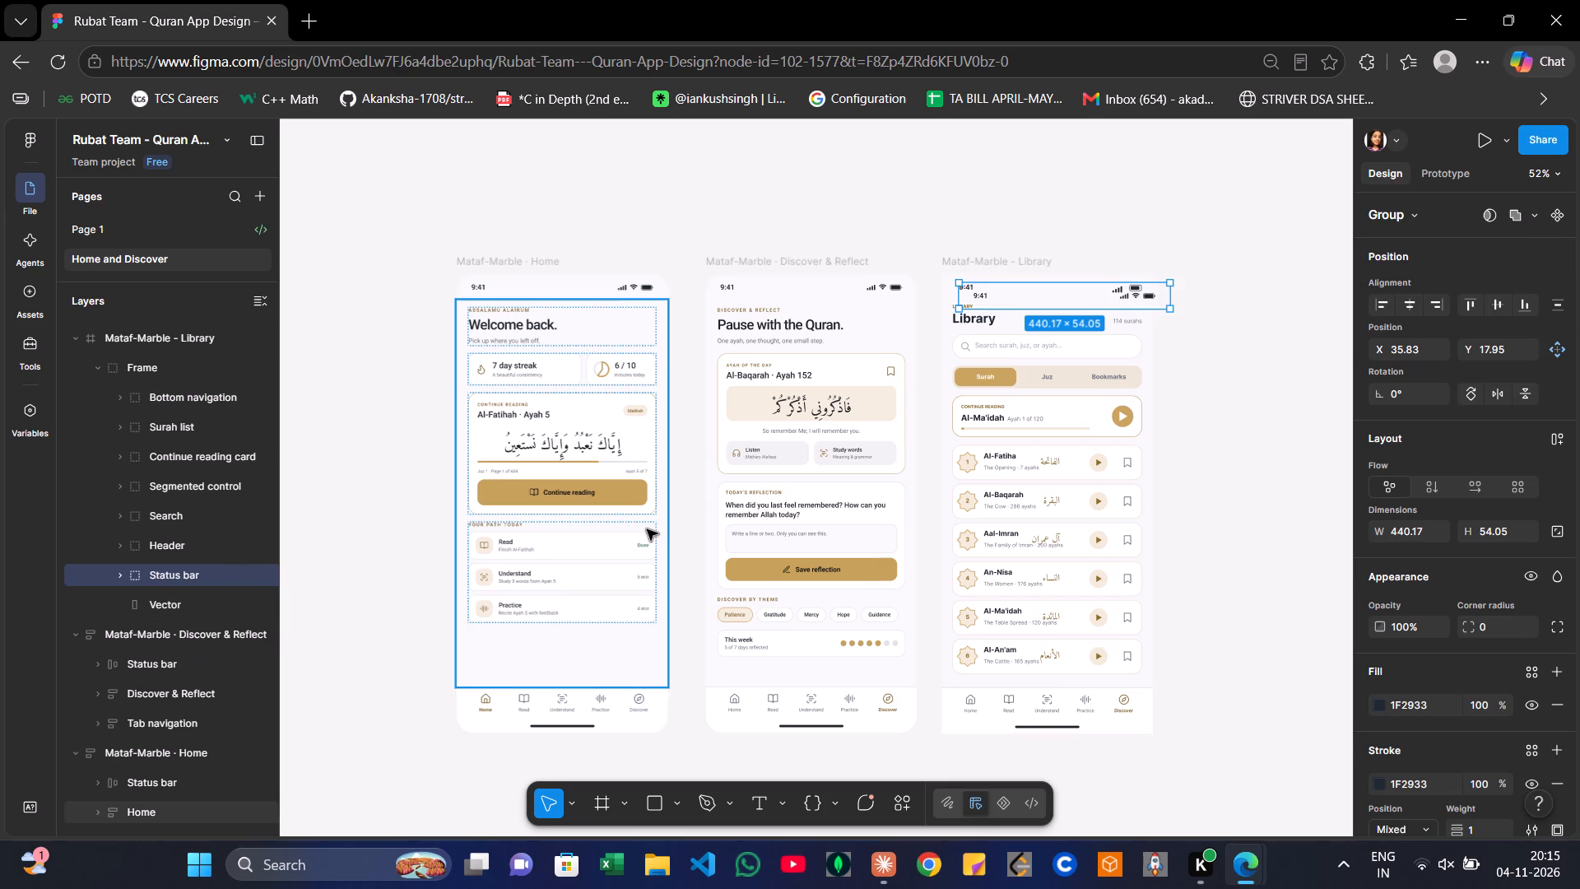
Move the Status bar group out of the Library frame onto the canvas above it, at about X 992, Y -138.
drag(1086, 301, 1114, 246)
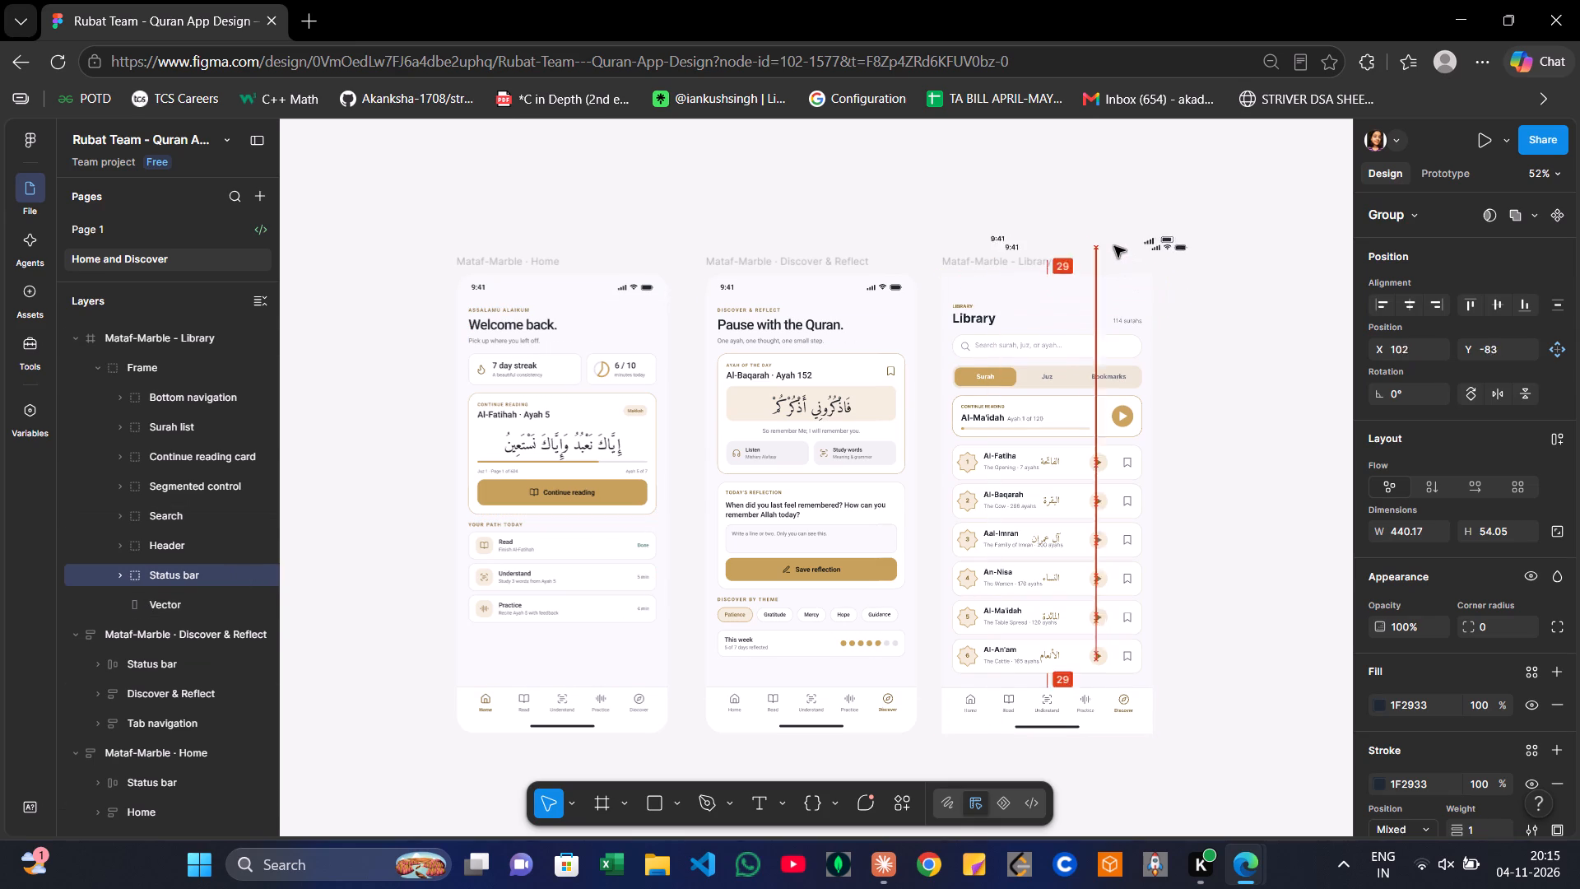
drag(1114, 246, 1059, 226)
click(1059, 226)
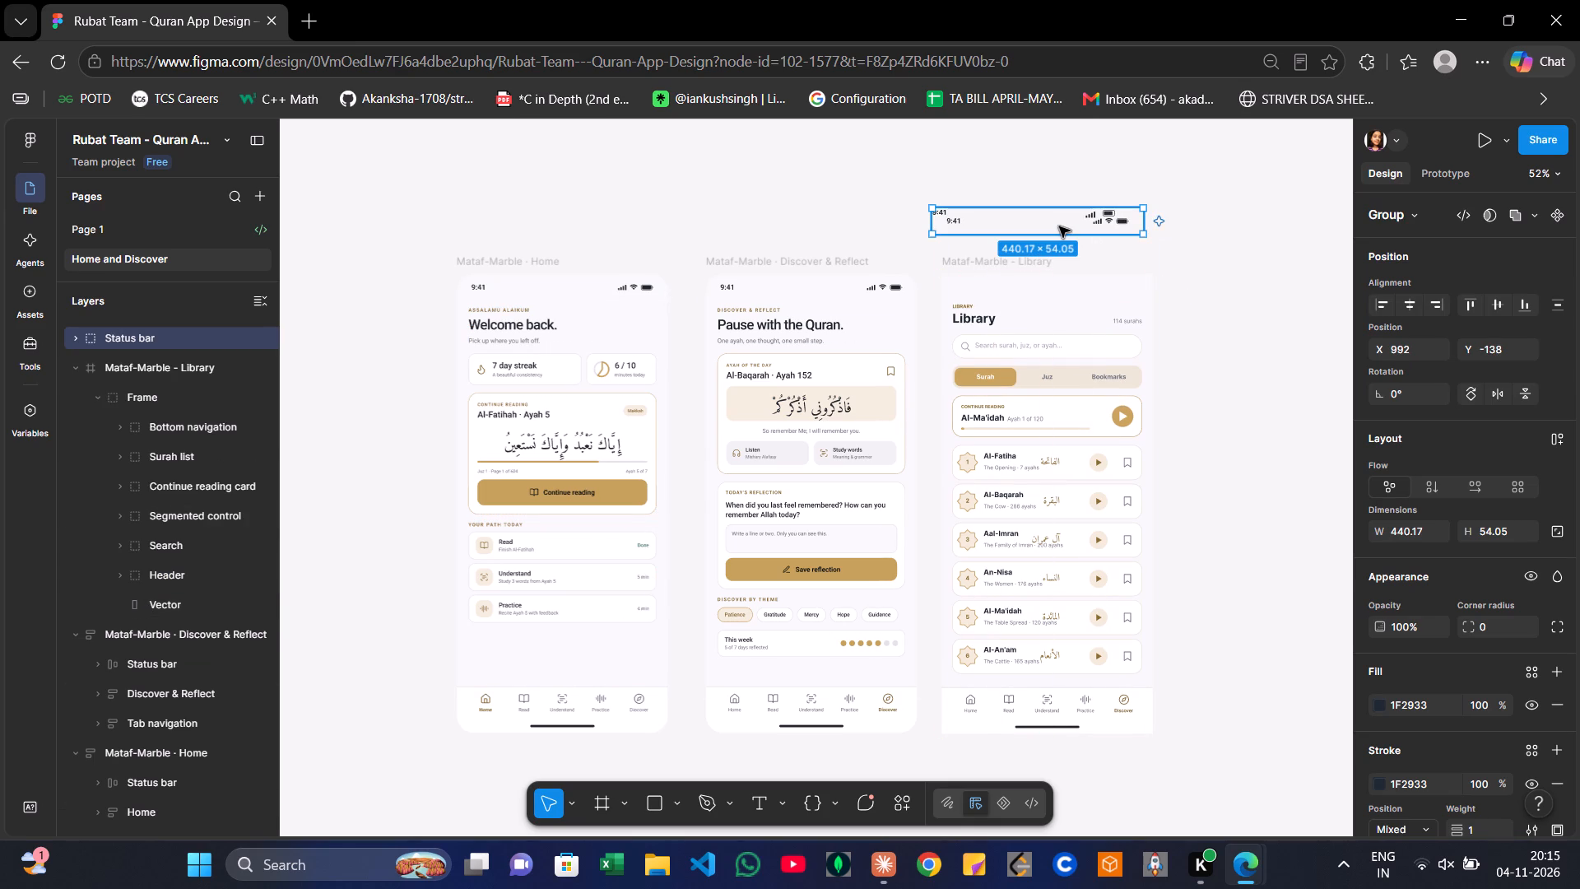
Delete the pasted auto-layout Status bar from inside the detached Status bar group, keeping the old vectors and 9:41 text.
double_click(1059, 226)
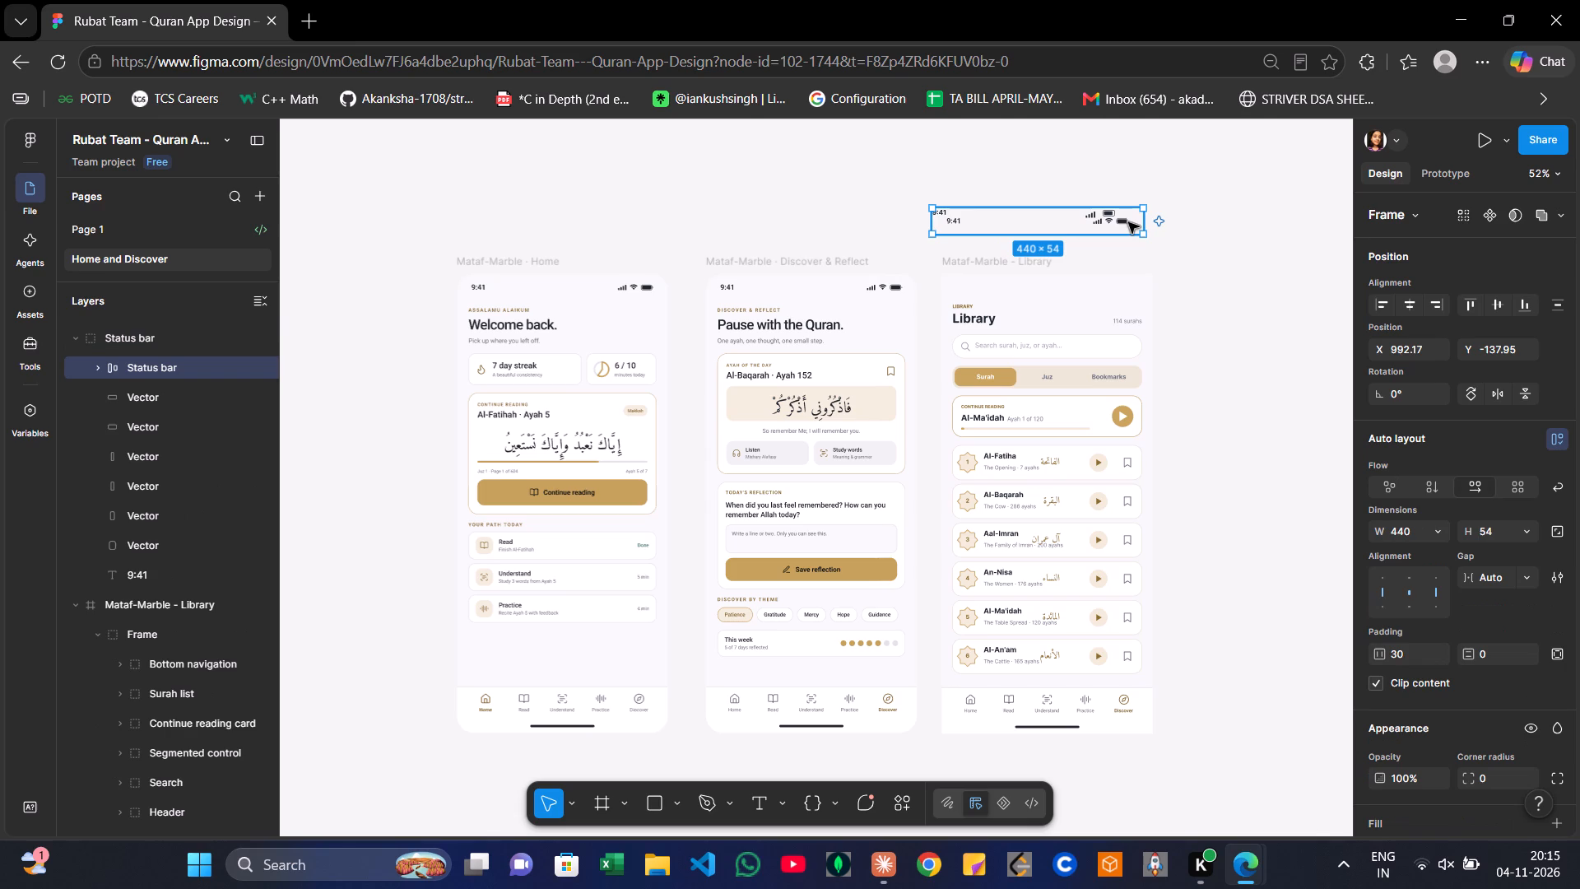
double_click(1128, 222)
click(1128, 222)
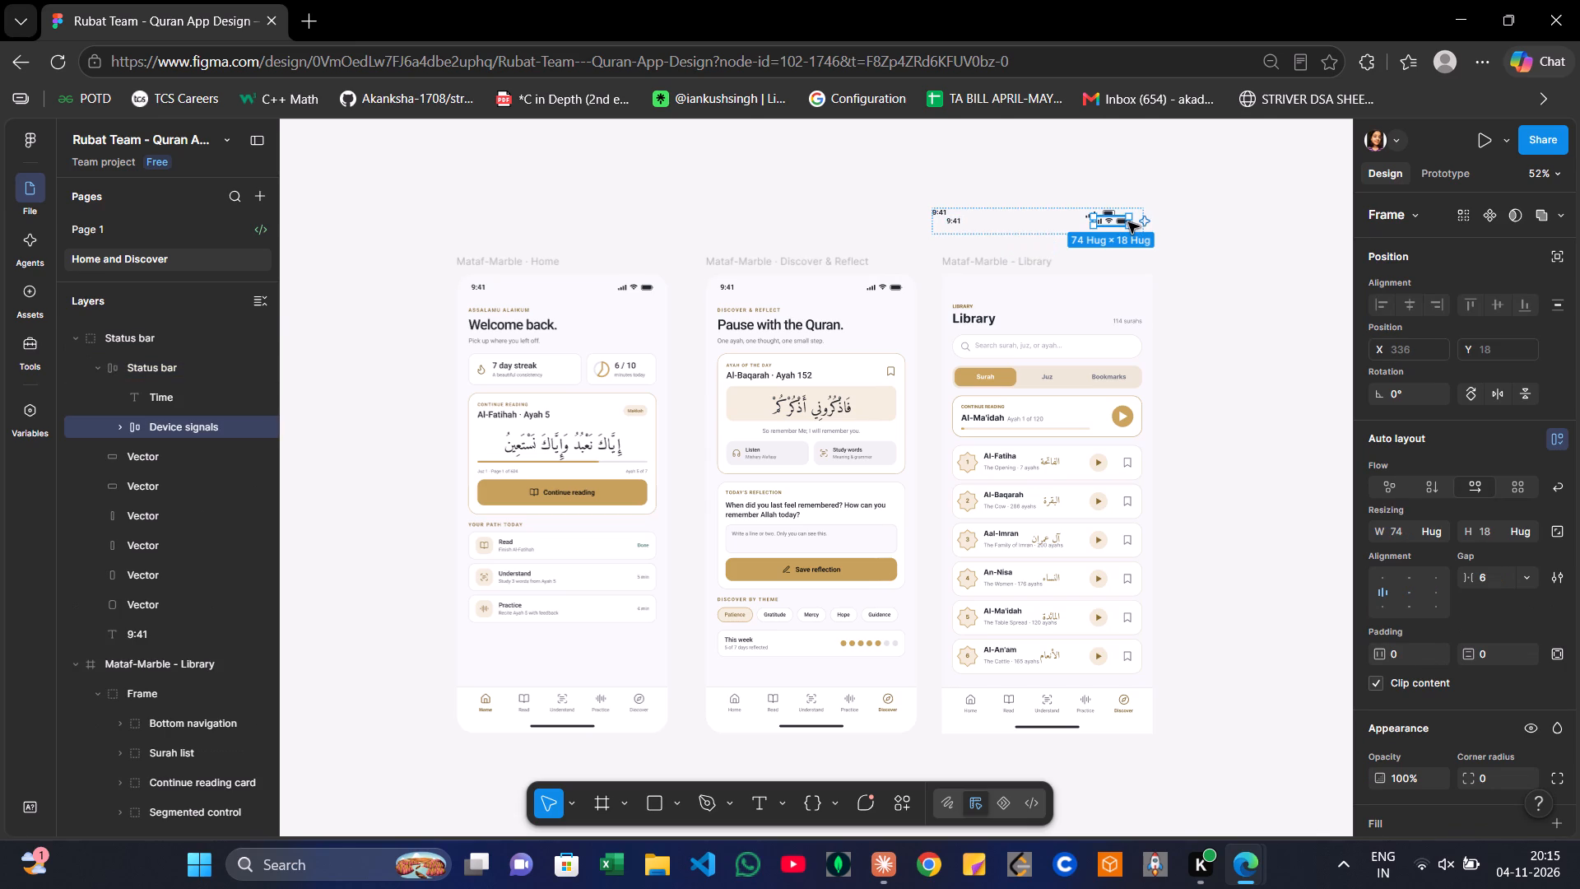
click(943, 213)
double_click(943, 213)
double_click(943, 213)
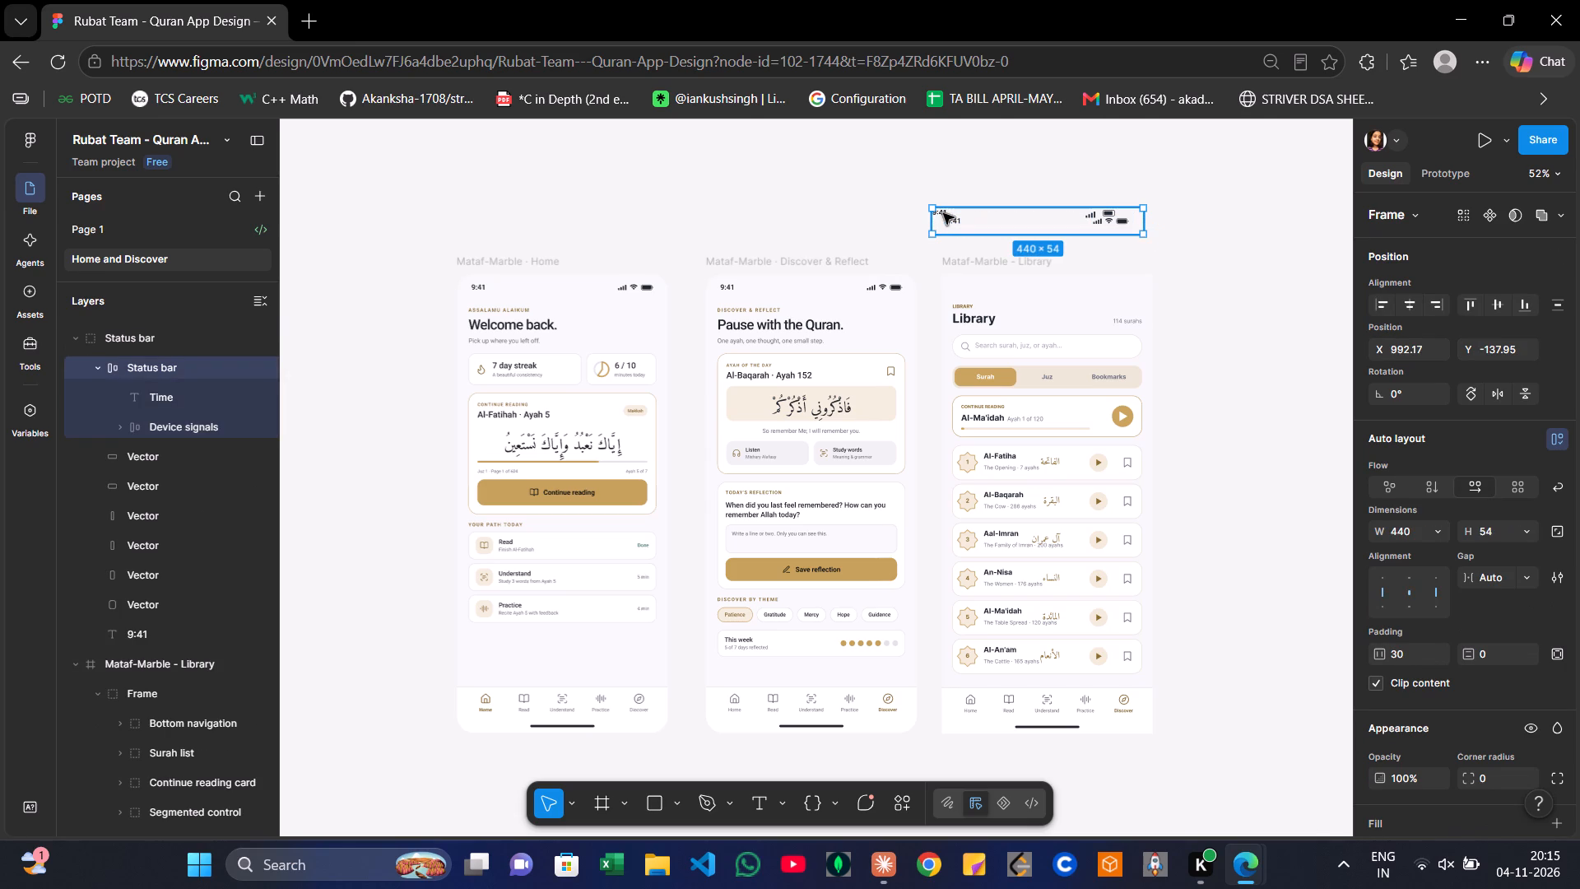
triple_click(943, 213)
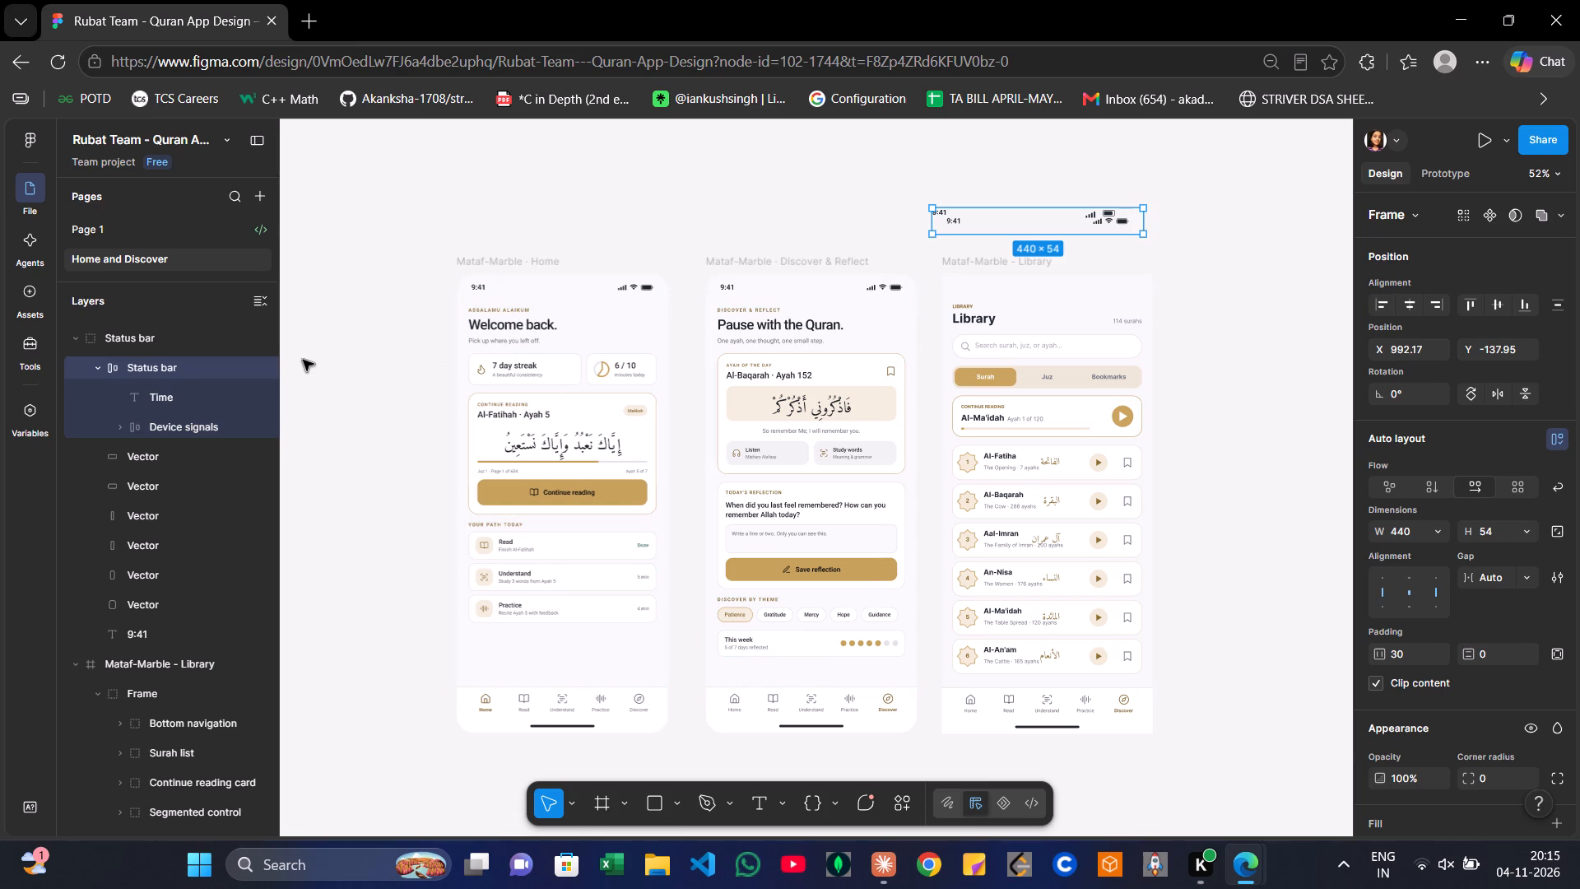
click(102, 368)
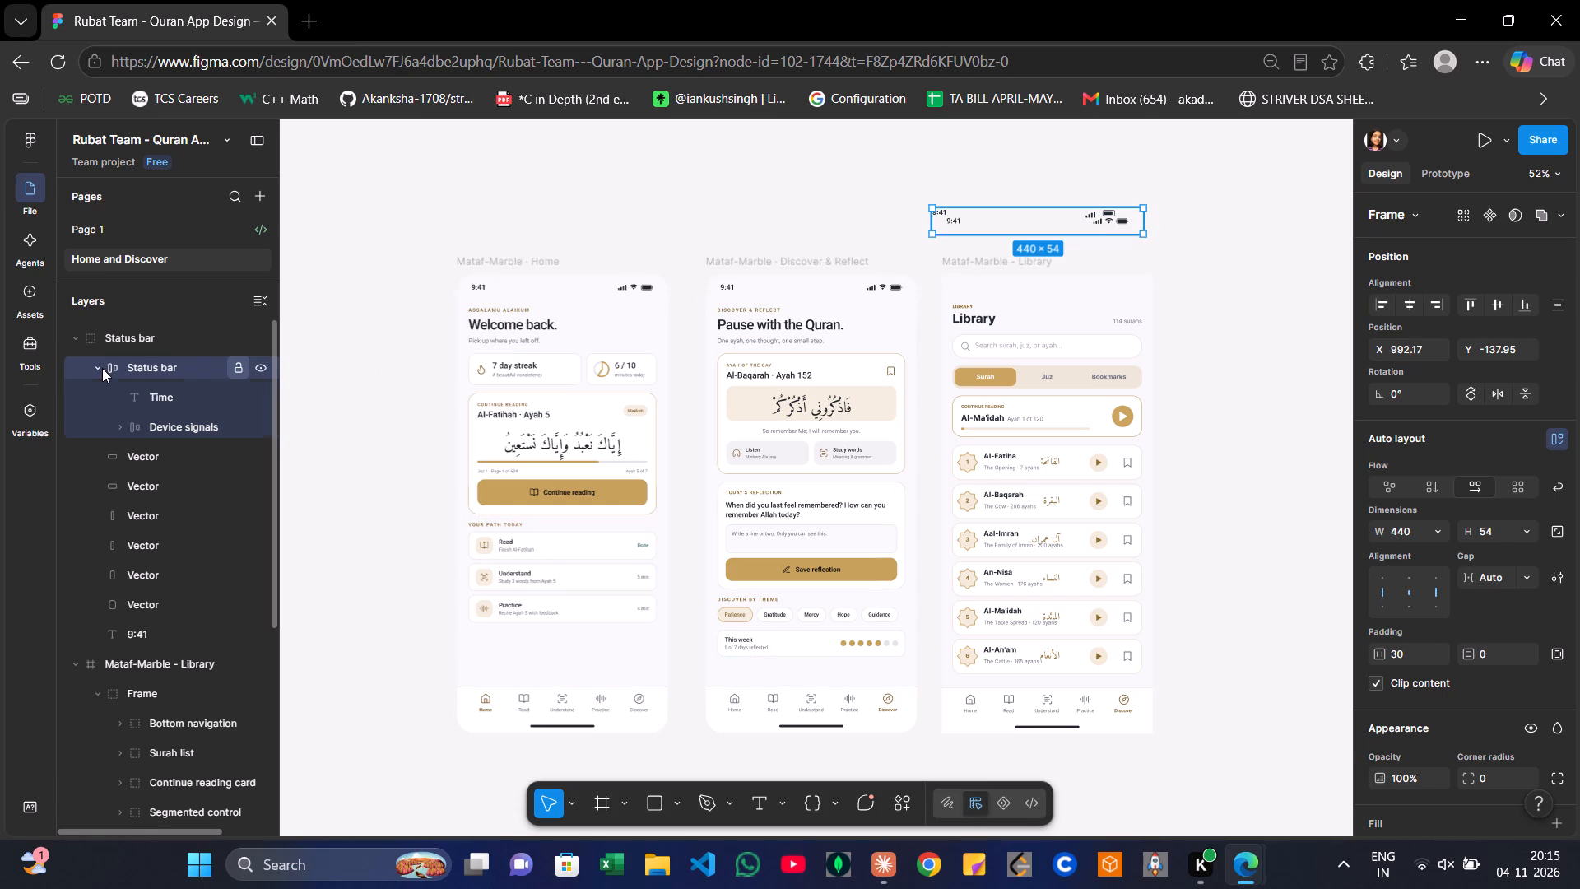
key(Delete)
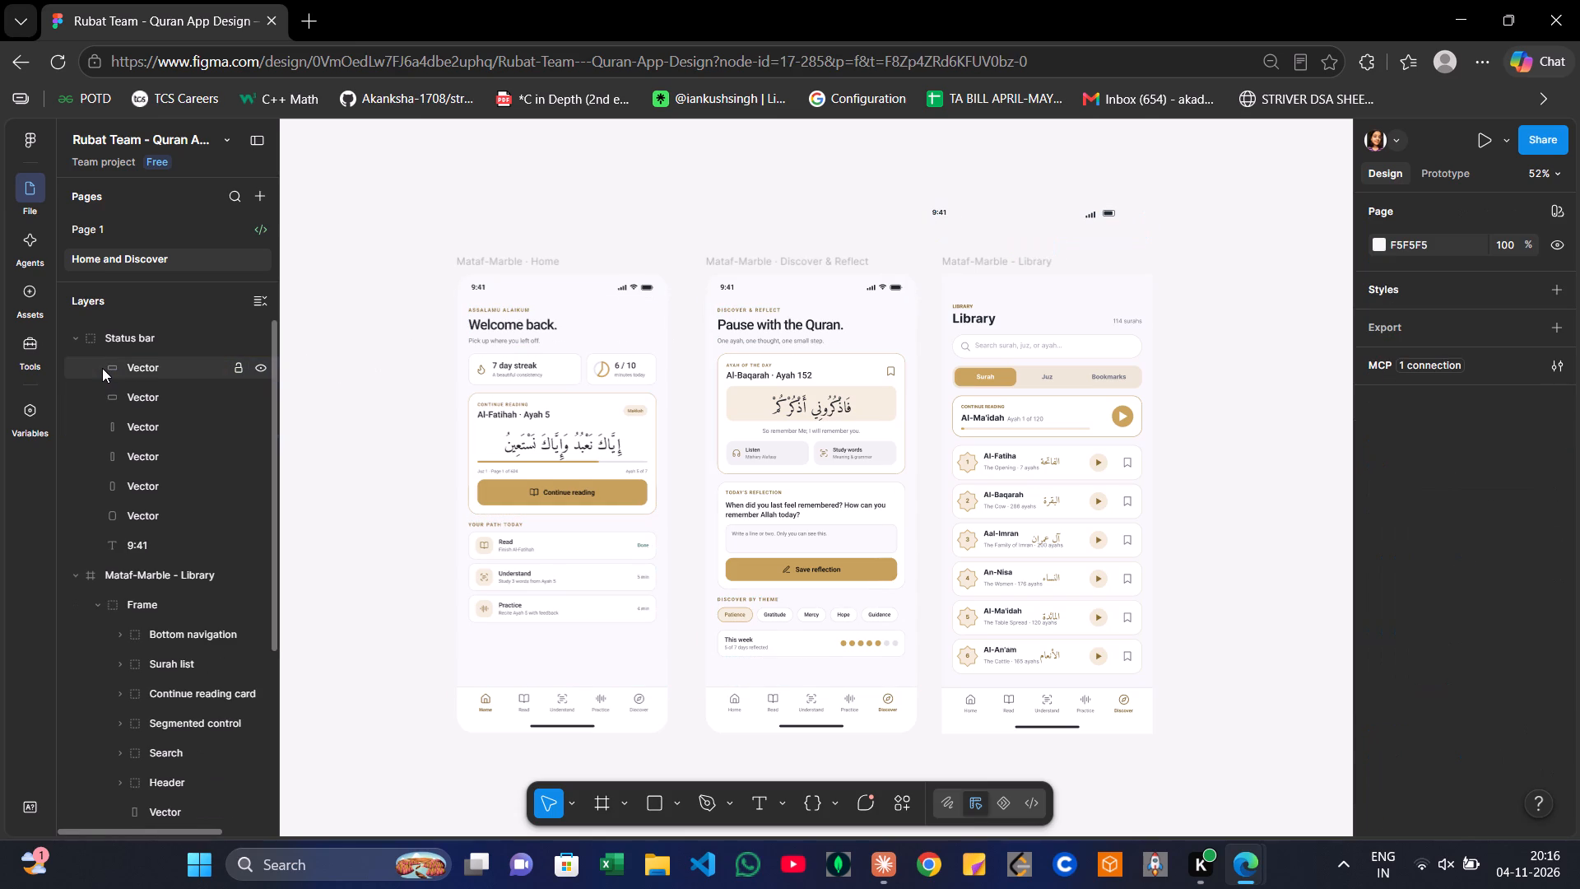
Delete the detached old Status bar group from the canvas above the Library frame.
click(166, 577)
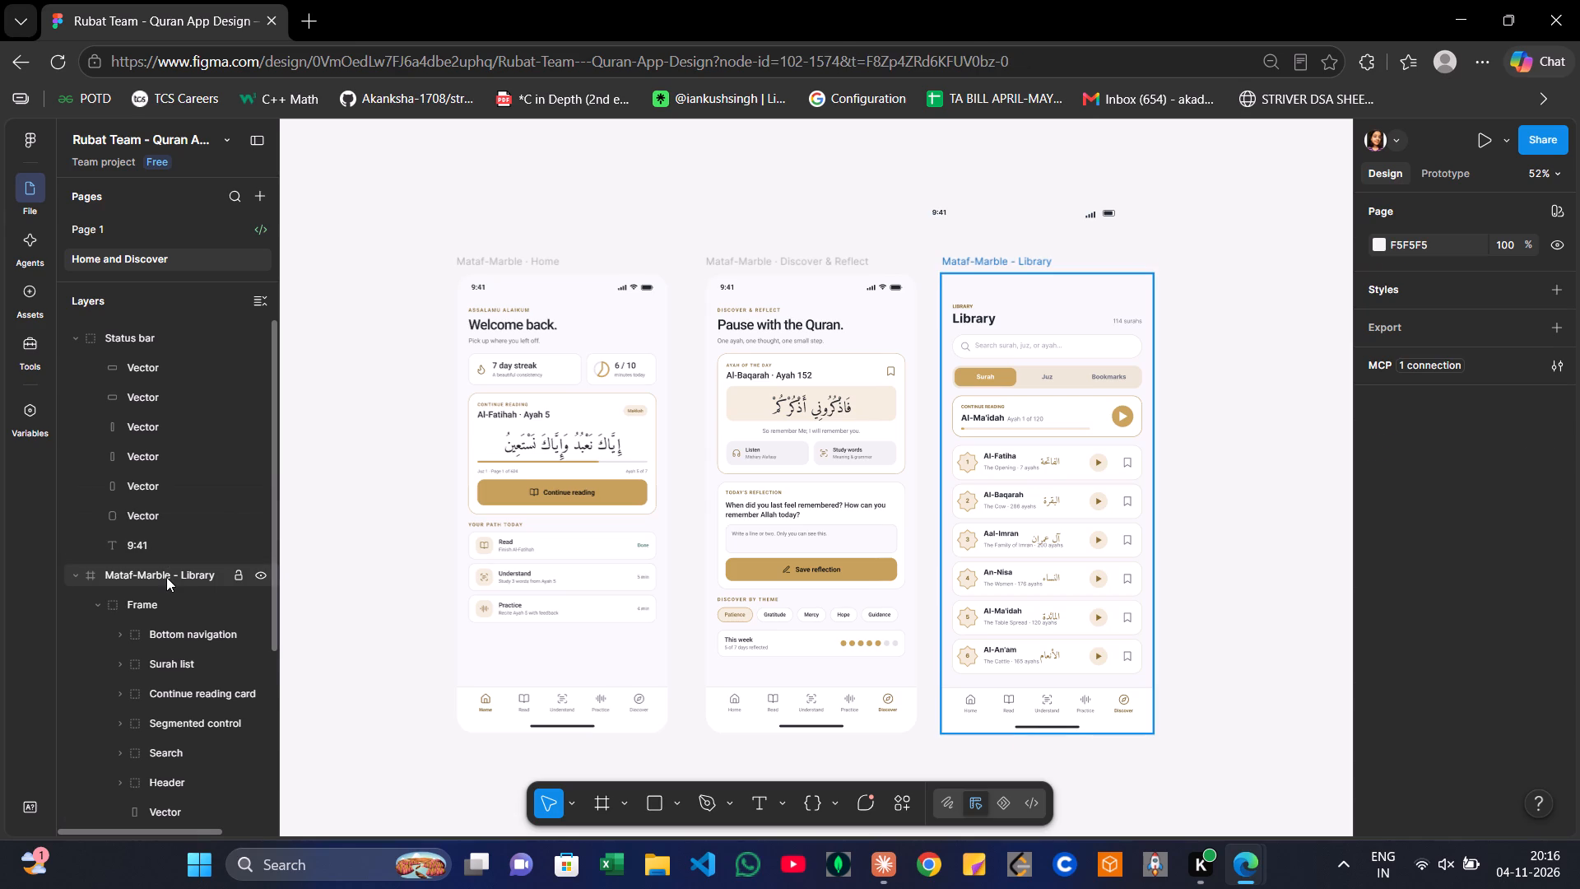
click(79, 337)
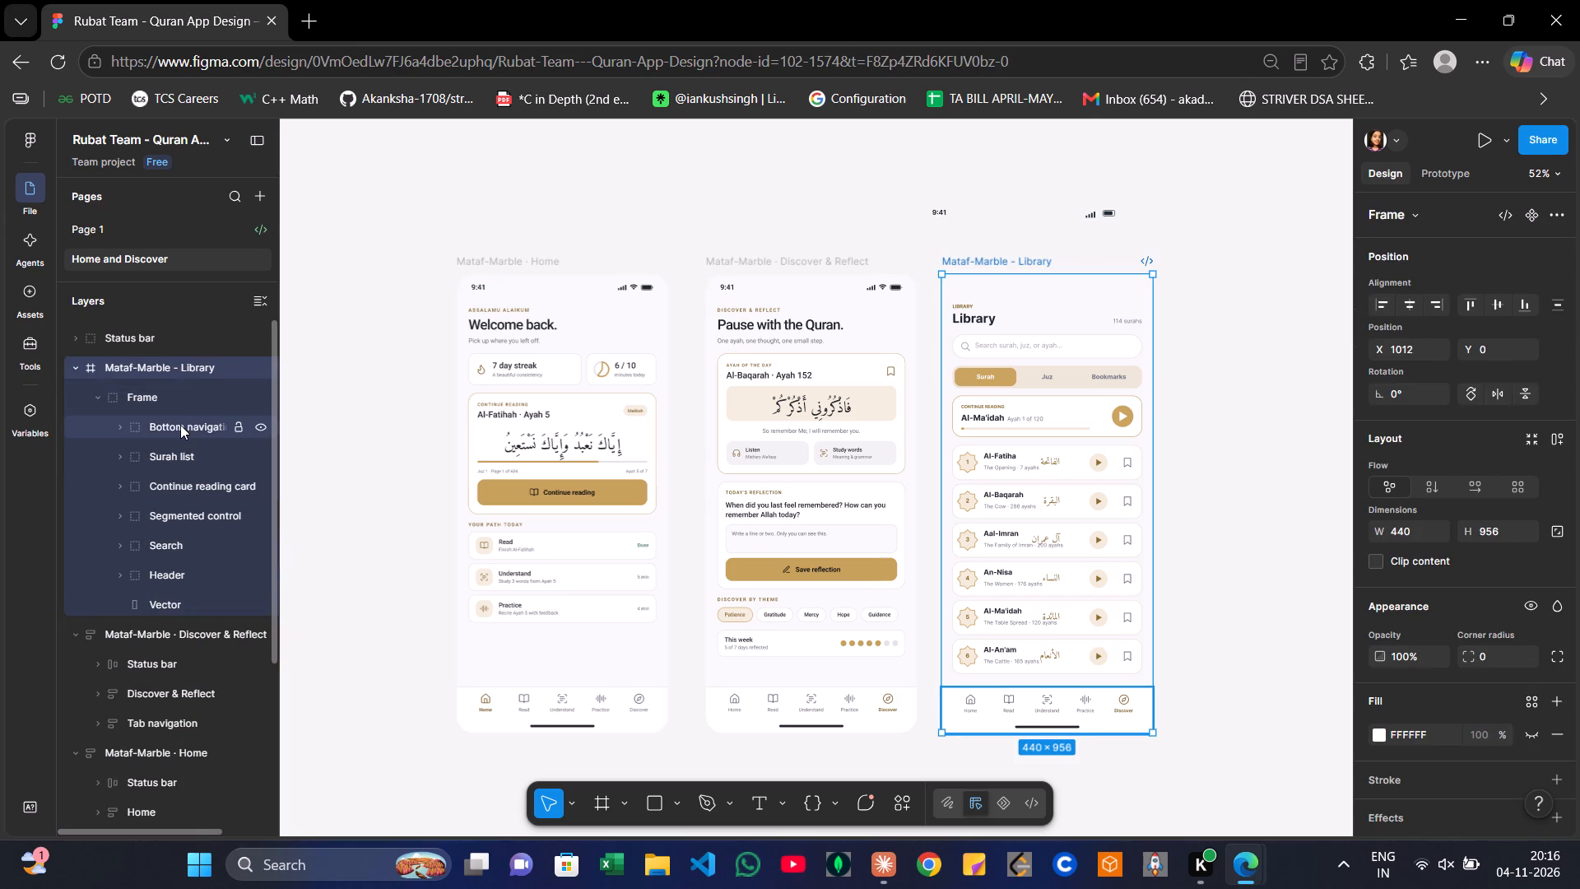
click(180, 425)
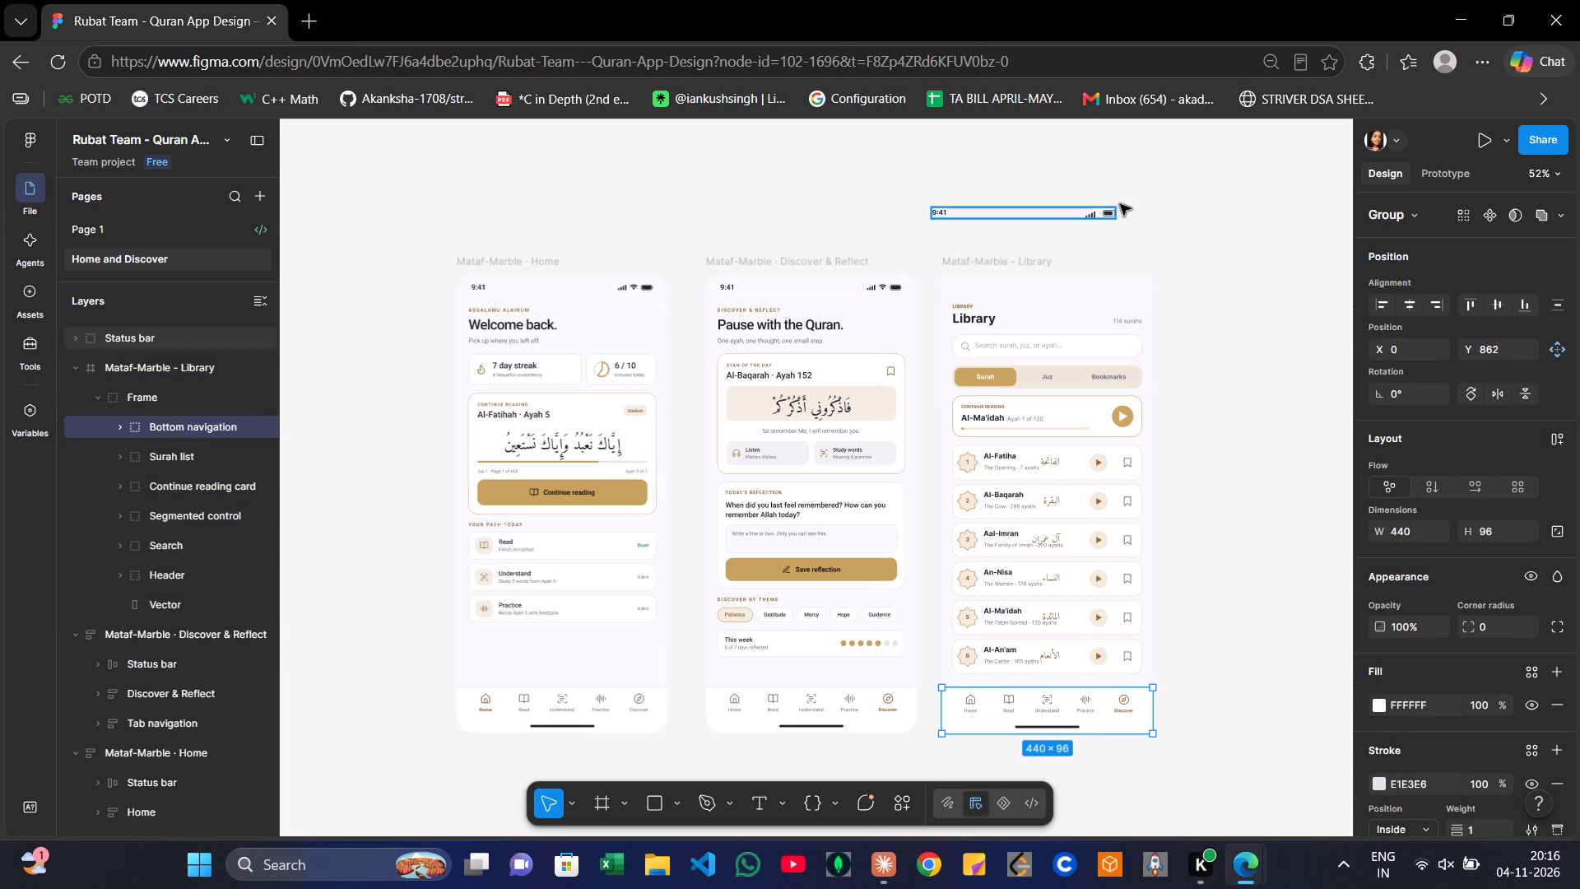
click(1015, 215)
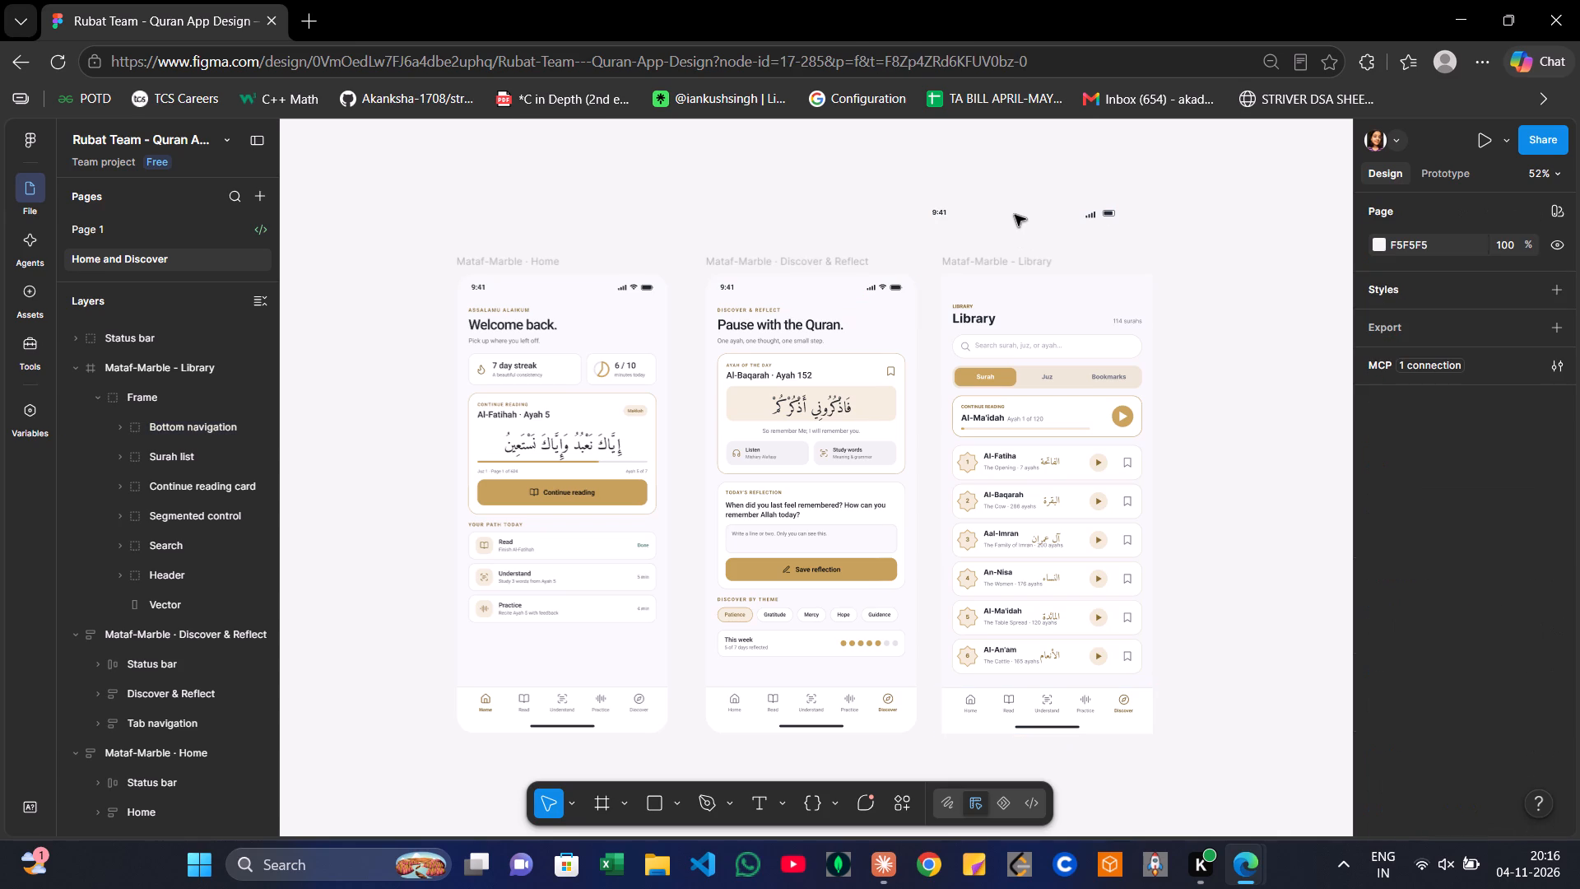
click(941, 212)
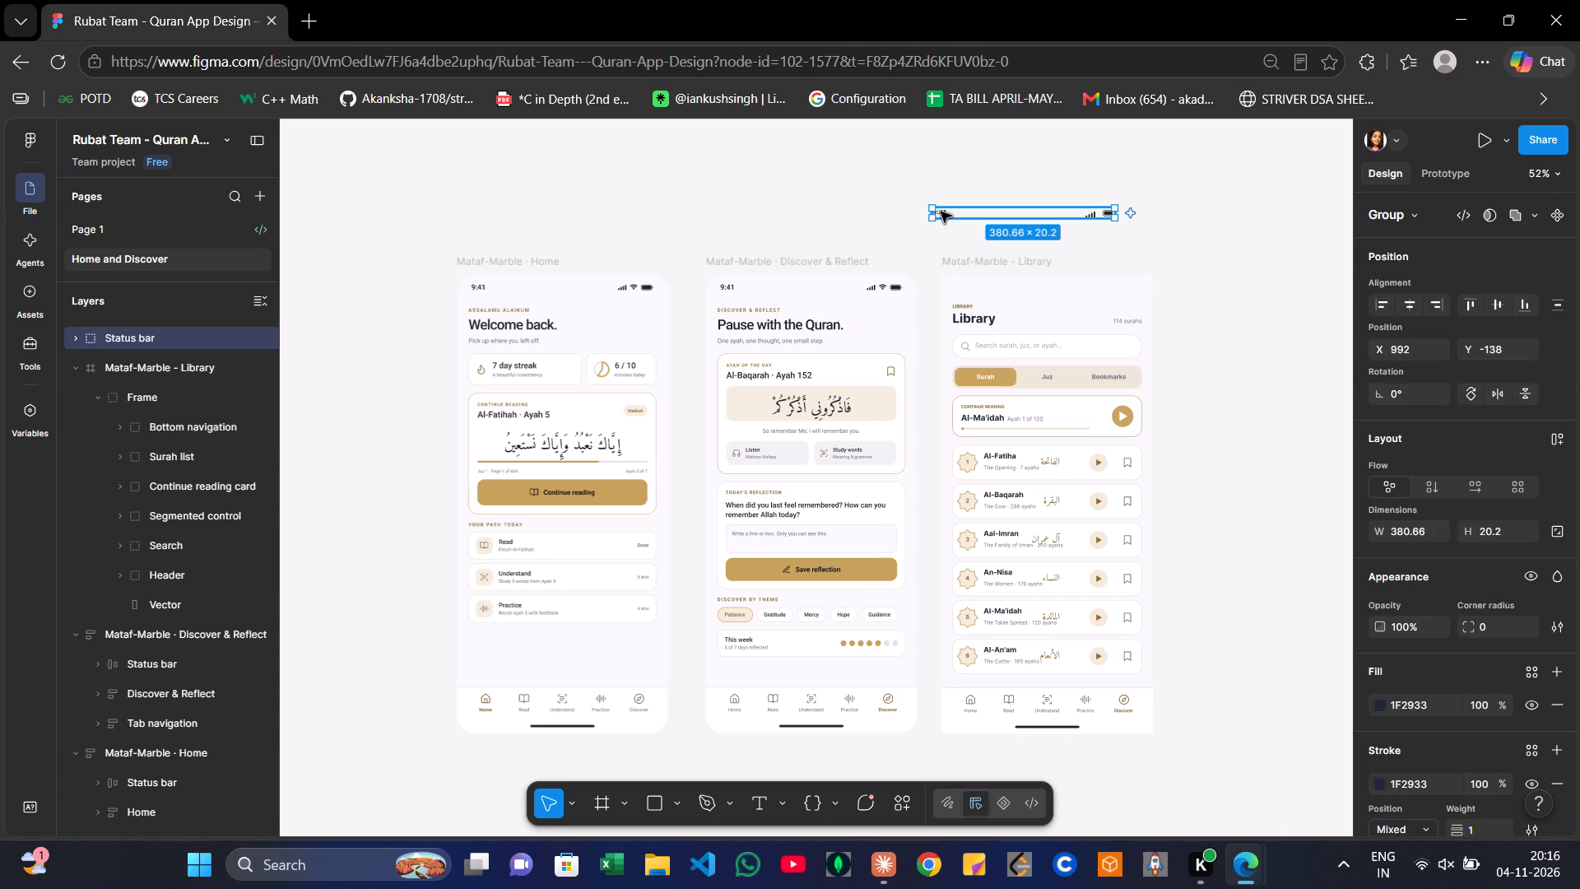
key(Delete)
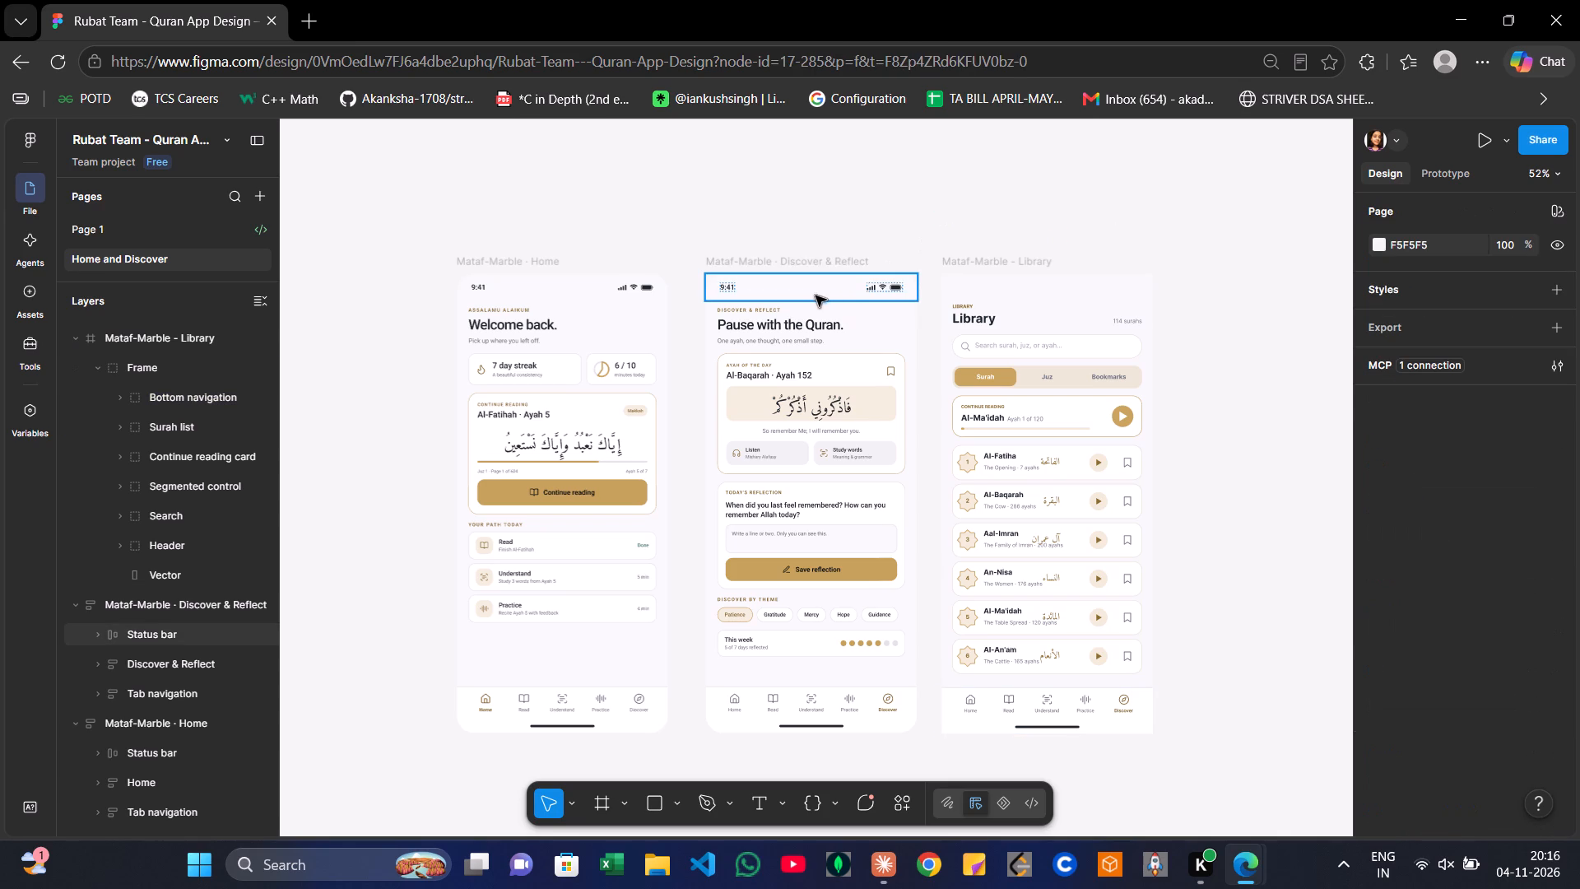
Copy the Discover & Reflect frame's auto-layout Status bar into the Library's Frame group as its topmost layer, at X 0, Y 0.
click(815, 296)
key(ctrl+c)
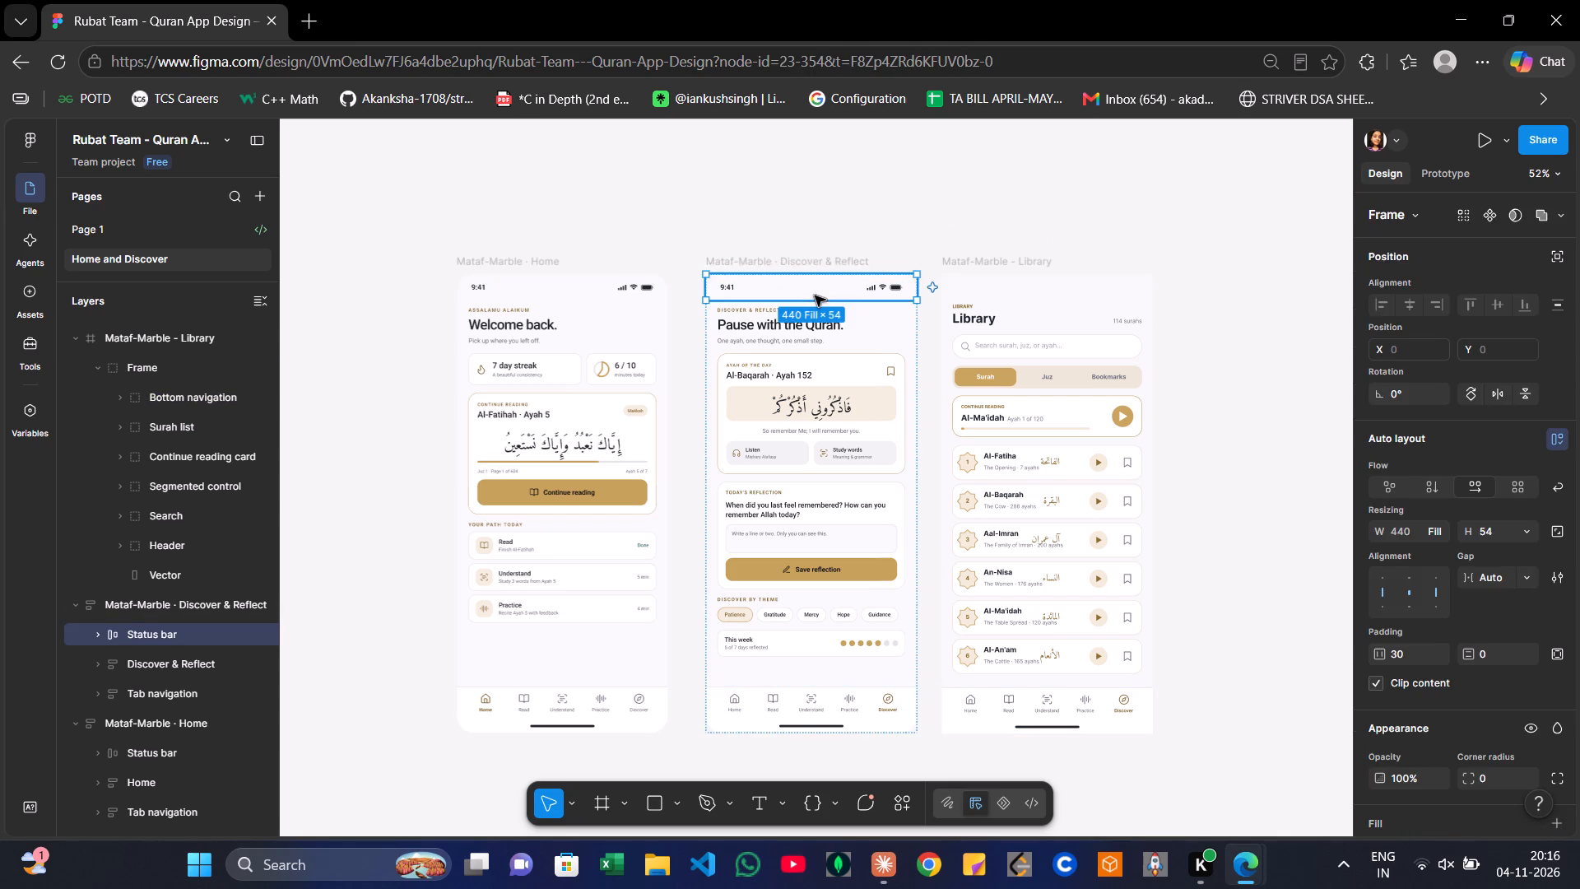
click(1005, 278)
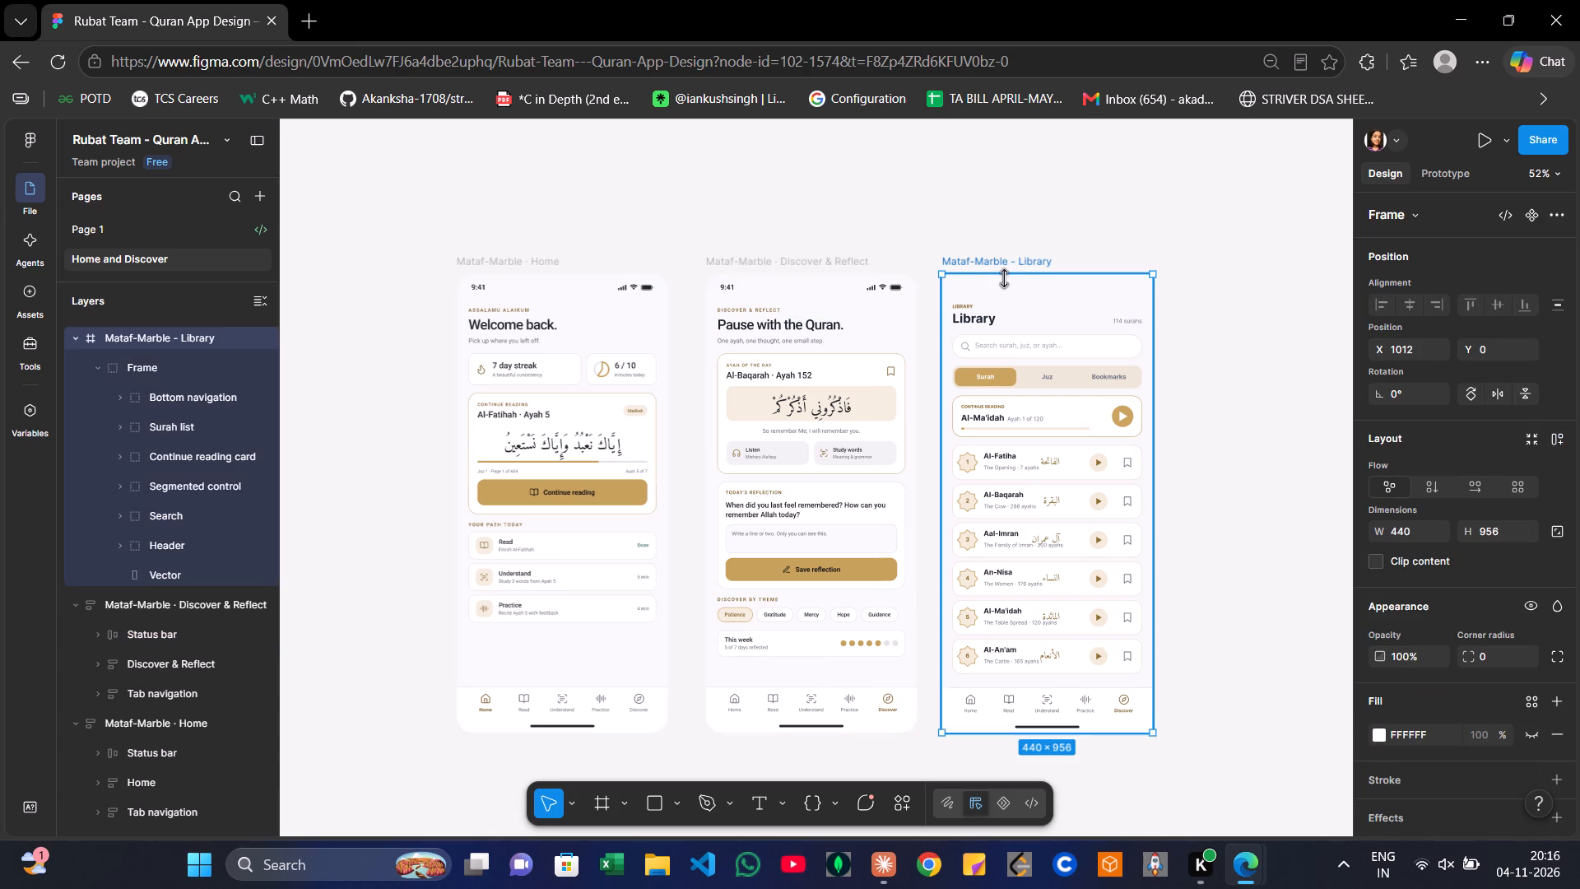
click(1005, 278)
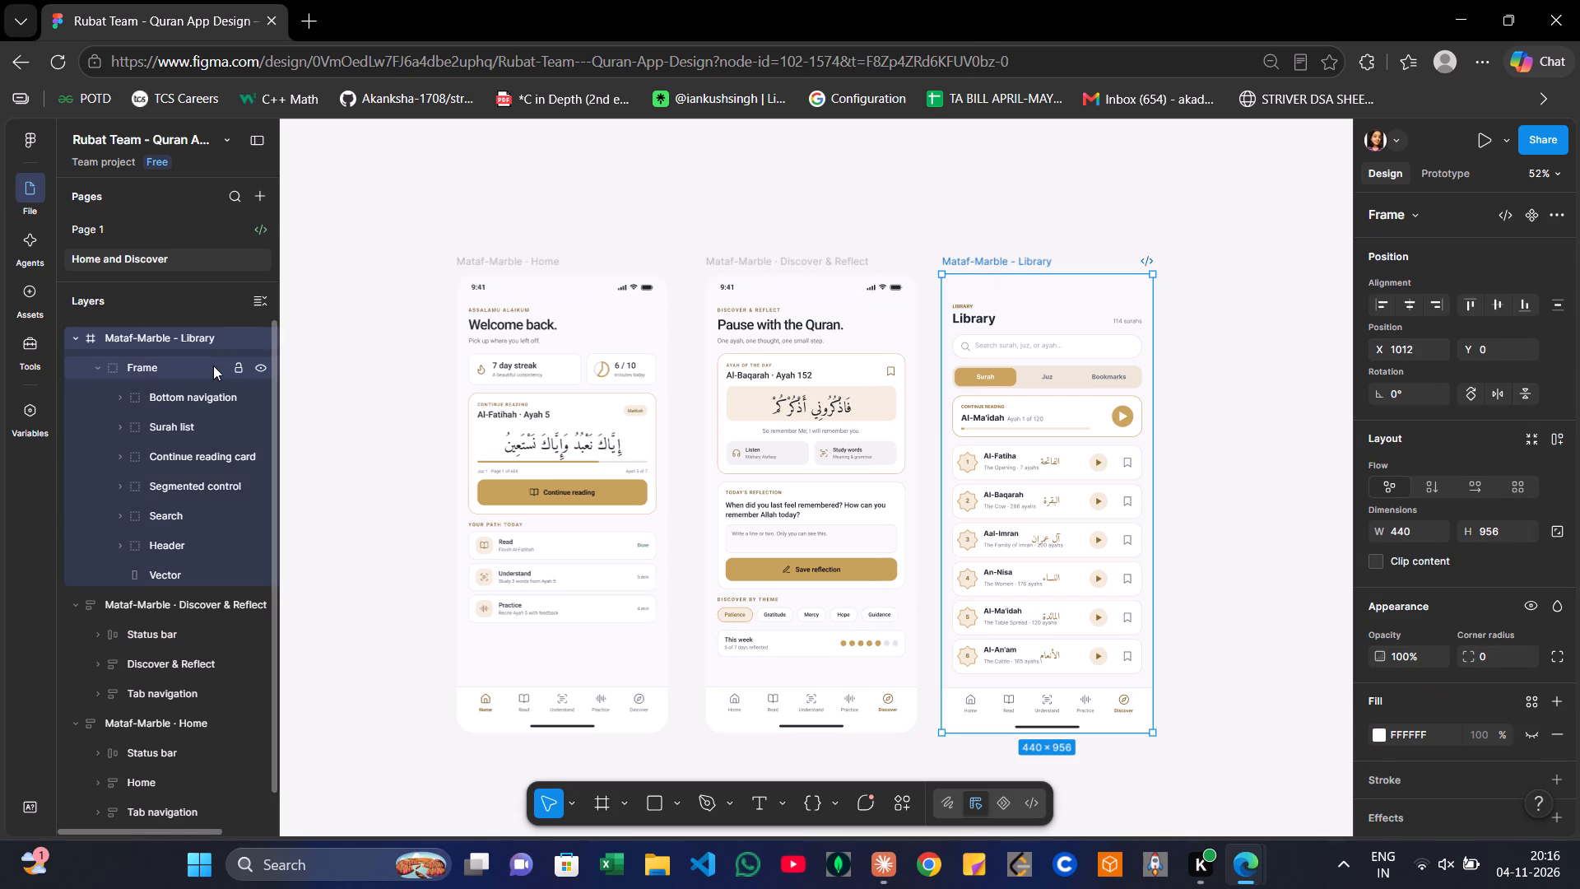
click(97, 369)
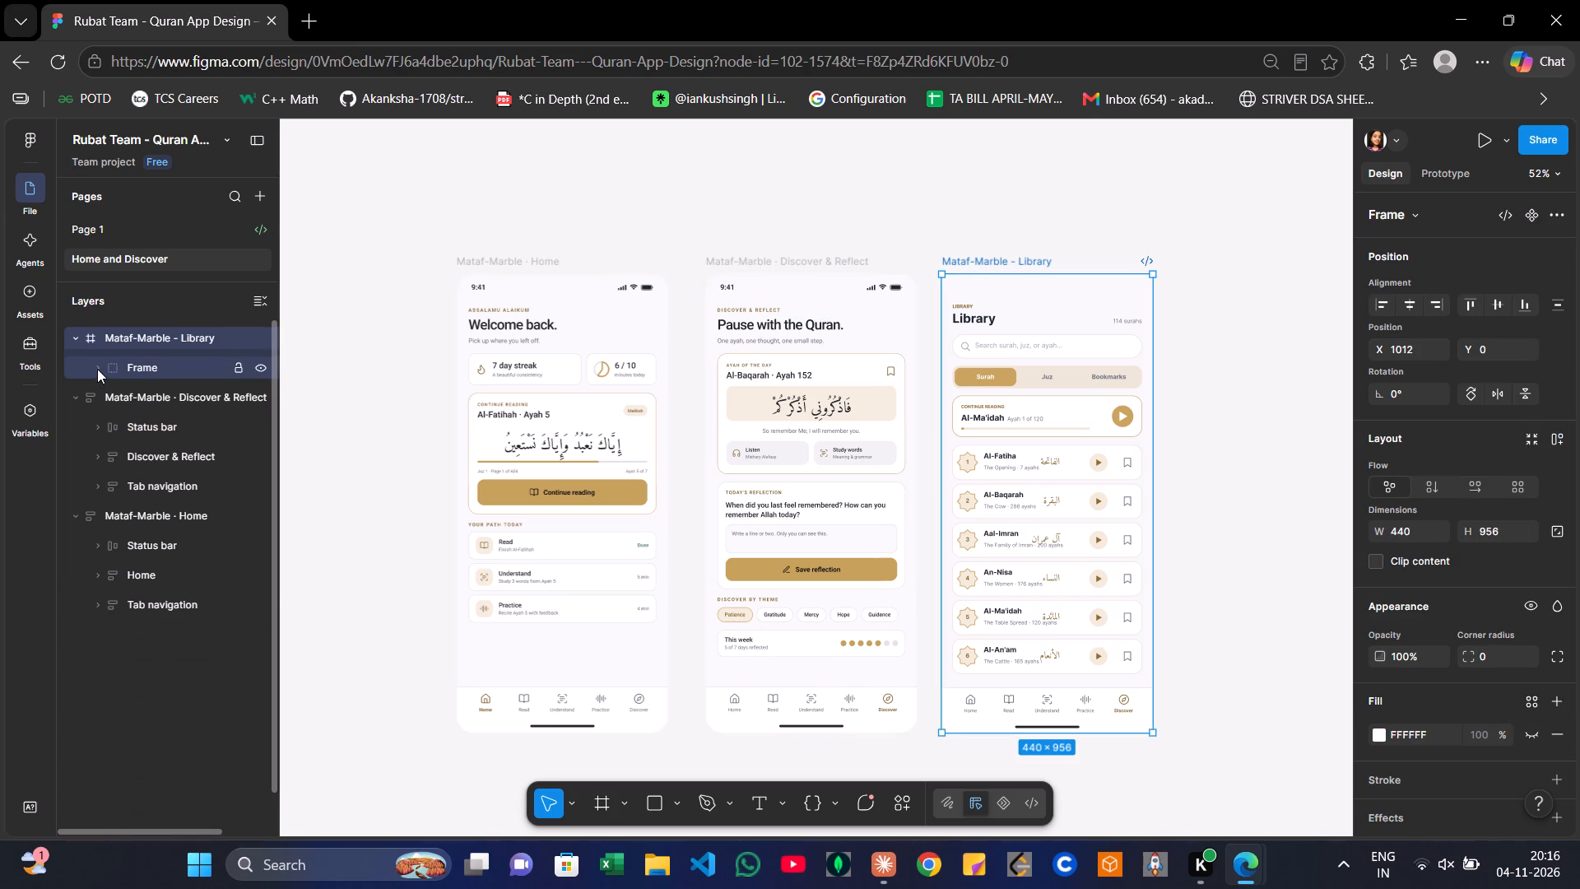
key(ctrl+v)
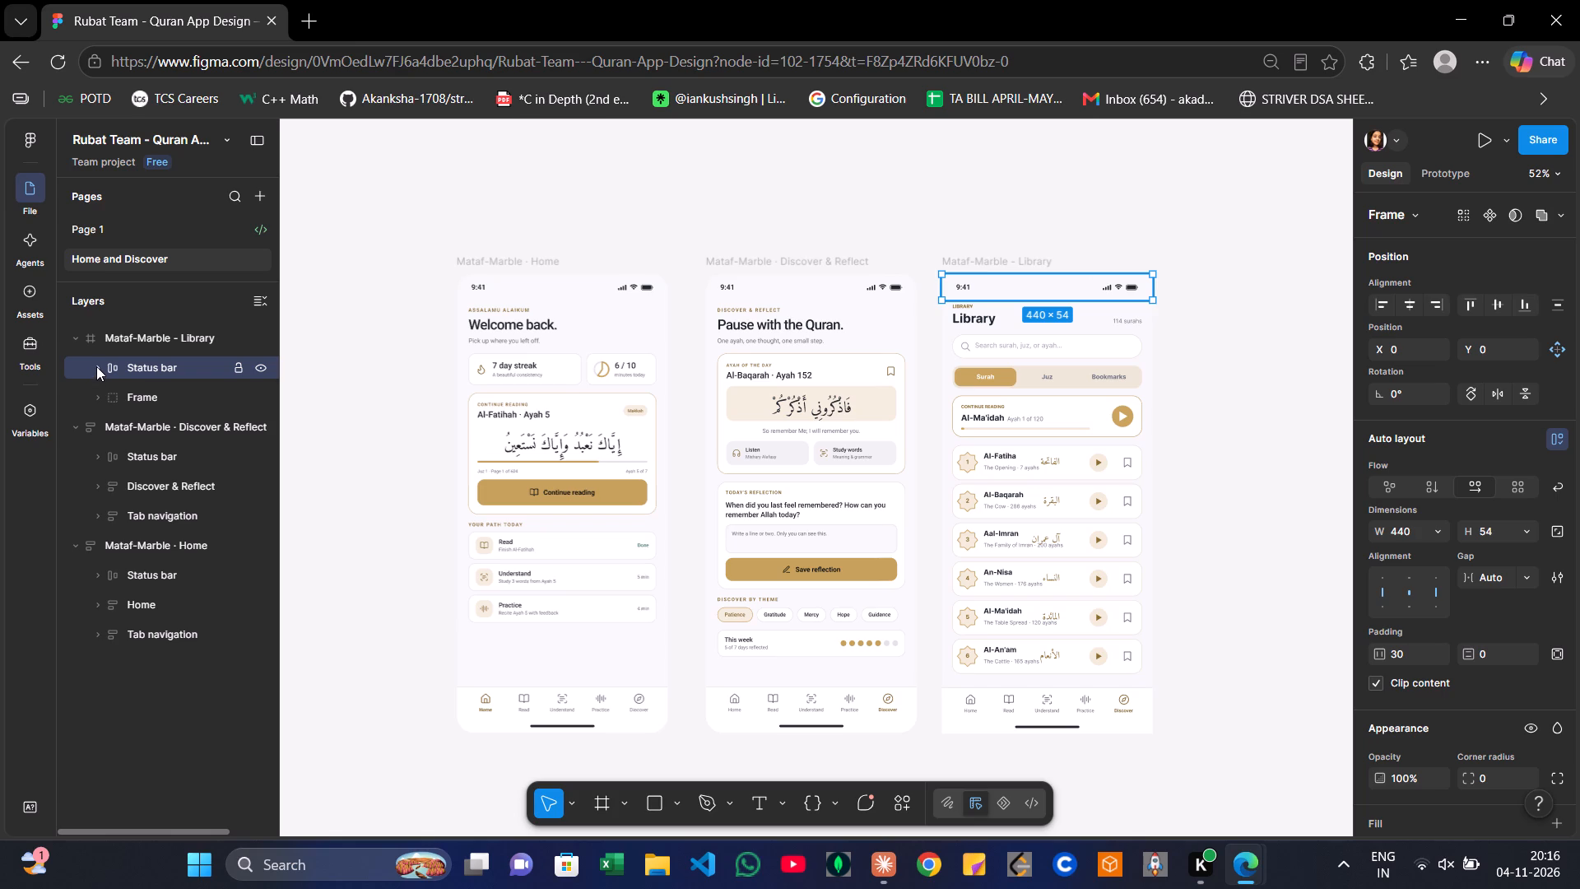
drag(96, 366, 145, 393)
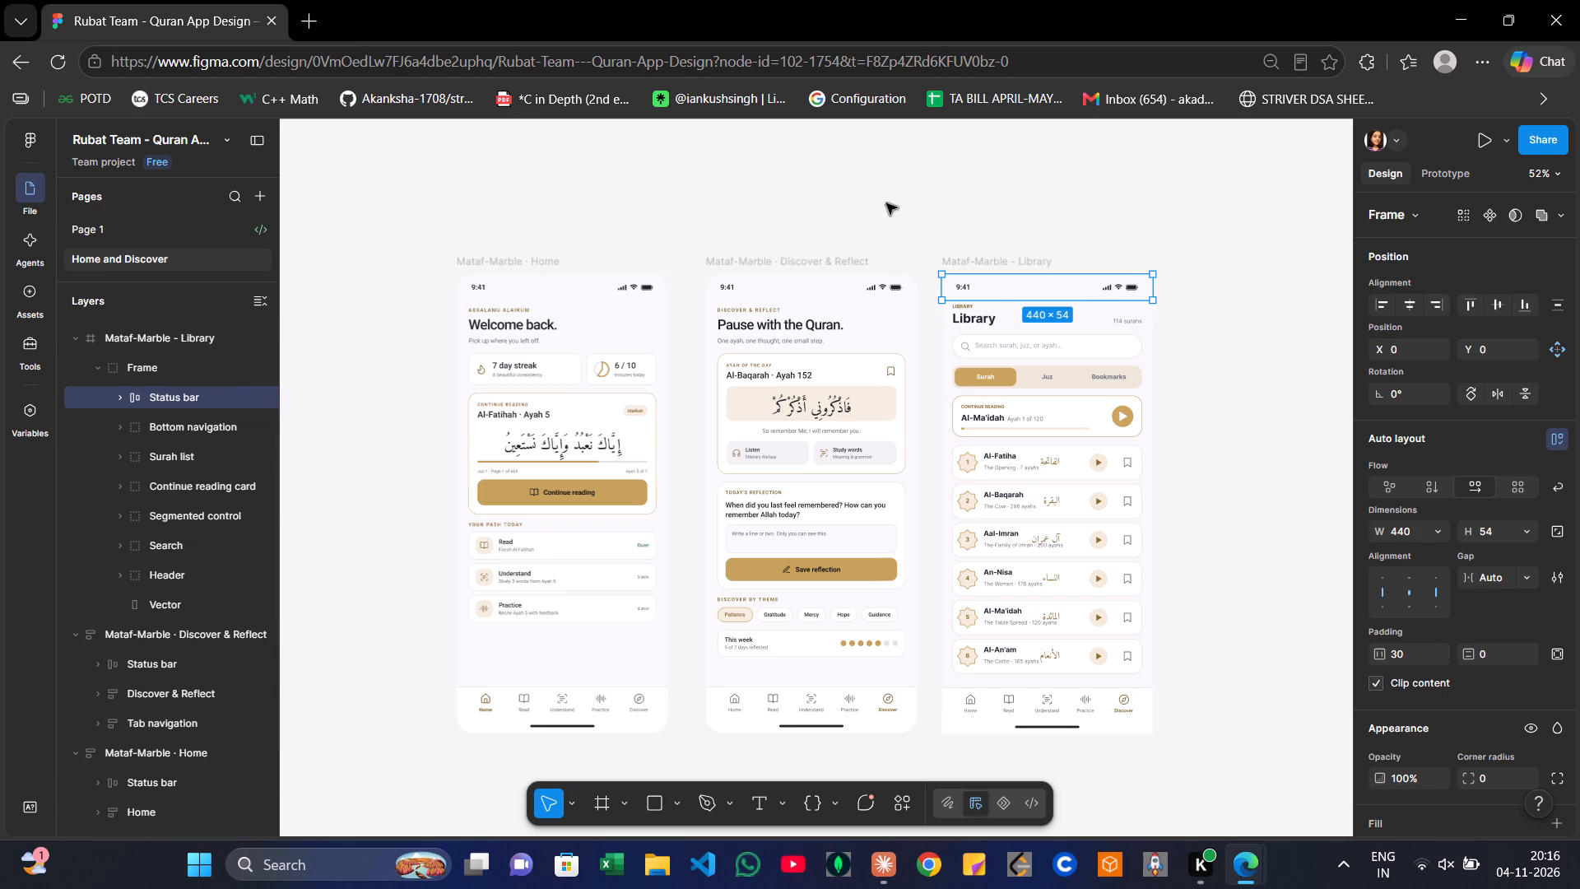
Compare the Library frame's design properties with the layout settings and layer structure of the Discover & Reflect frame's Status bar and content.
click(992, 202)
click(1006, 296)
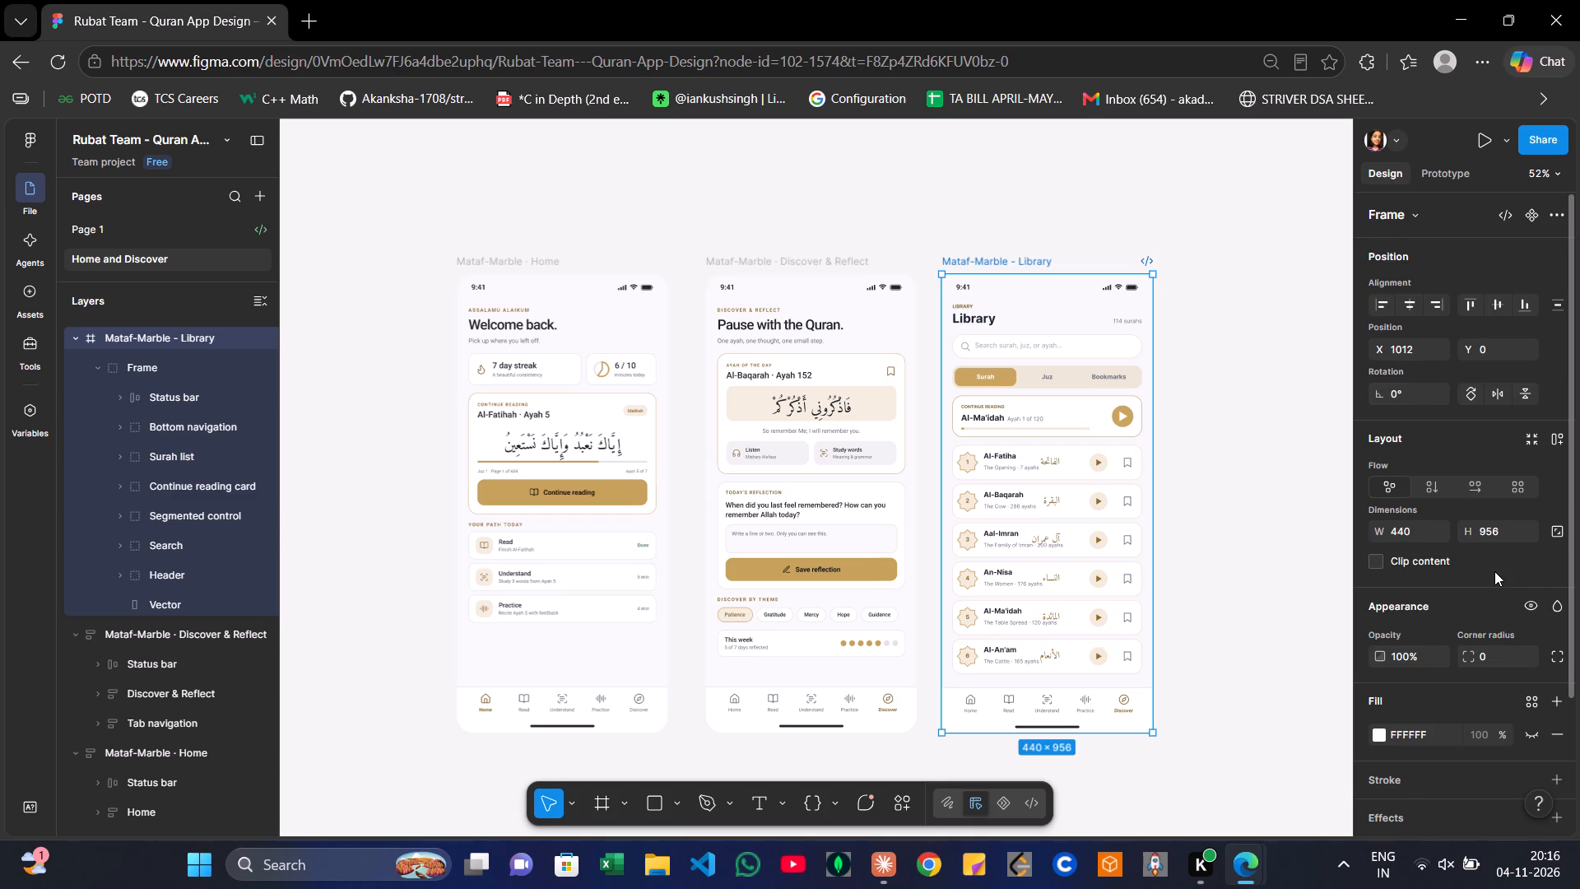
scroll(1494, 571, down, 1)
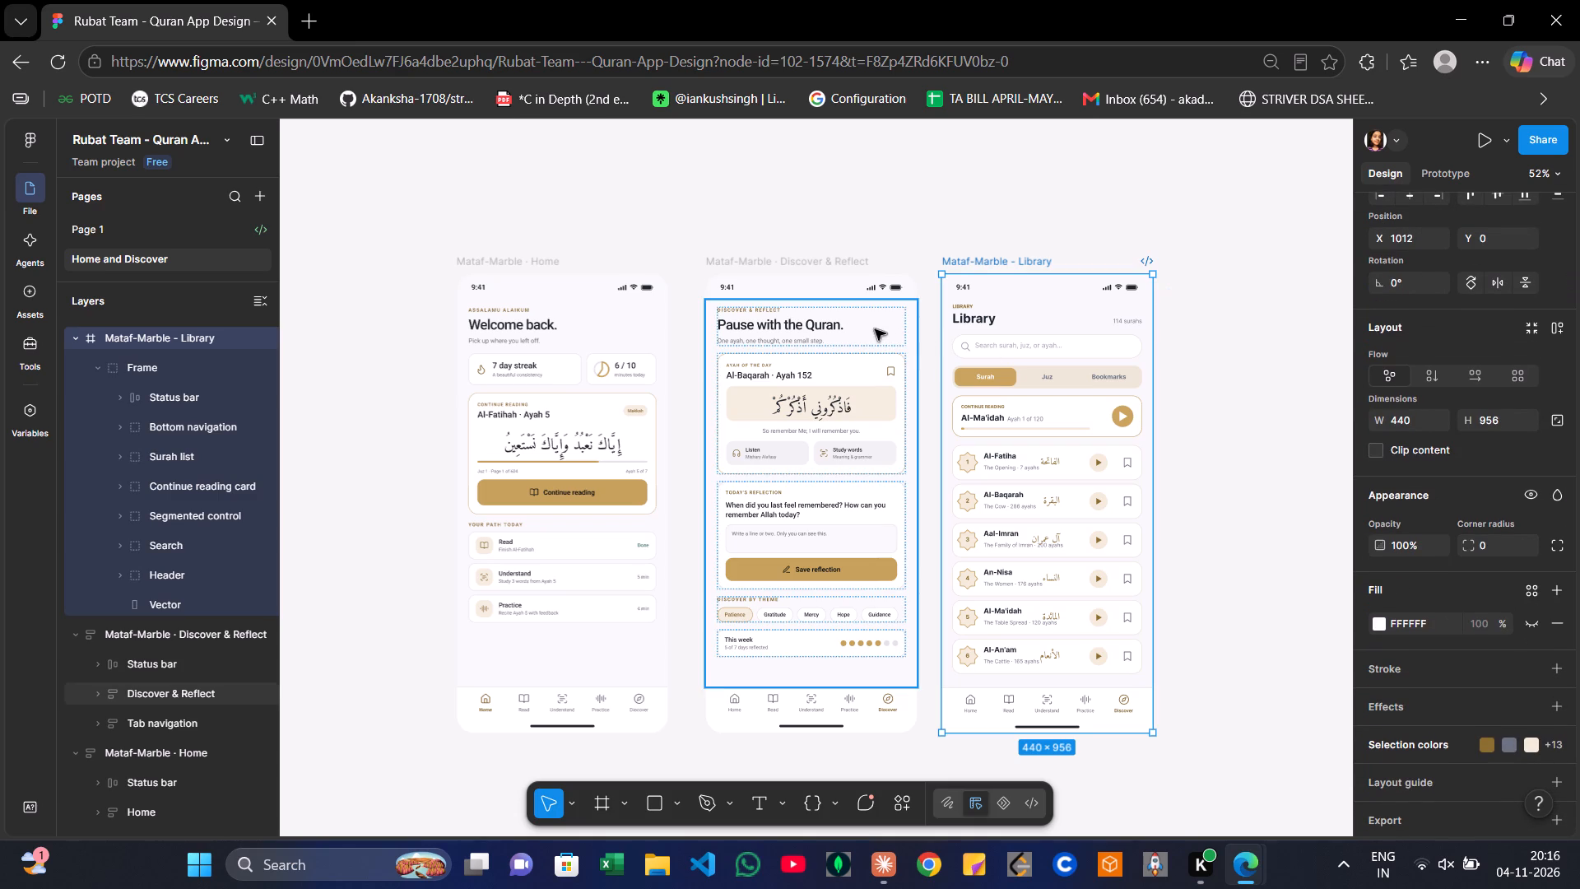
drag(773, 200, 812, 393)
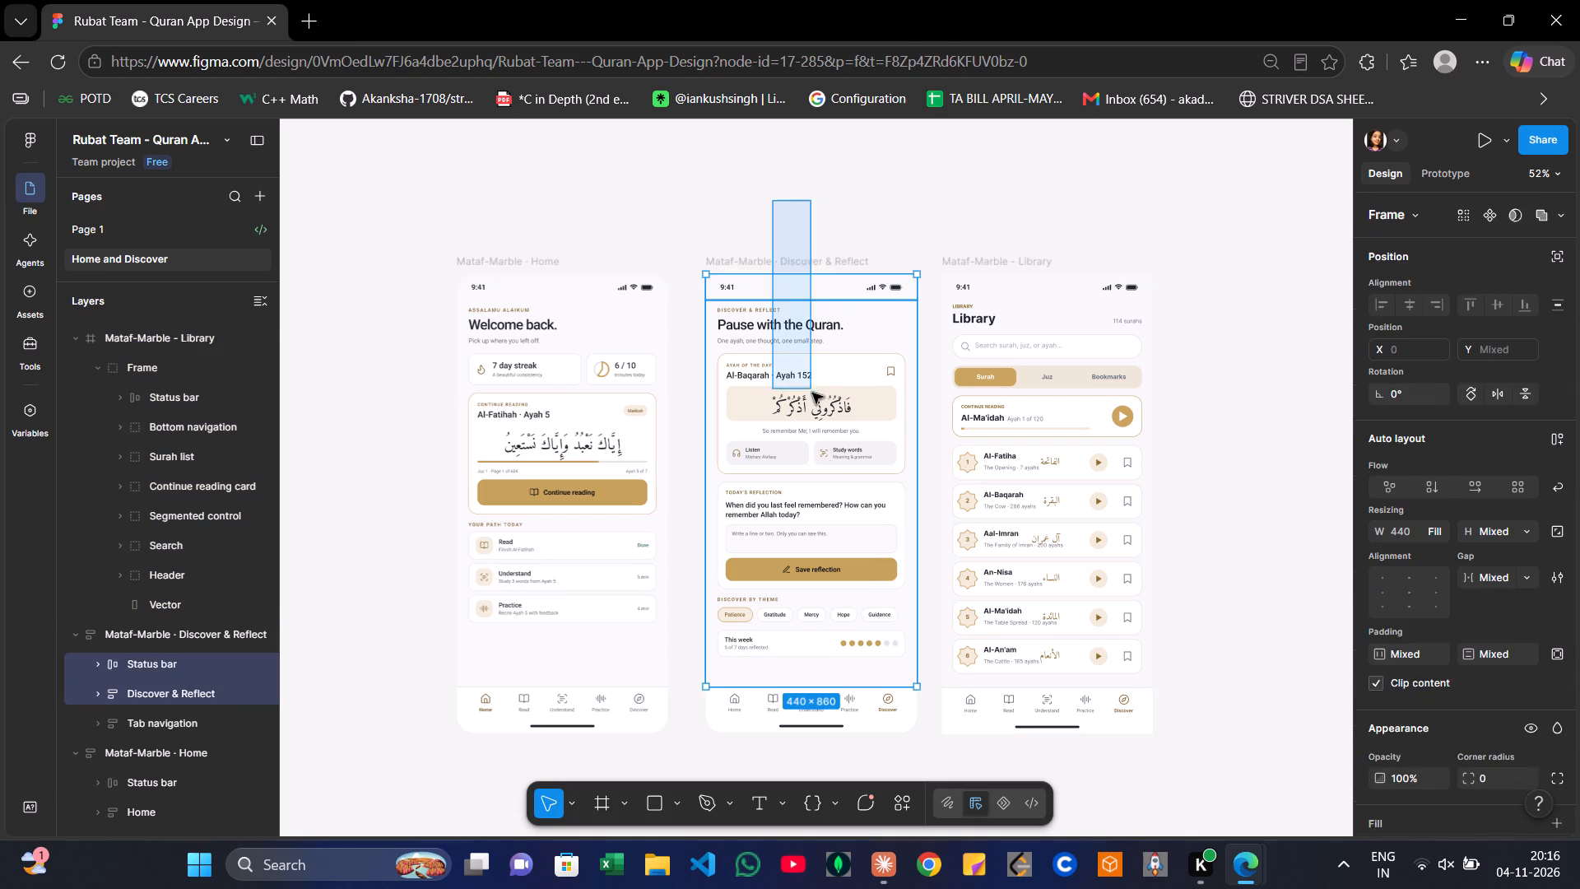
drag(812, 393, 830, 503)
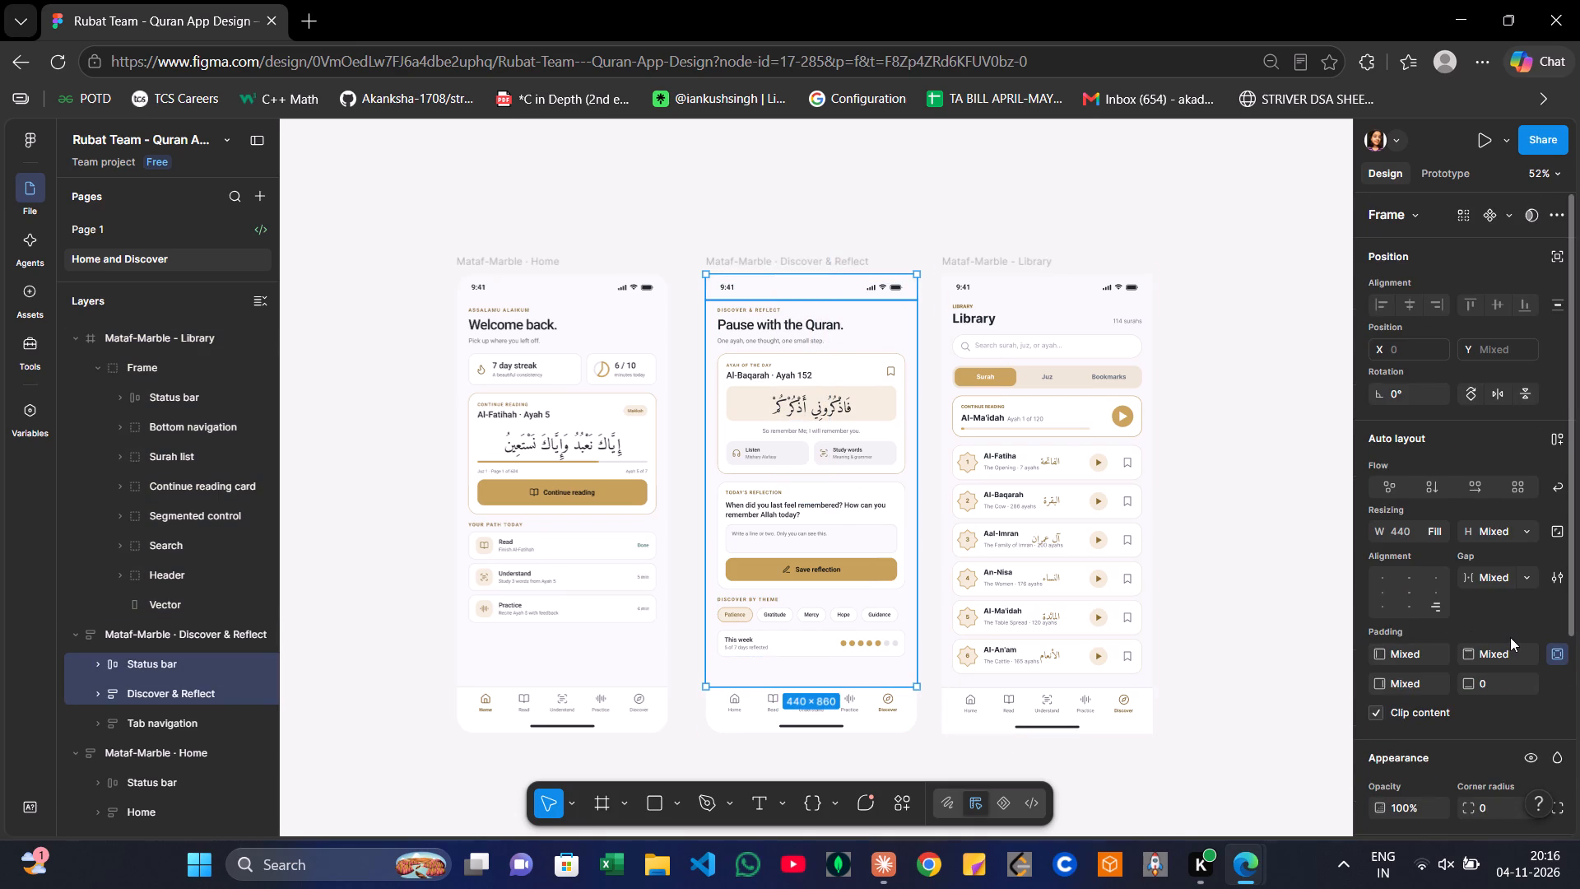
scroll(1511, 637, down, 3)
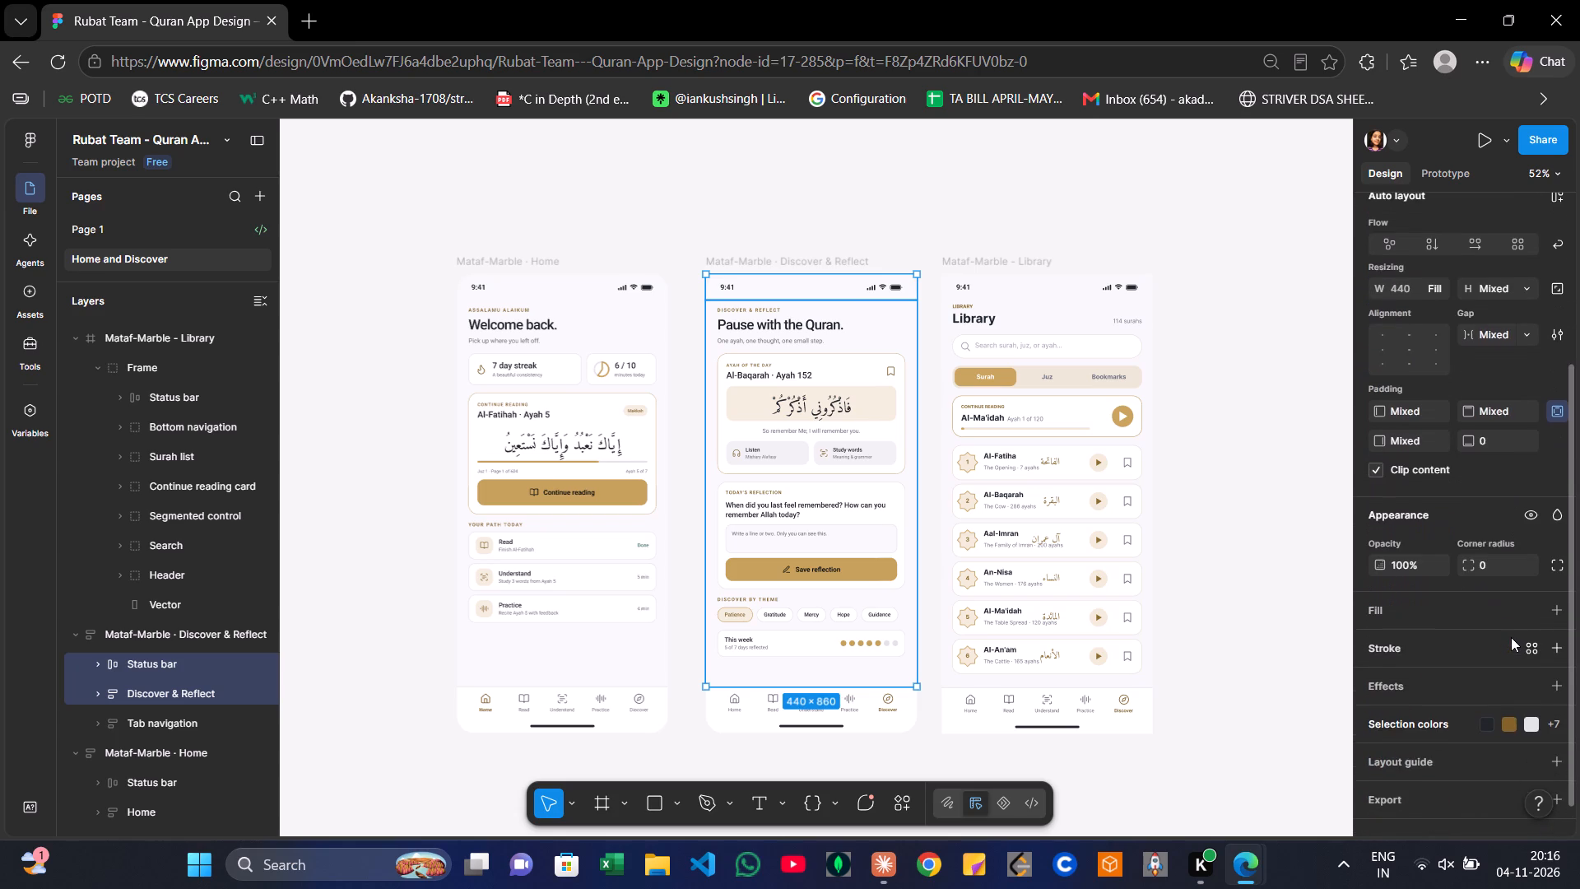
scroll(1511, 637, down, 1)
scroll(1469, 514, up, 2)
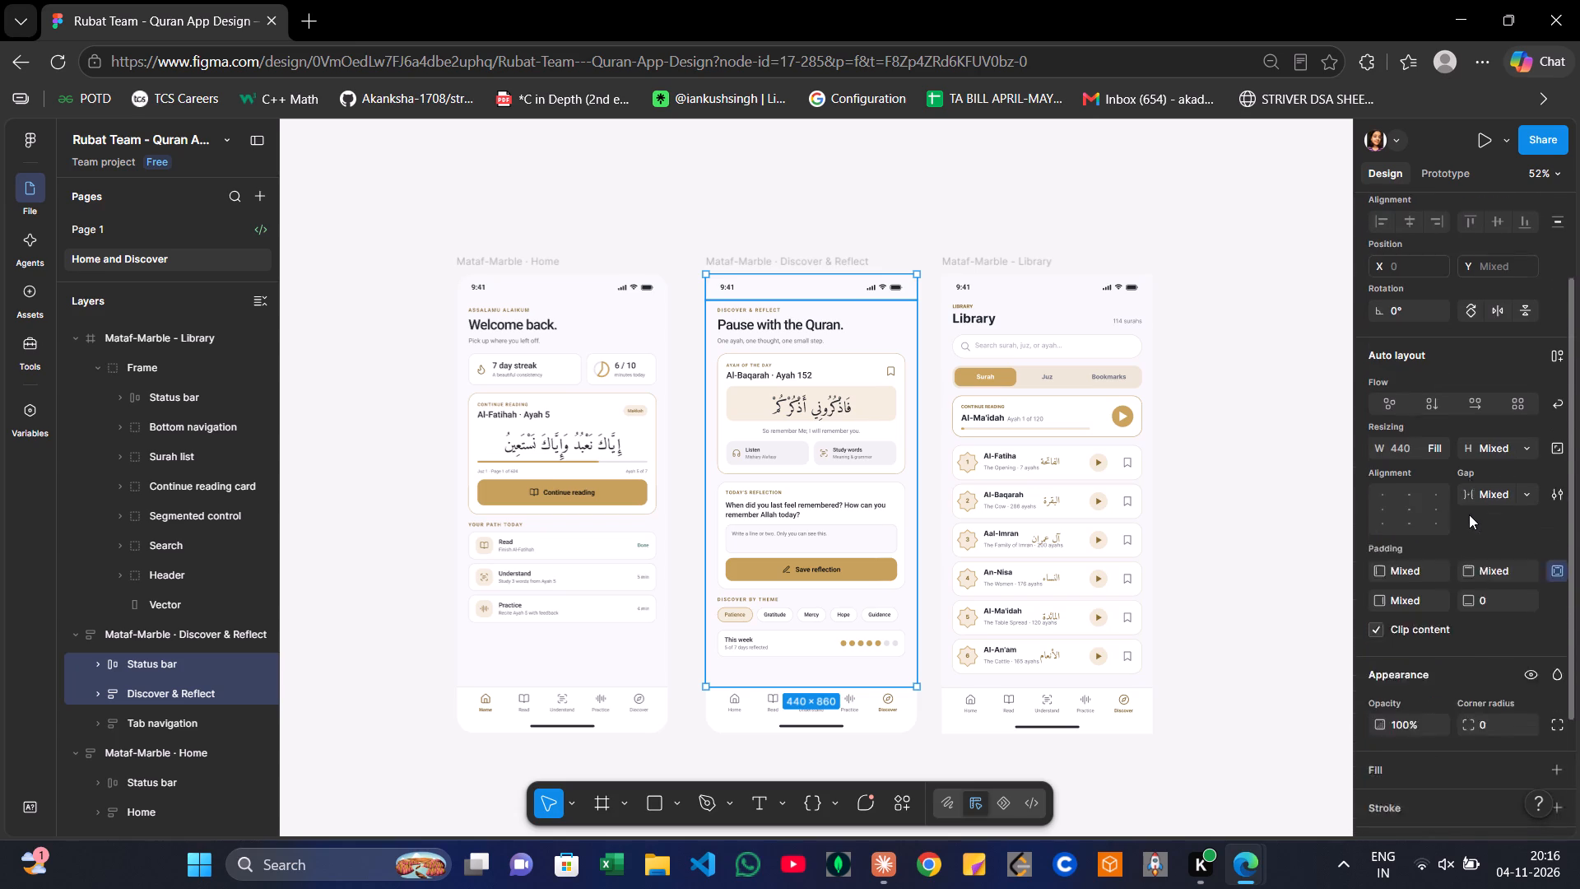
scroll(1469, 514, up, 2)
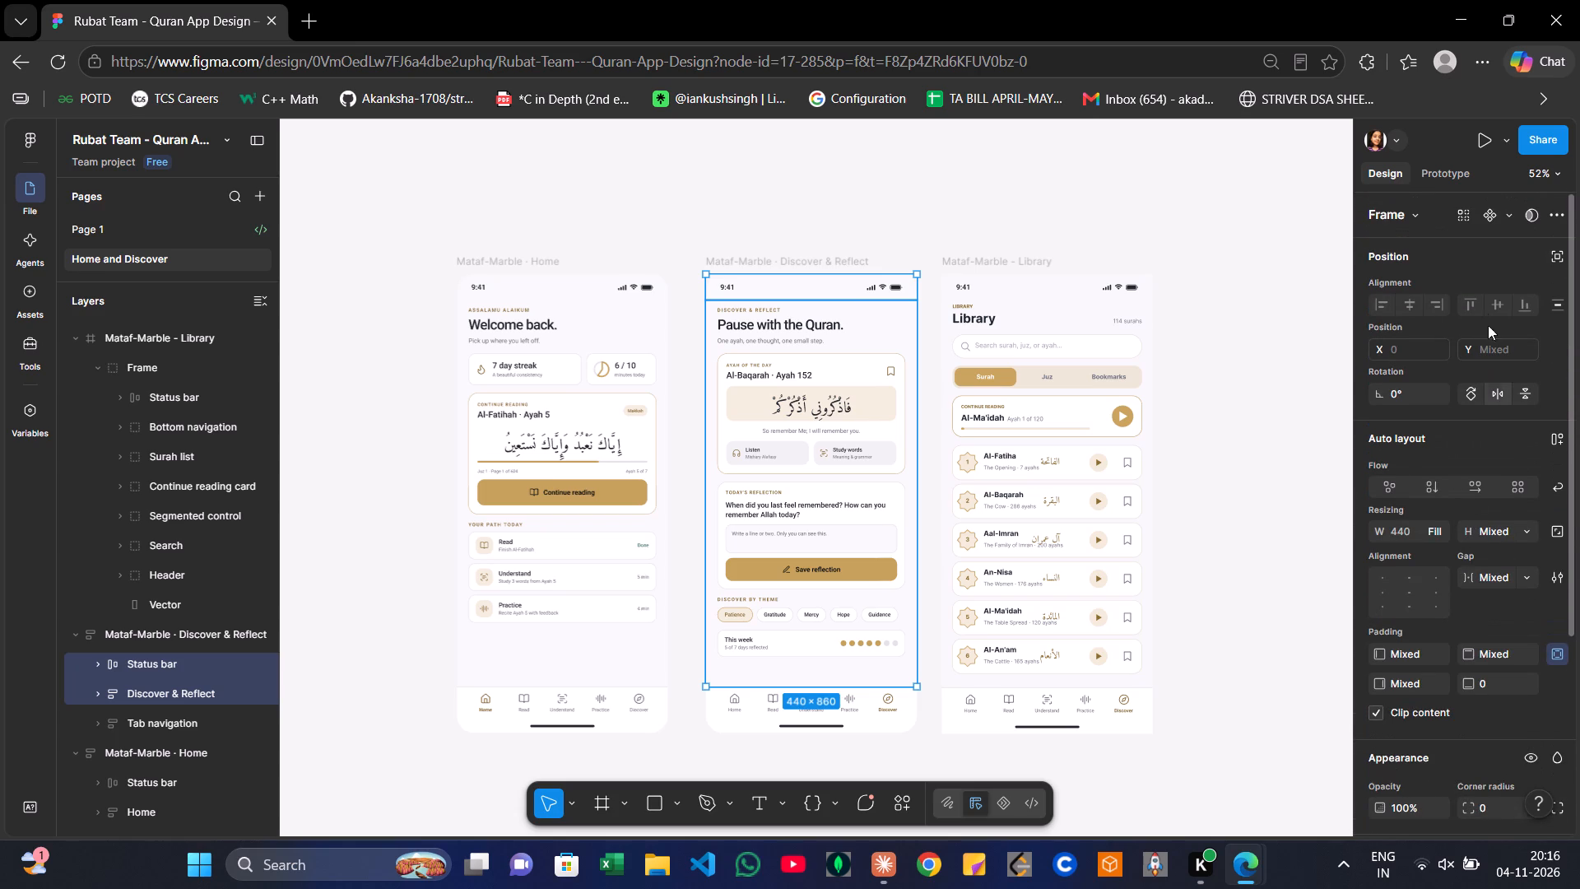
click(1046, 207)
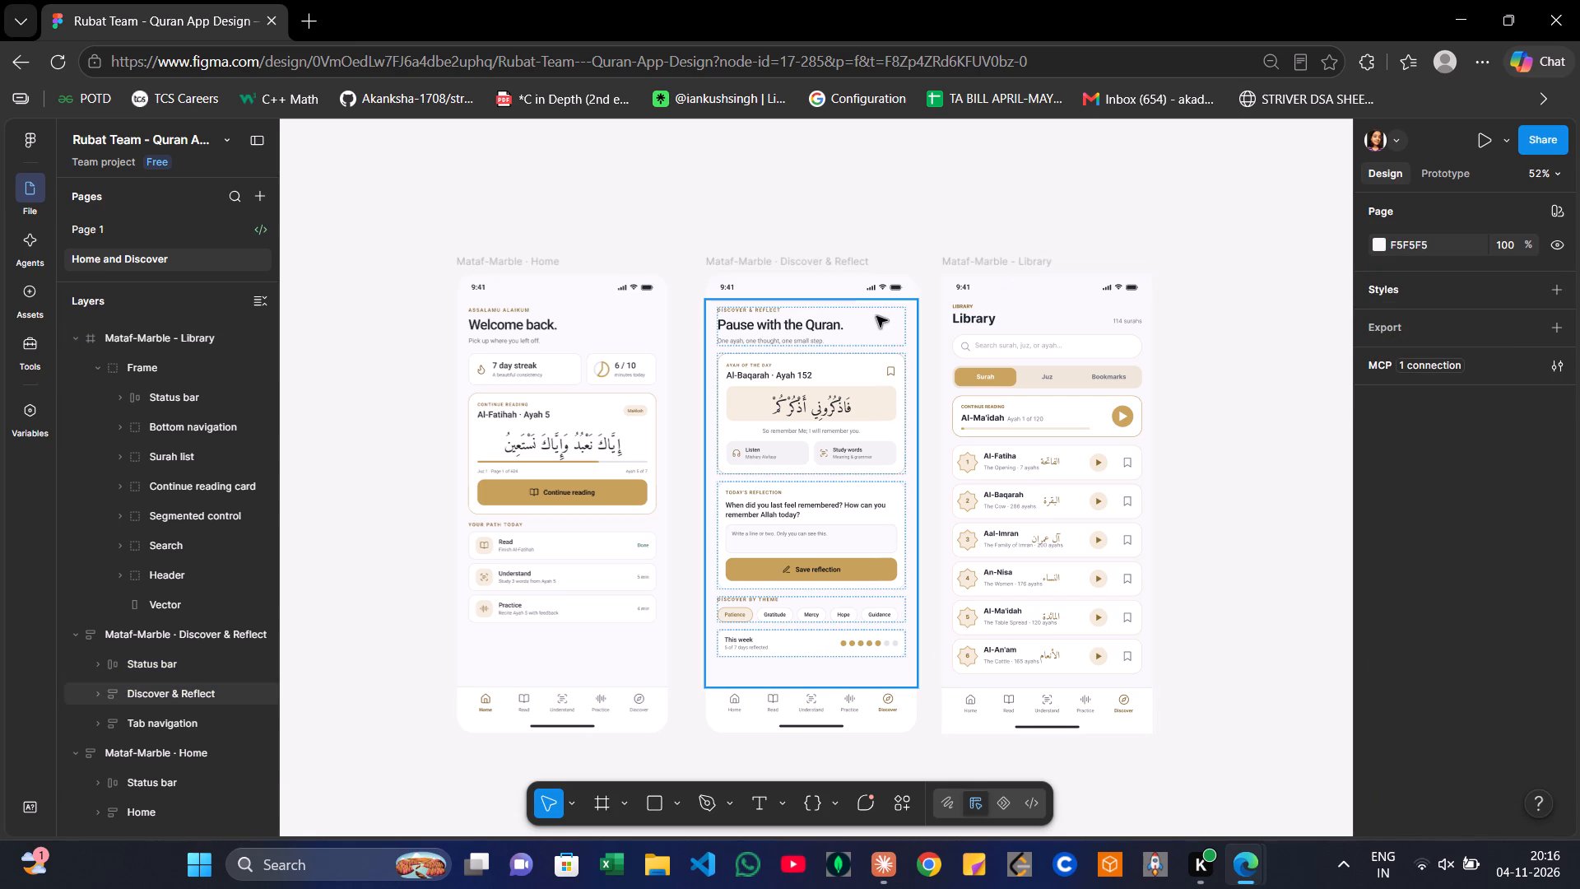
scroll(217, 605, down, 2)
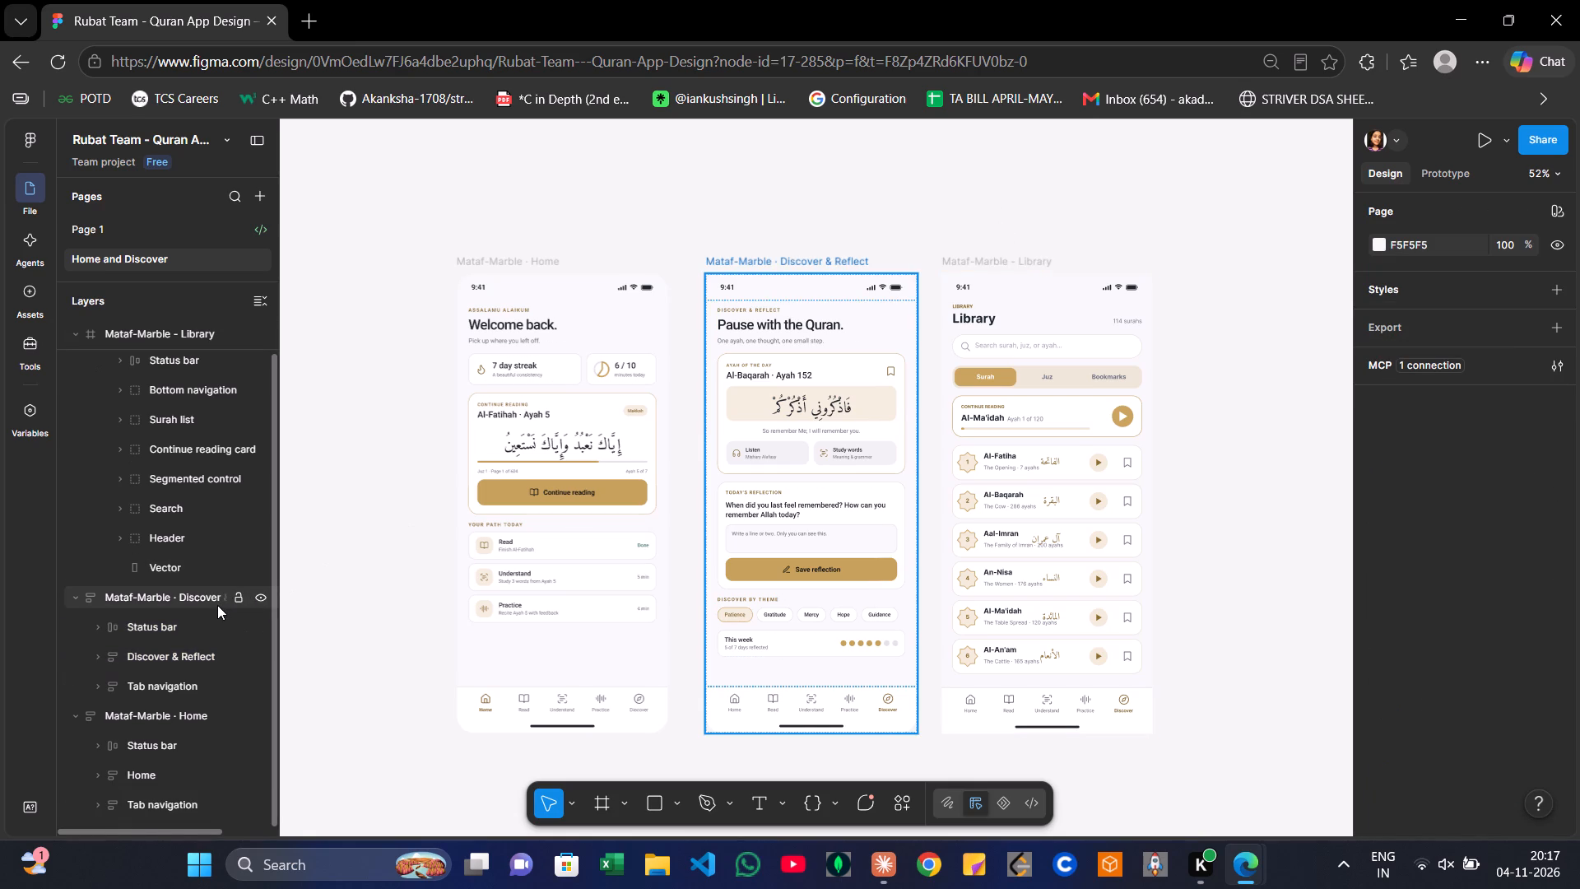
click(98, 623)
click(98, 623)
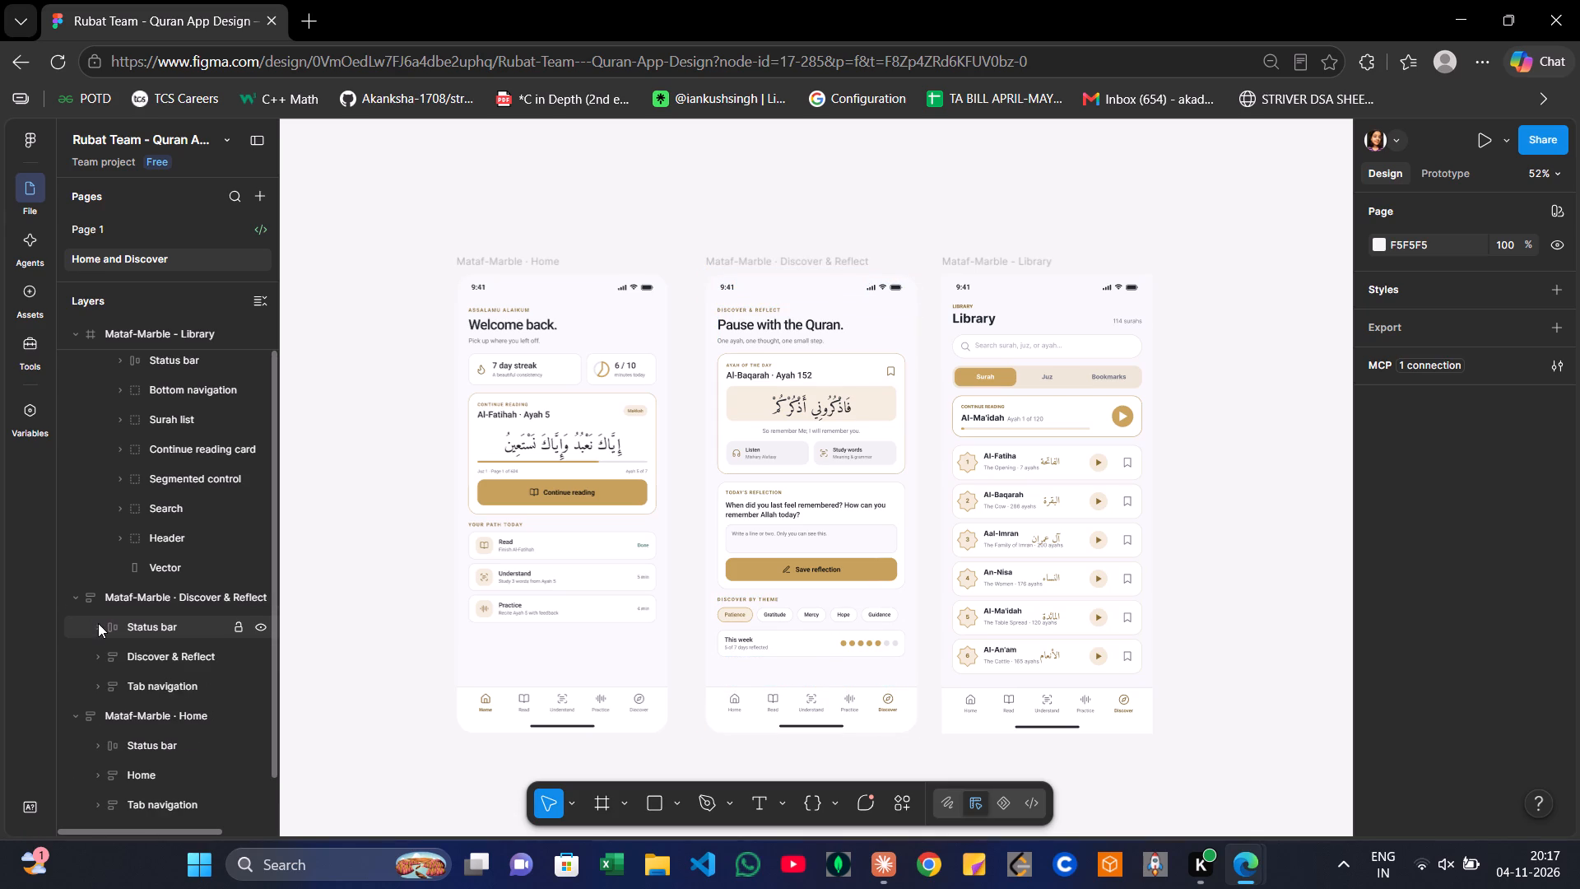
click(99, 649)
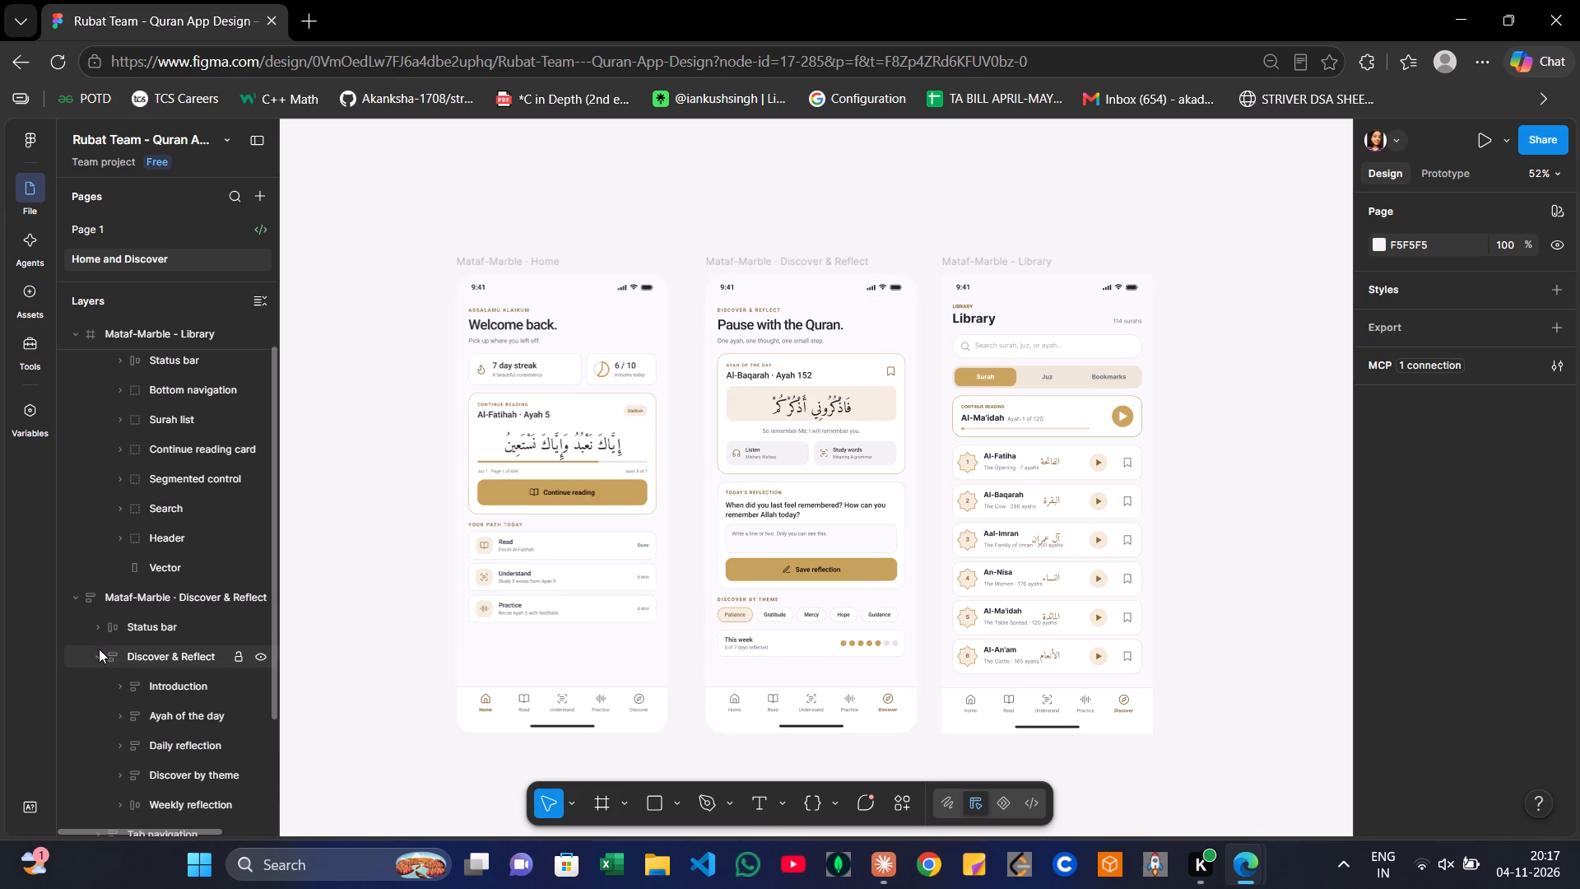
click(99, 649)
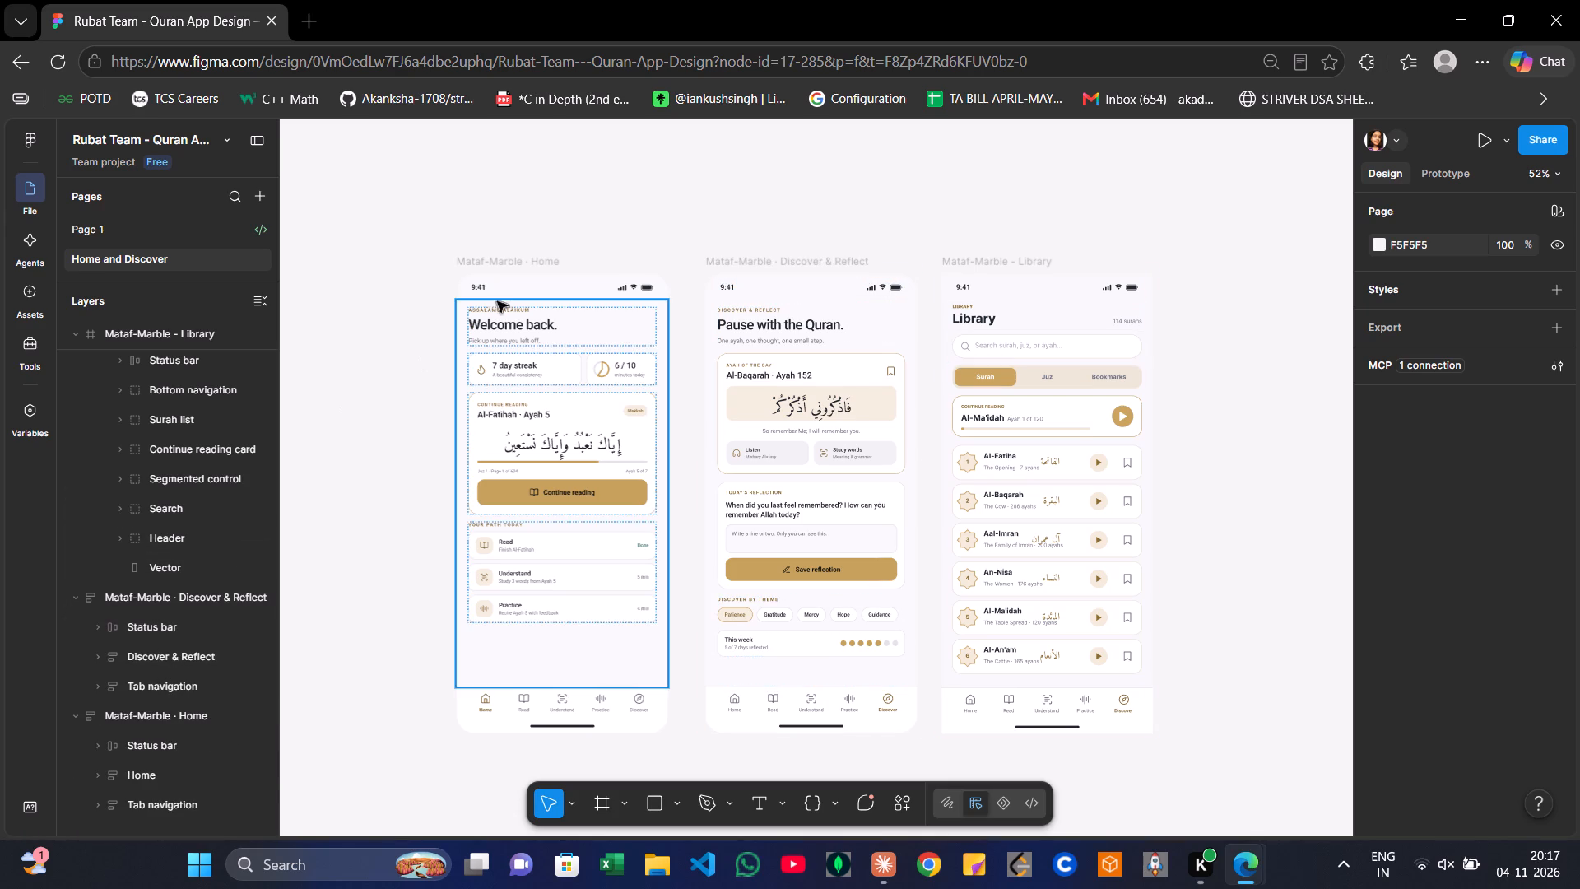
Examine the full list of selection colors used by the Discover & Reflect frame's Status bar and content.
drag(713, 191, 767, 389)
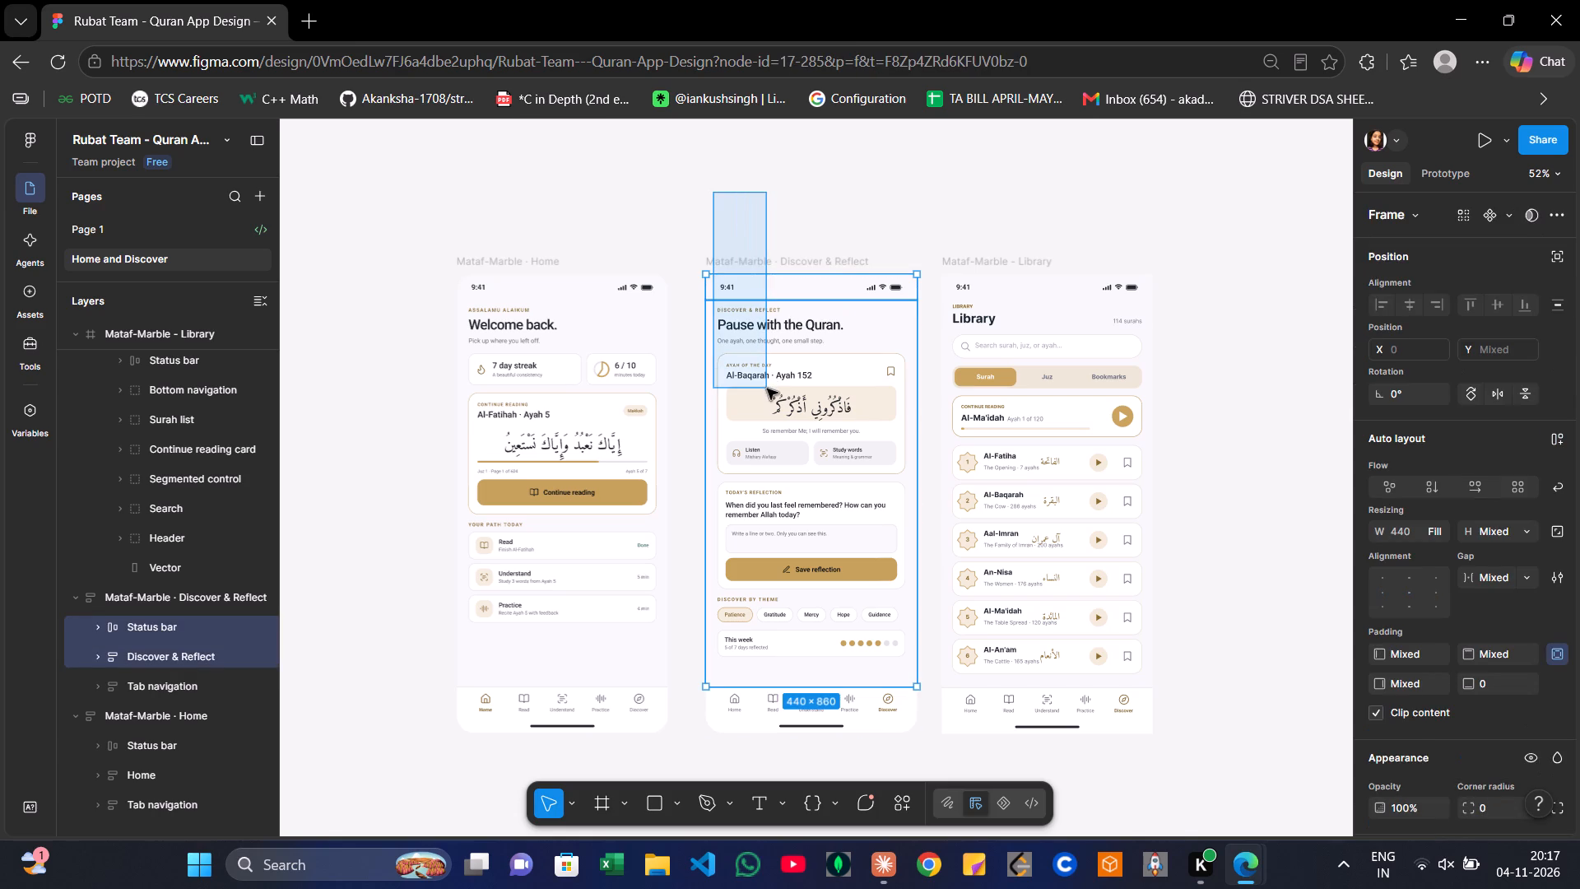
drag(767, 389, 764, 387)
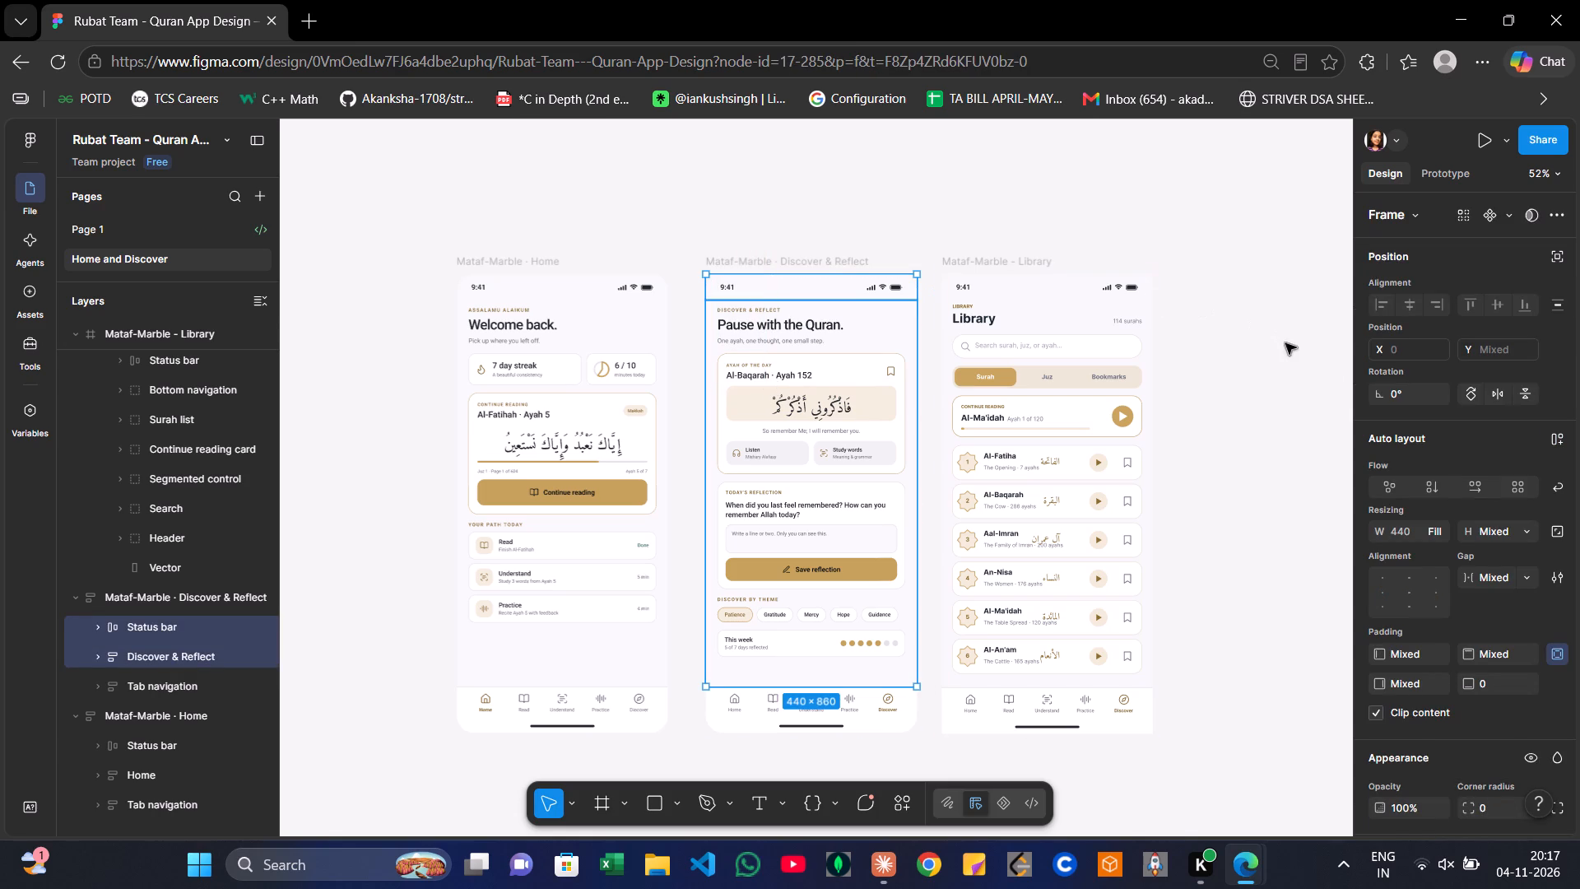
scroll(1449, 430, down, 2)
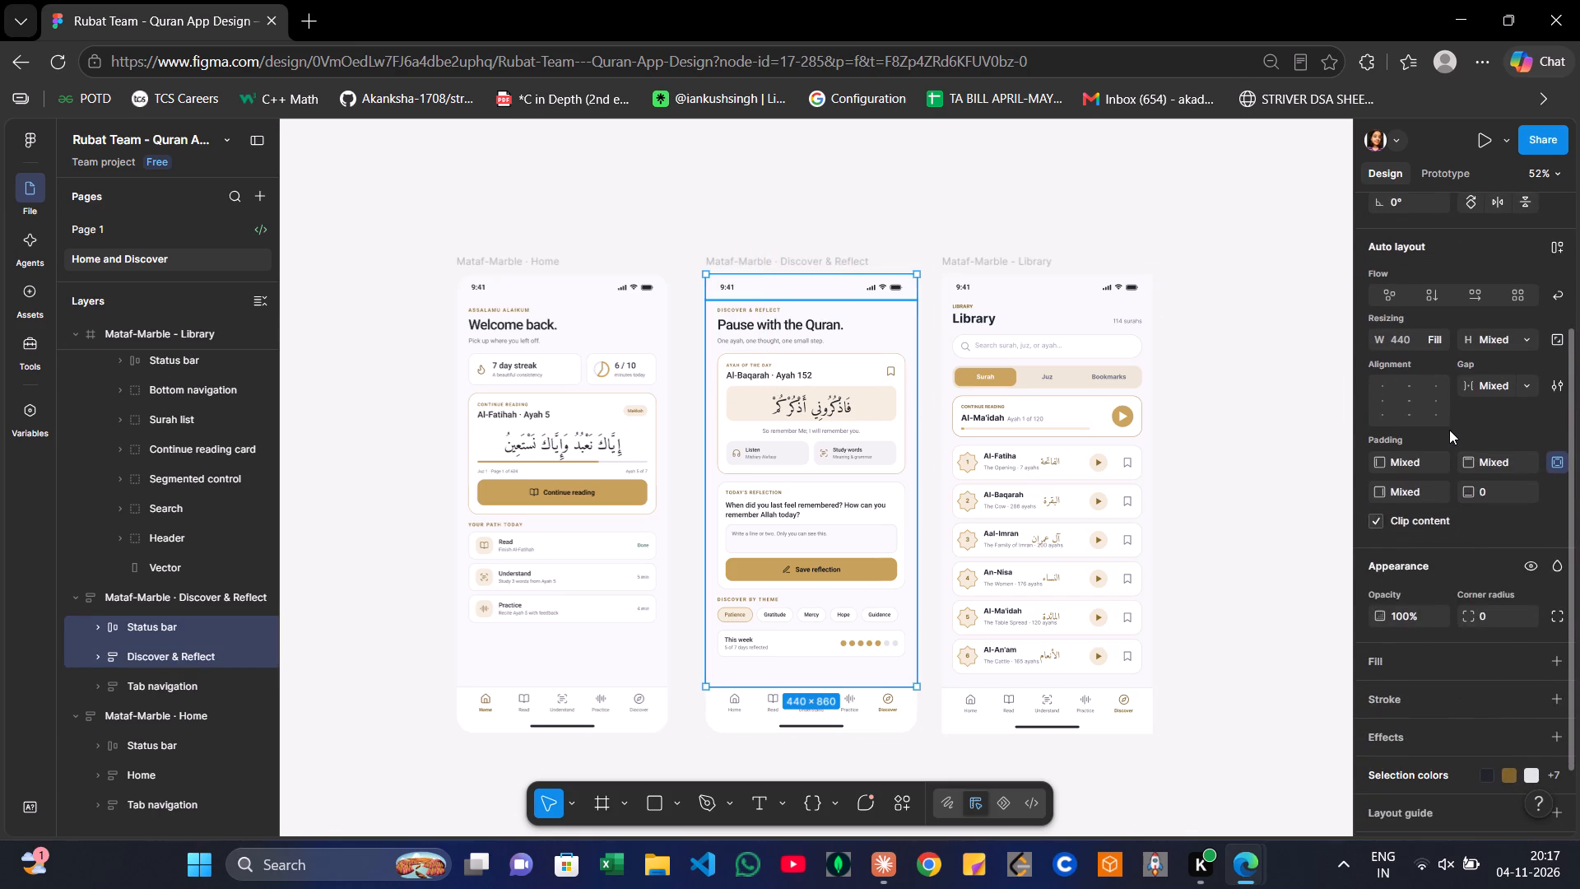
scroll(1449, 430, down, 2)
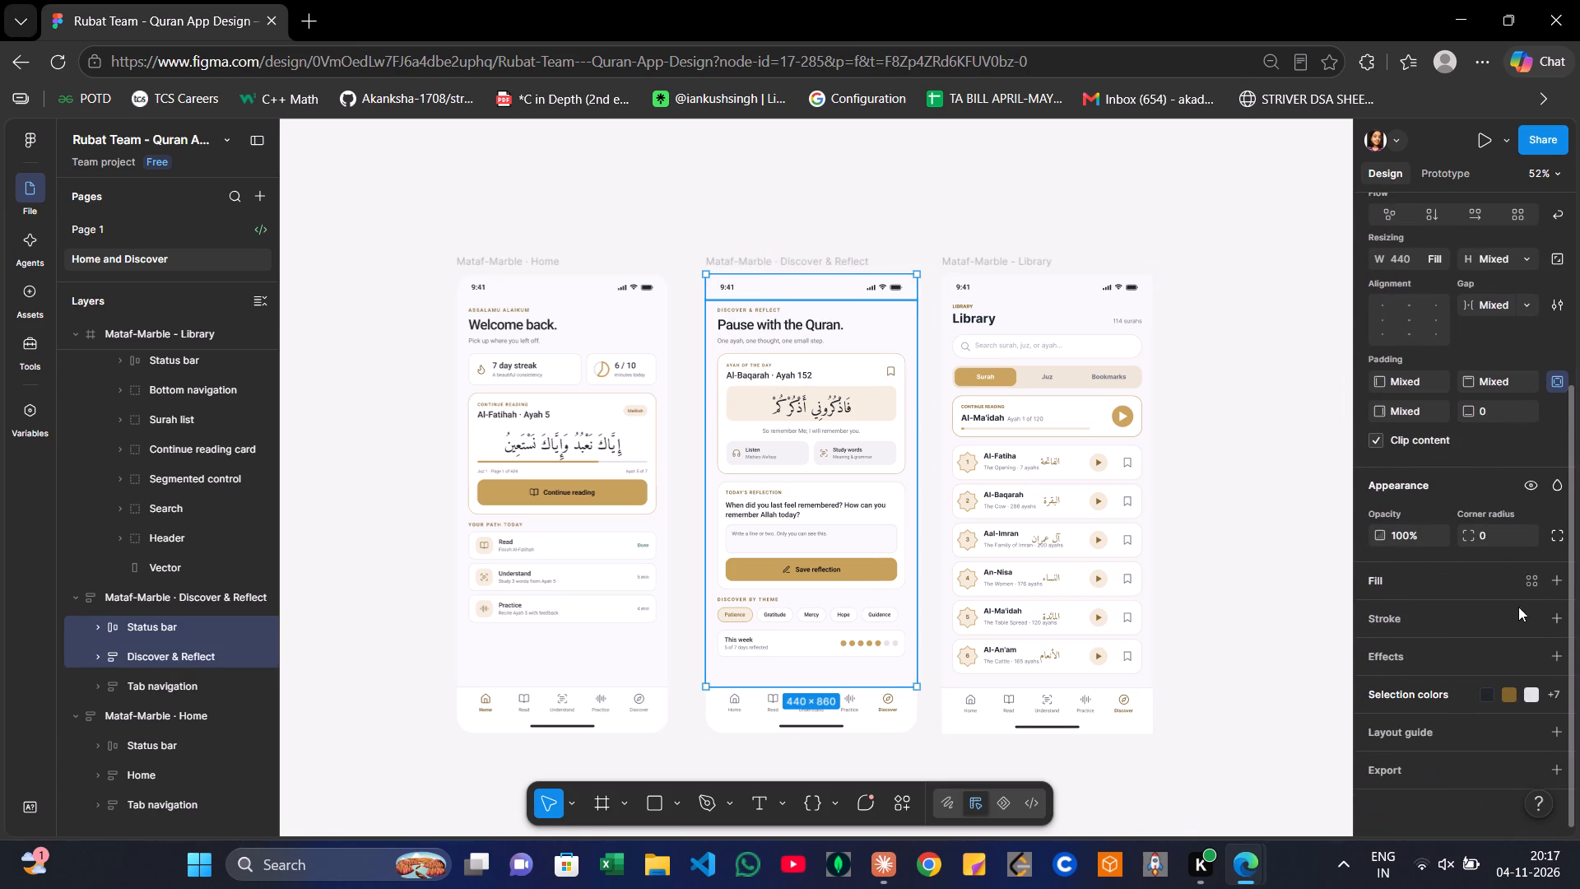
click(1536, 694)
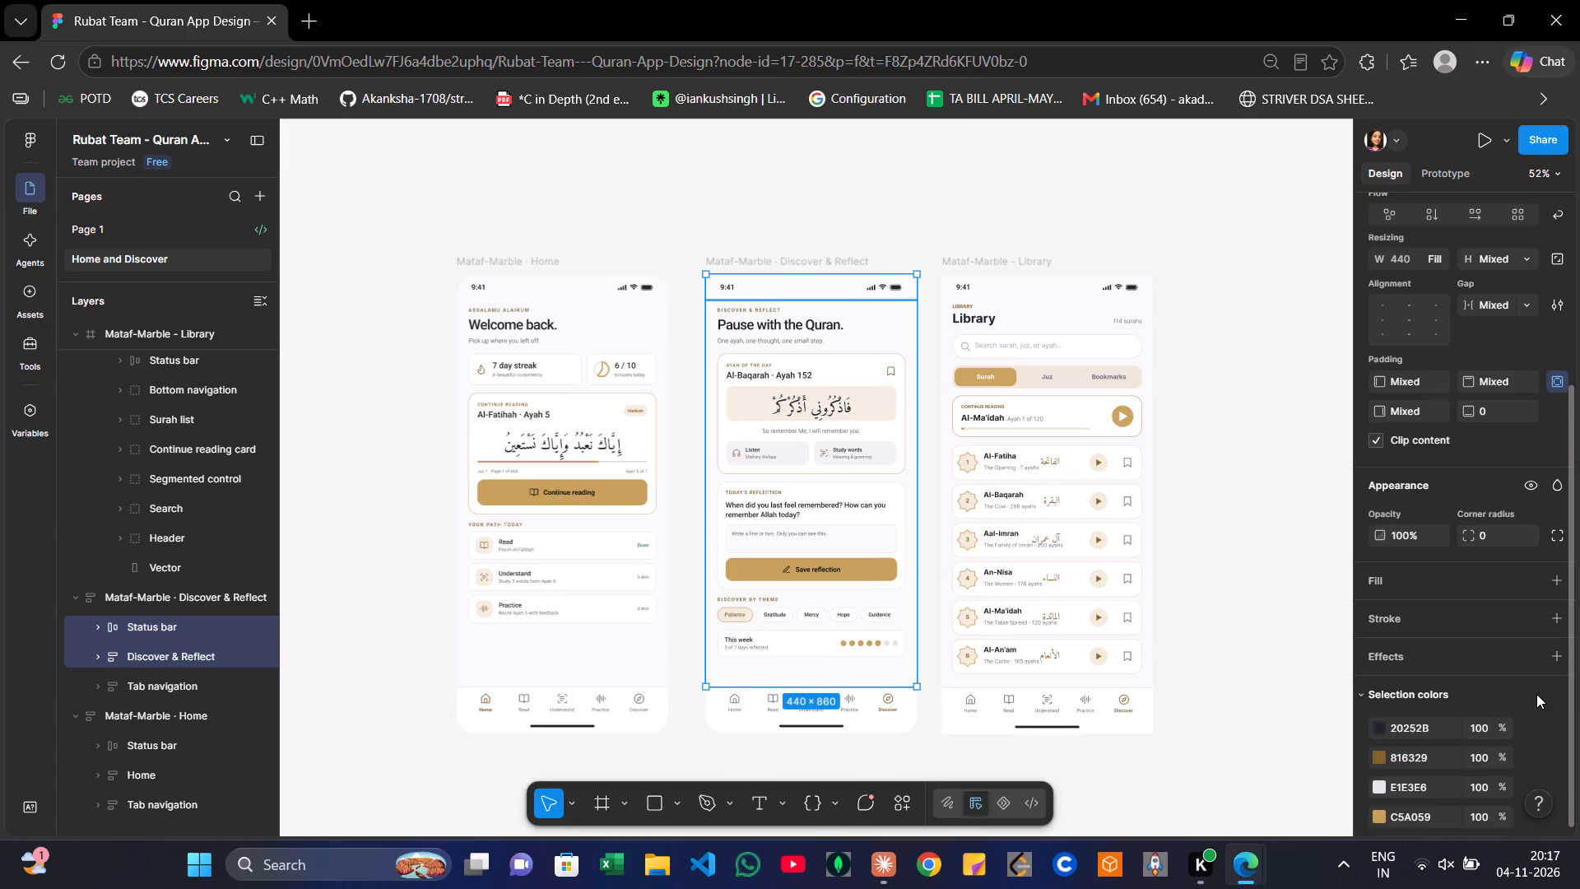
scroll(1536, 694, down, 3)
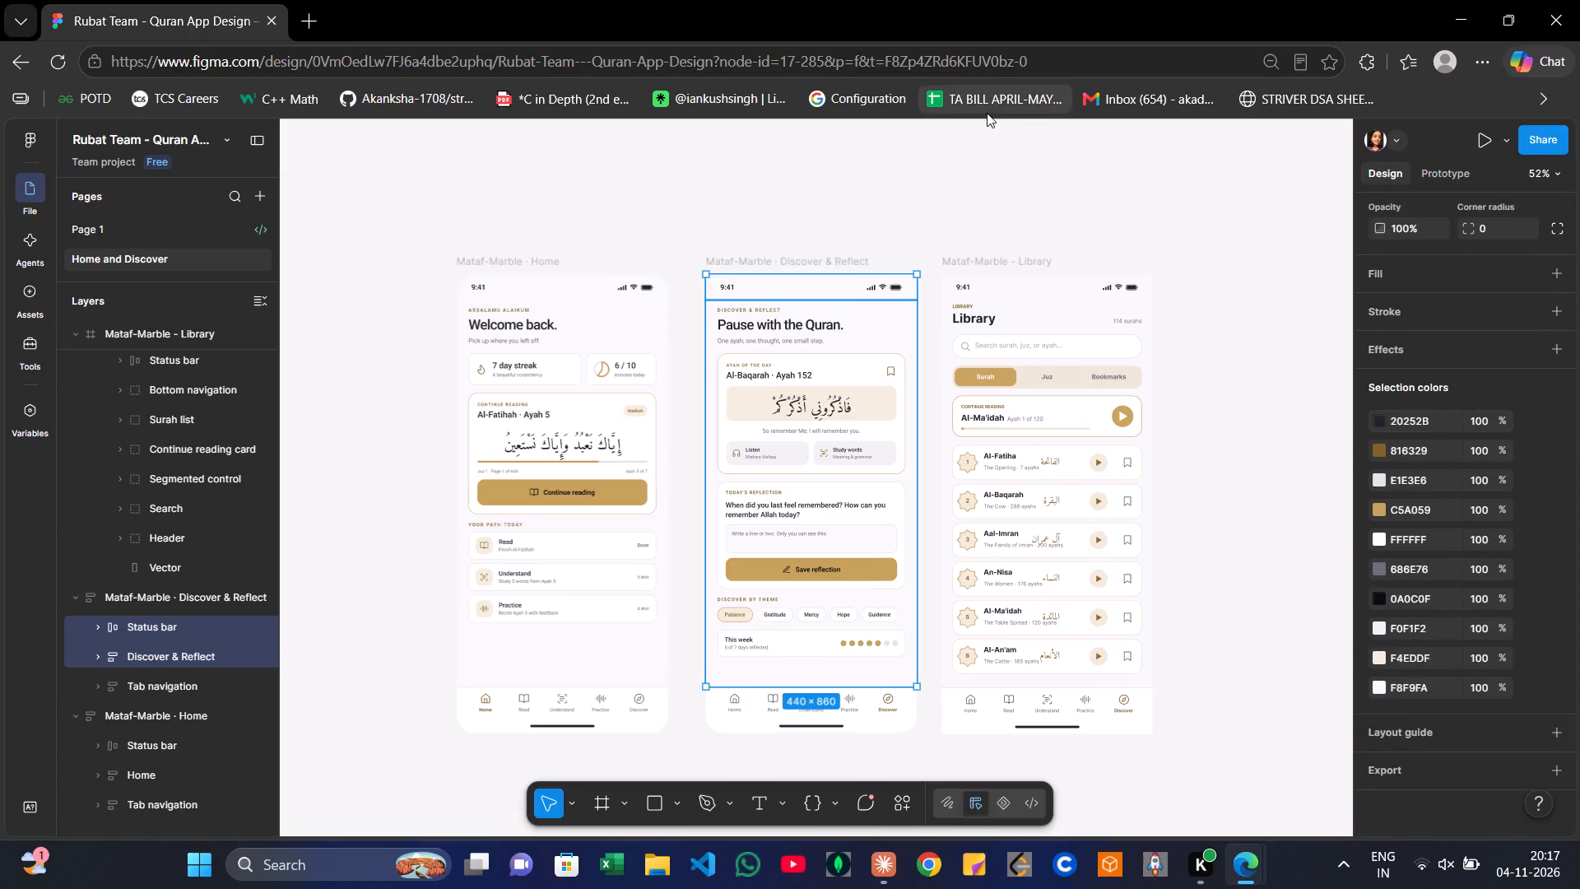
drag(987, 113, 1043, 0)
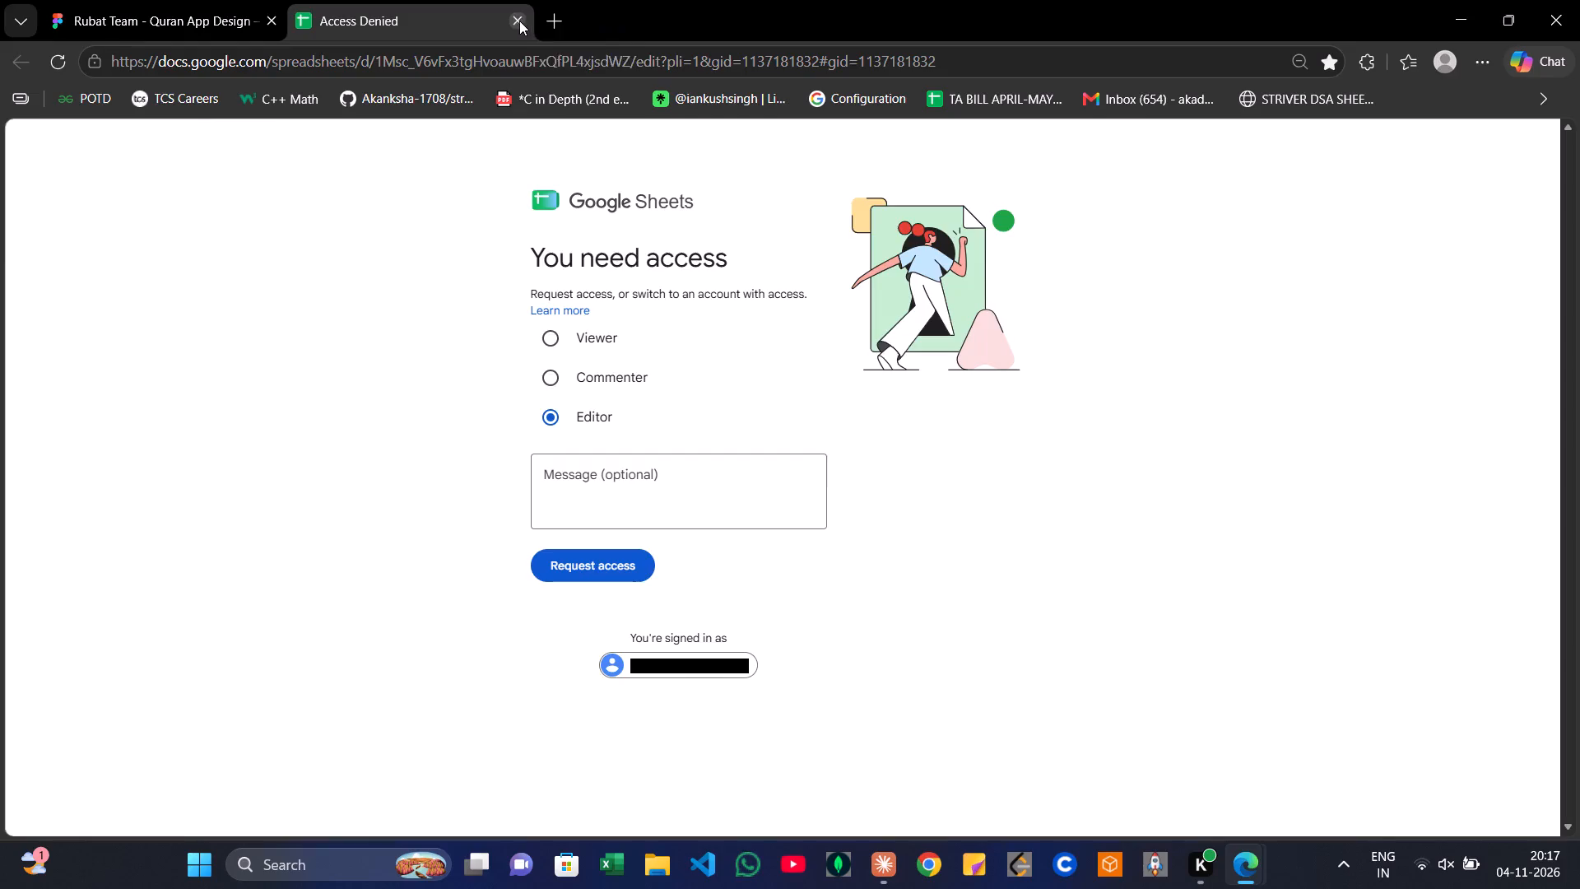
click(523, 21)
Convert the Mataf-Marble Library screen's inner group, which holds the Status bar, Surah list and Header, from a group into a frame.
click(949, 184)
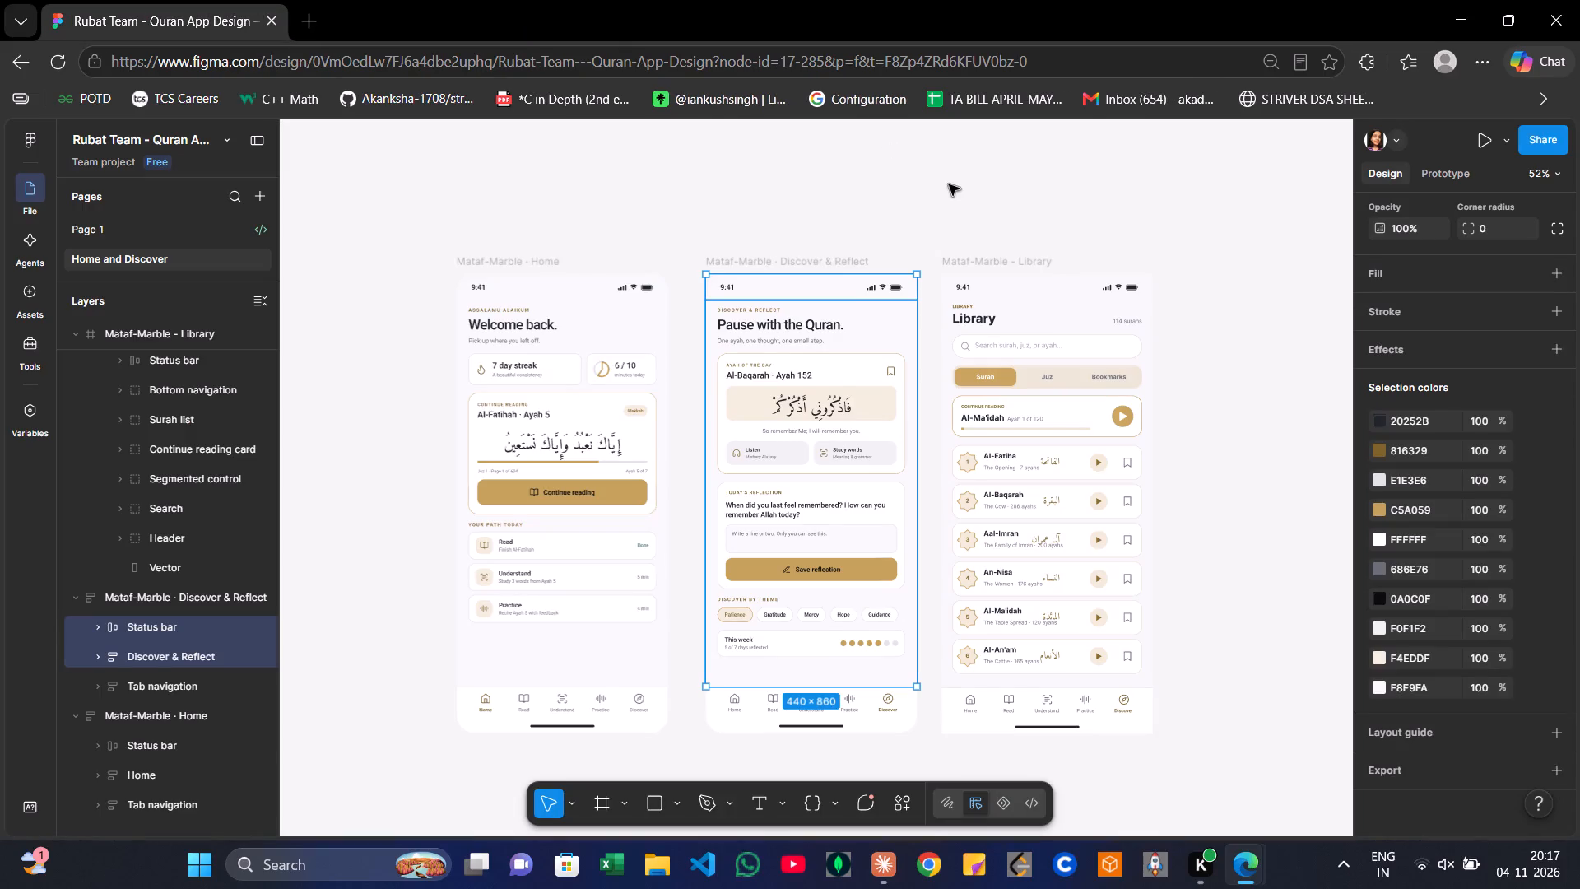
drag(949, 184, 1099, 597)
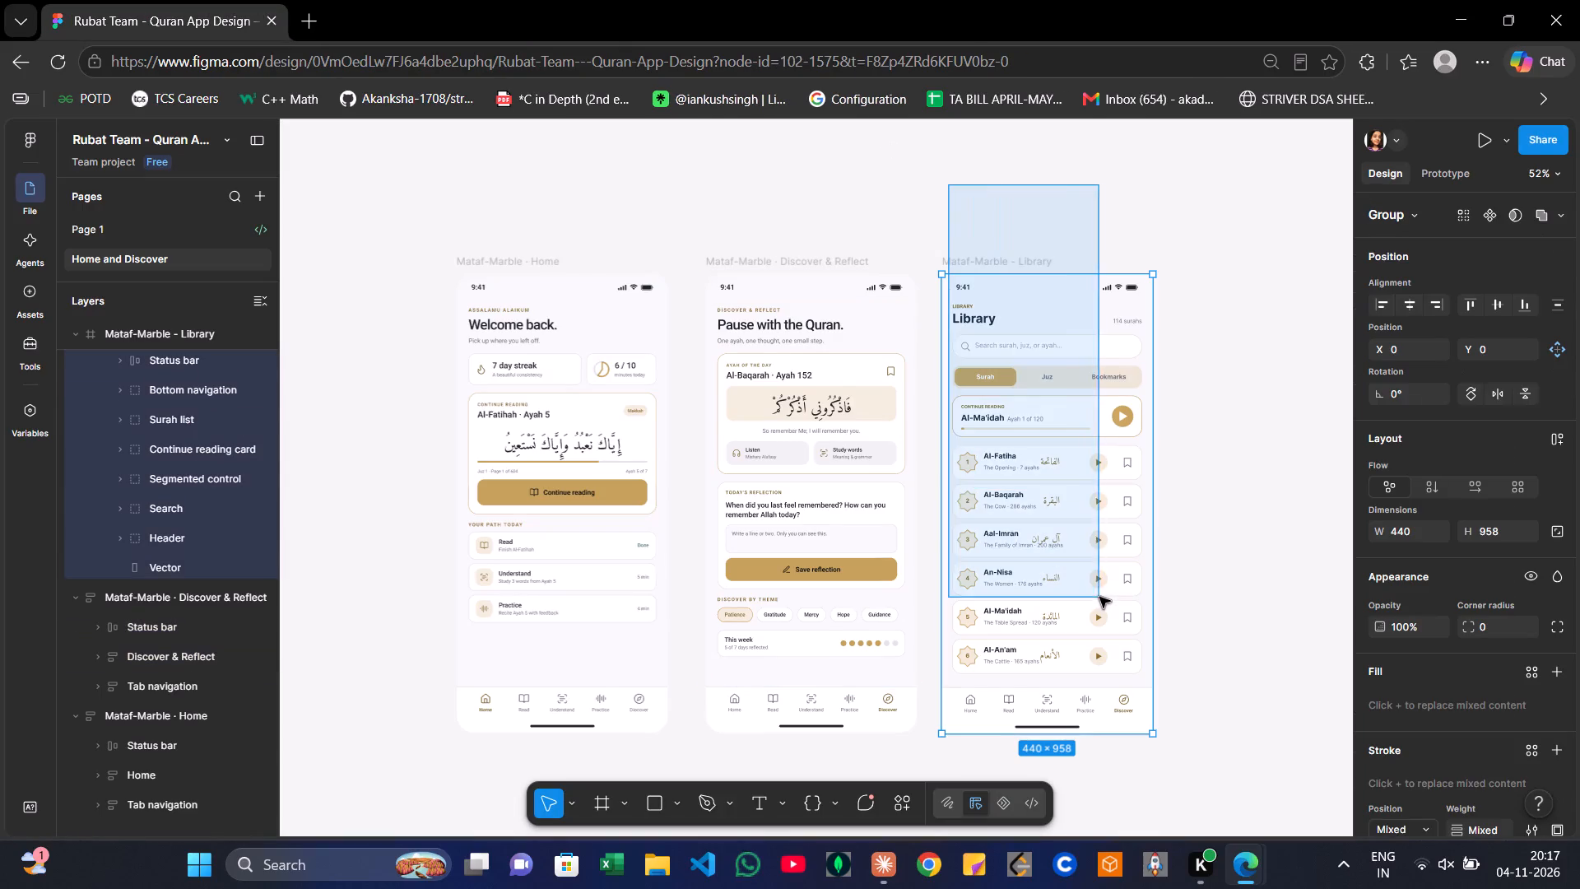
drag(1099, 597, 1099, 596)
scroll(1488, 630, down, 3)
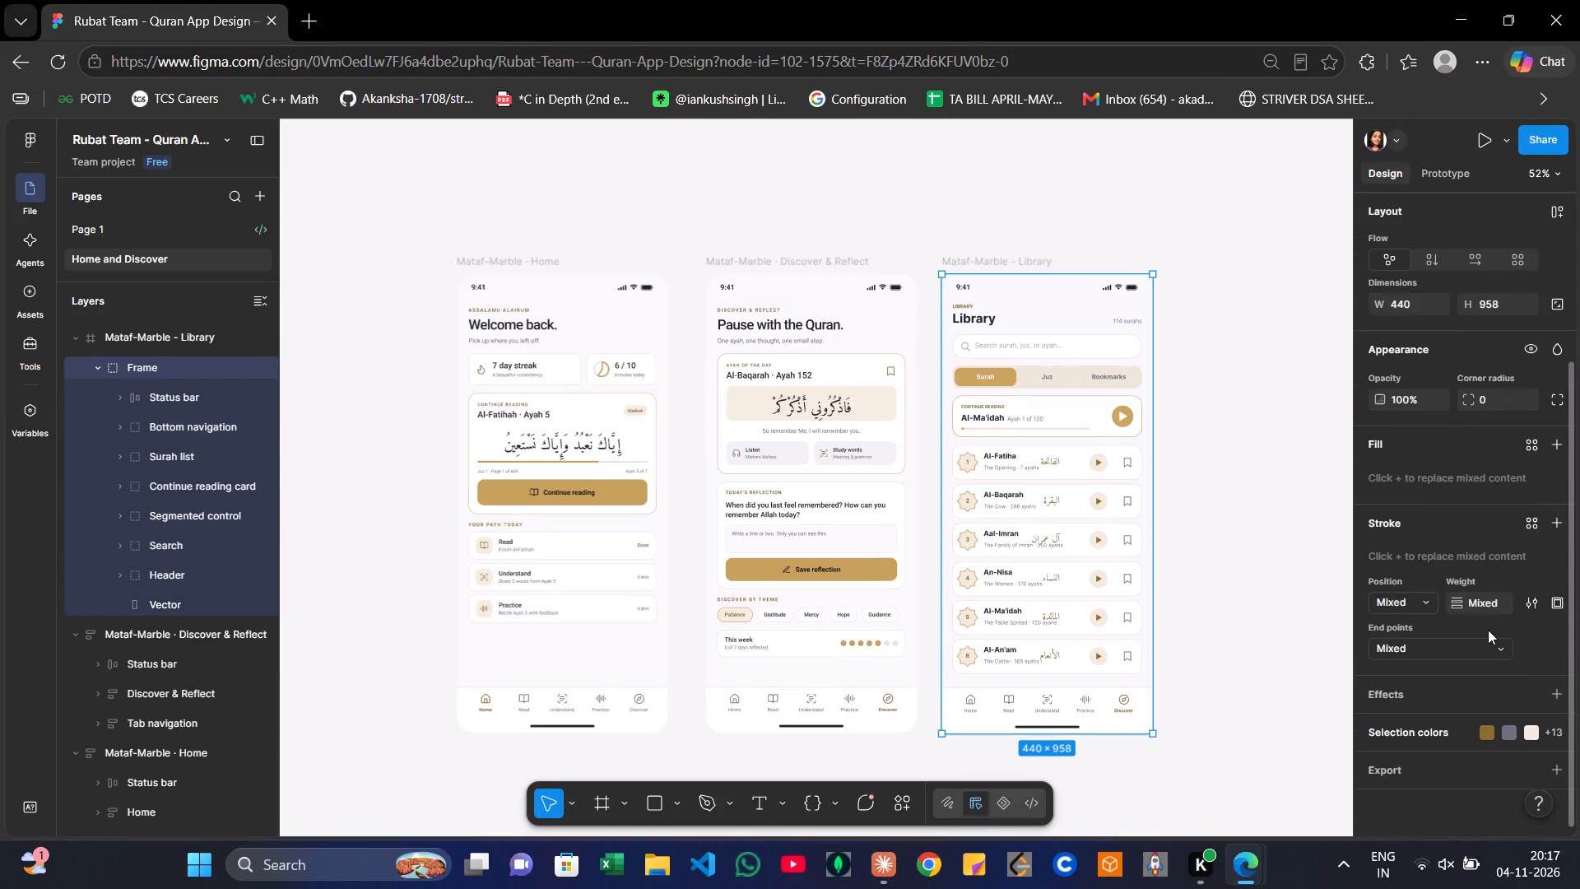
scroll(1488, 630, down, 2)
scroll(1473, 498, up, 1)
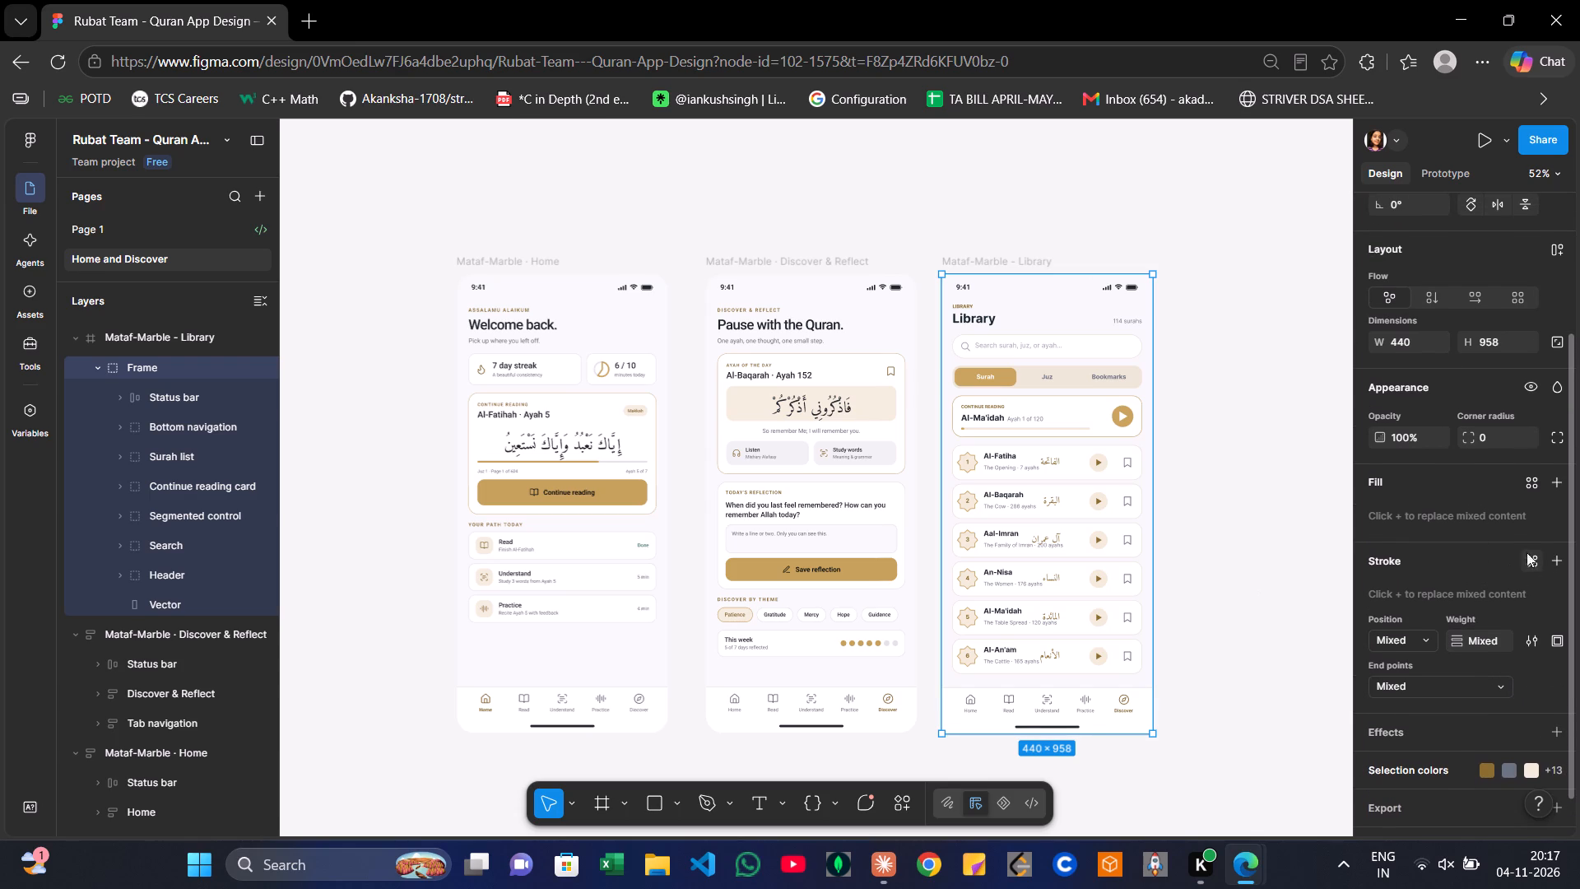
scroll(1486, 520, up, 3)
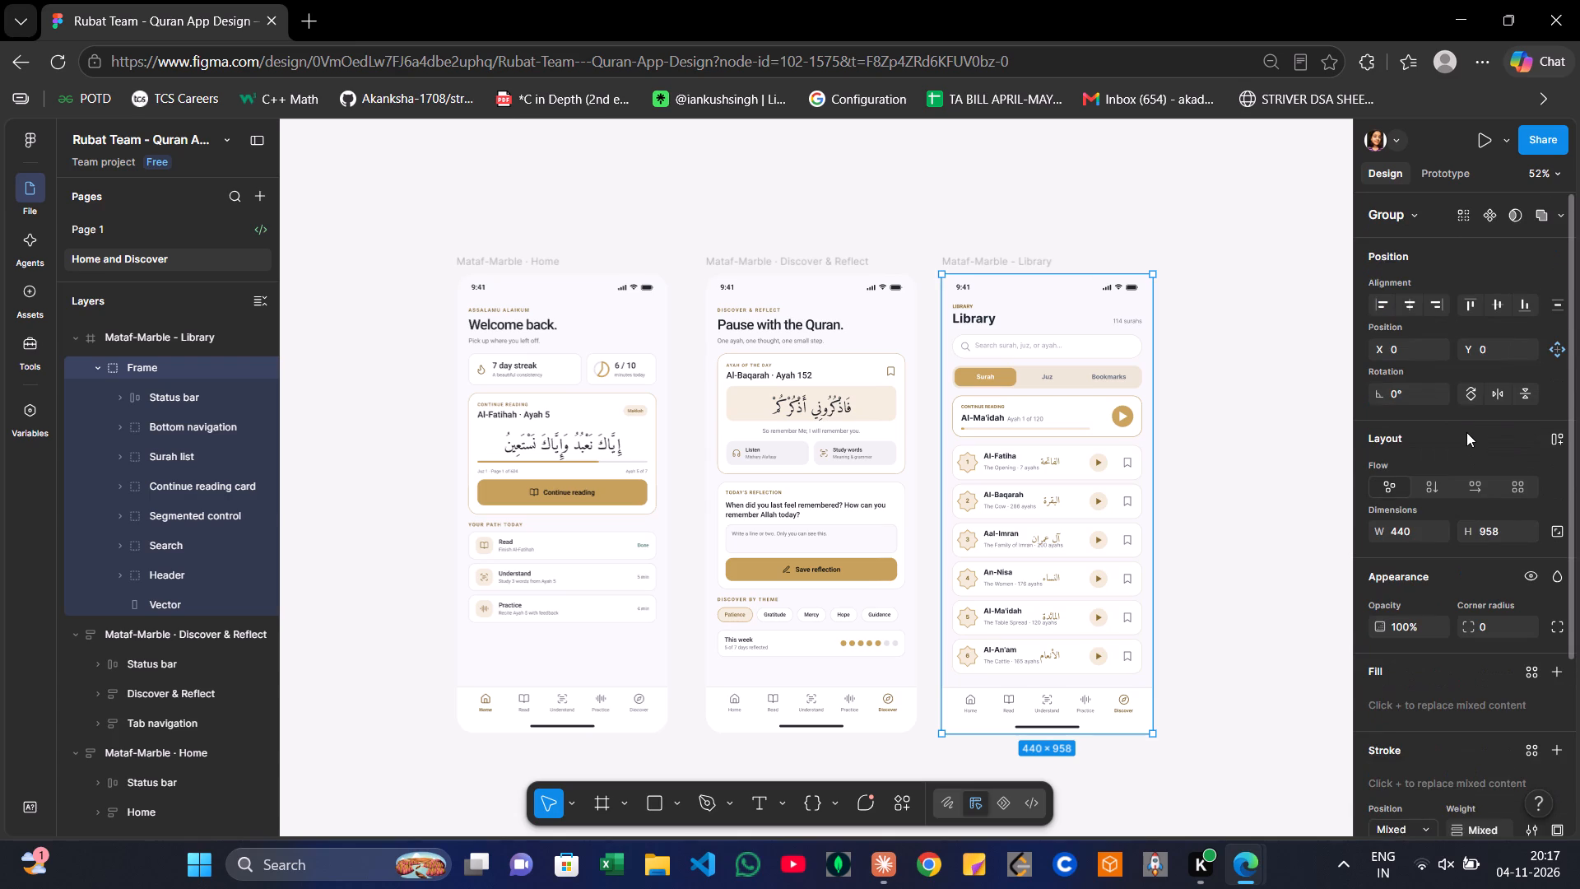
scroll(1466, 432, up, 1)
click(1416, 214)
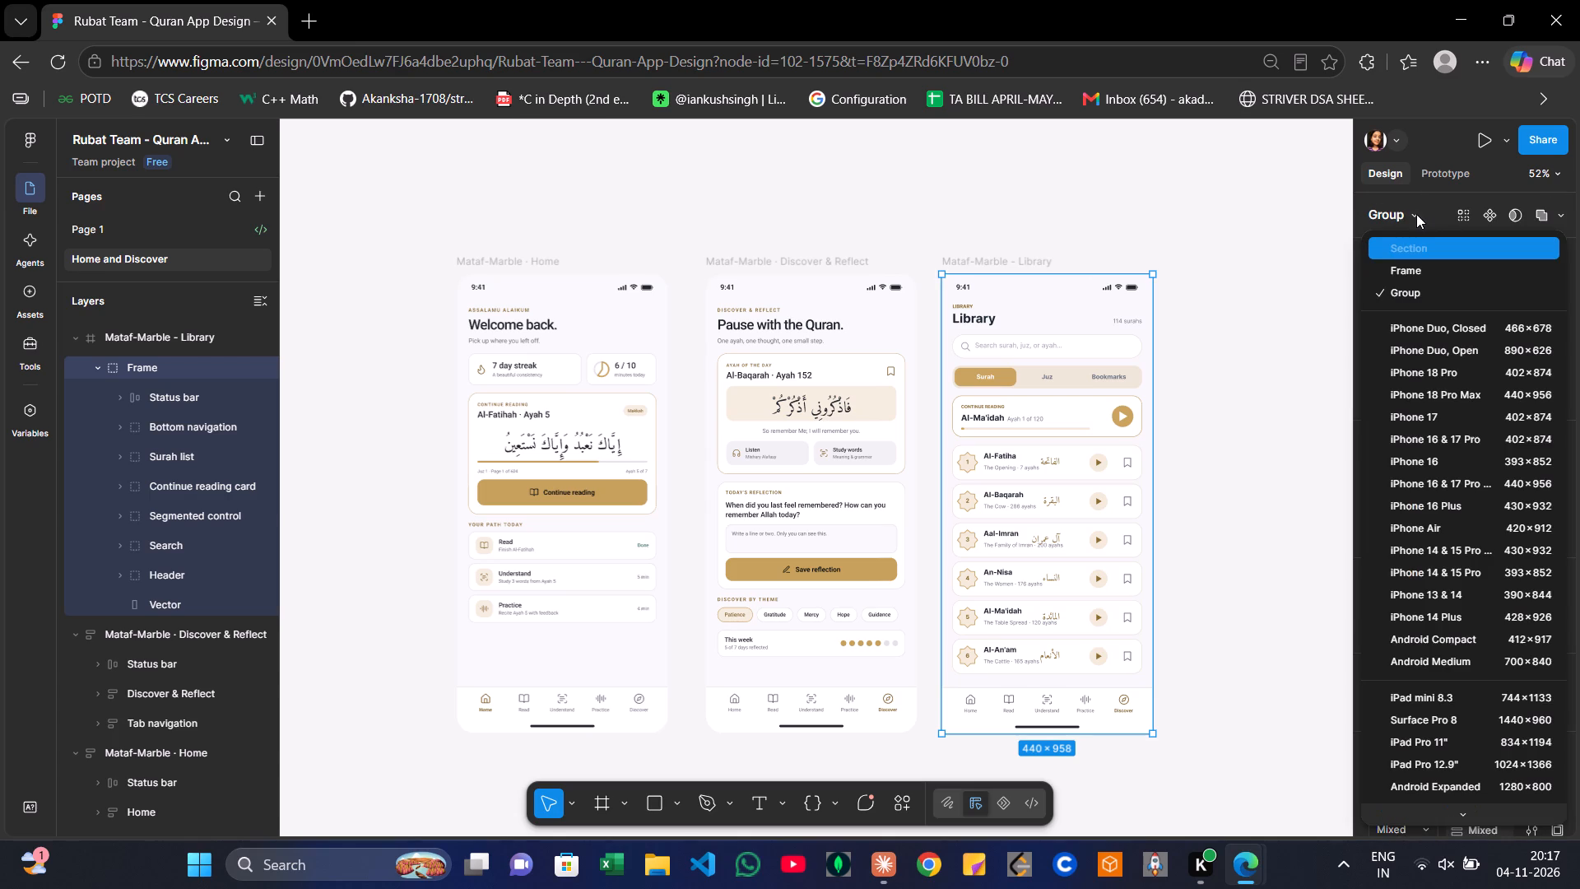
click(1416, 214)
click(1416, 214)
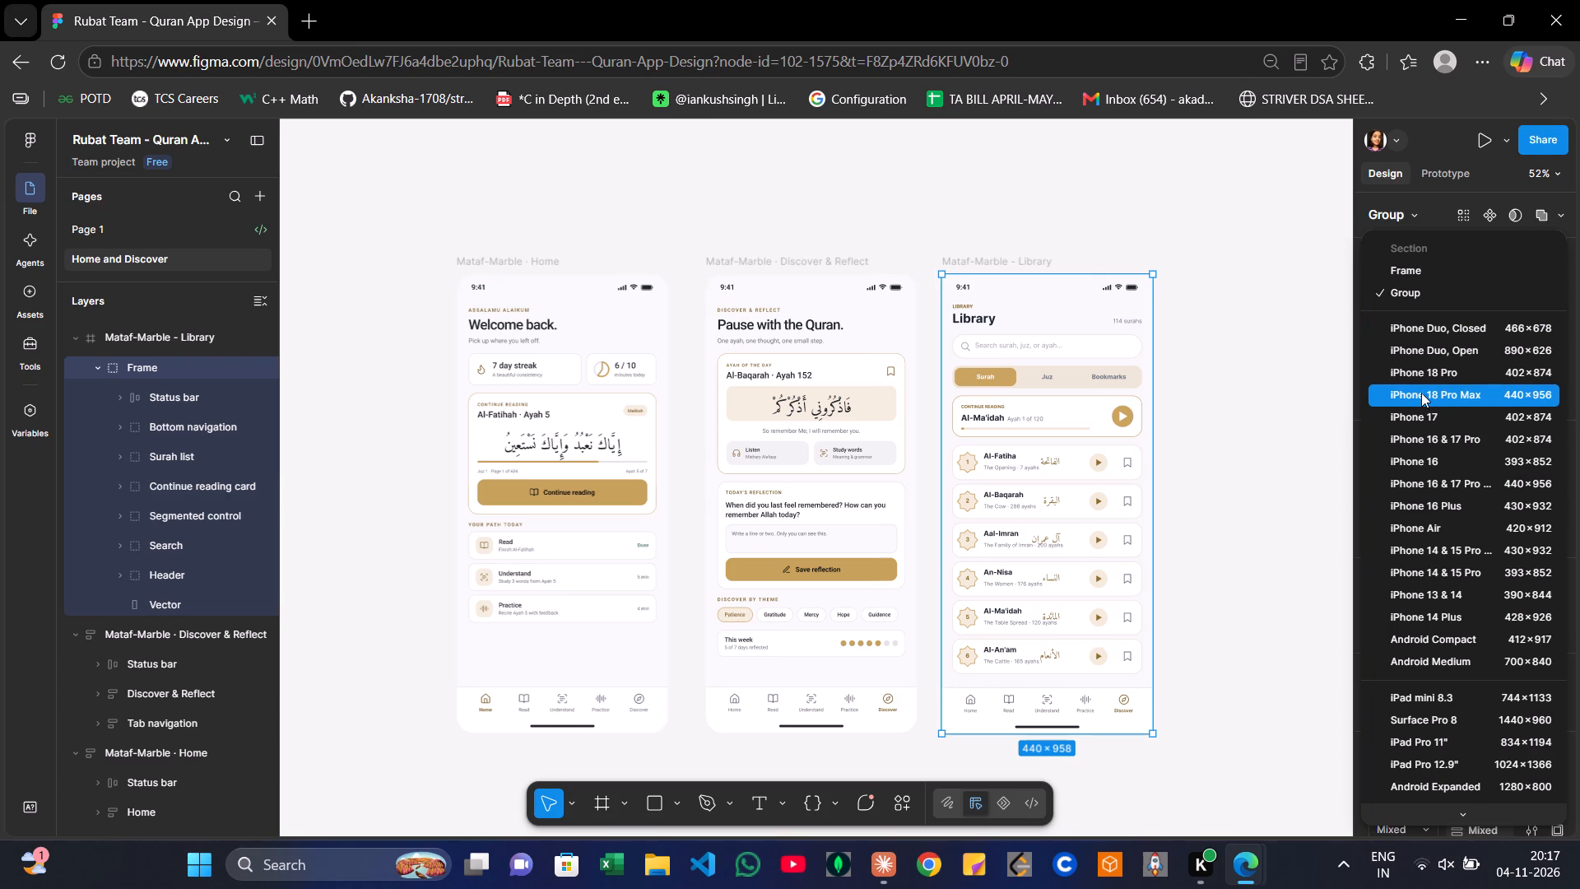
click(1415, 272)
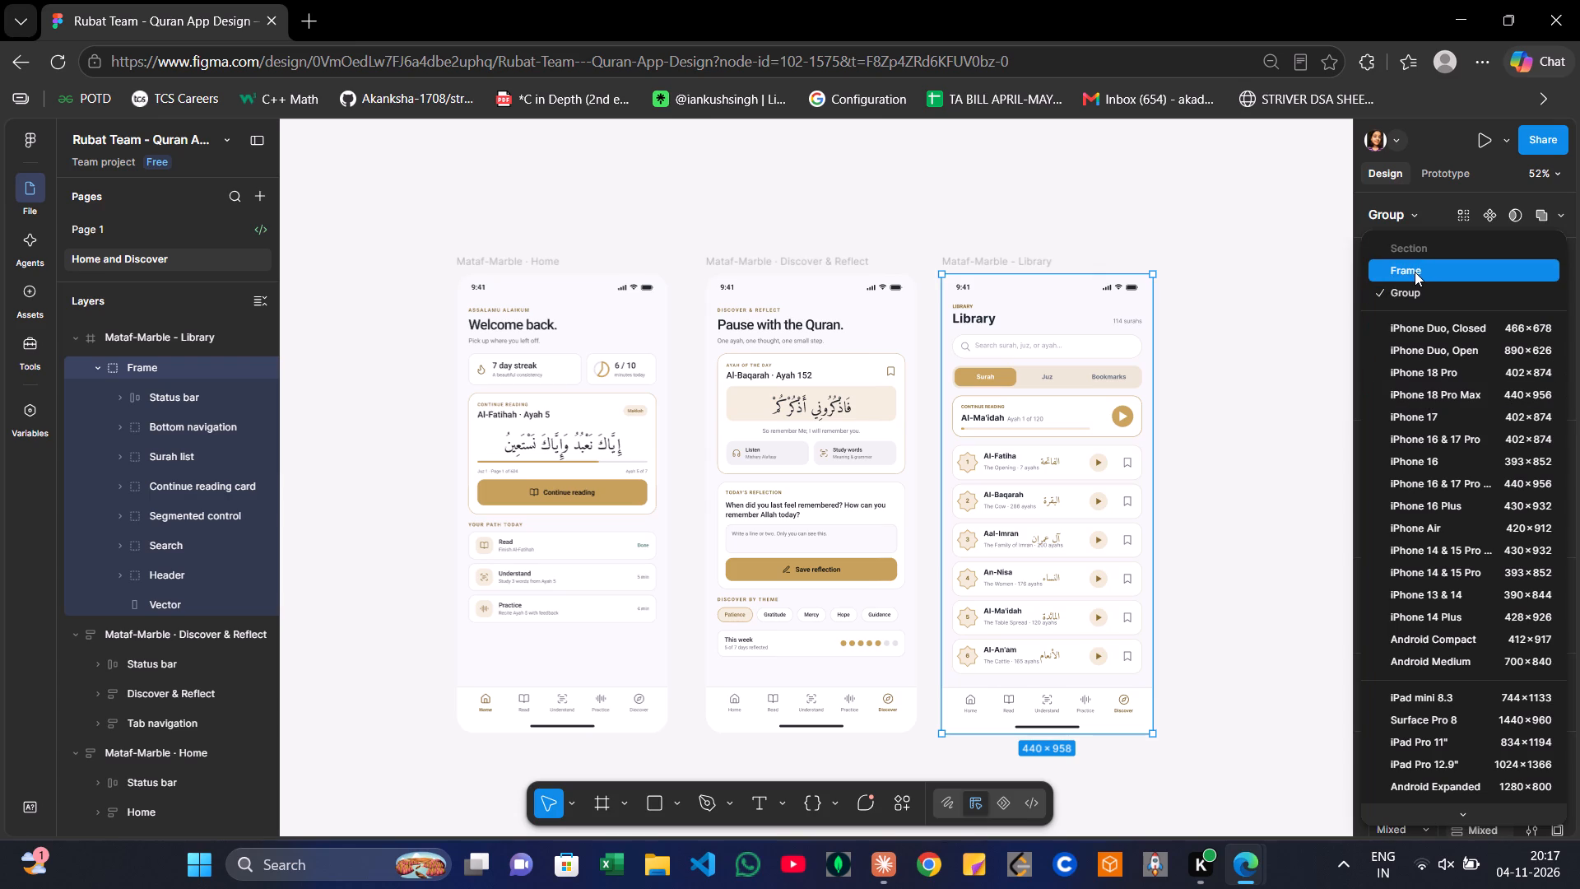
Resize the Library screen's converted inner frame to the iPhone 18 Pro Max preset, 440 × 956, and deselect it.
click(1412, 214)
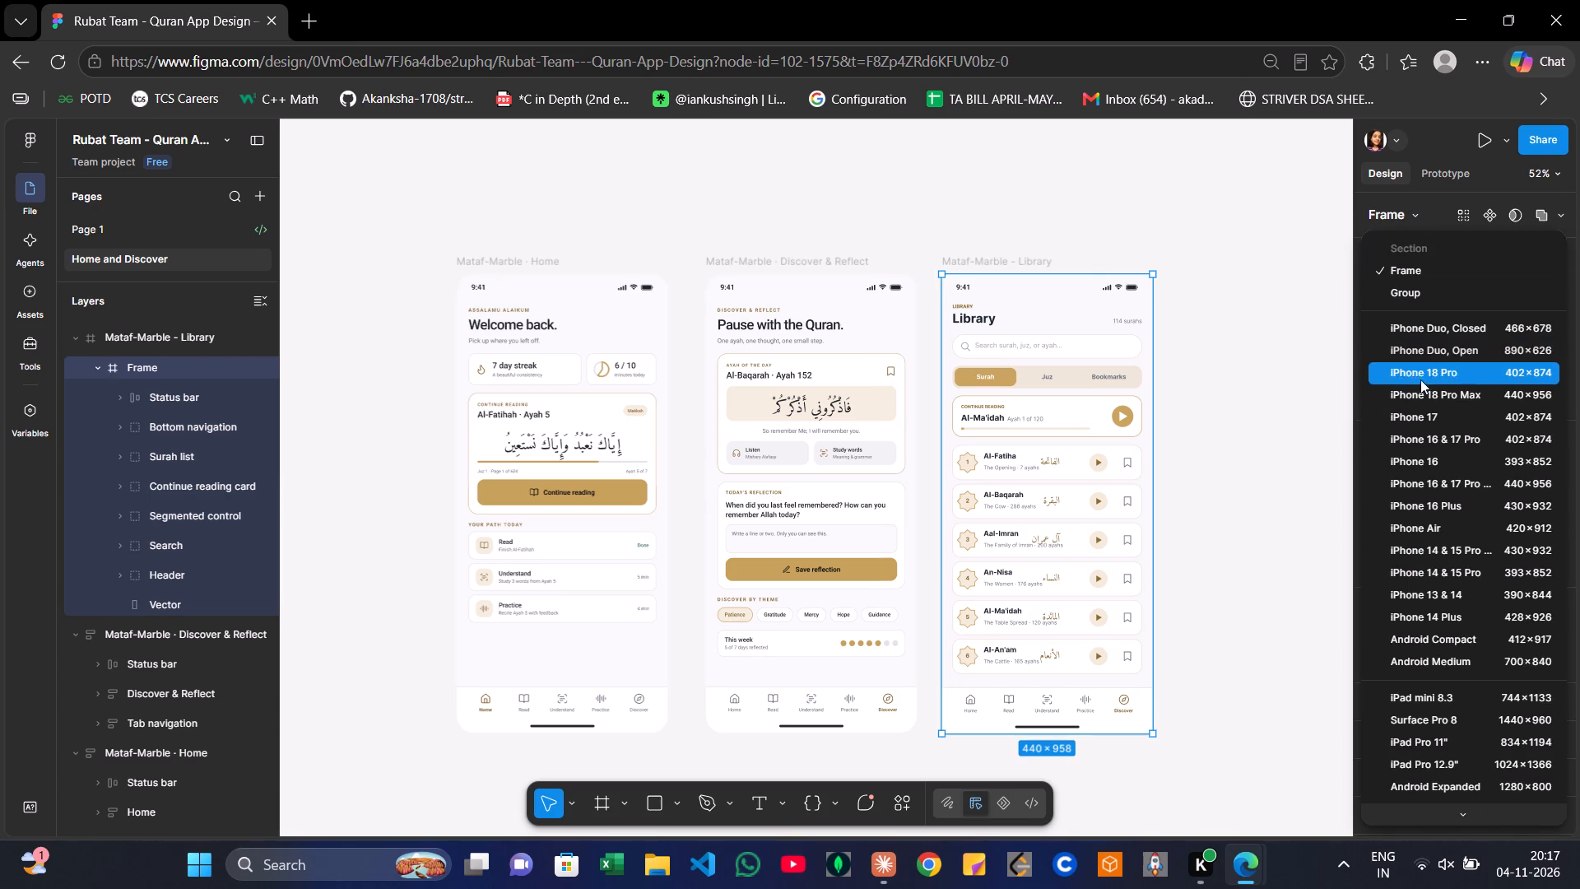
click(1420, 388)
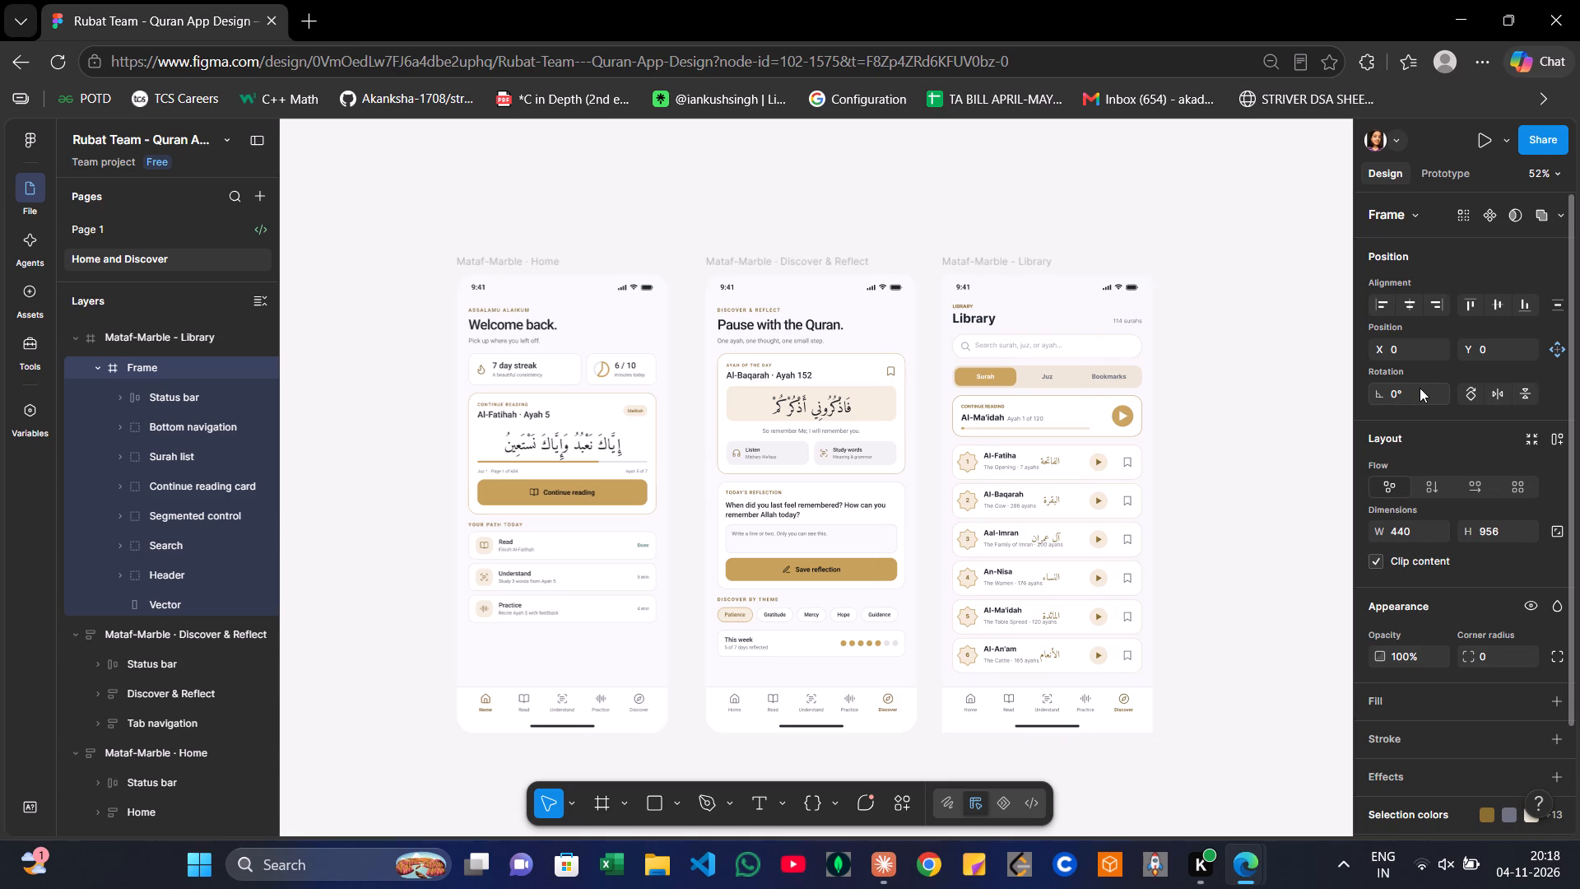
click(1412, 209)
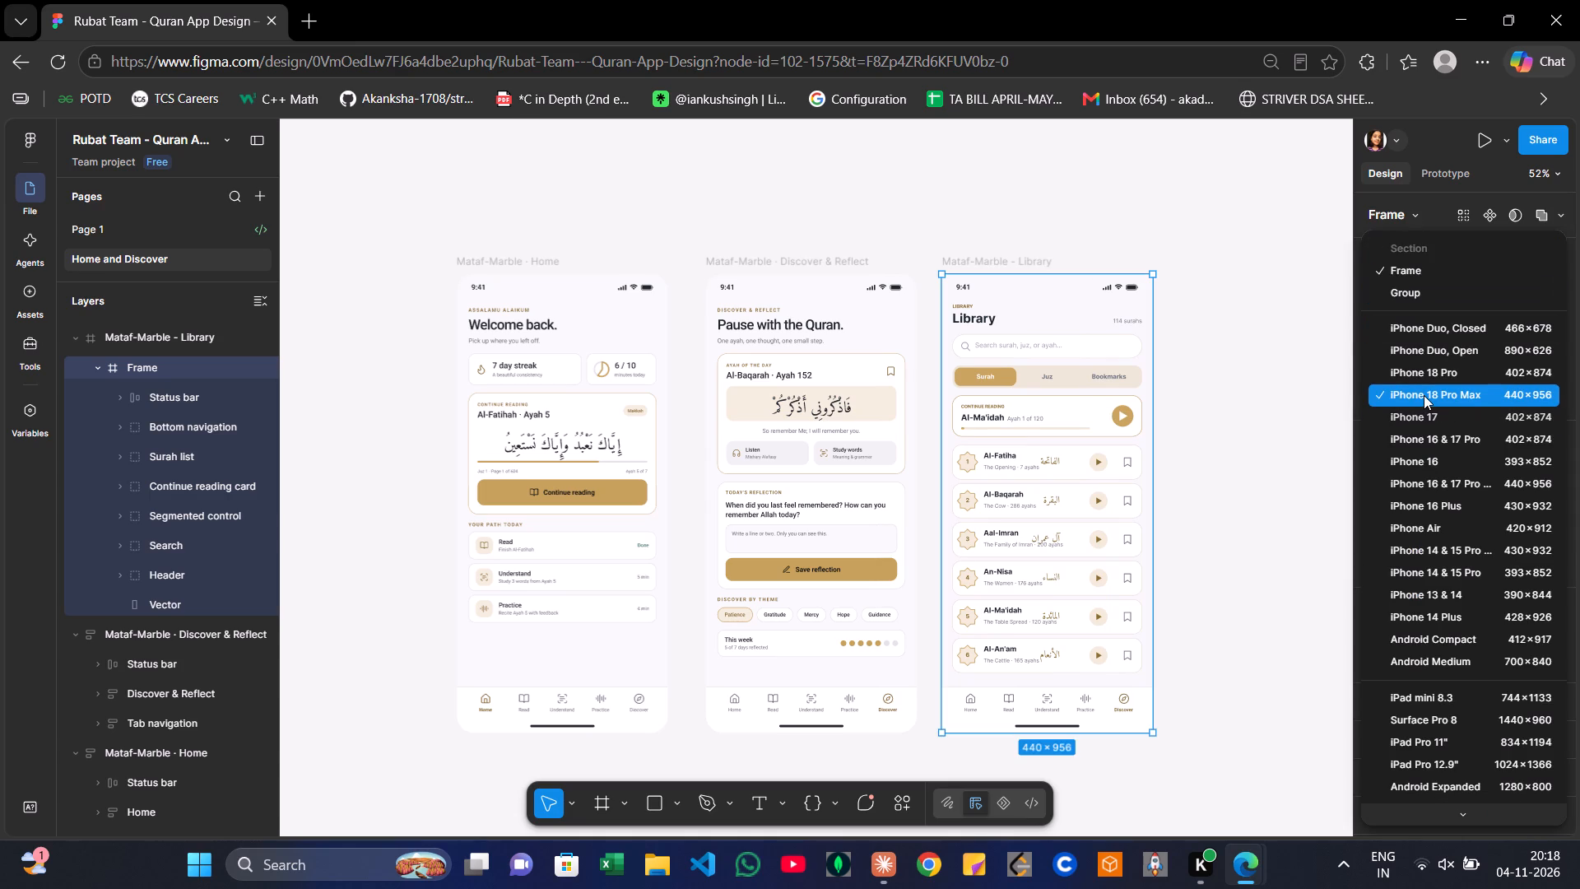
click(1424, 395)
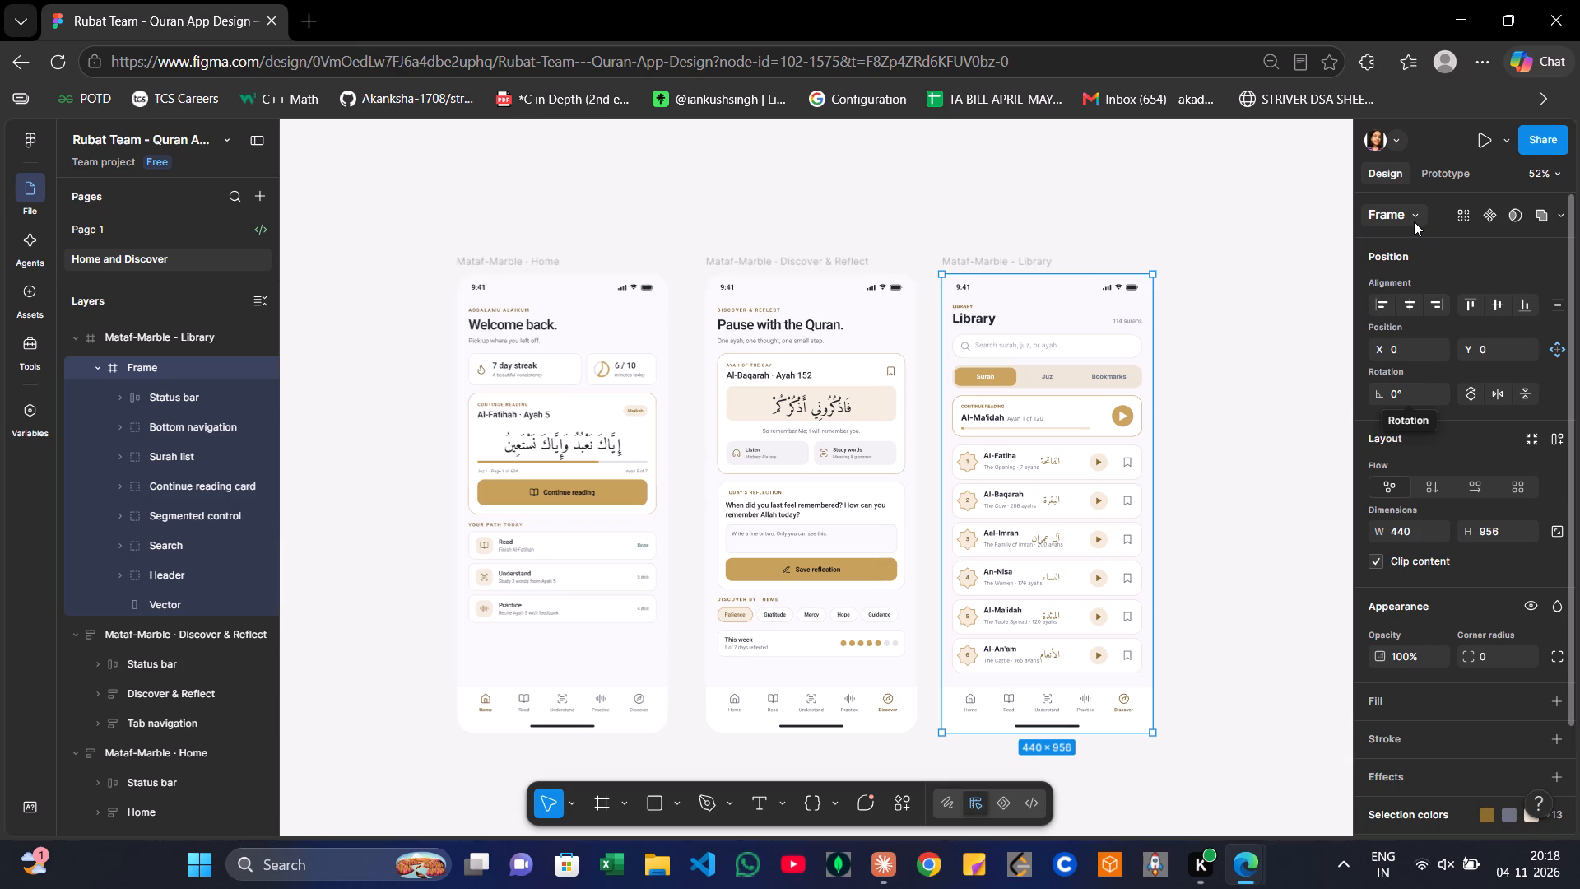
click(1256, 345)
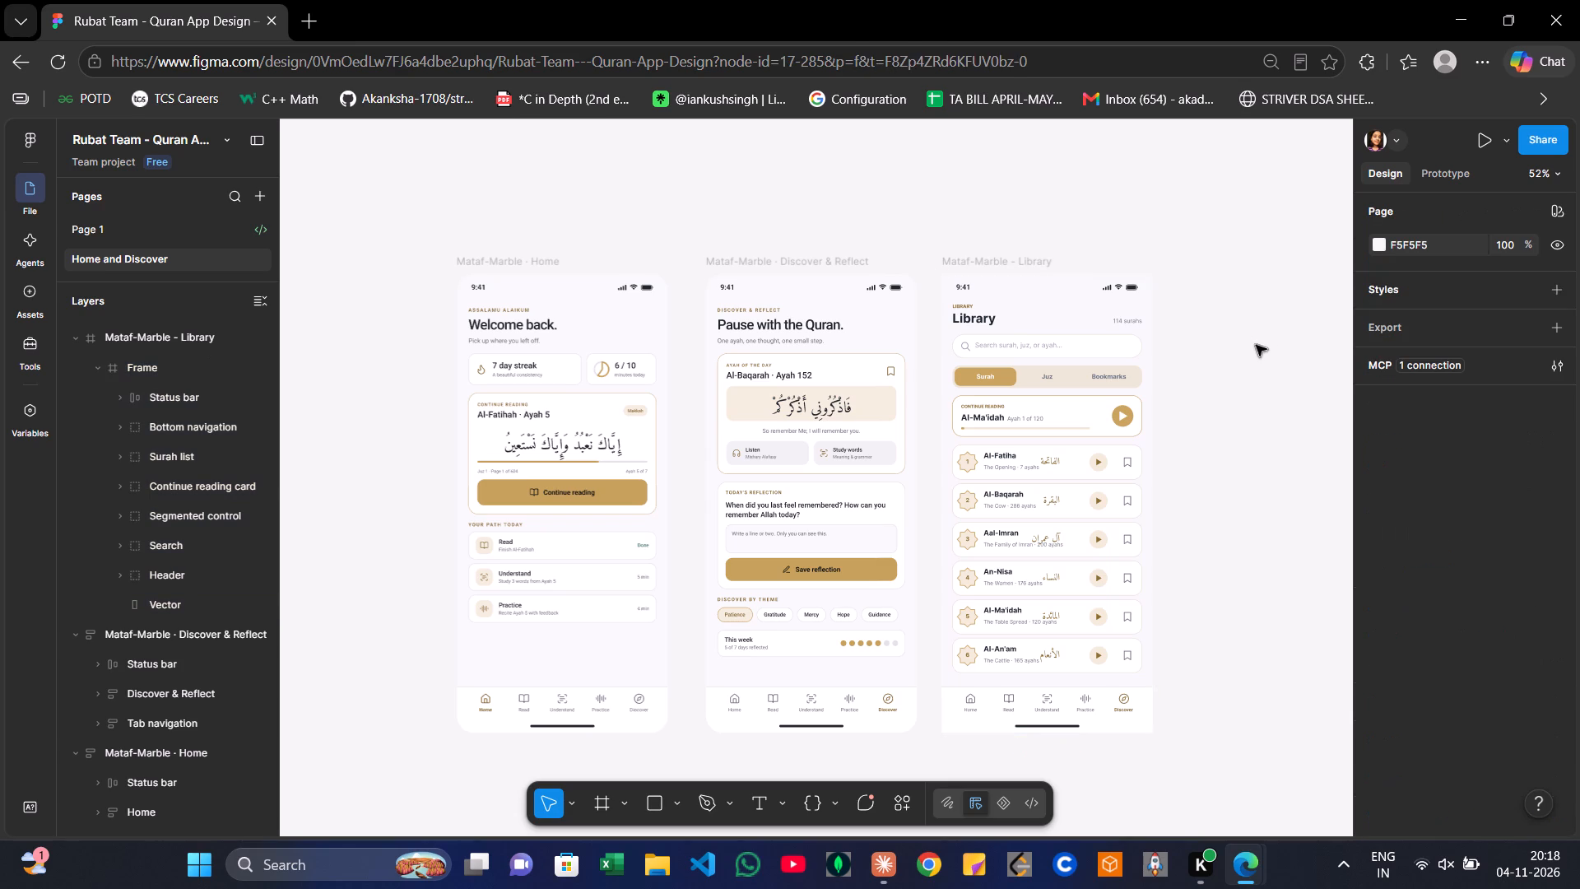
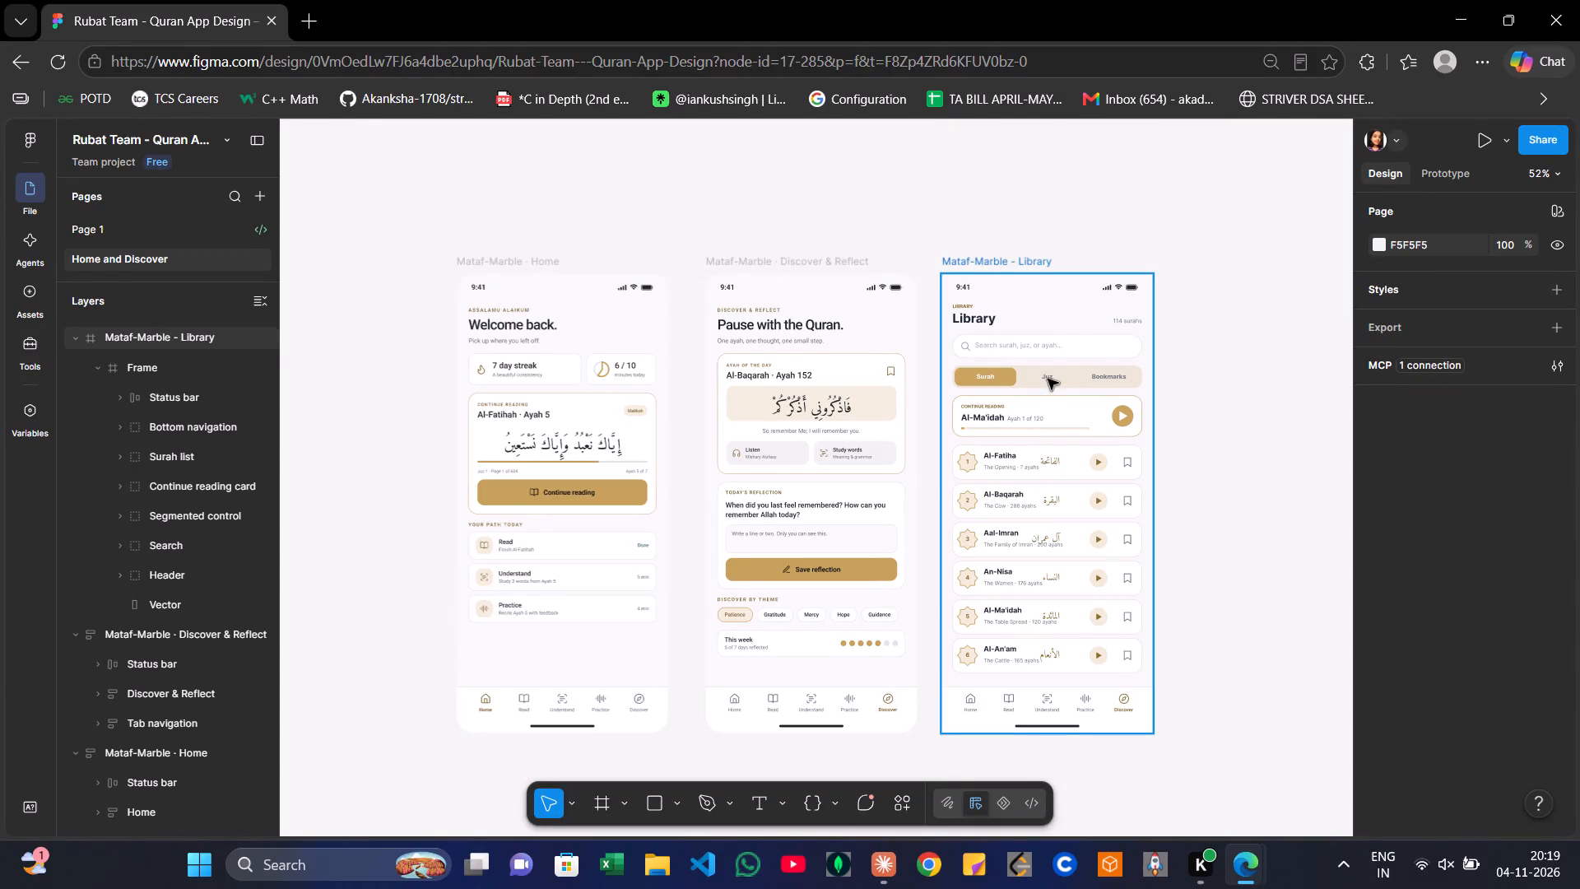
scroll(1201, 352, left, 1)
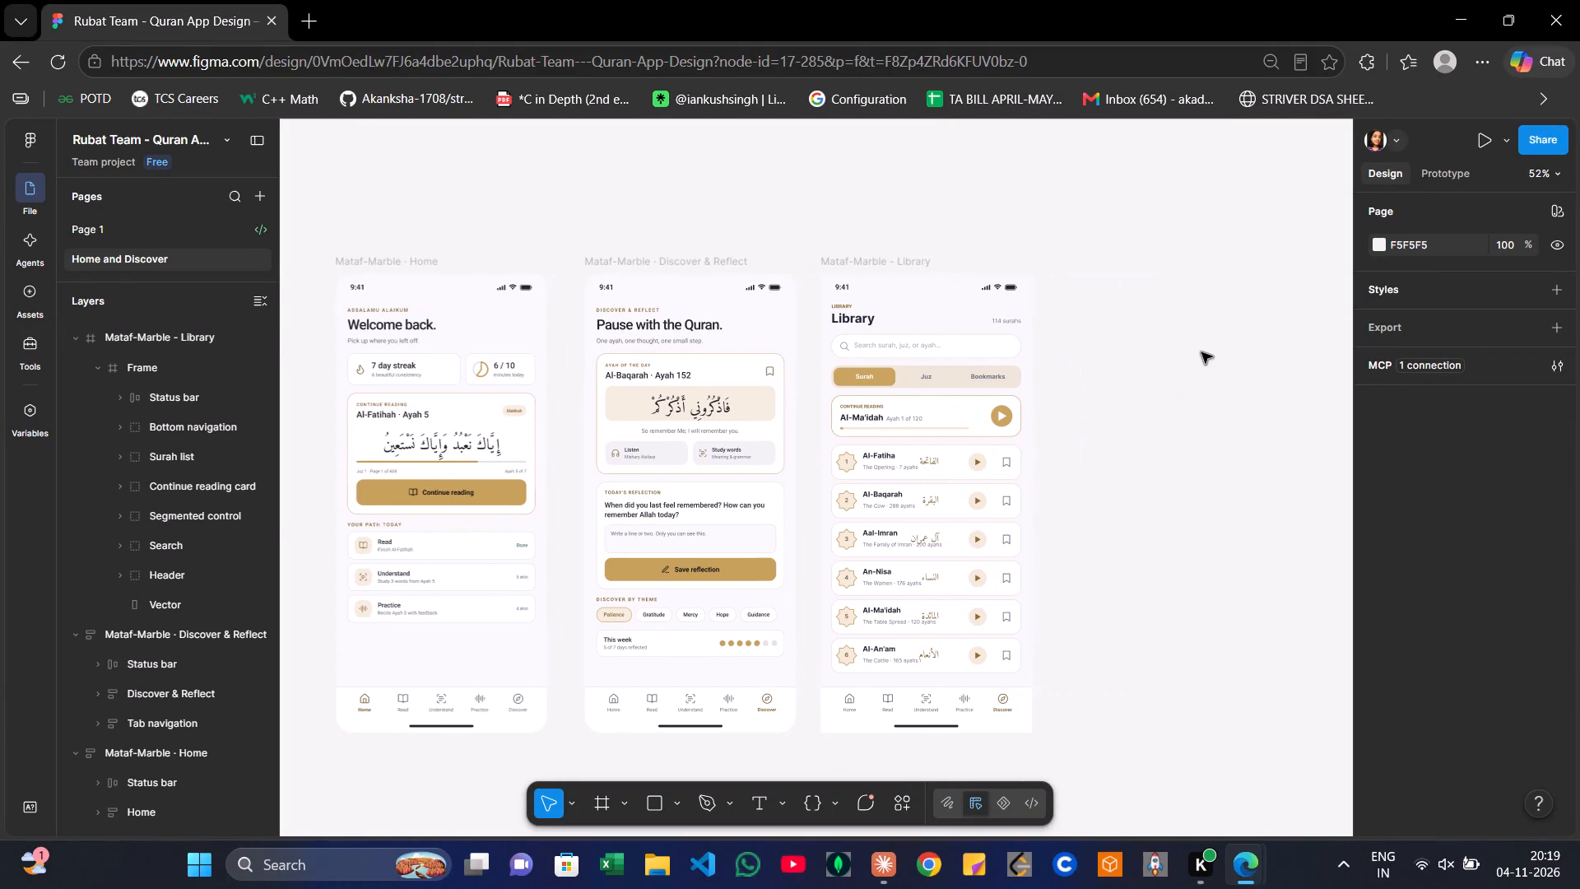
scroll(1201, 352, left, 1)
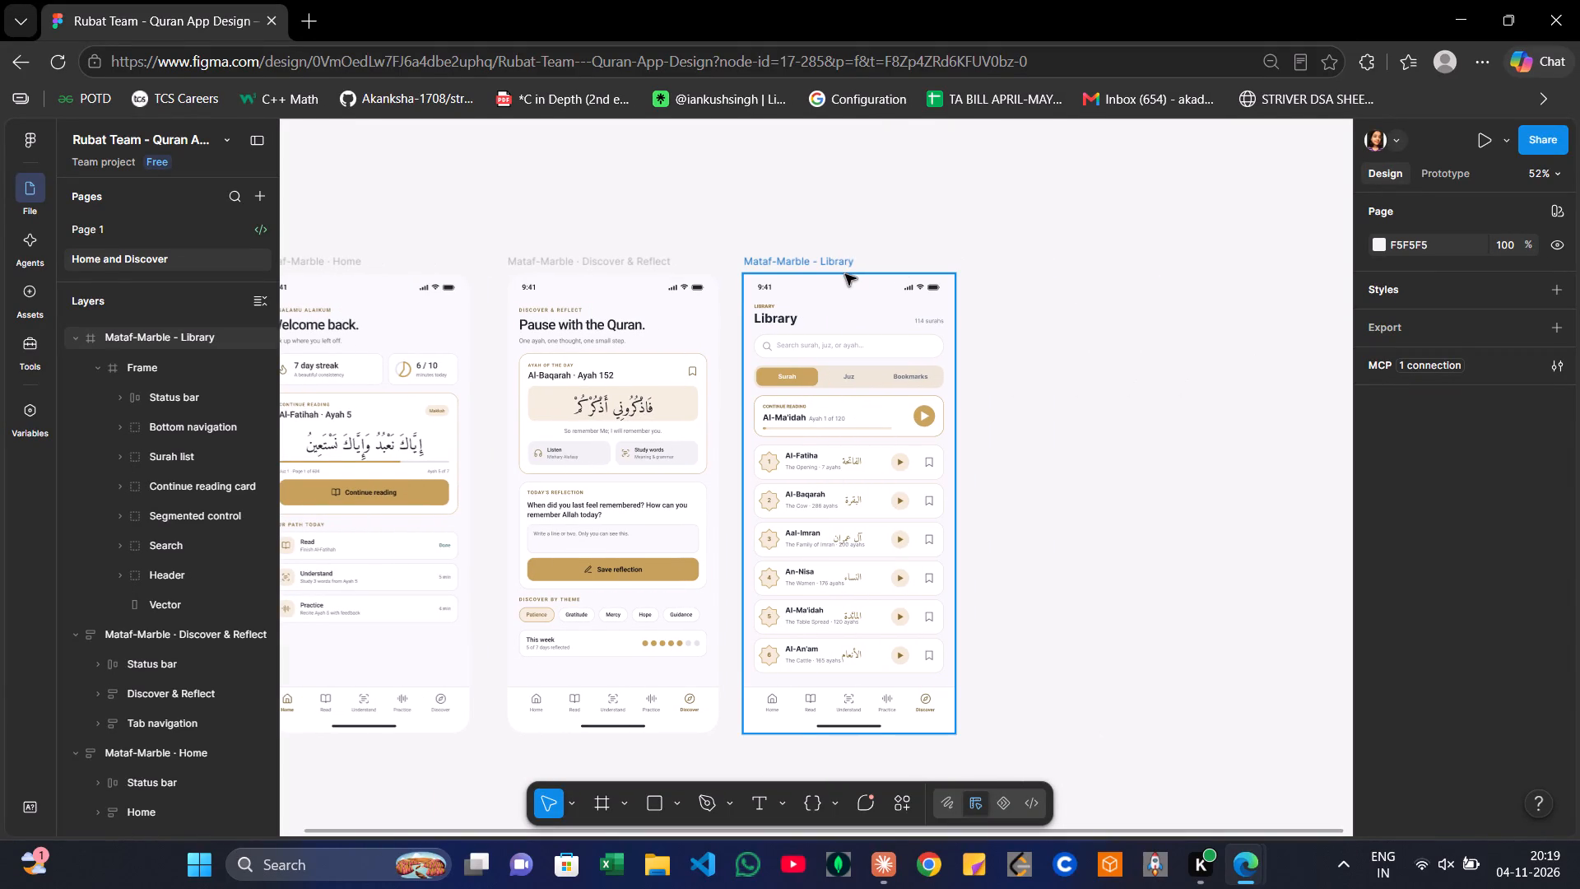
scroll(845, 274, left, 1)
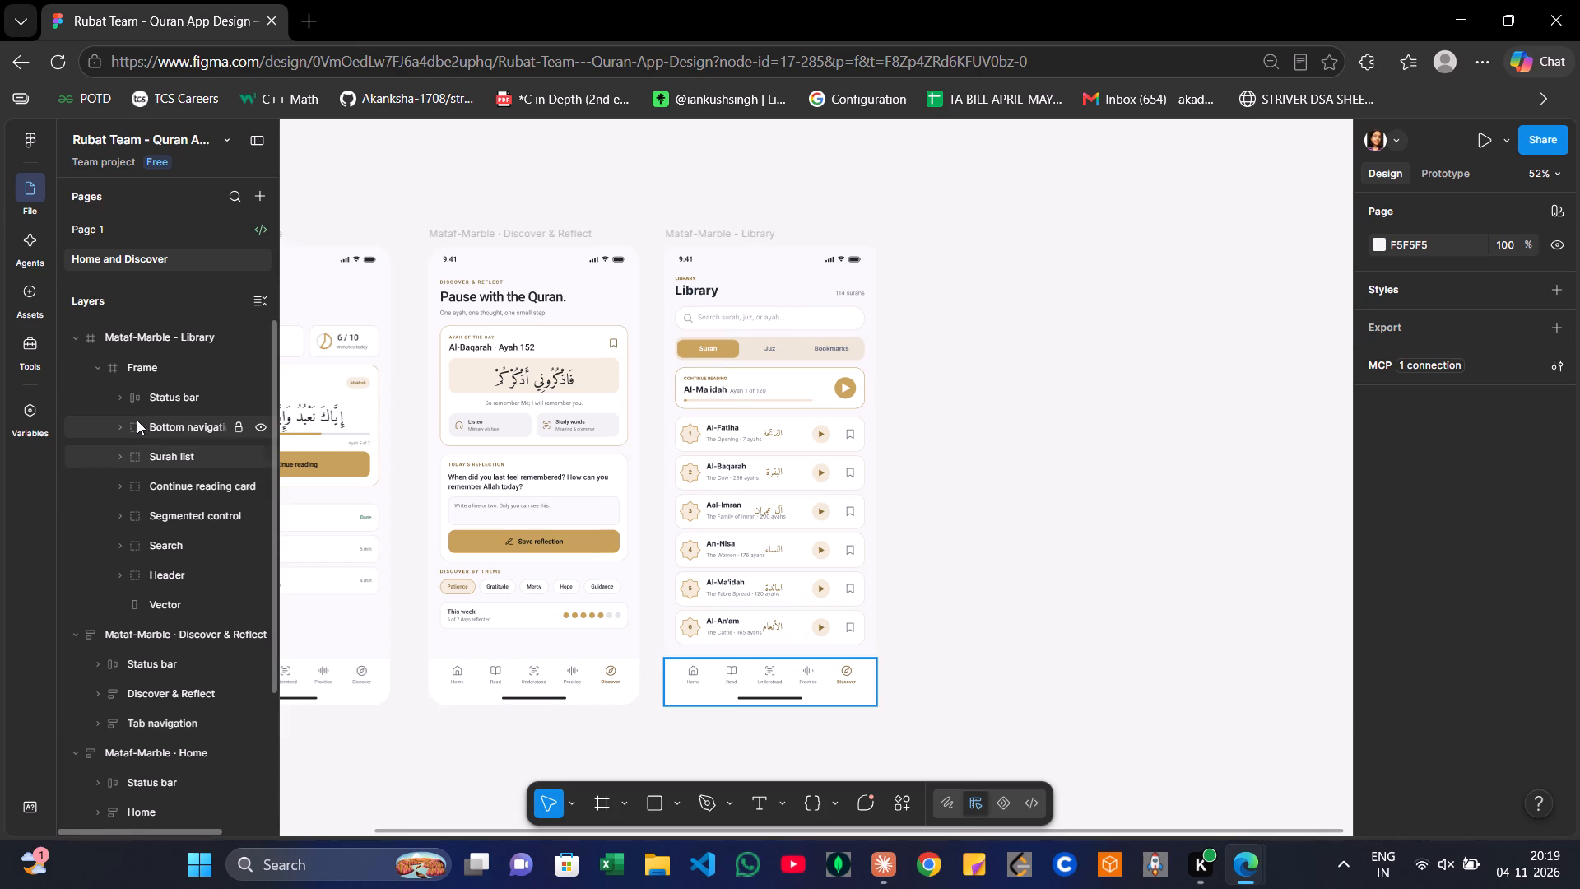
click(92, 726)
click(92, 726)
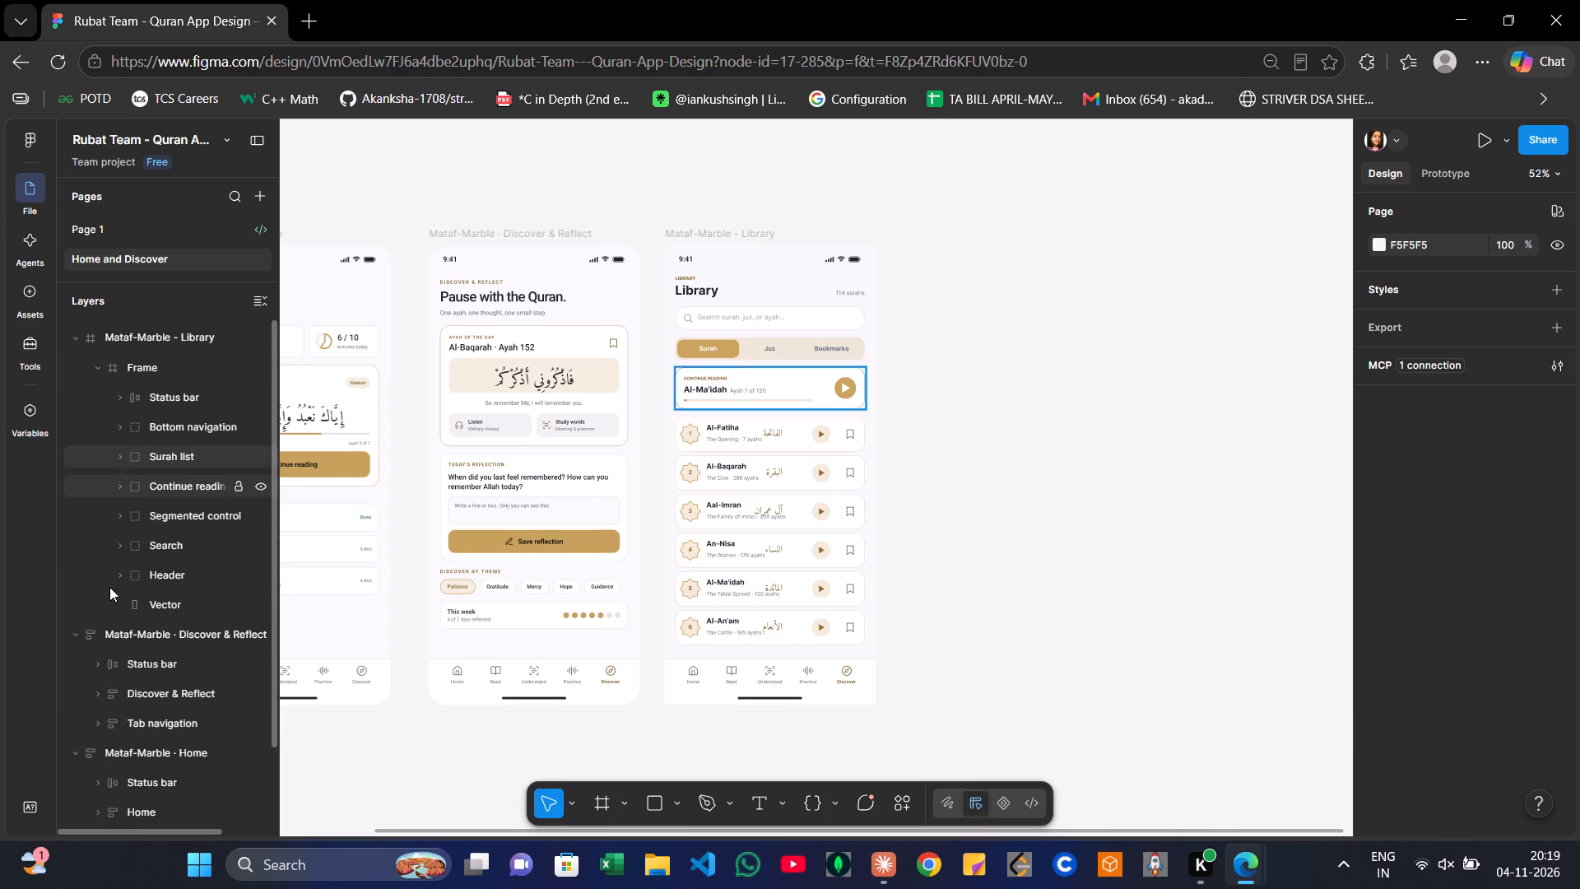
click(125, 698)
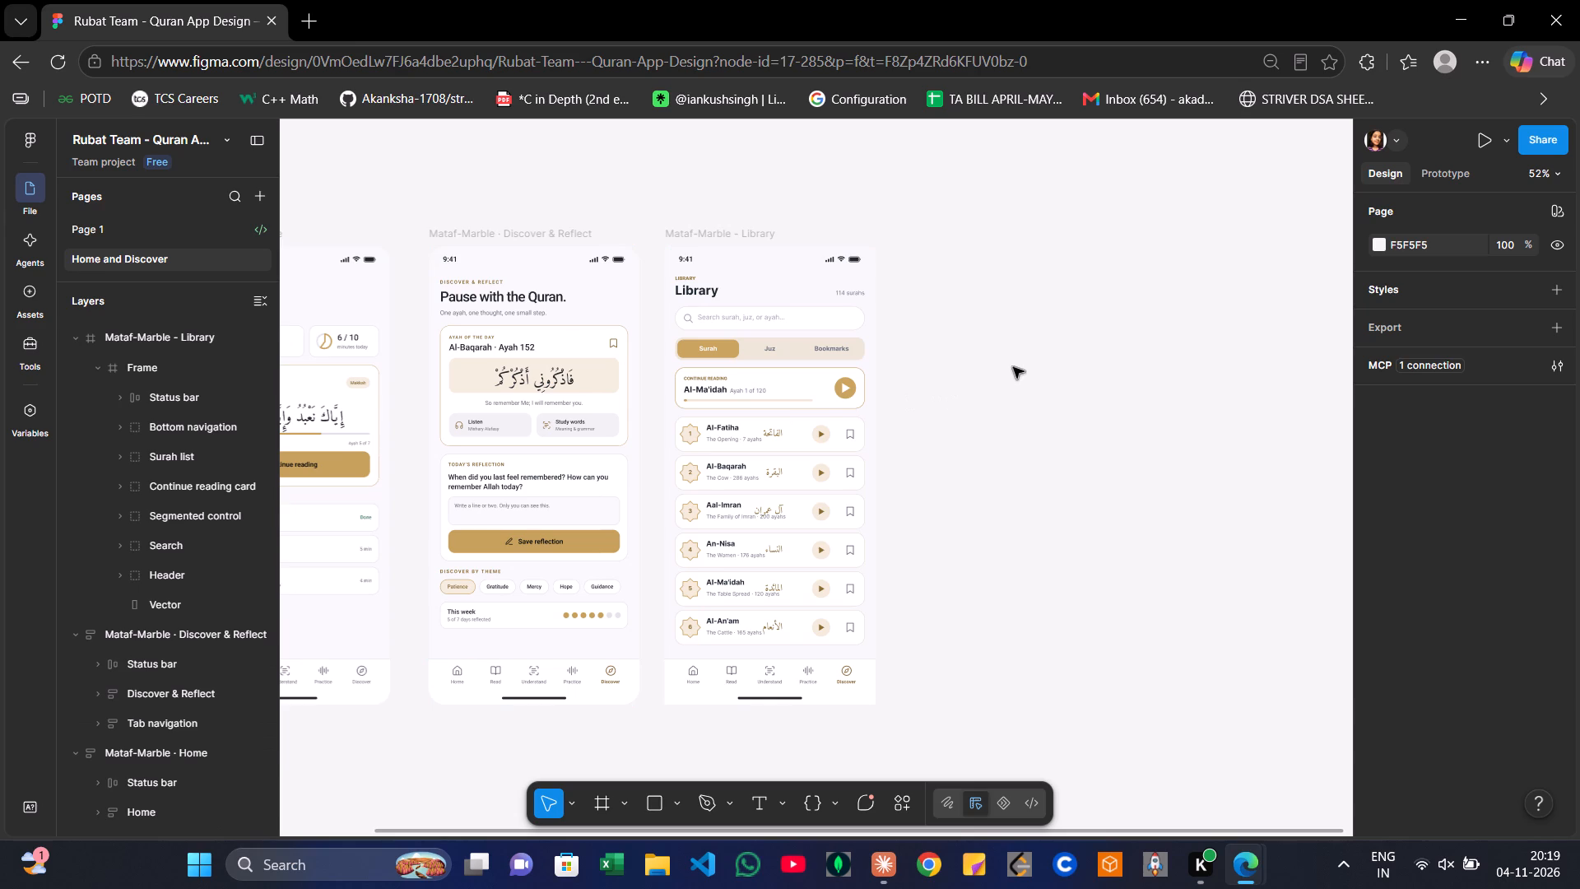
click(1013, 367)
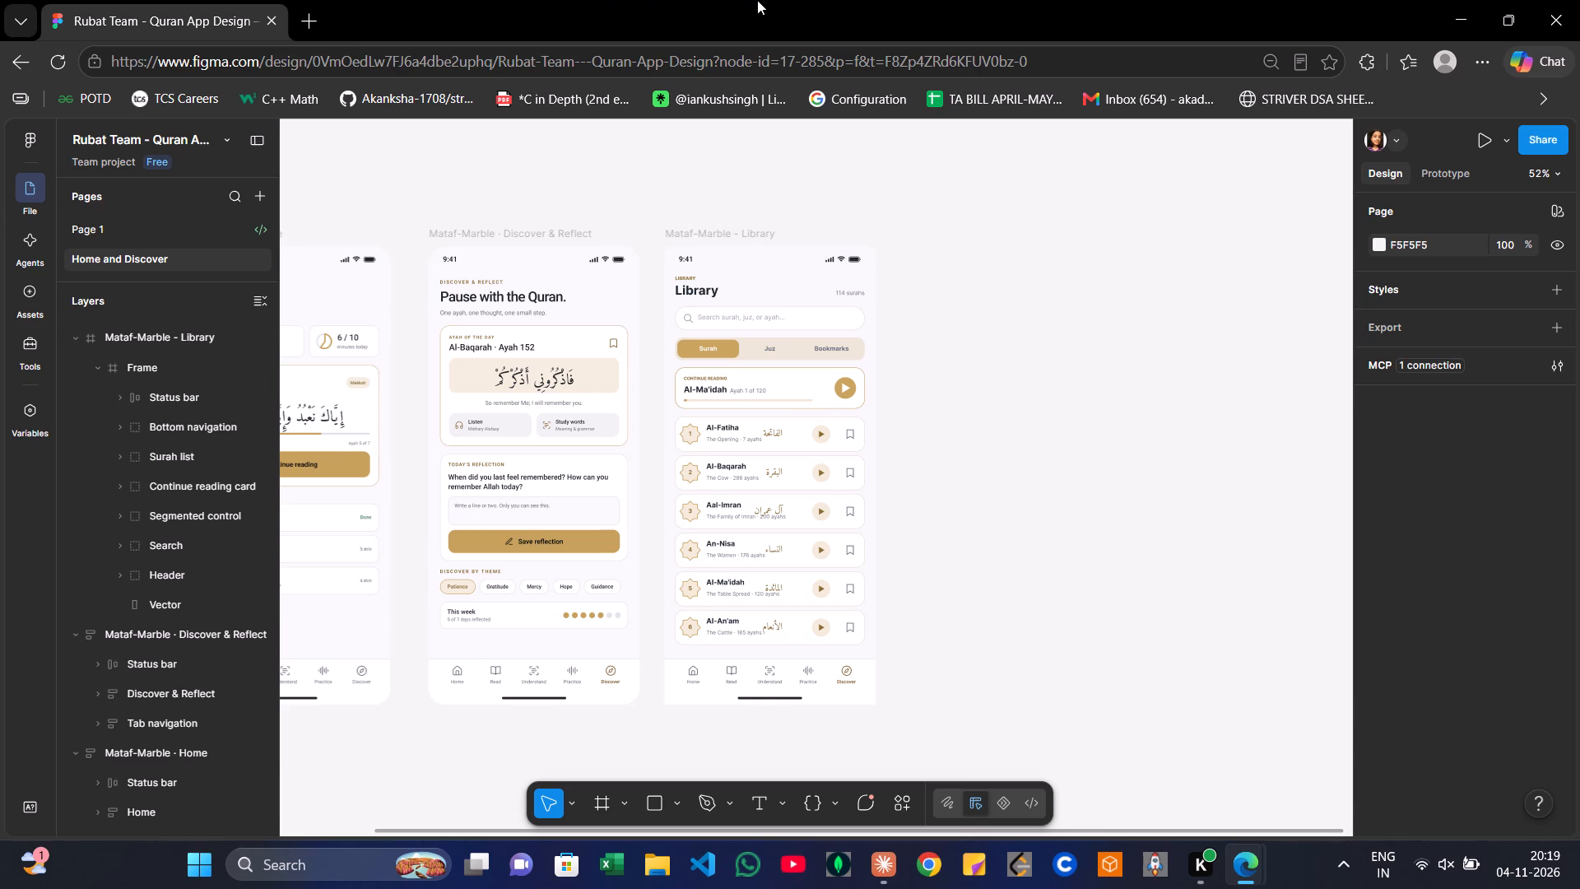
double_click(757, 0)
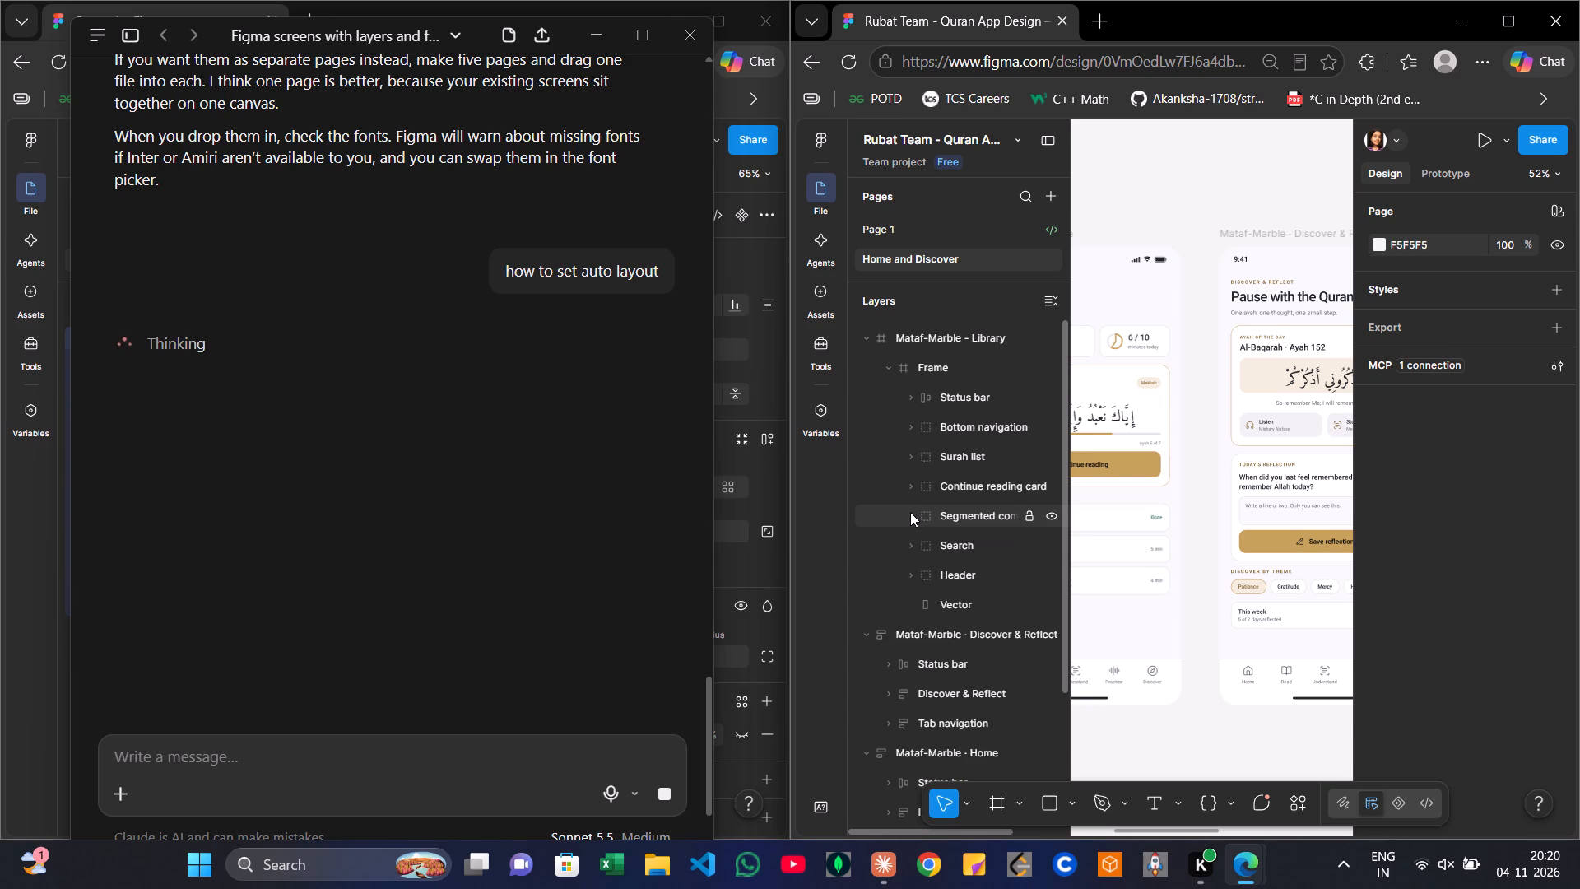
click(928, 603)
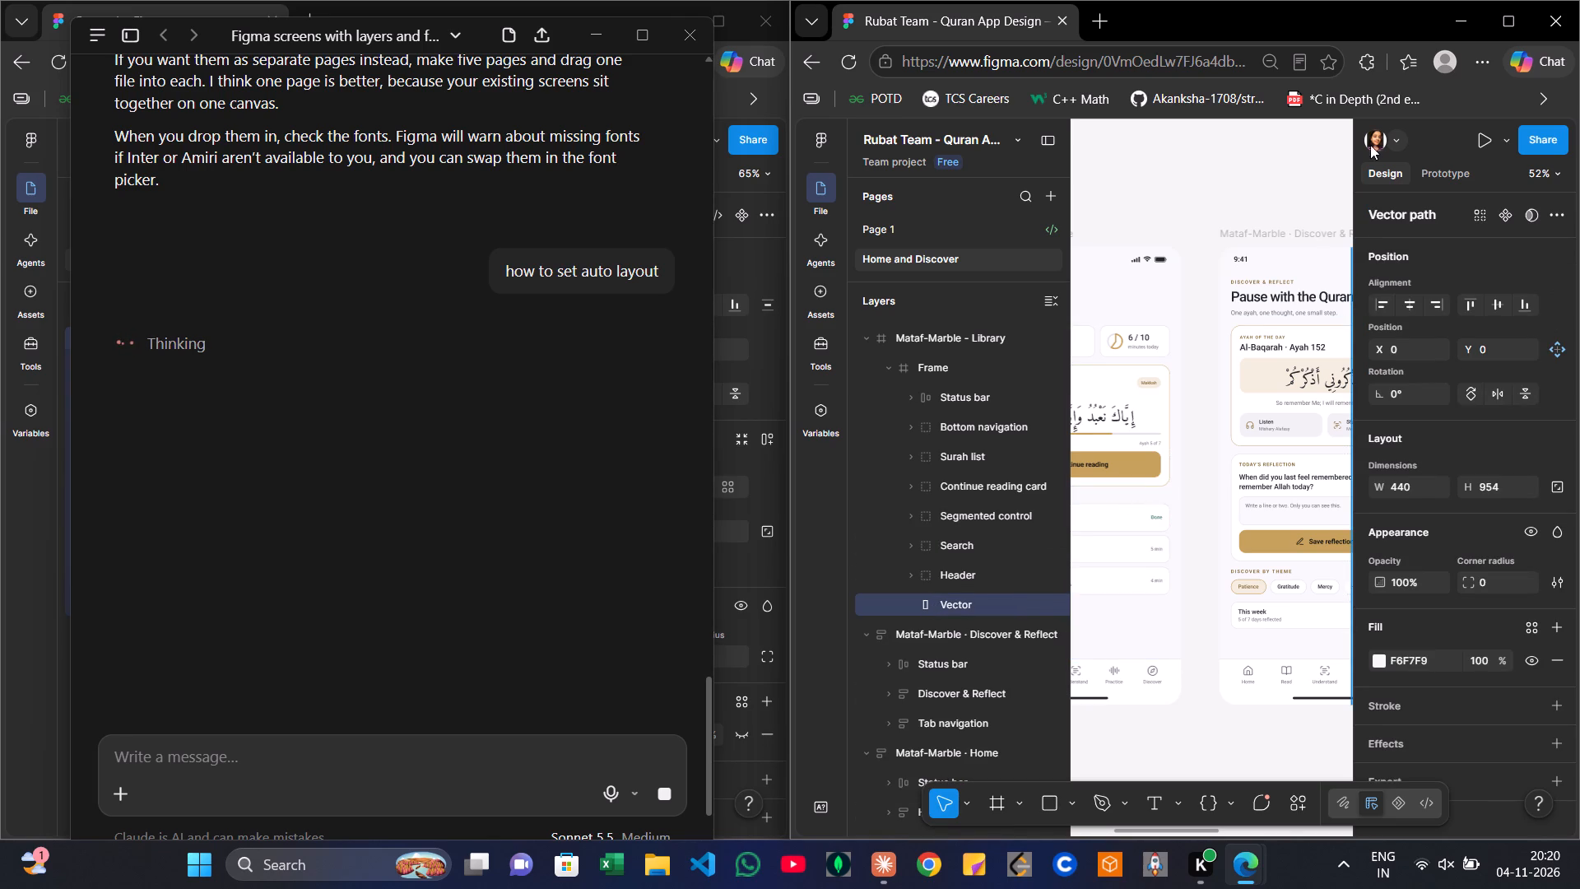
click(1501, 37)
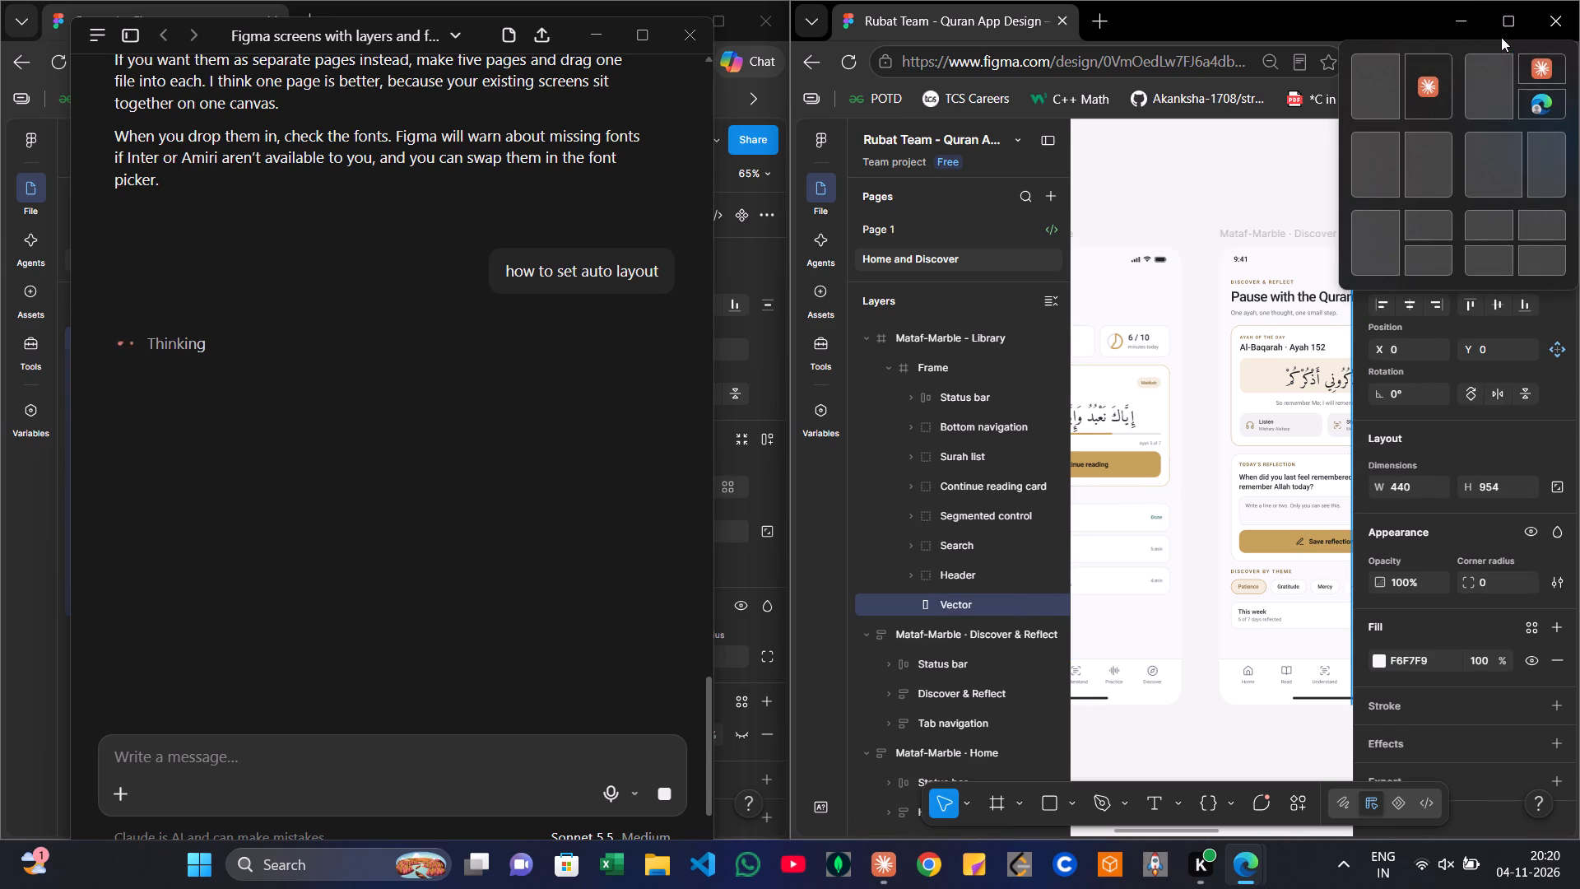
click(1508, 23)
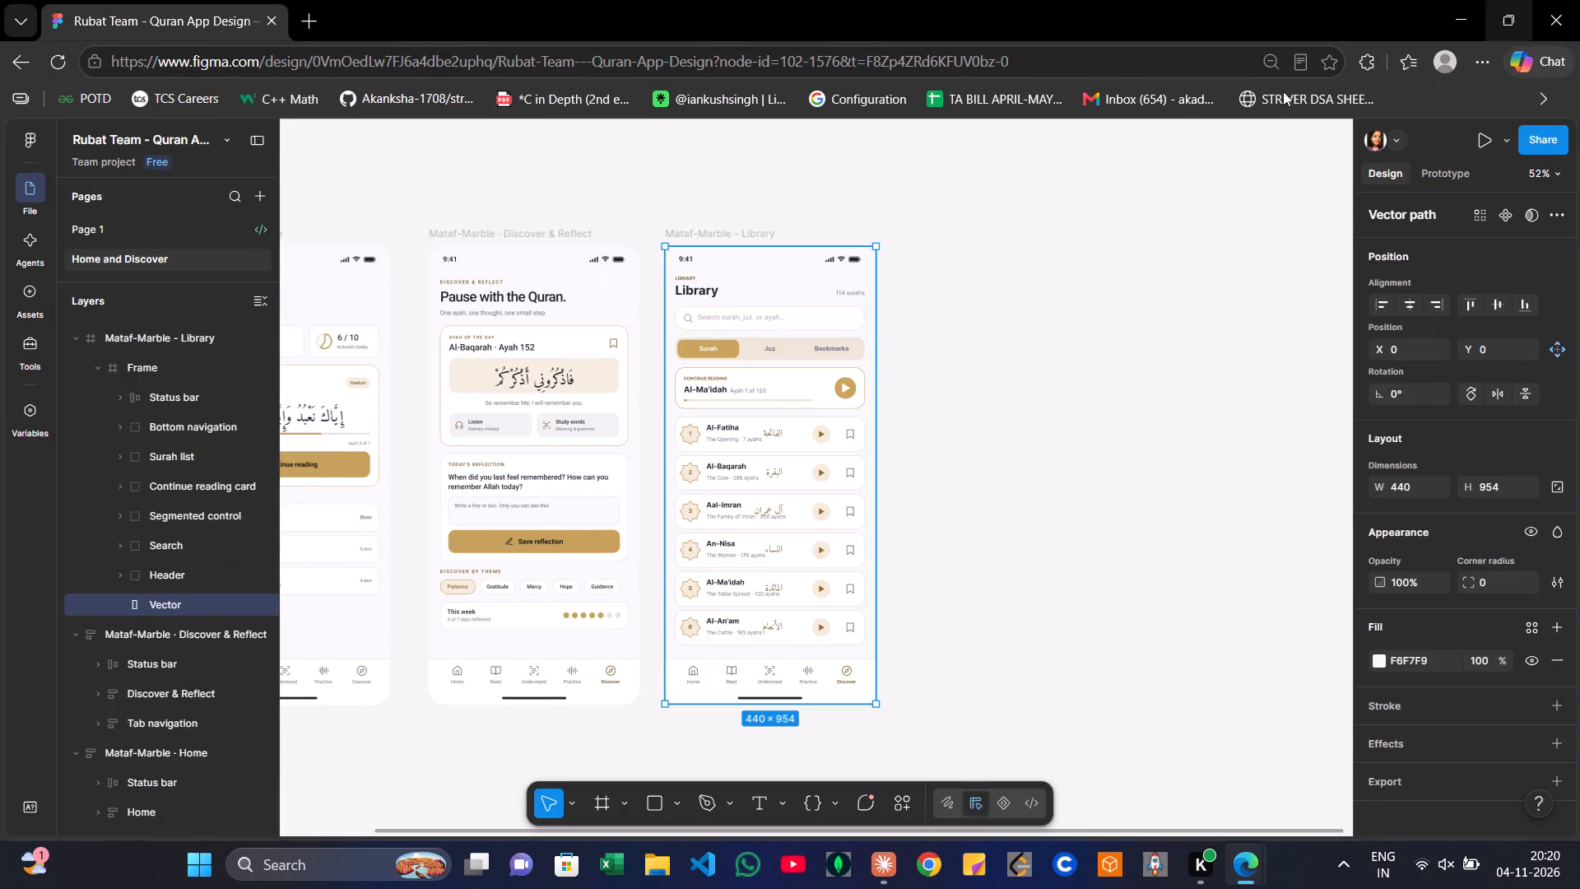
click(162, 621)
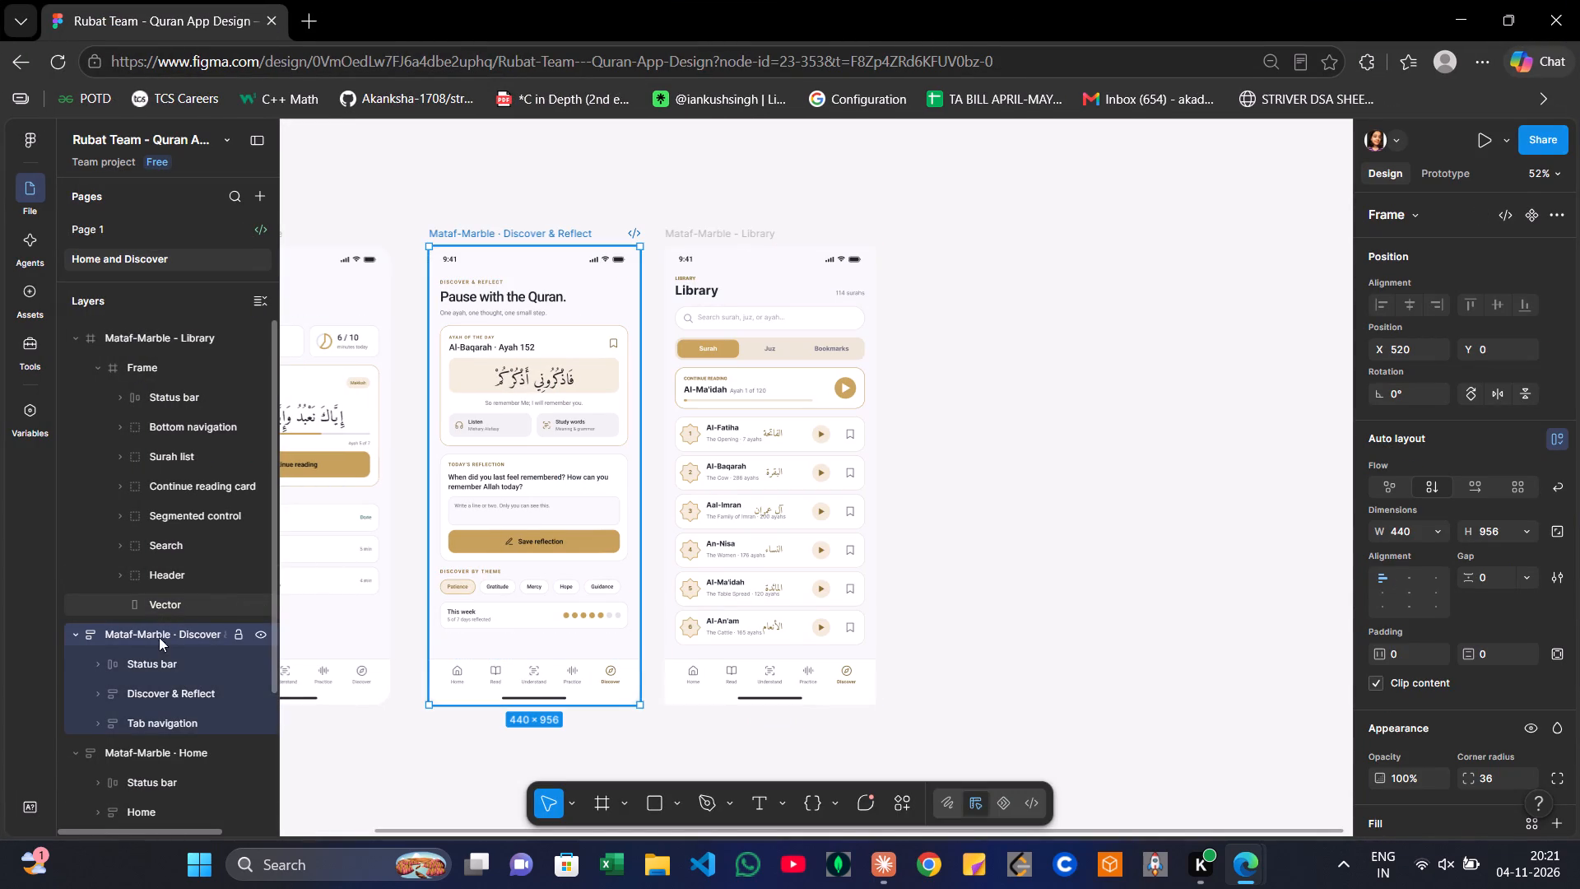
click(179, 595)
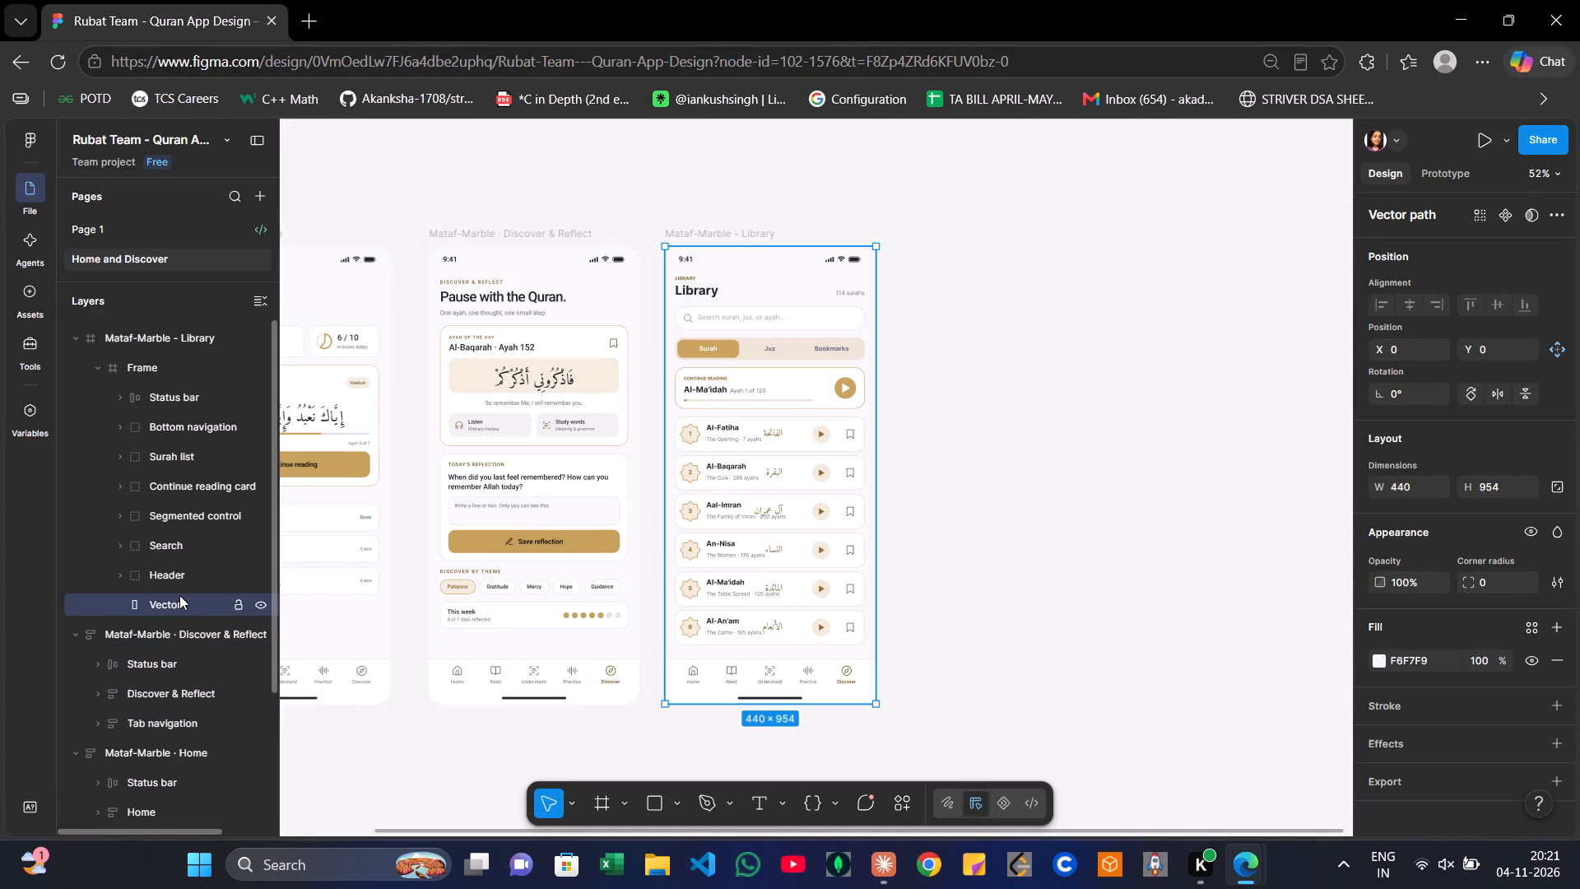
Expand the Discover & Reflect frame's Status bar, Discover & Reflect and Tab navigation layers to examine their nested structure.
scroll(179, 595, down, 1)
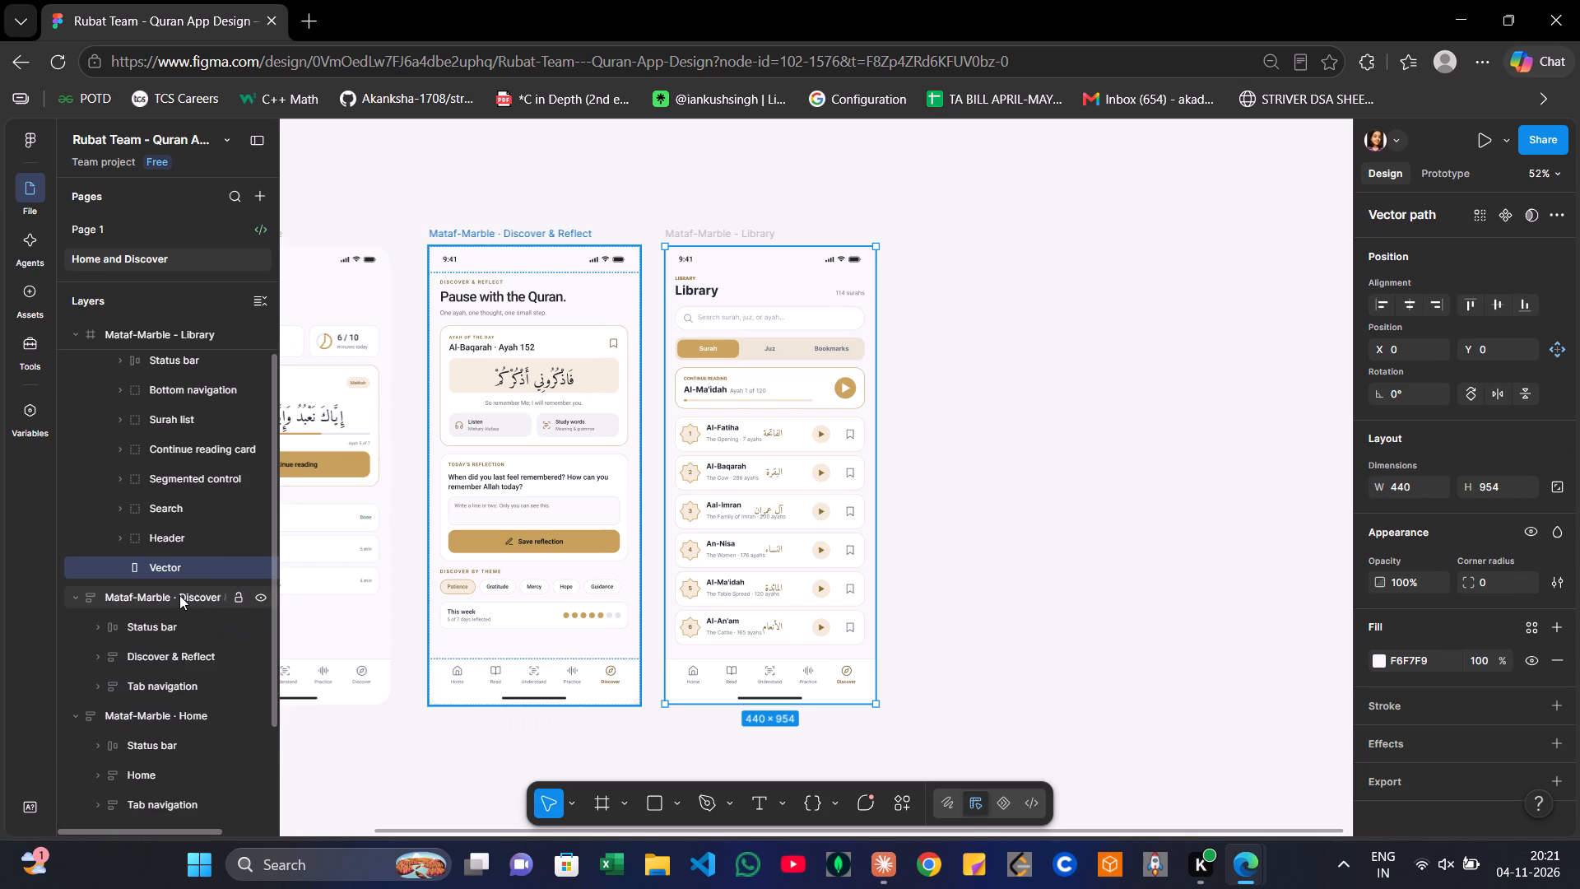
scroll(179, 595, down, 1)
click(70, 598)
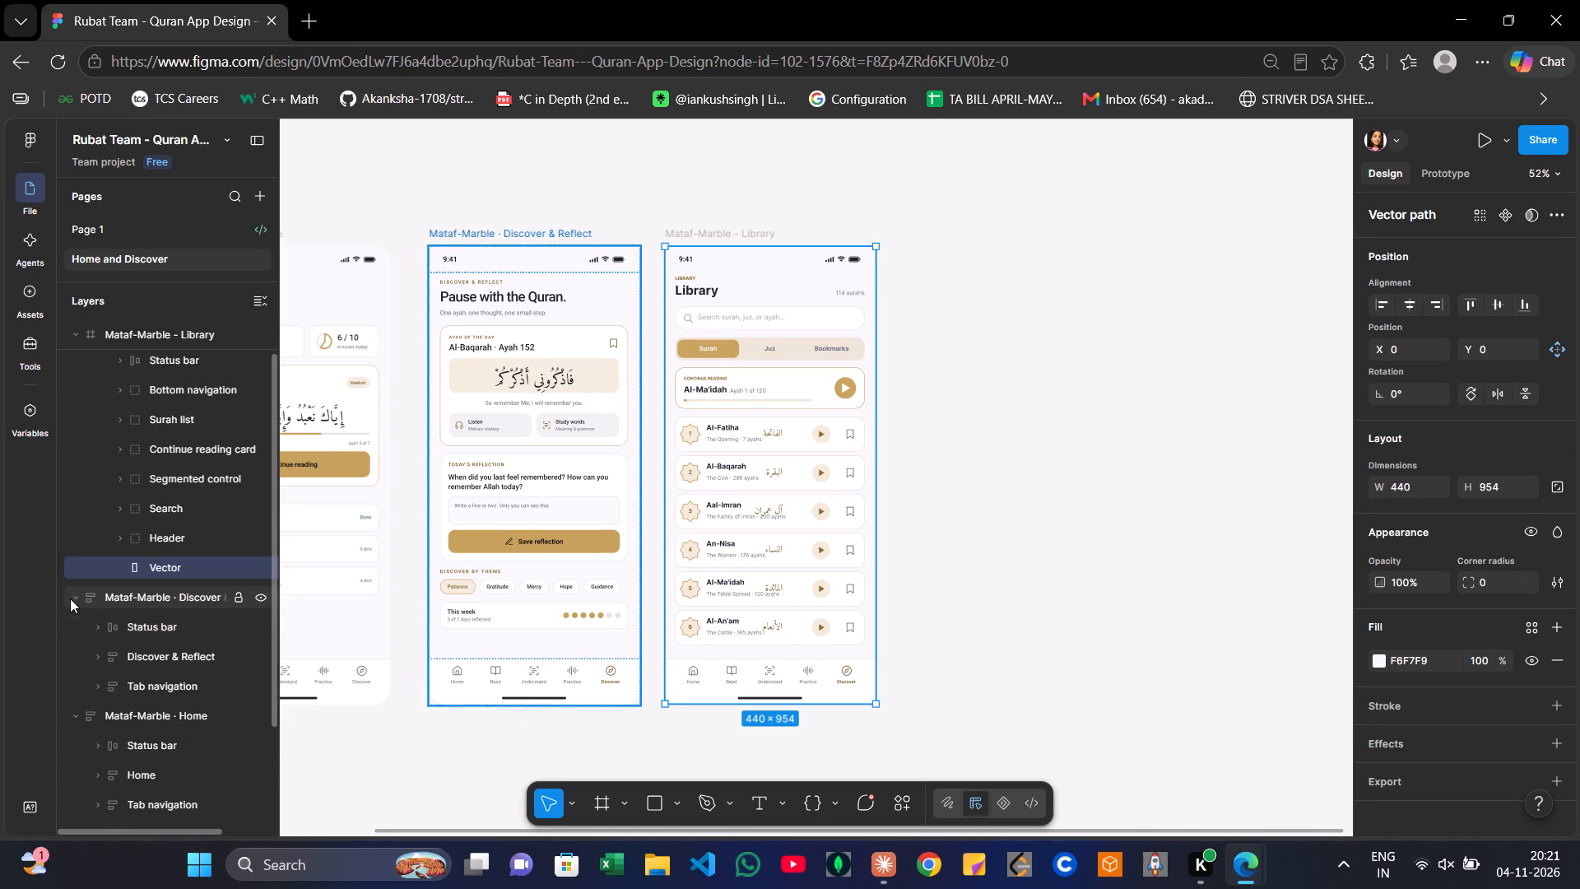
click(70, 598)
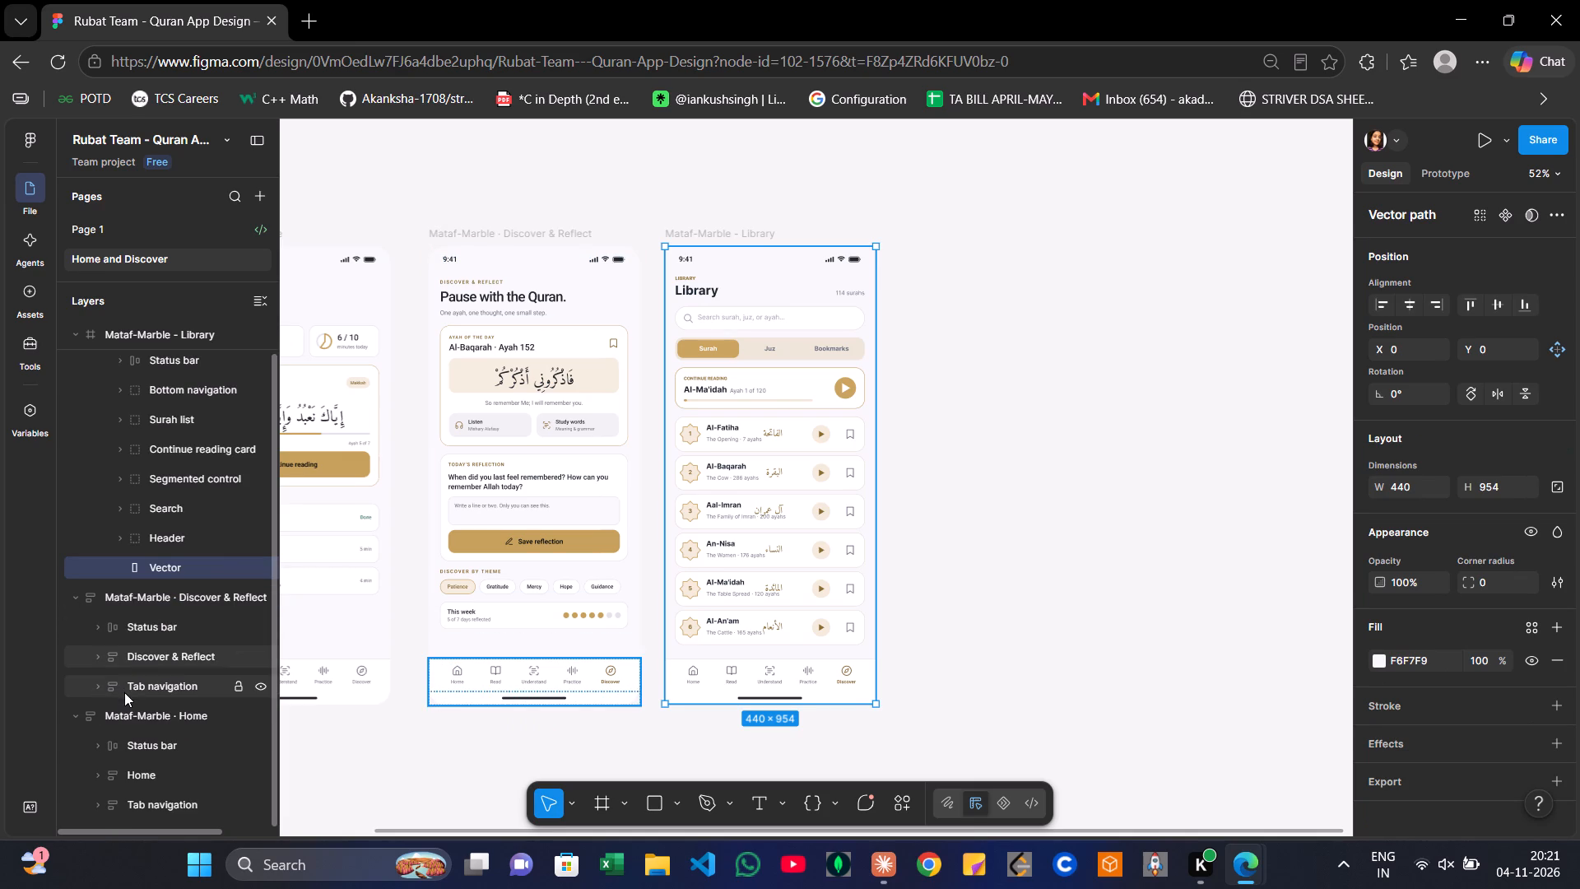
click(100, 631)
scroll(107, 694, down, 1)
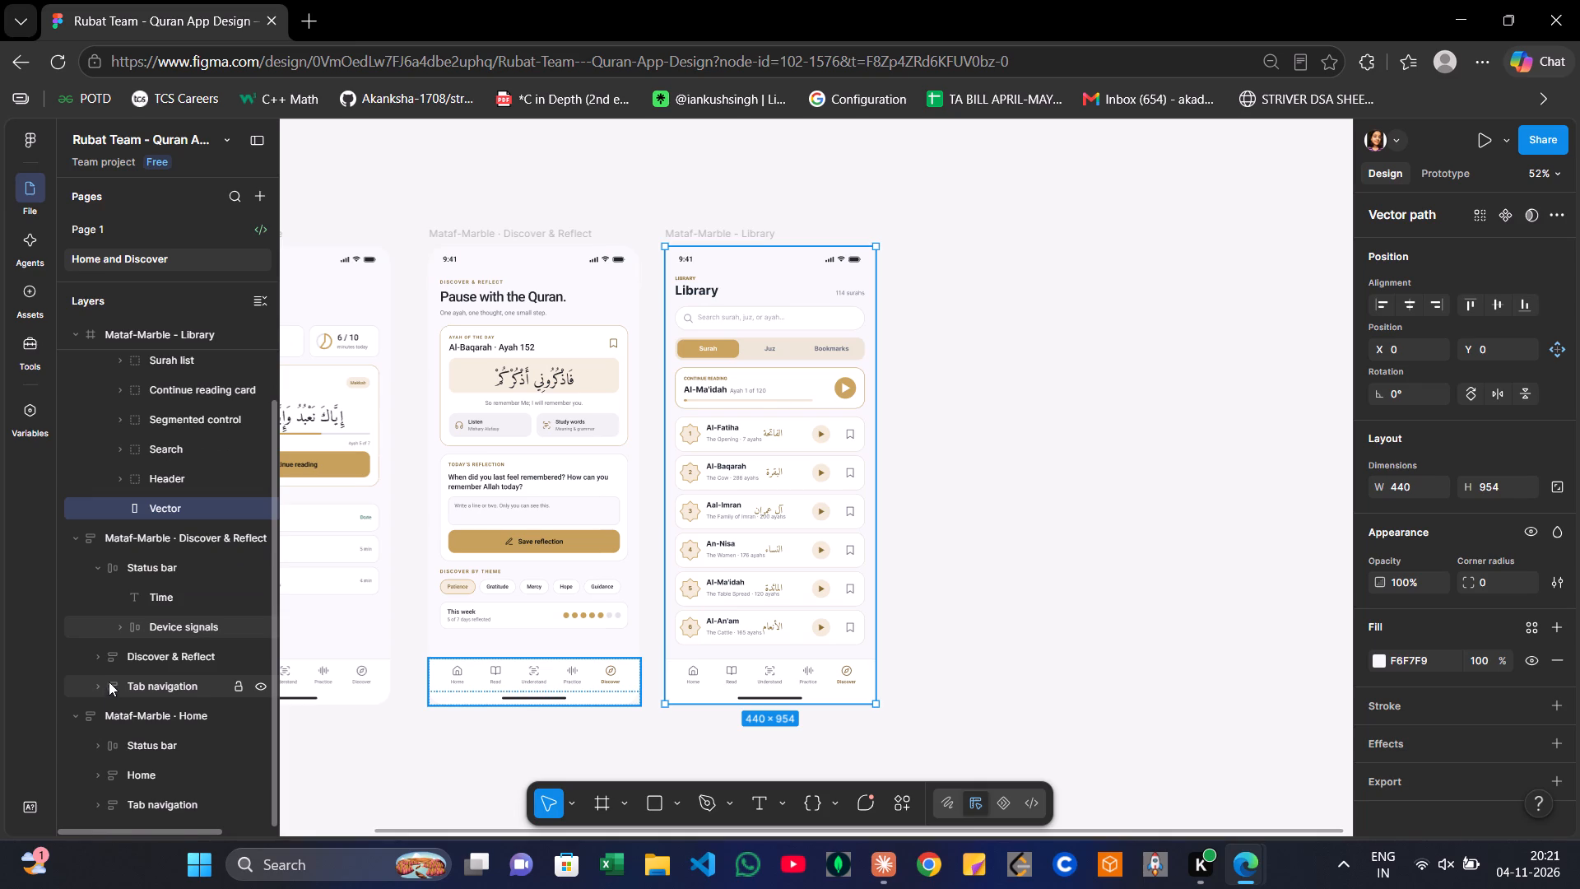
click(96, 655)
scroll(96, 655, down, 3)
click(98, 677)
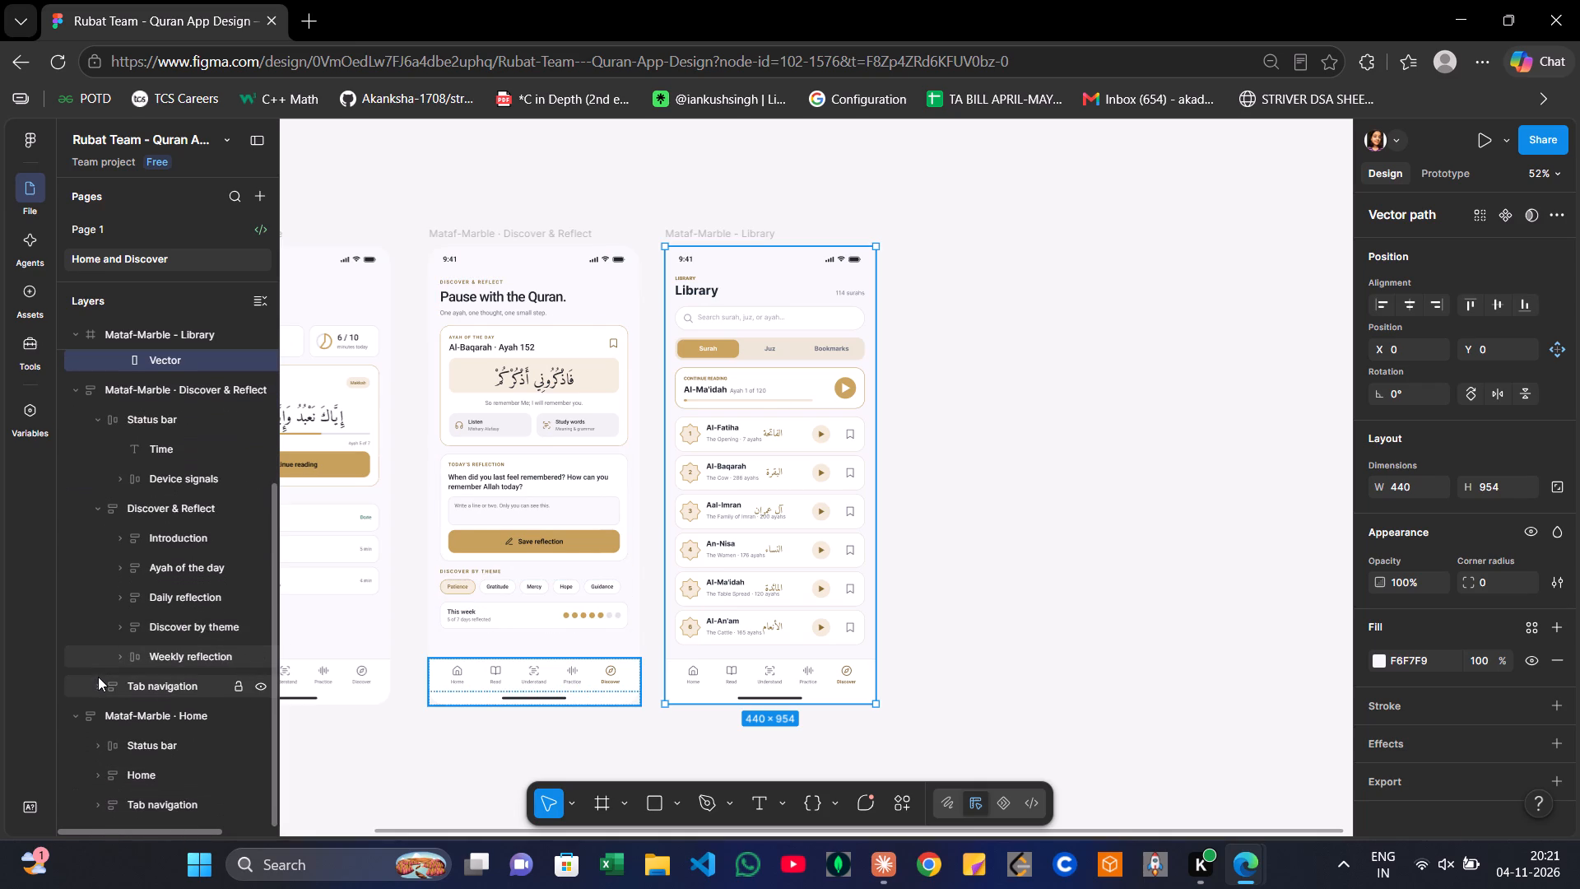
Copy the Discover & Reflect frame's fill colour F8F9FA and apply it to the Library screen's background Vector.
click(157, 394)
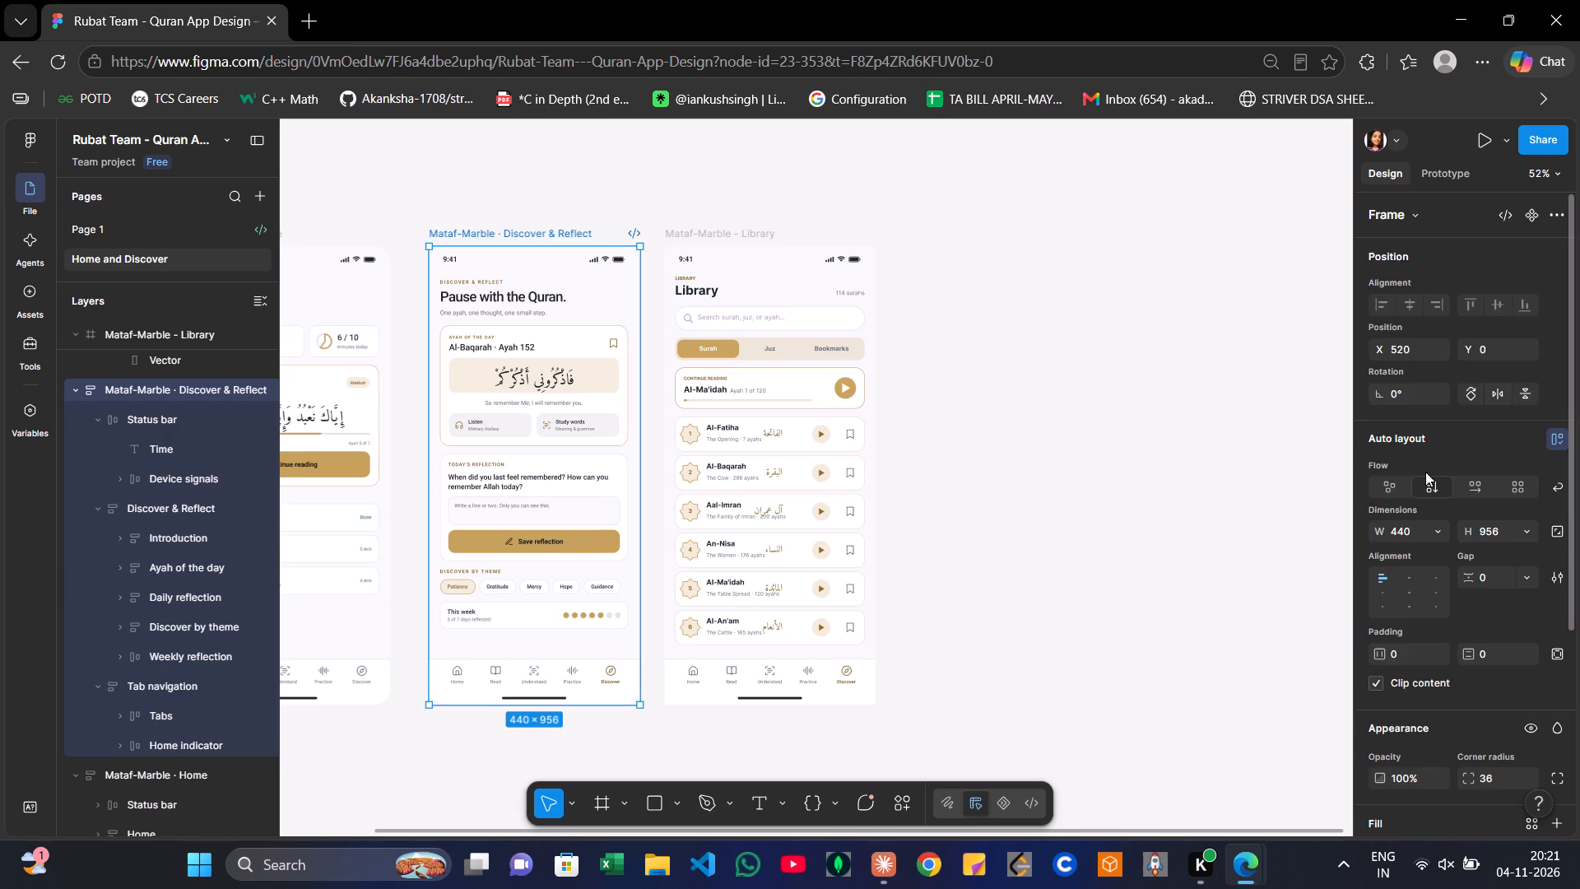
scroll(1425, 472, down, 3)
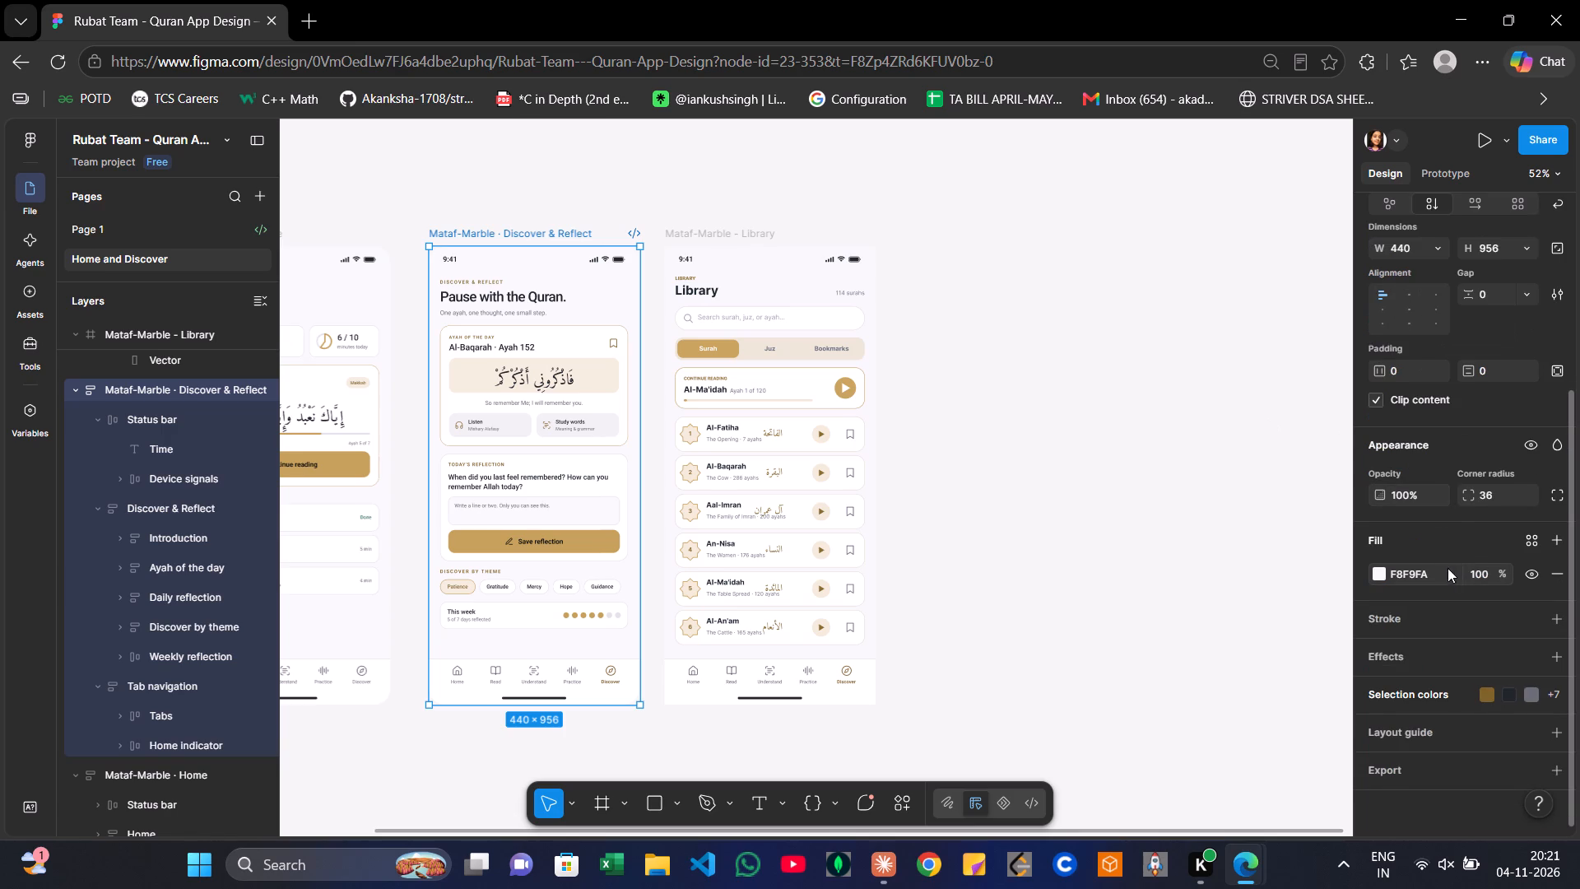
drag(1443, 570, 1386, 566)
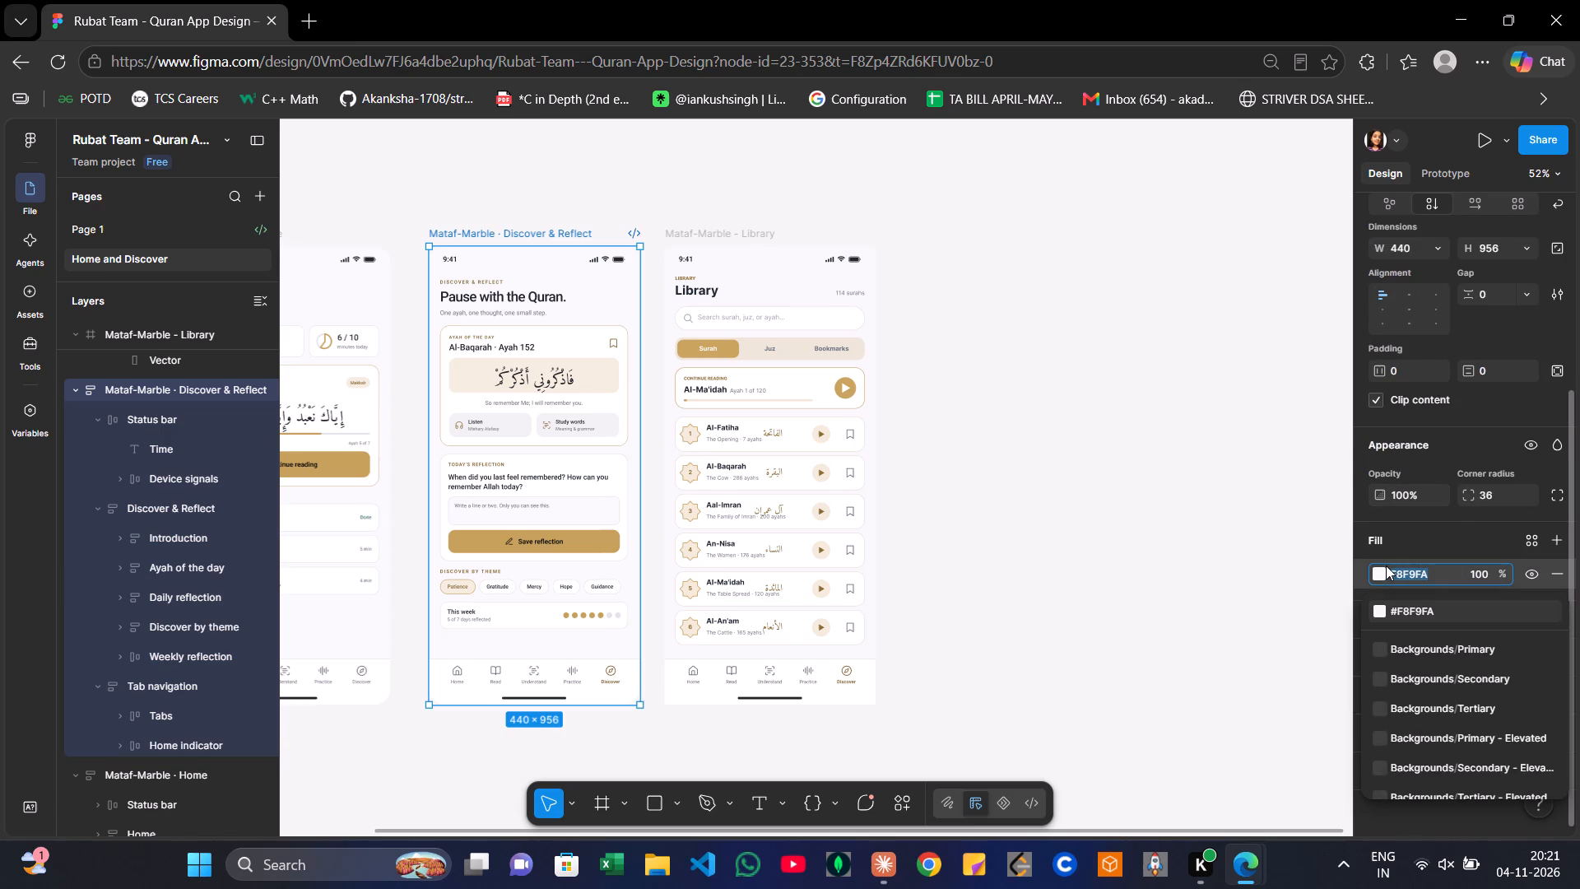
key(ctrl+c)
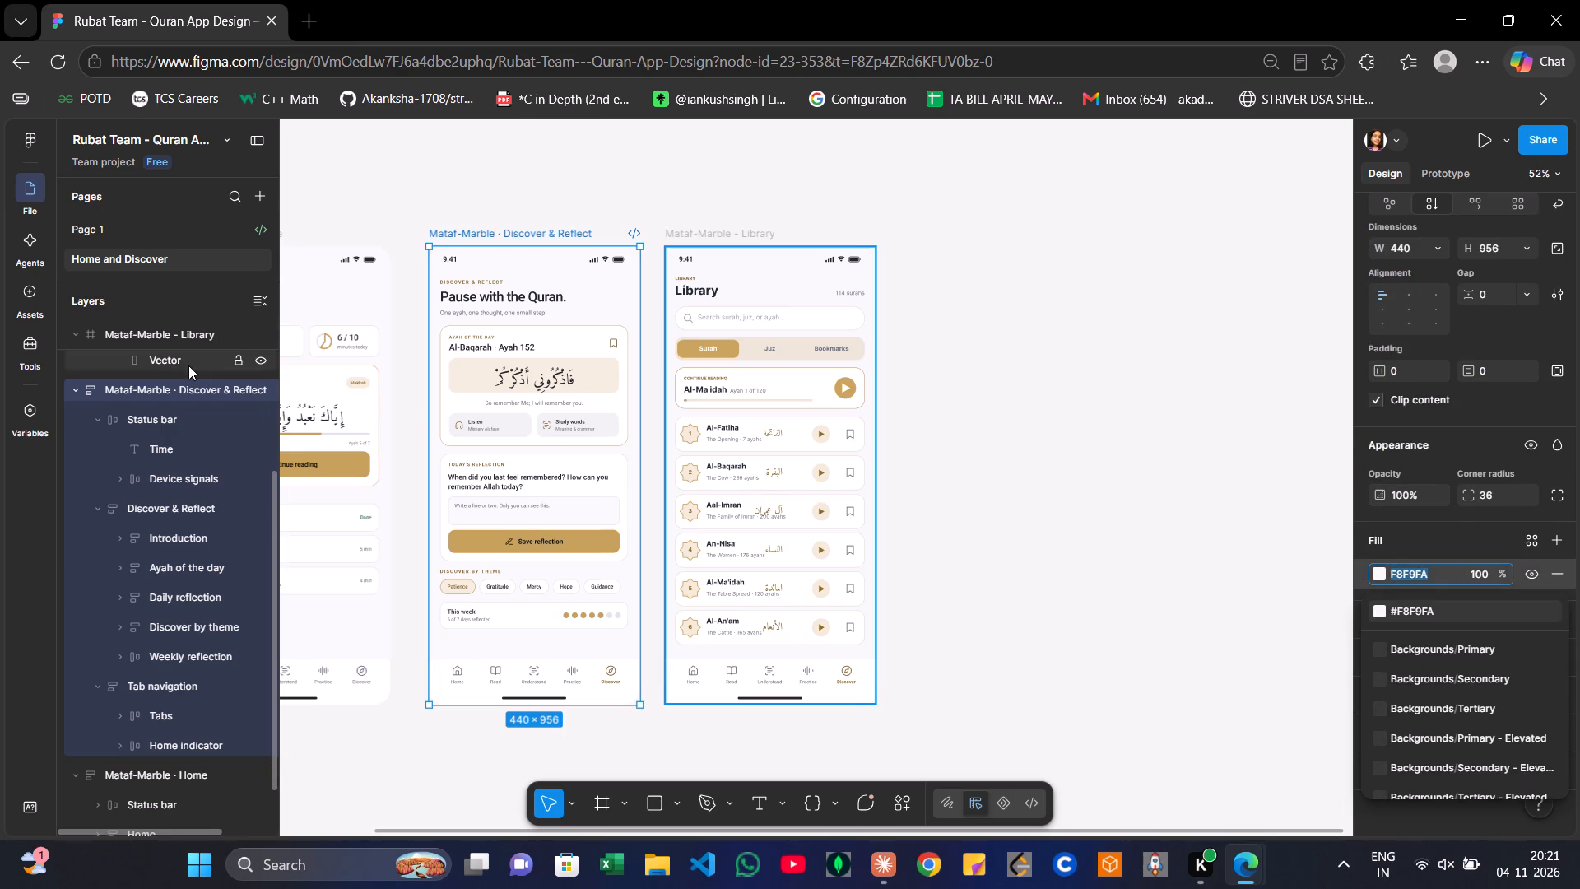
click(117, 332)
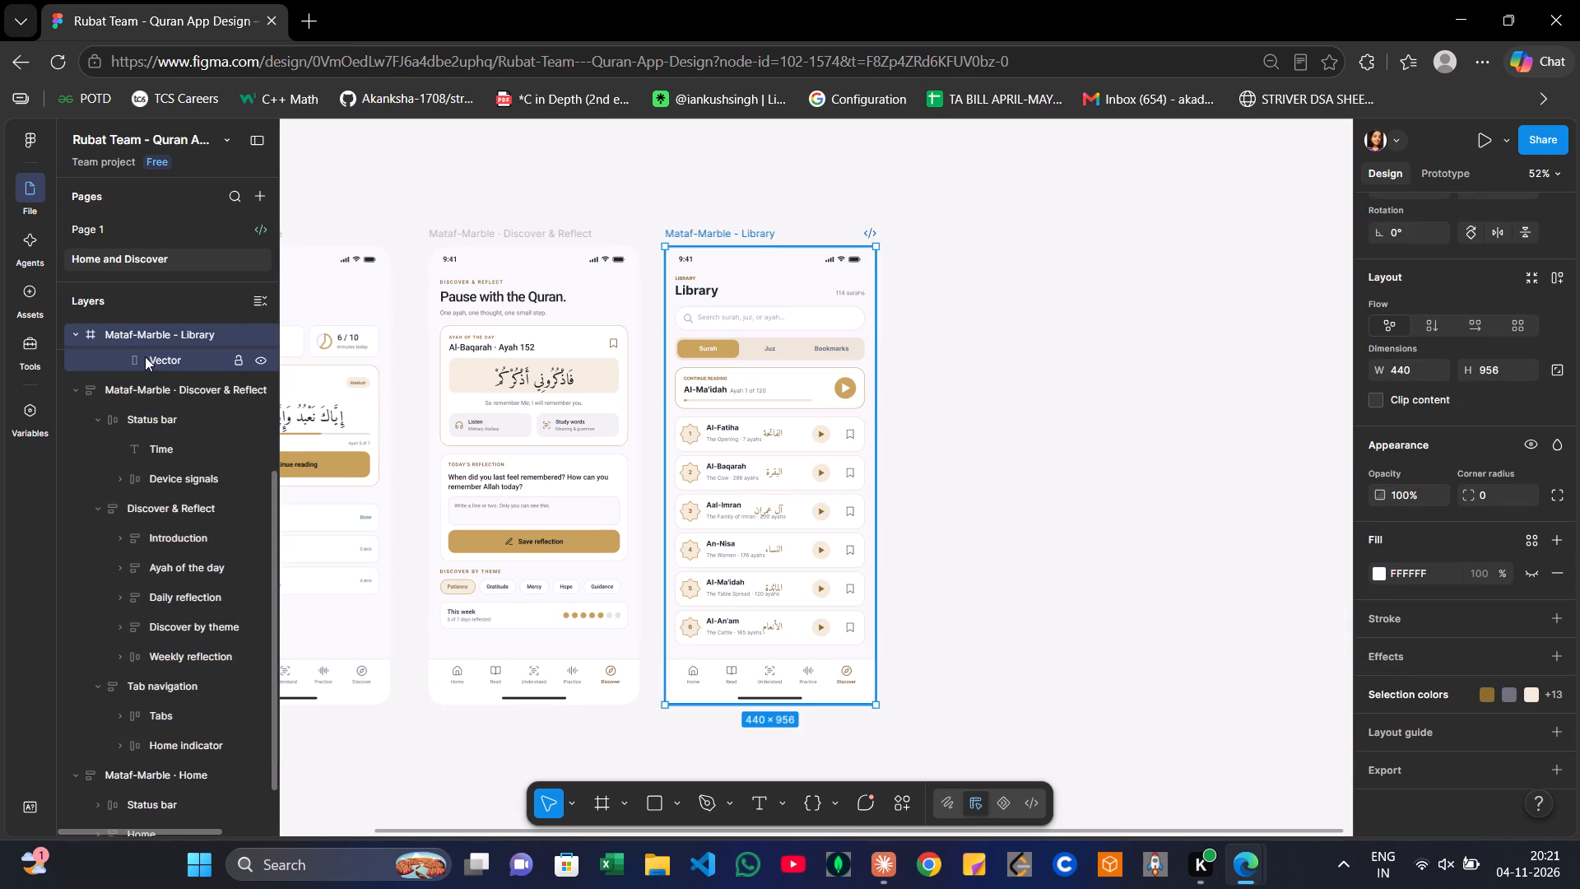
click(145, 357)
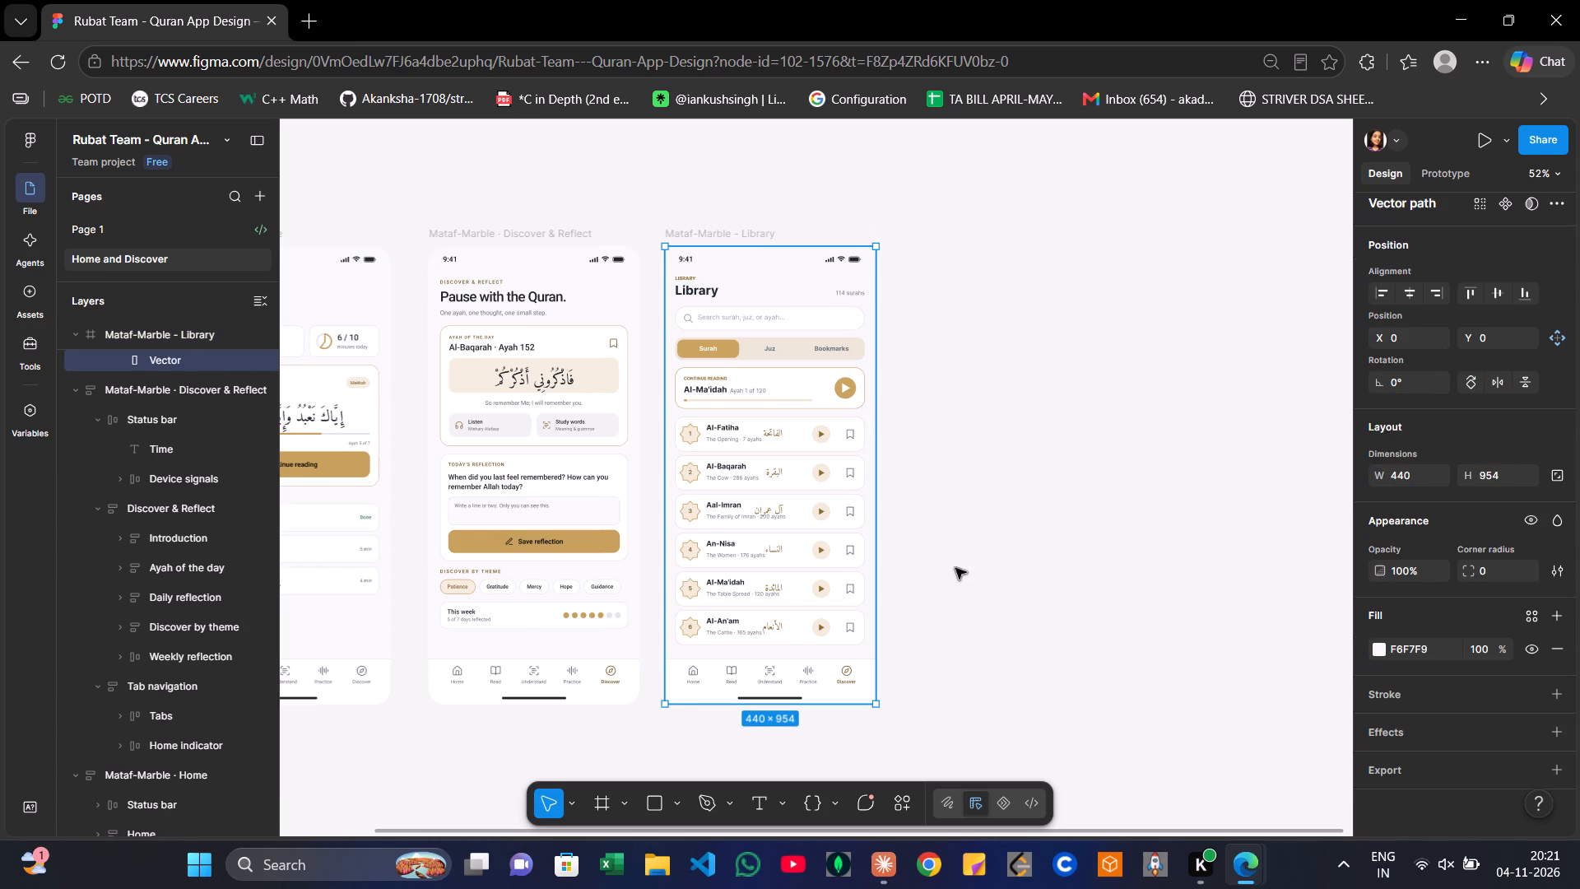
double_click(1438, 647)
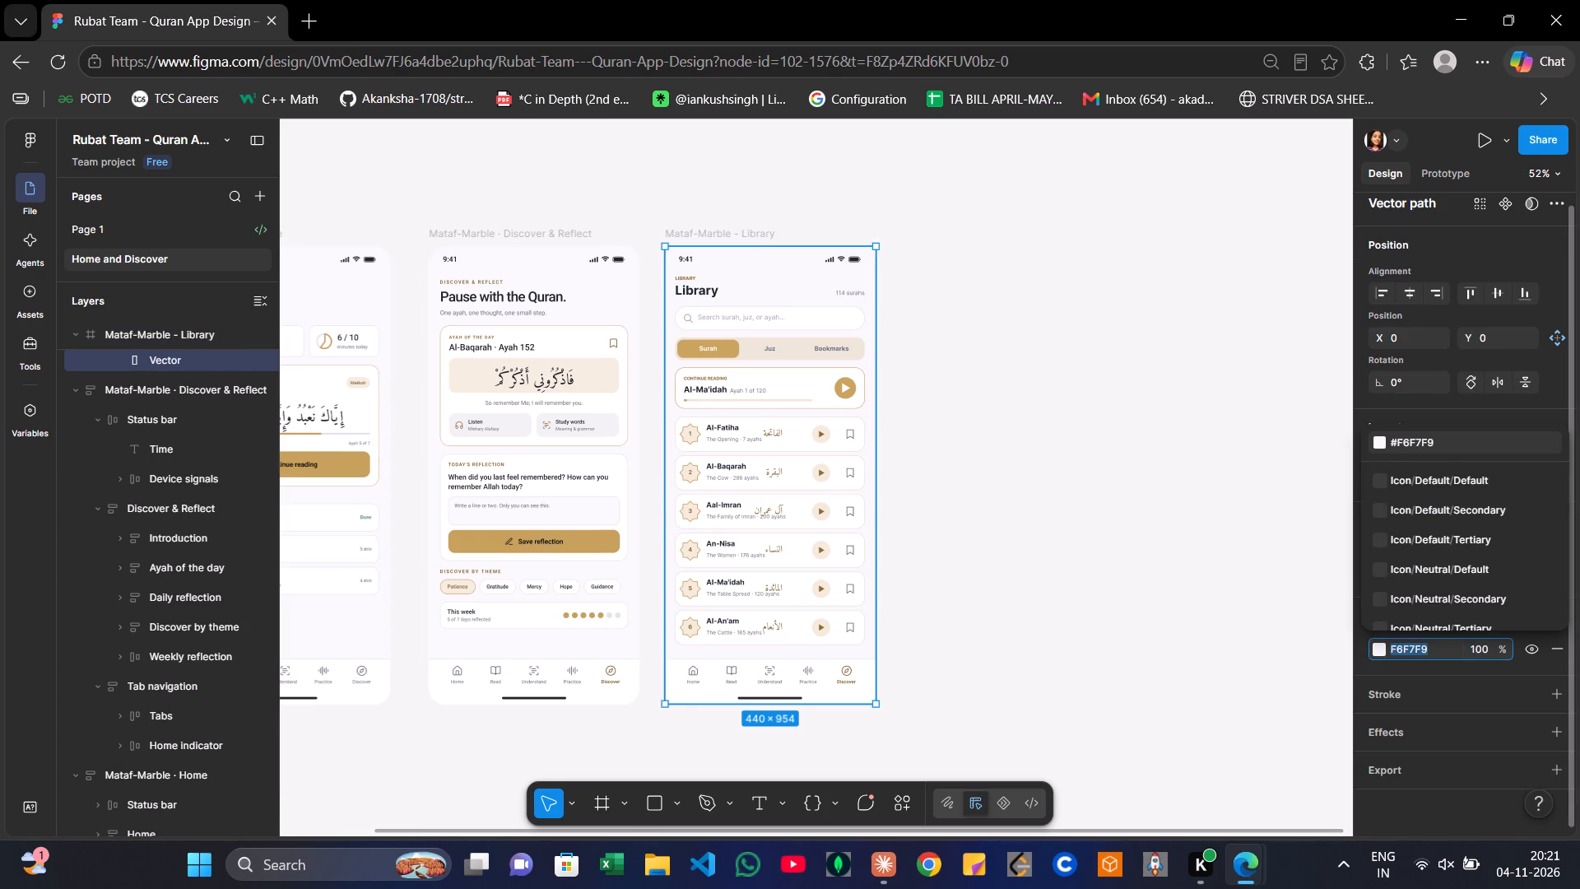
key(ctrl+v)
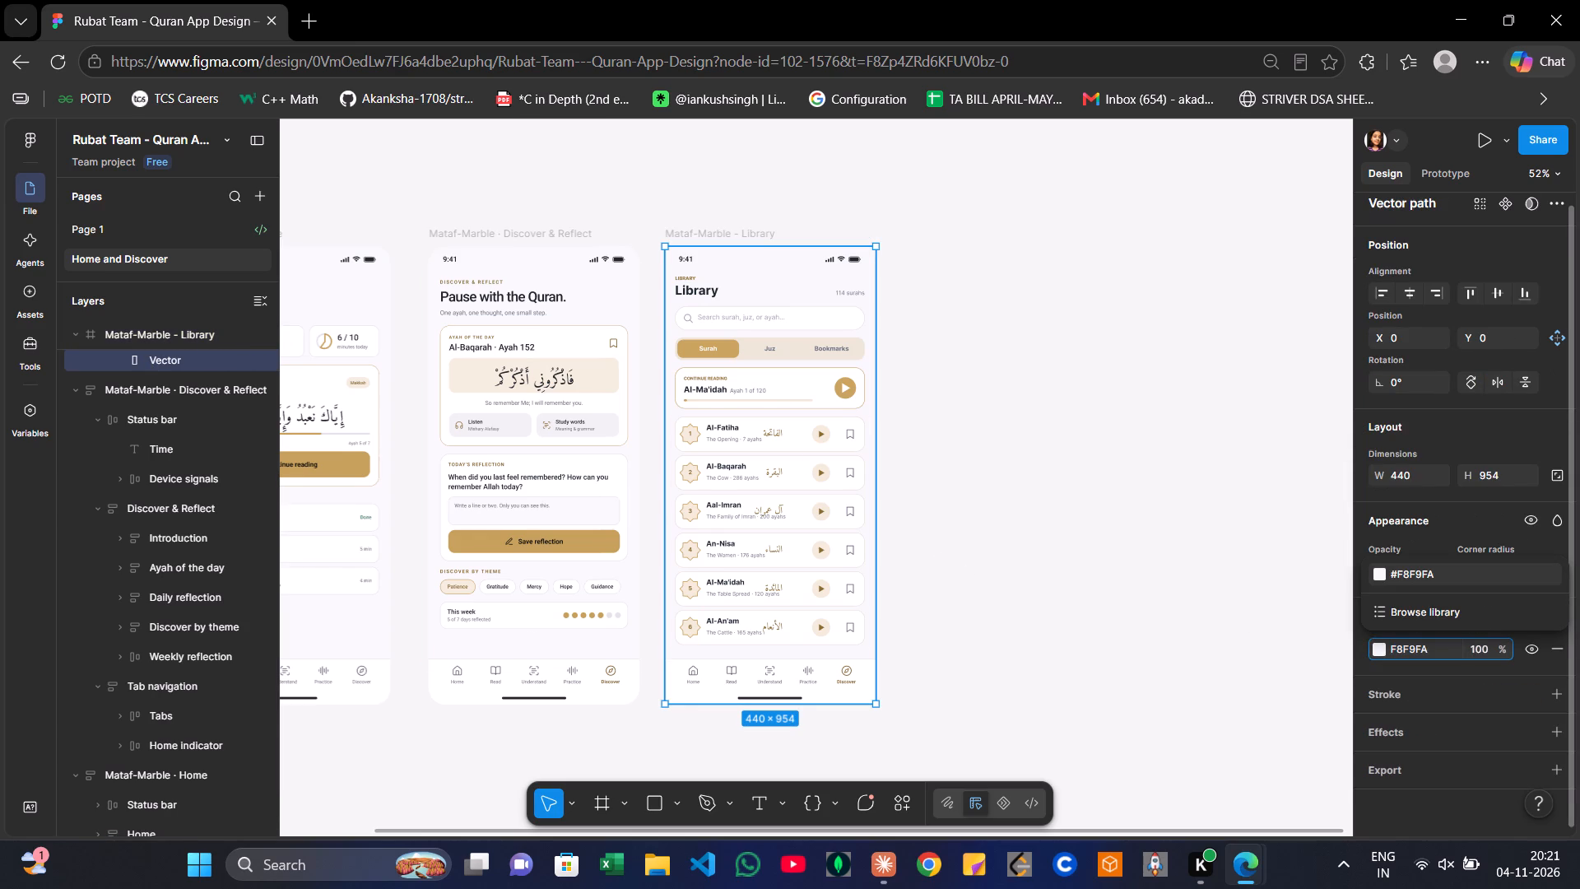
click(1429, 570)
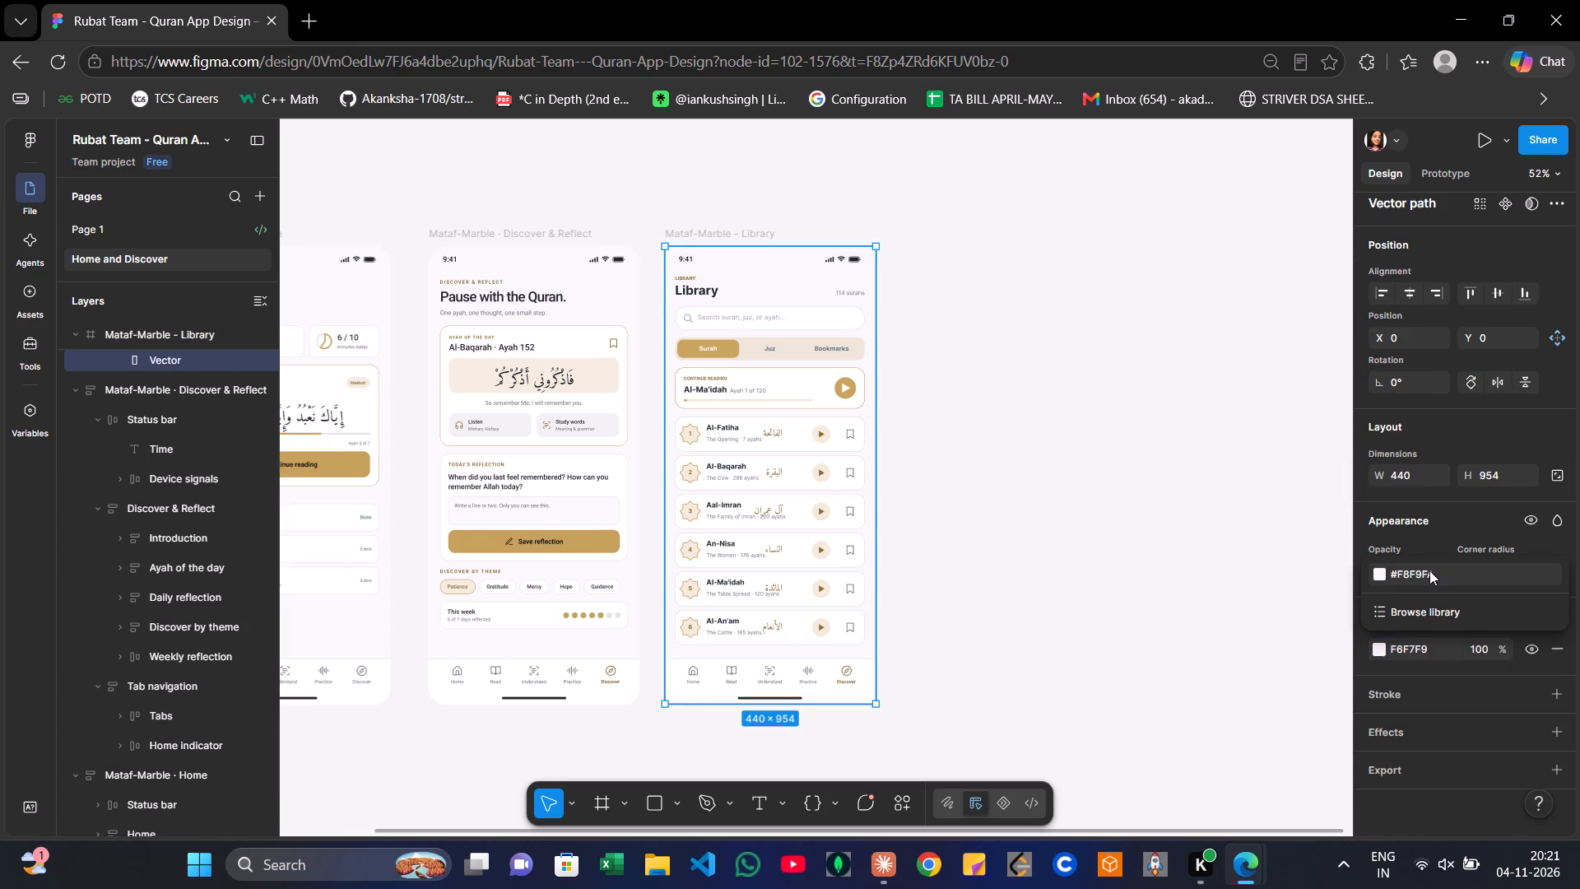
click(1049, 552)
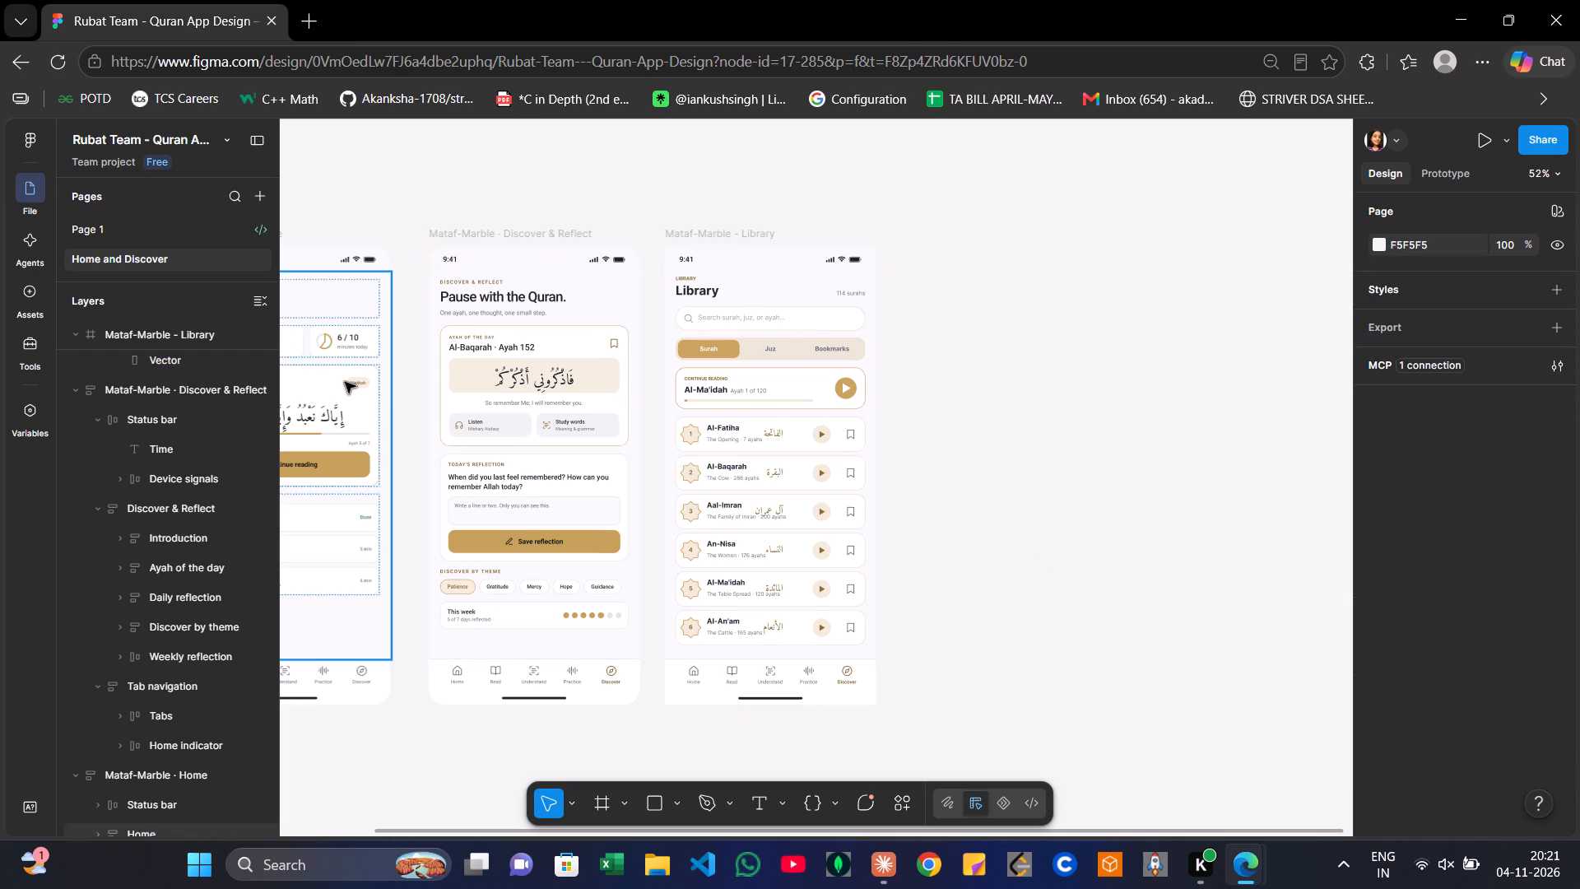
Compare the Library background Vector's properties with the Discover & Reflect frame's layout, appearance and fill settings.
scroll(177, 684, down, 1)
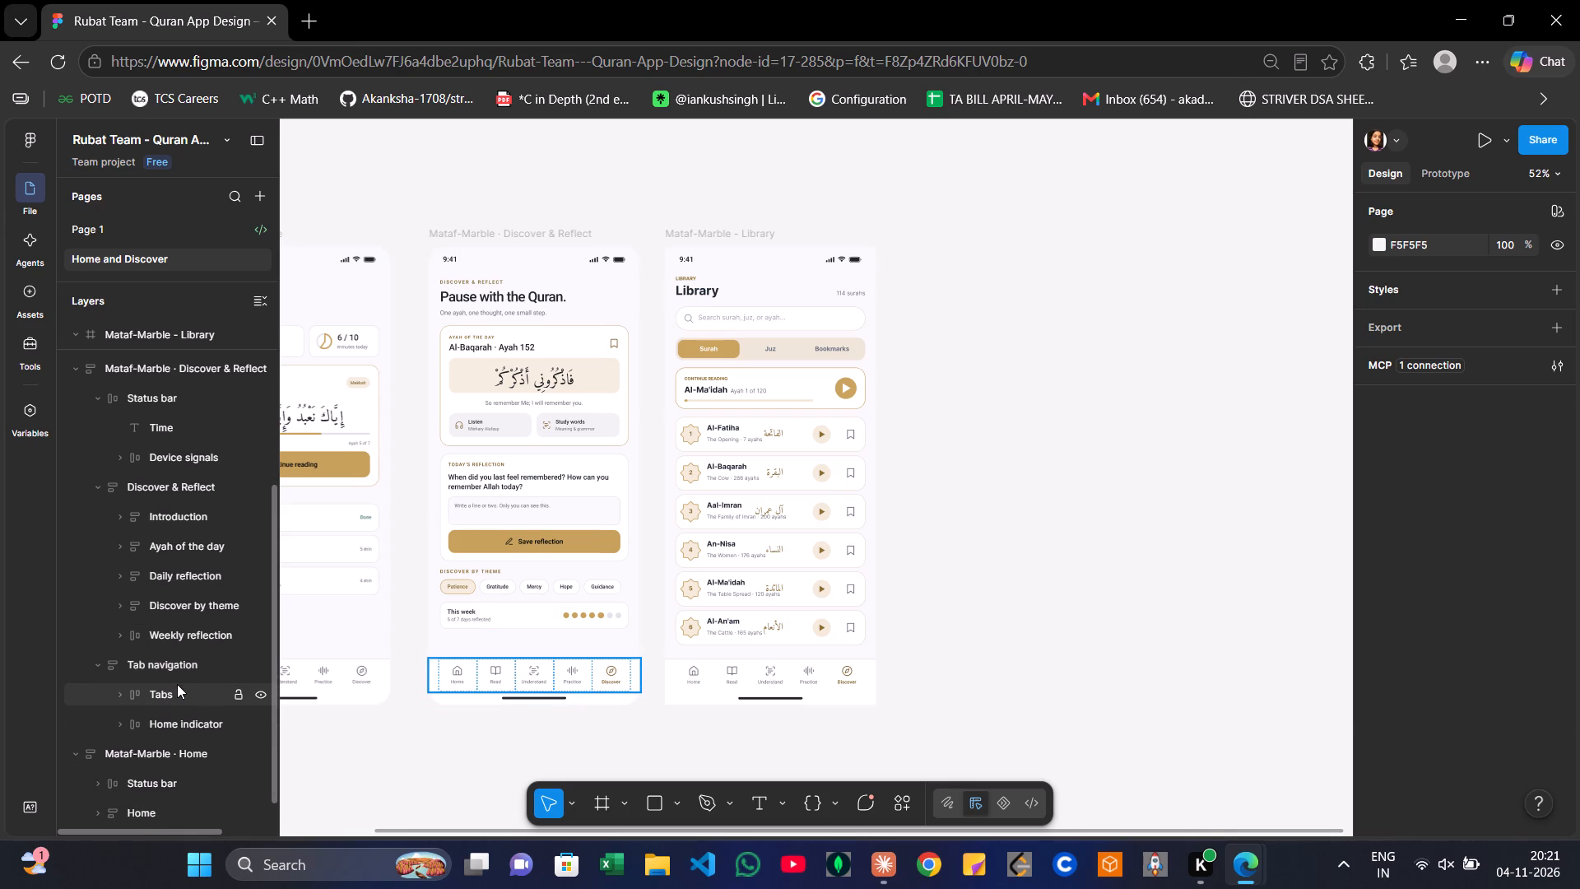
scroll(177, 684, down, 1)
scroll(177, 684, up, 1)
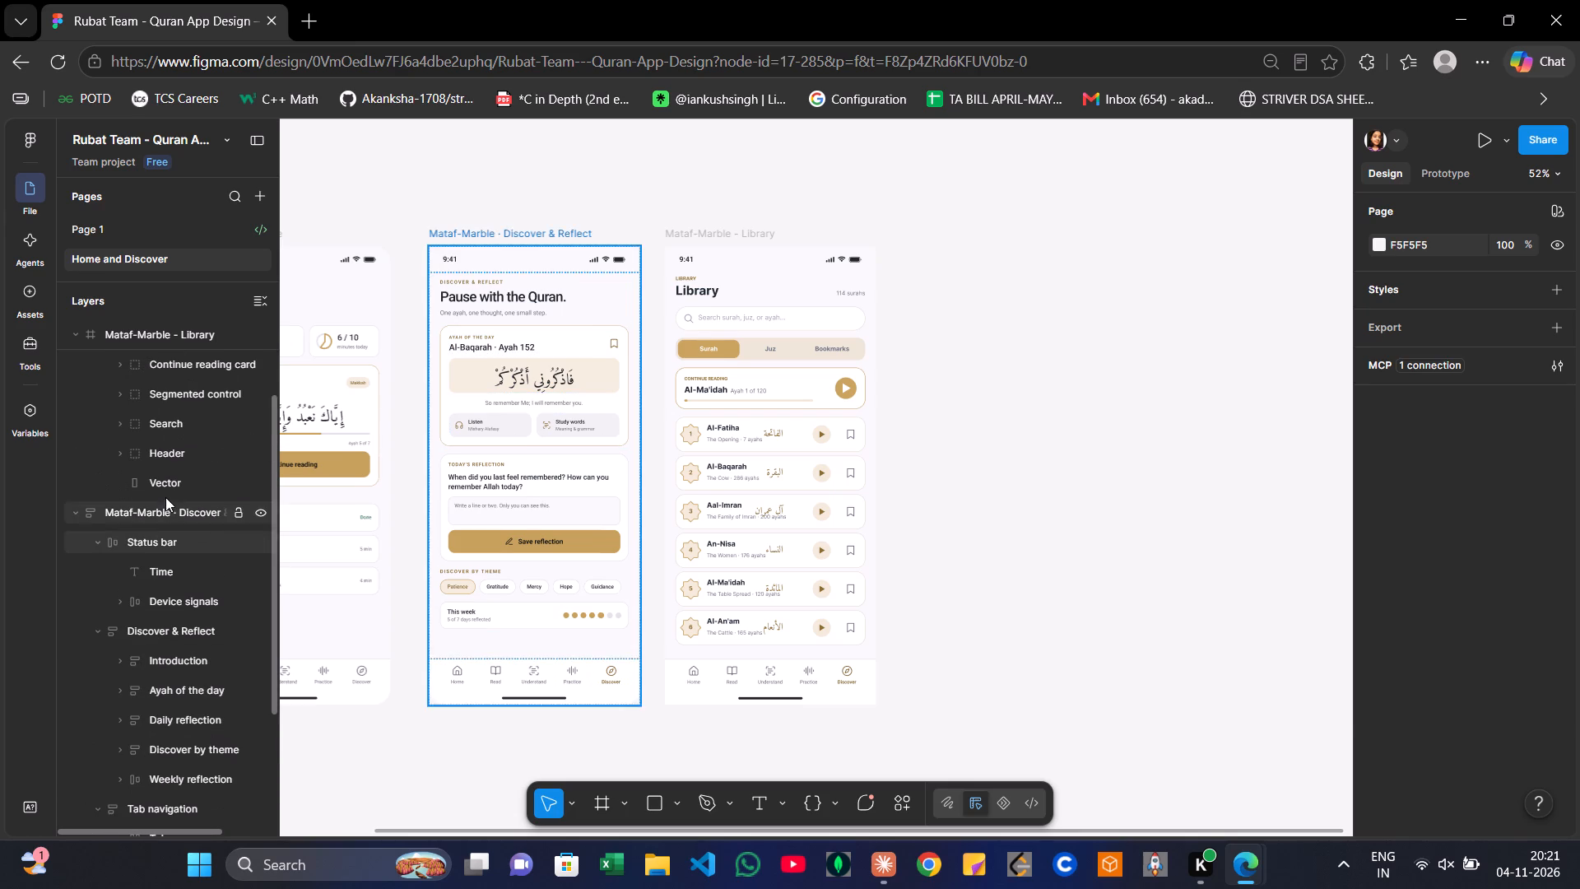
click(160, 488)
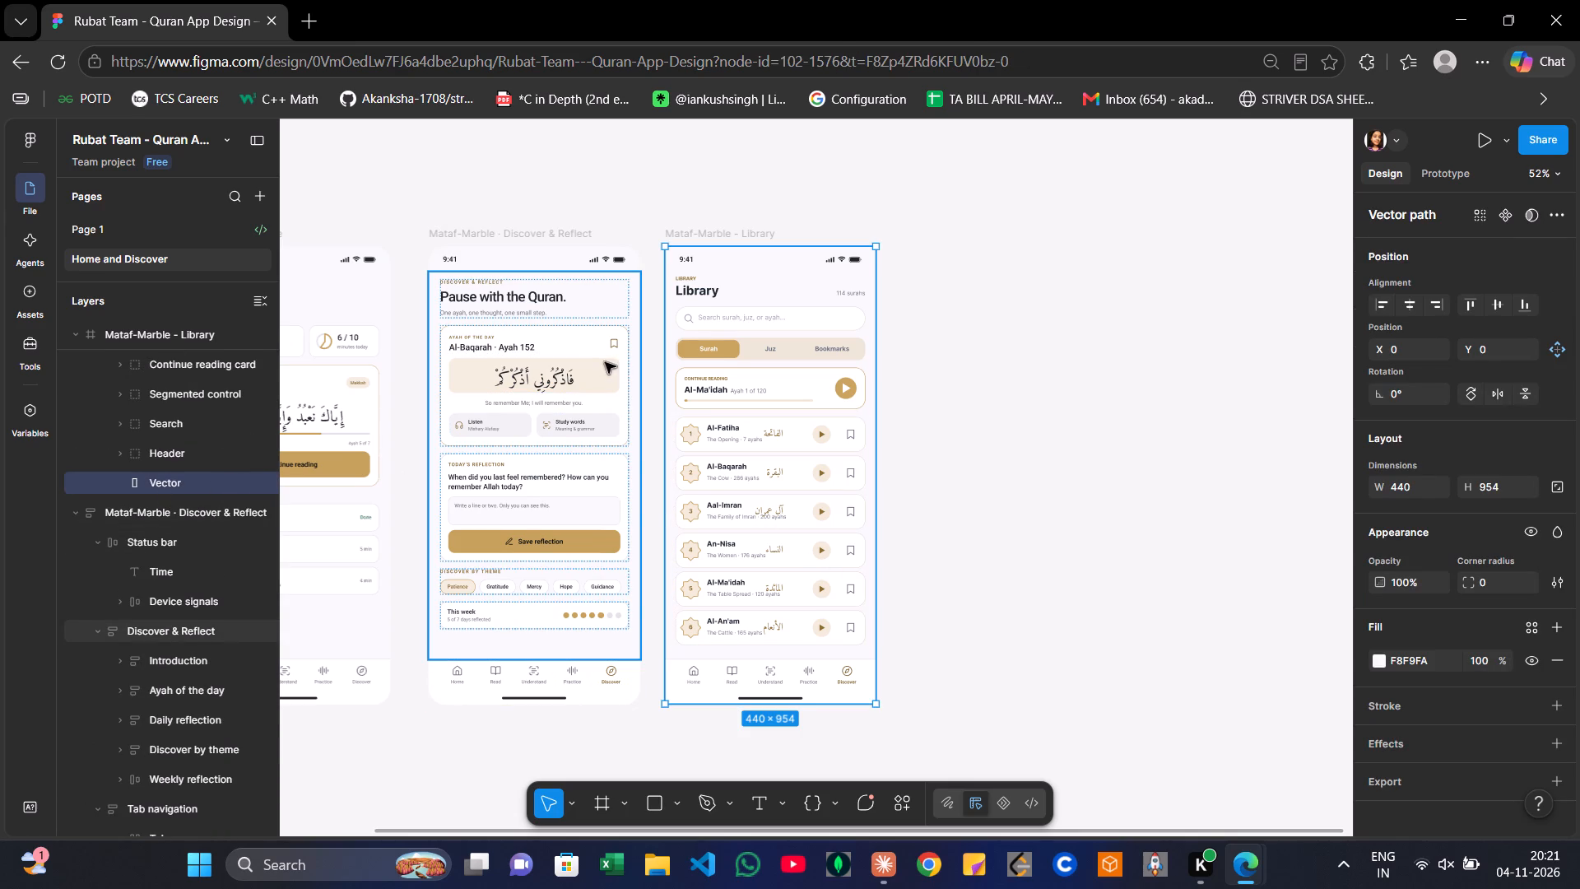
click(423, 228)
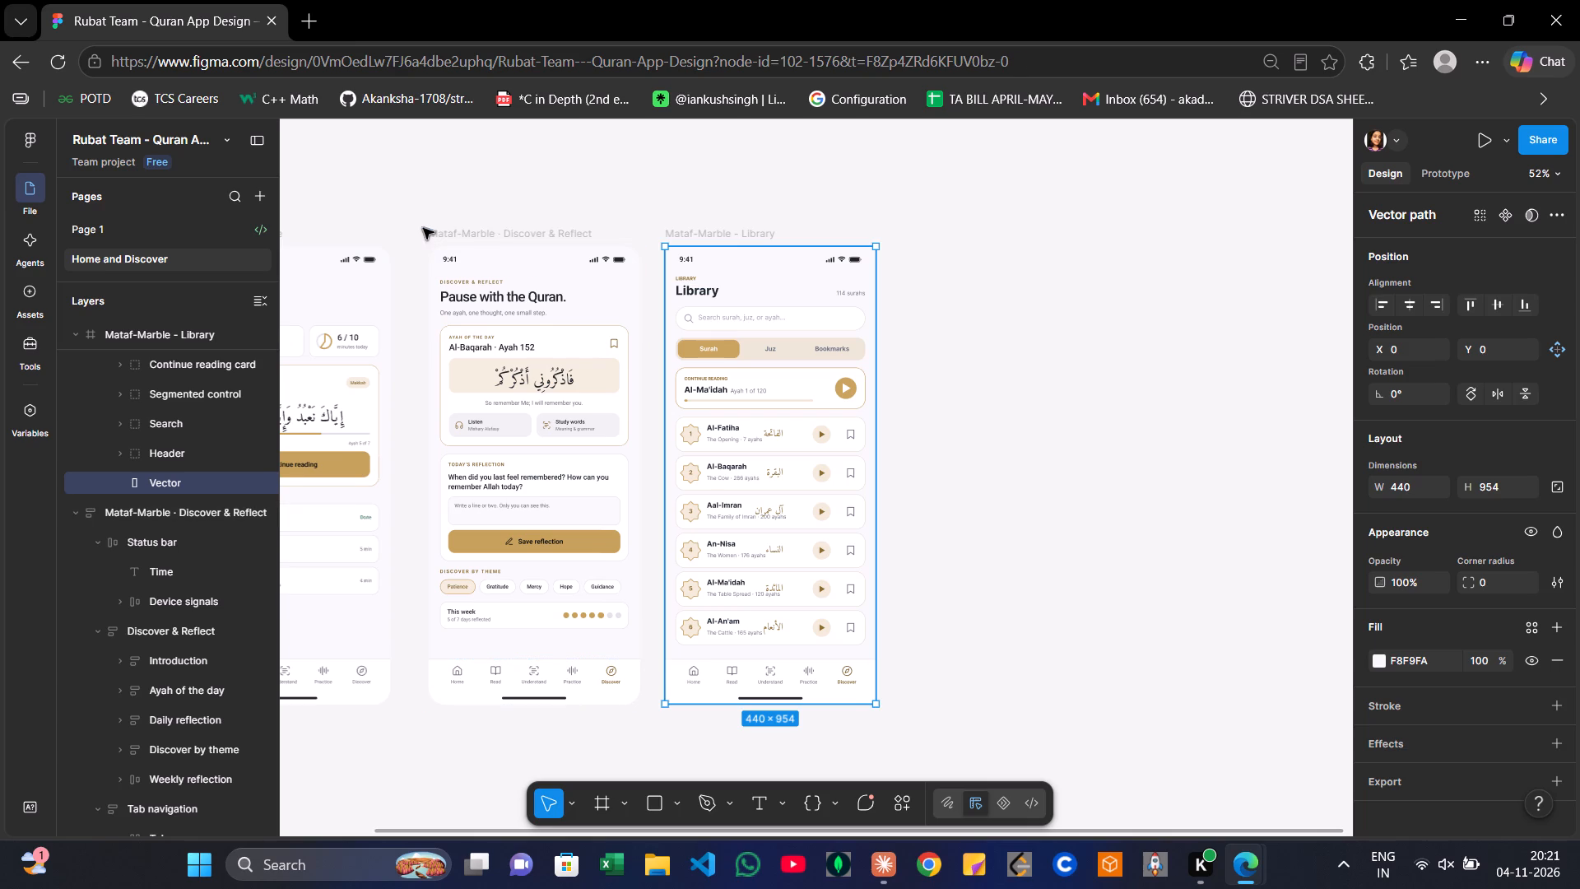
click(423, 228)
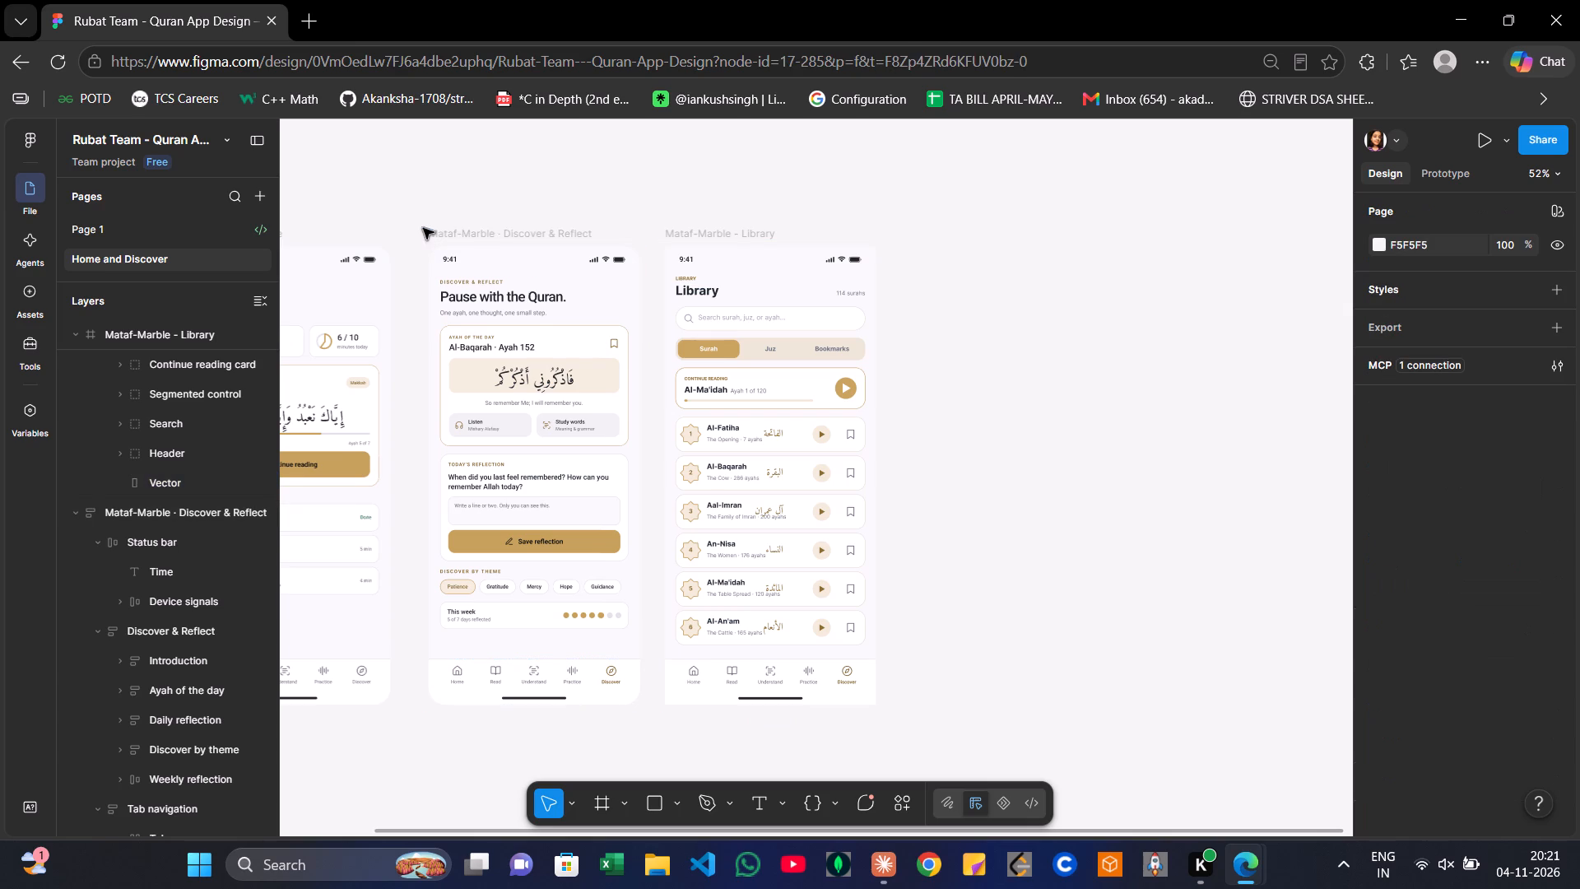
click(145, 511)
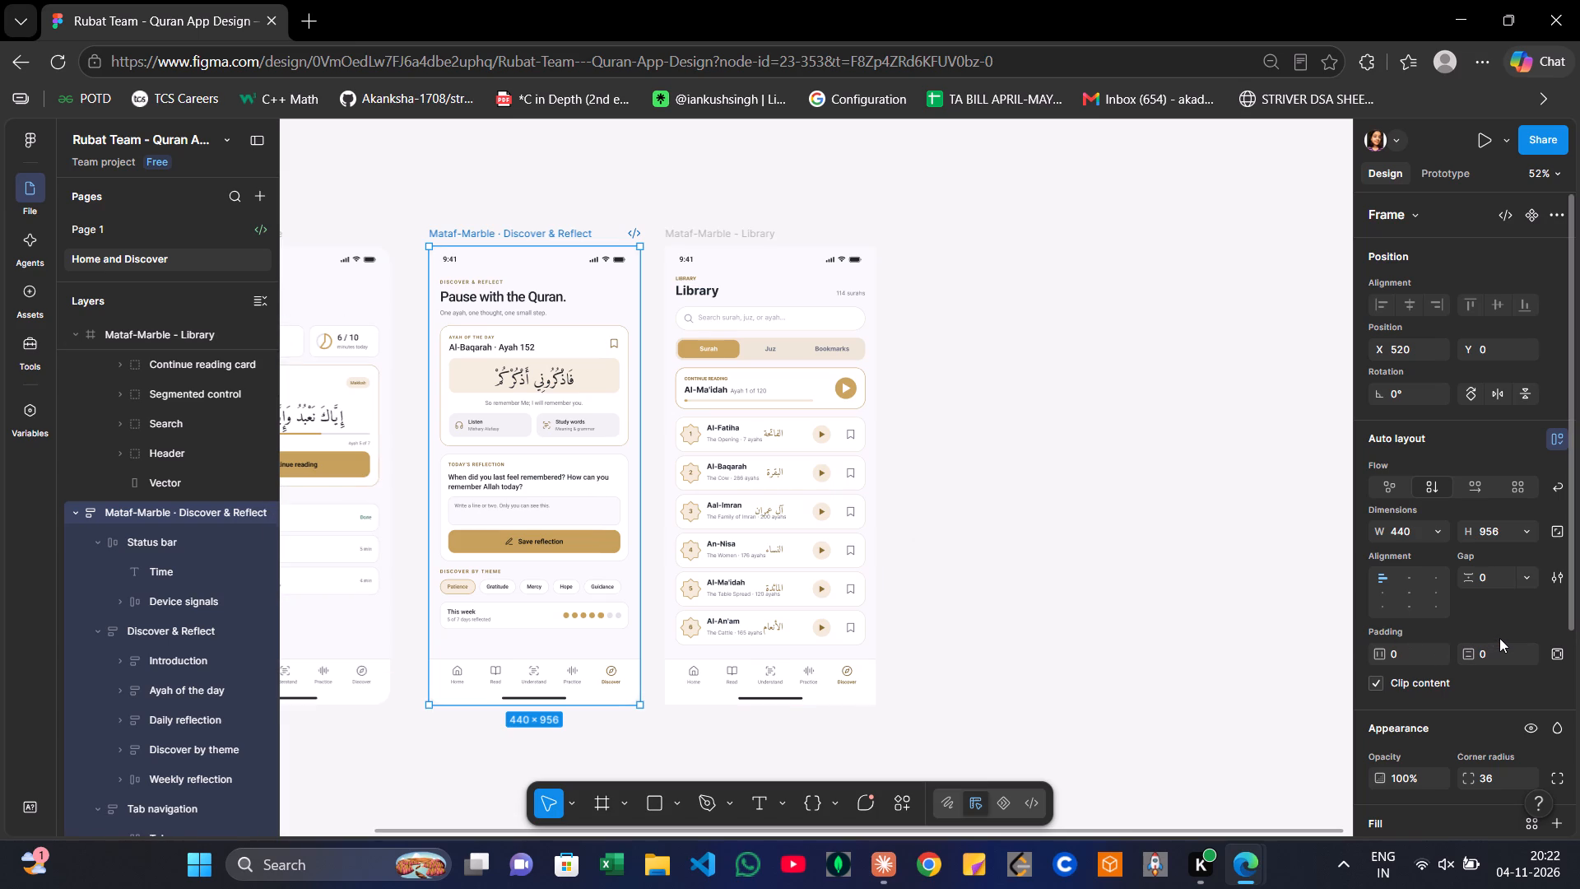
scroll(1499, 638, down, 2)
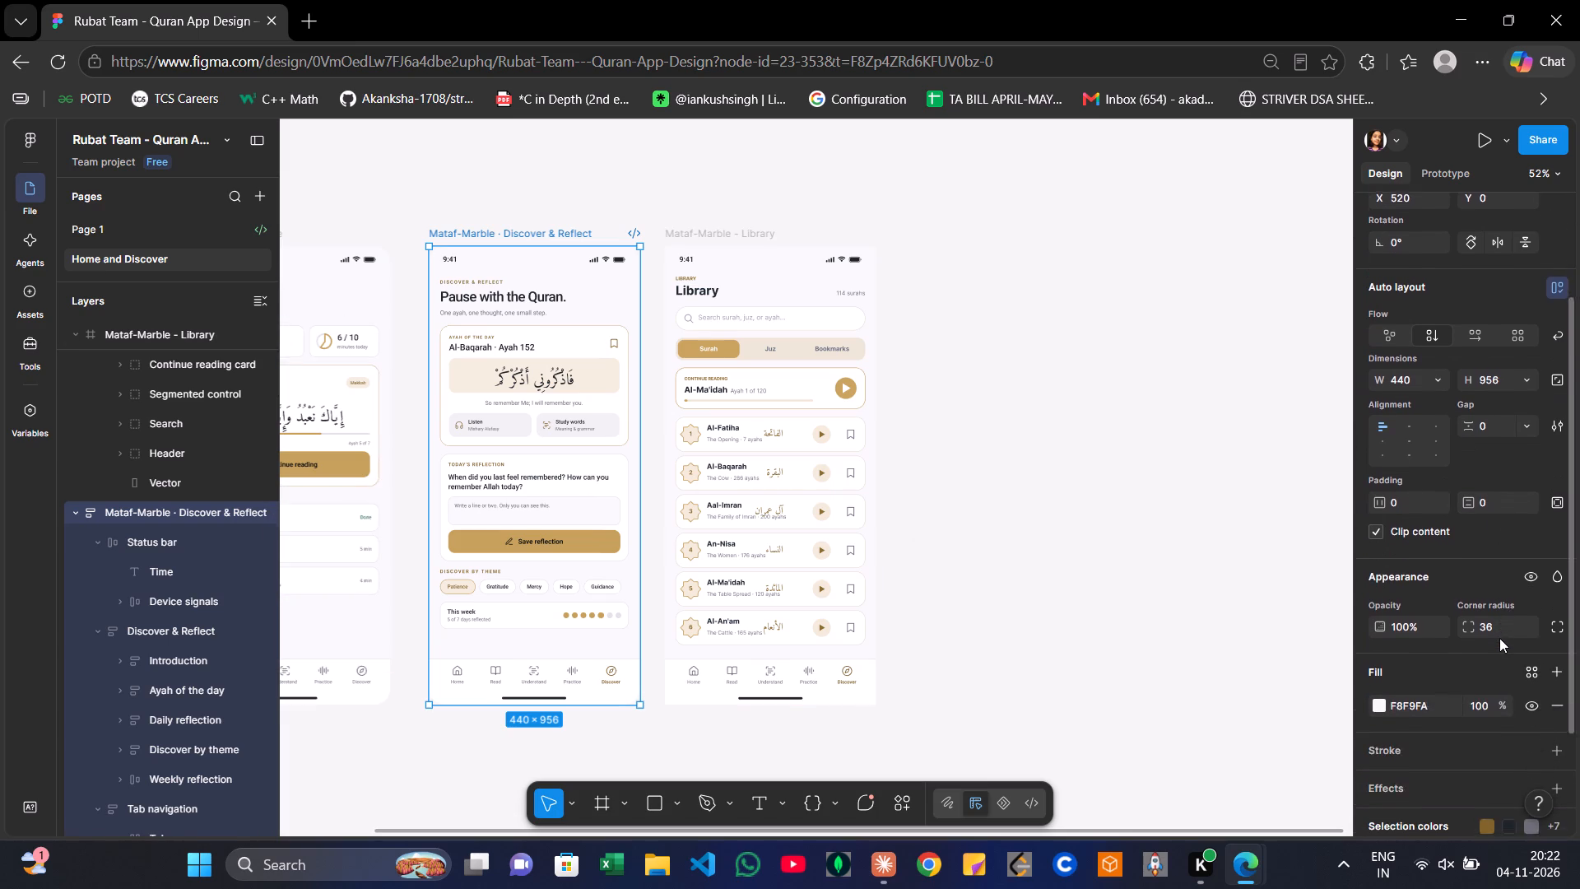
scroll(1499, 638, down, 1)
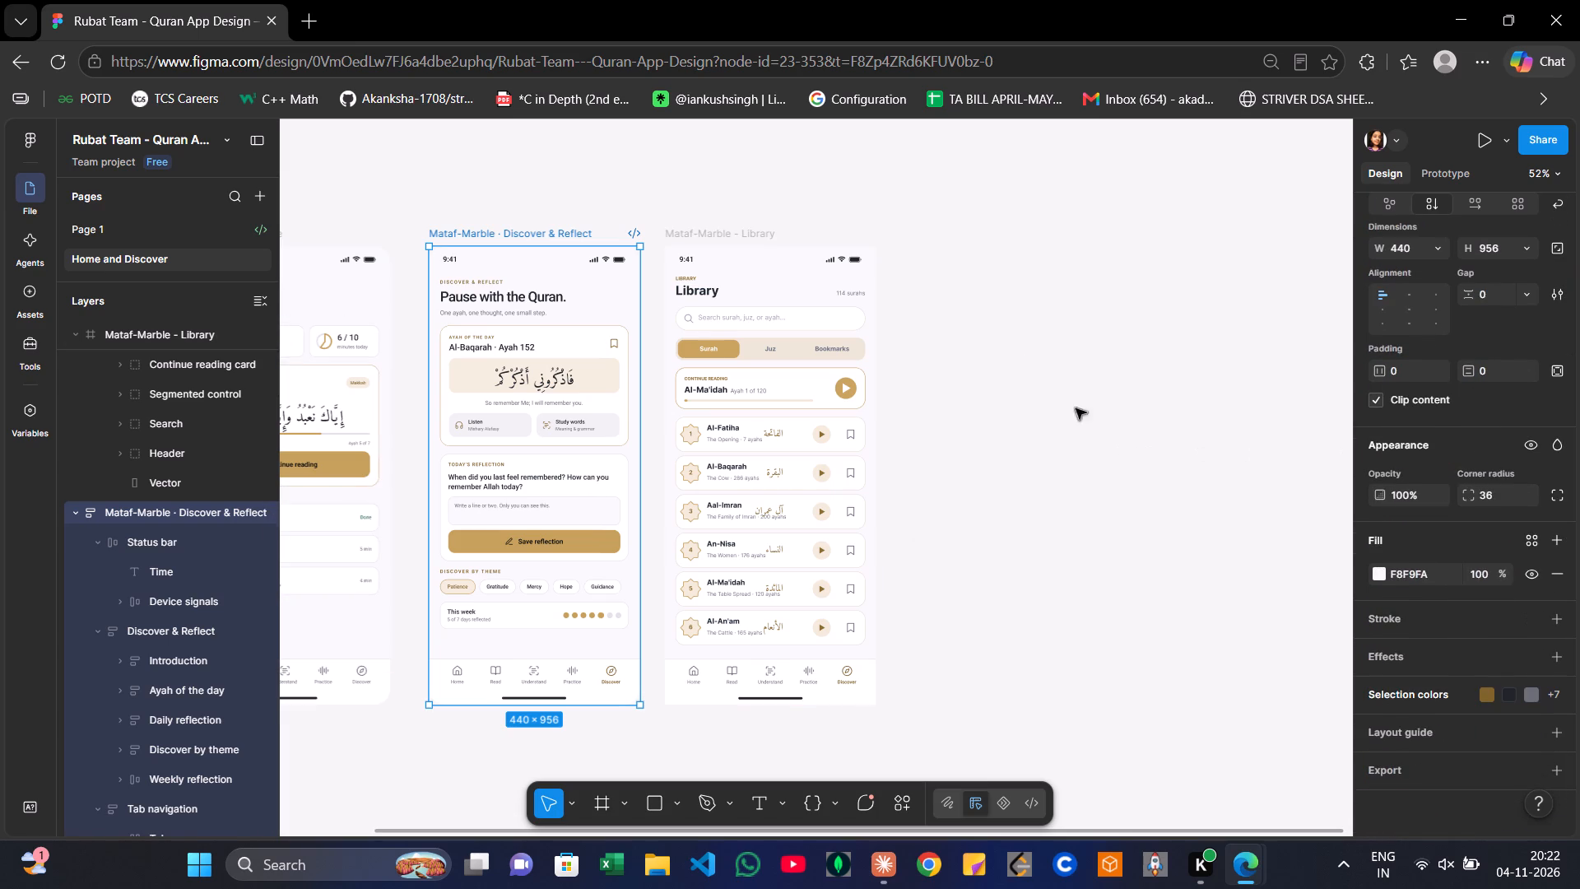
Set the corner radius of the outer Mataf-Marble - Library frame to 36.
click(816, 247)
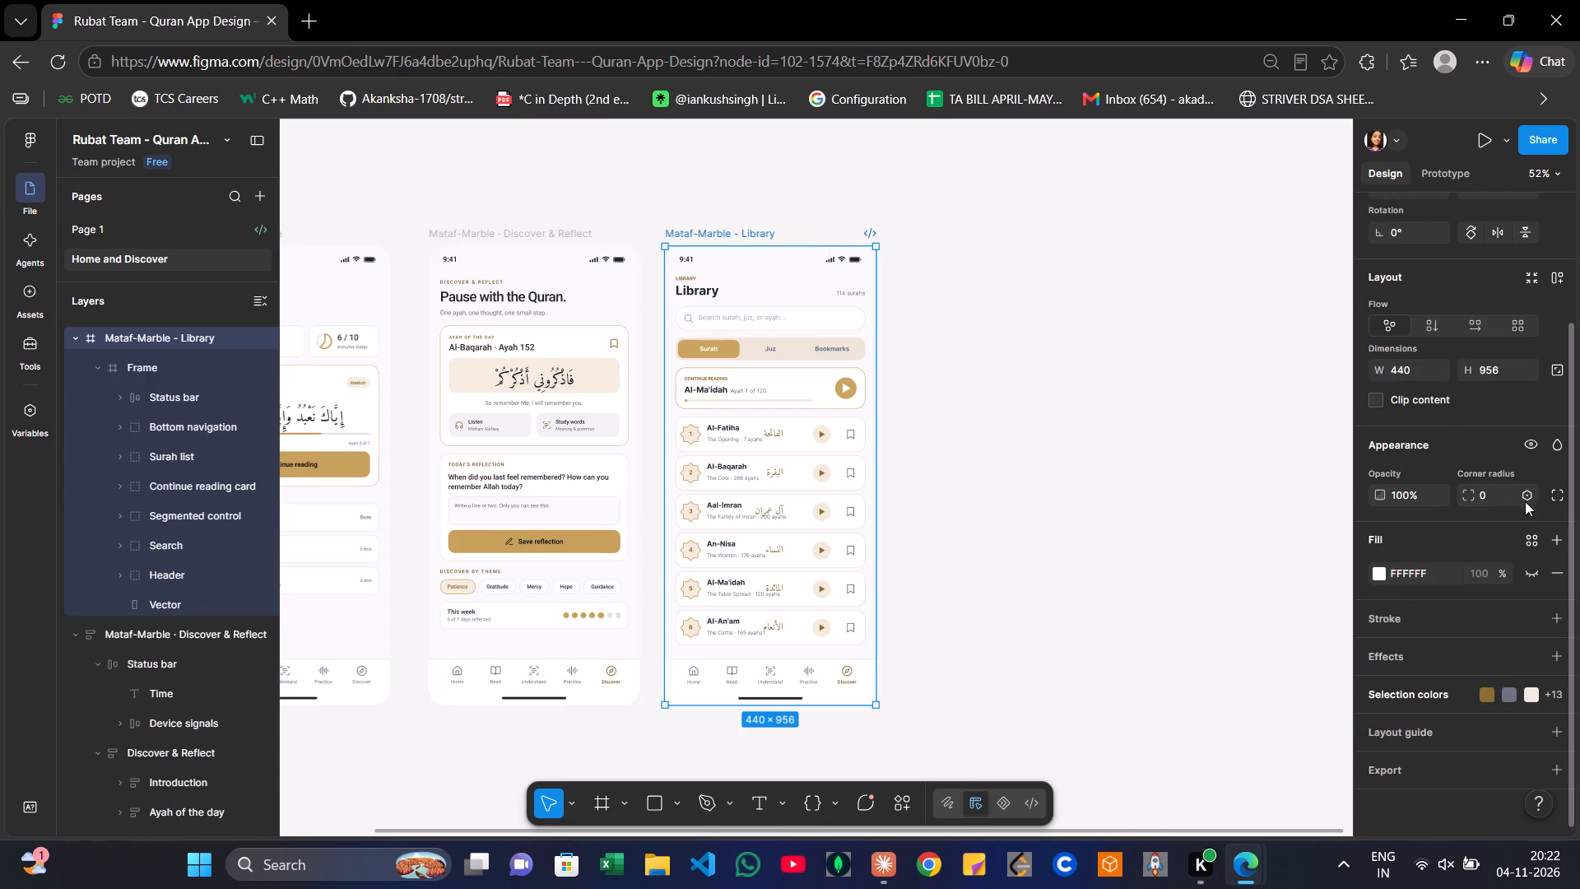
double_click(1494, 494)
text(36)
click(1253, 418)
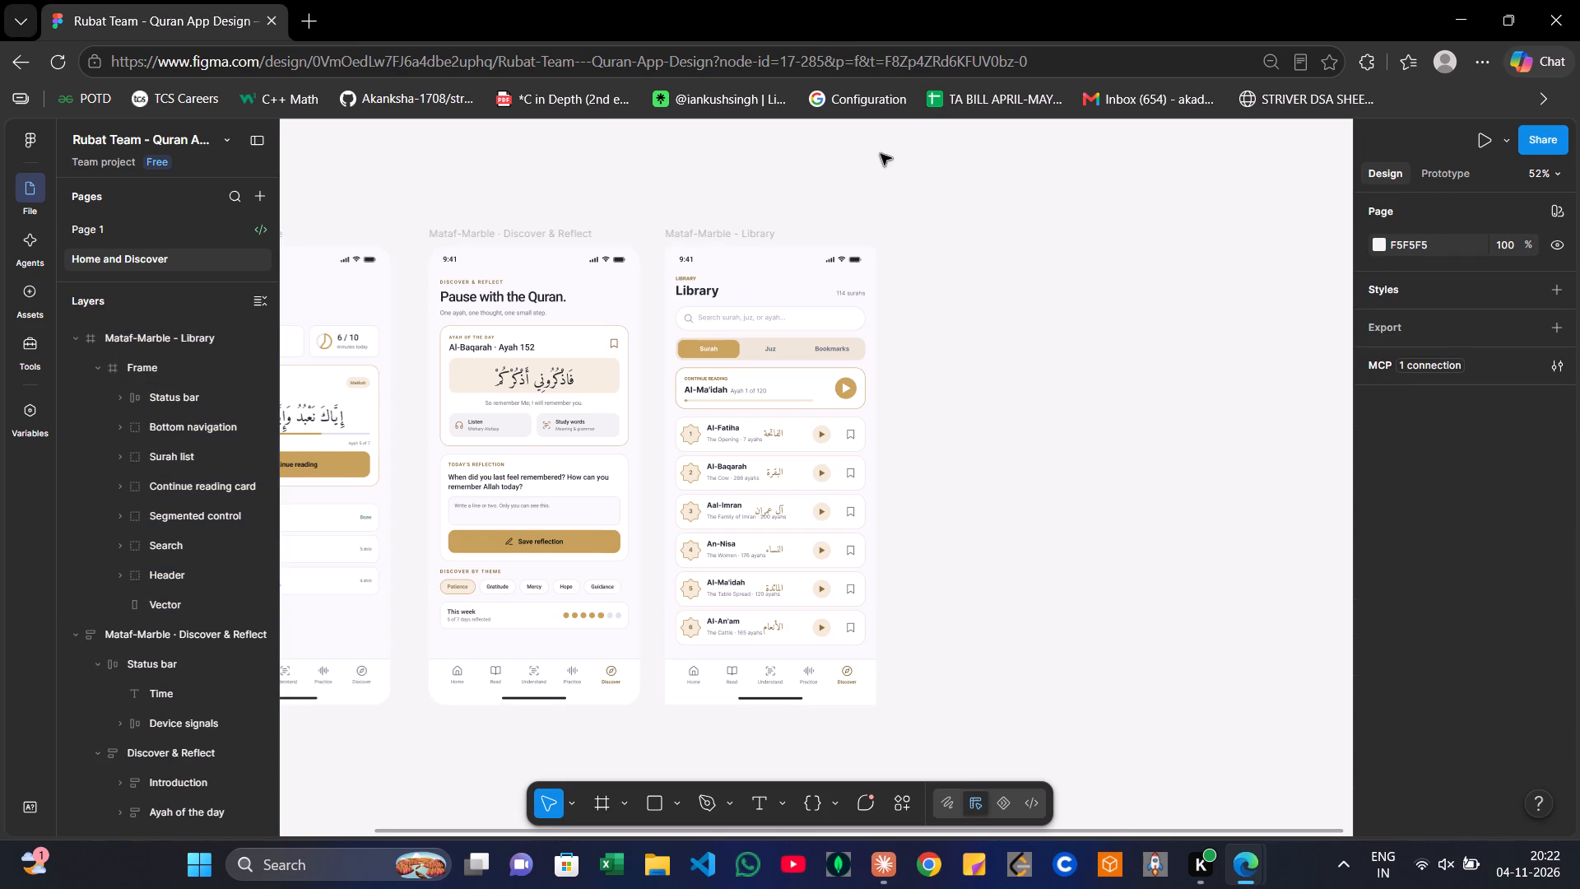
Set the corner radius of the inner Frame nested in Mataf-Marble - Library to 36.
drag(763, 201, 786, 320)
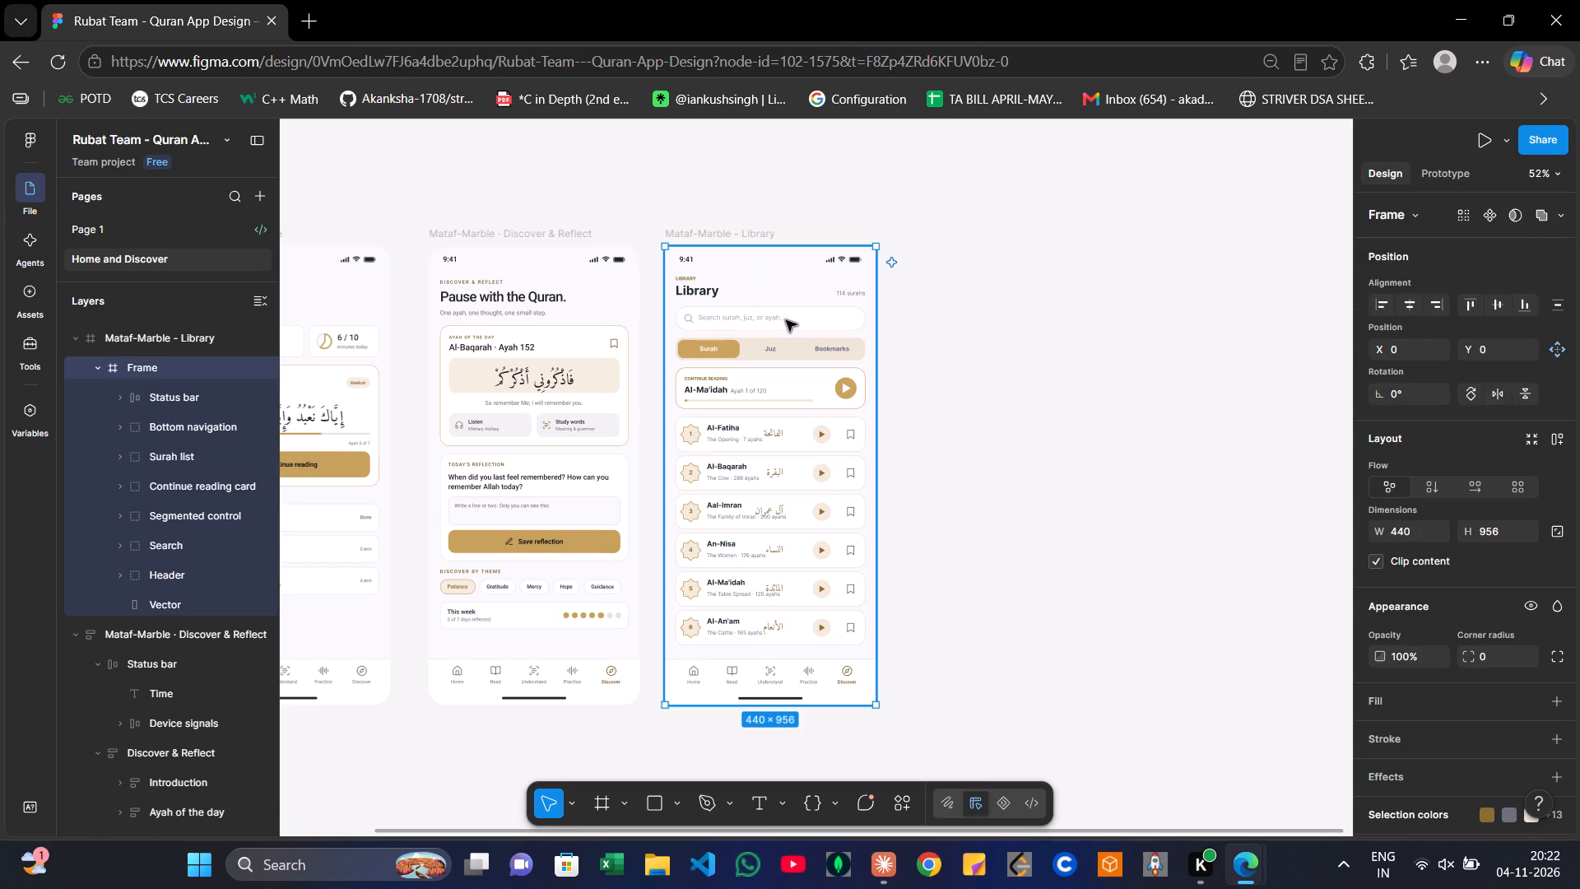
double_click(1490, 654)
text(36)
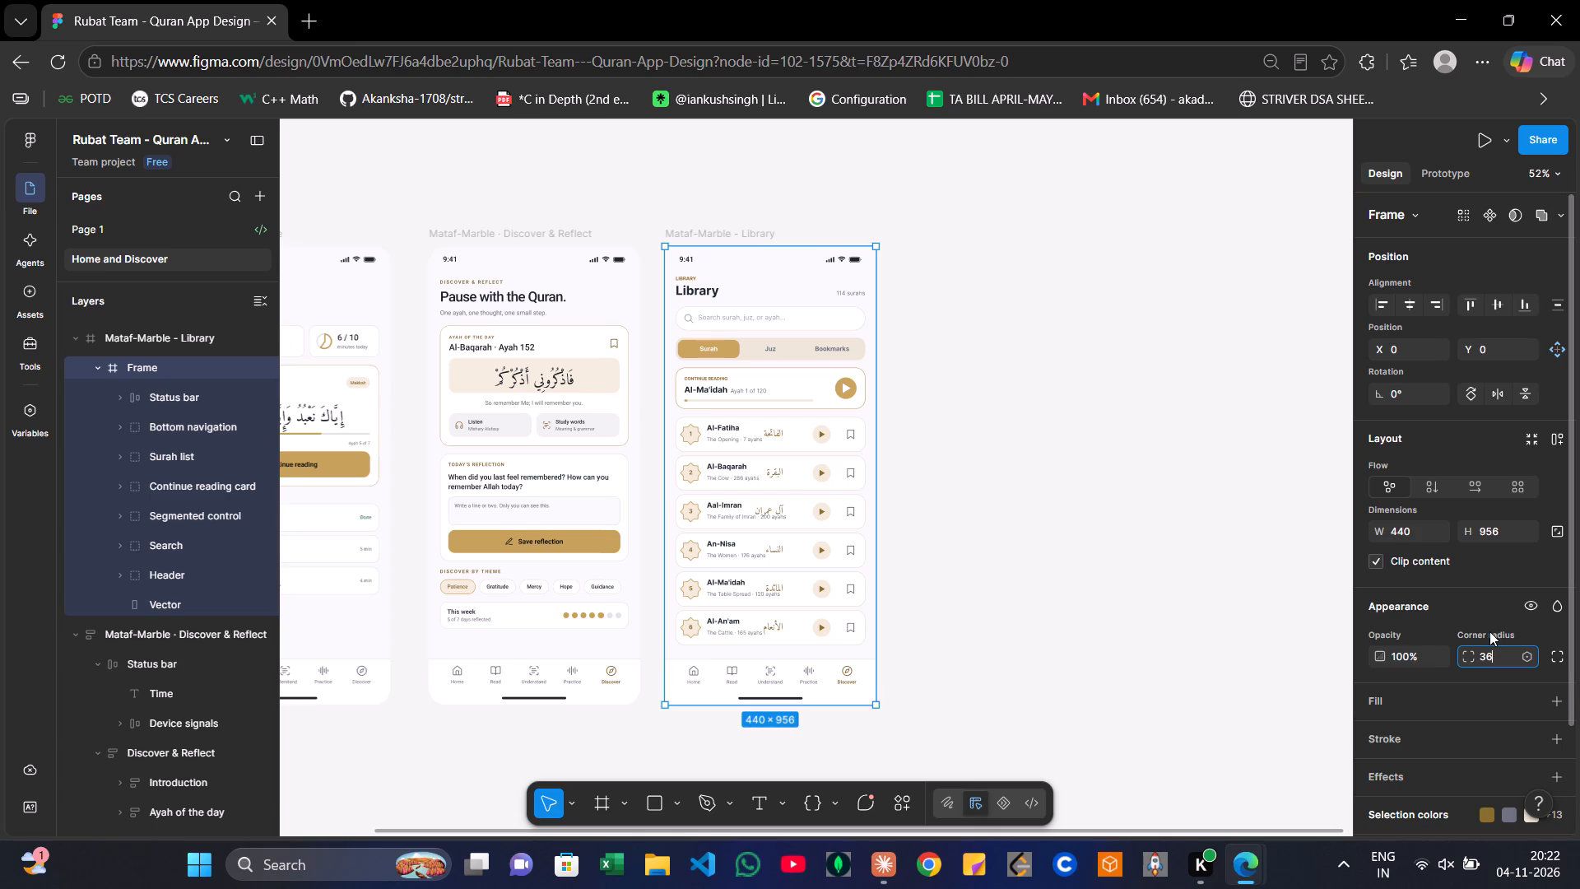
scroll(1489, 631, down, 2)
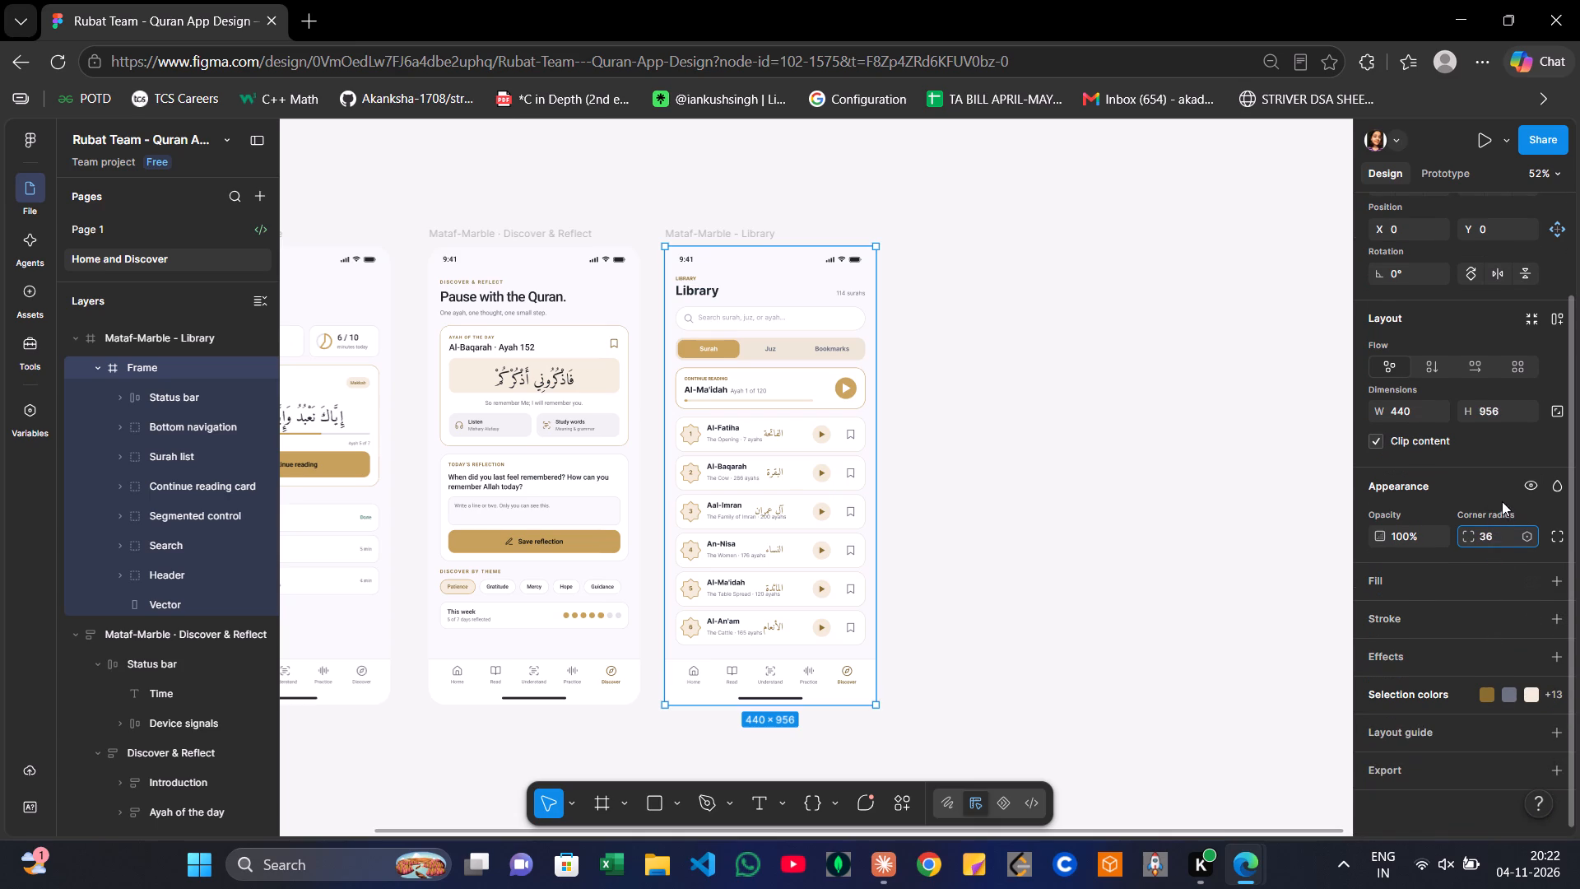
click(1494, 492)
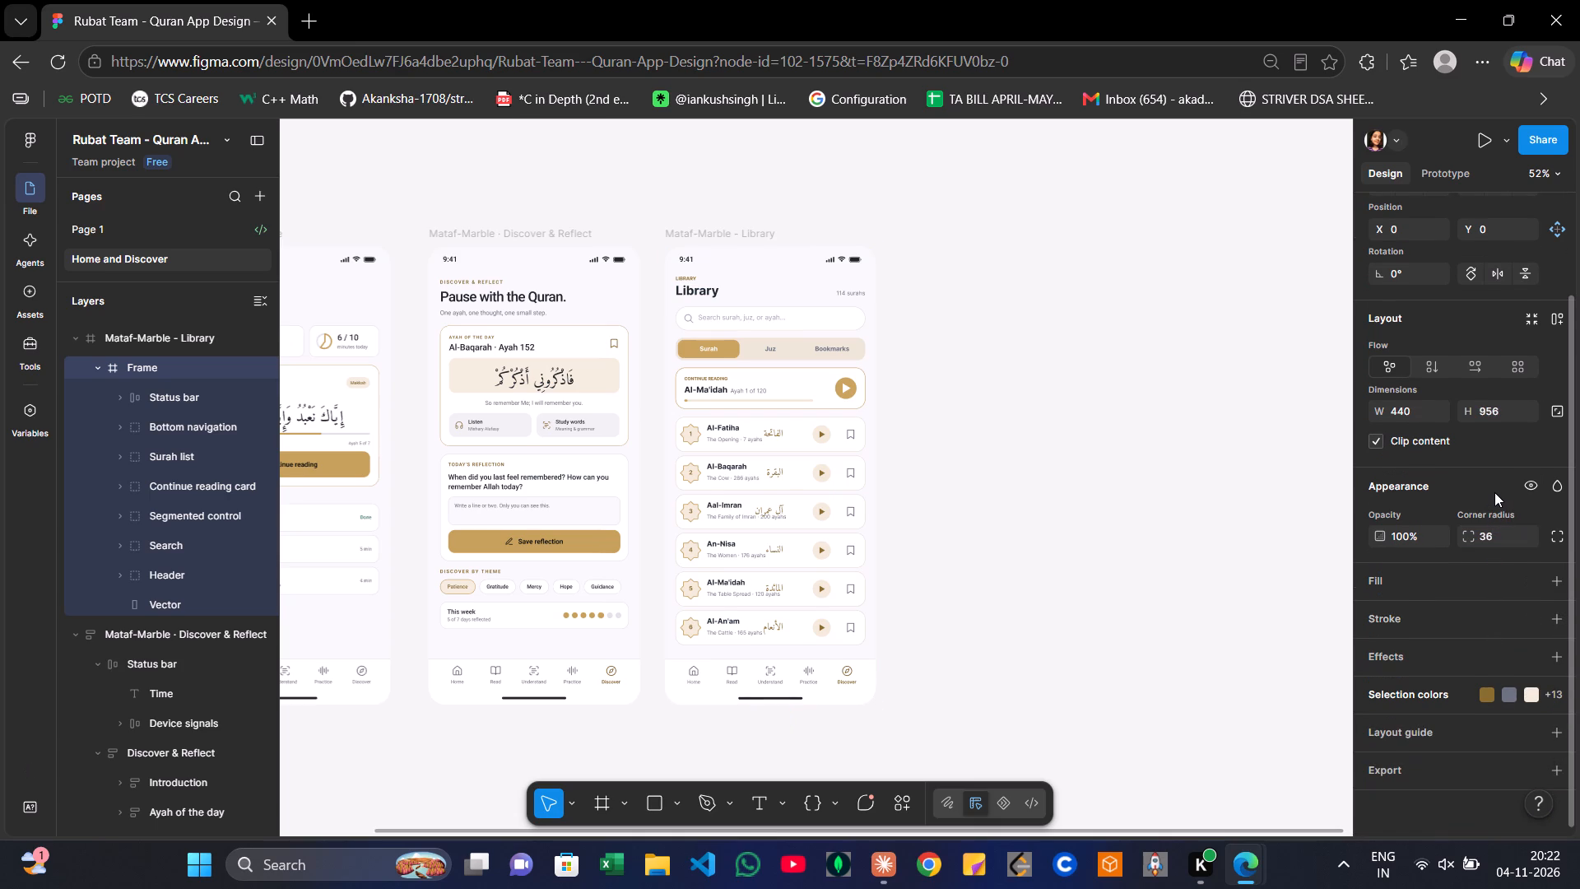
click(1124, 412)
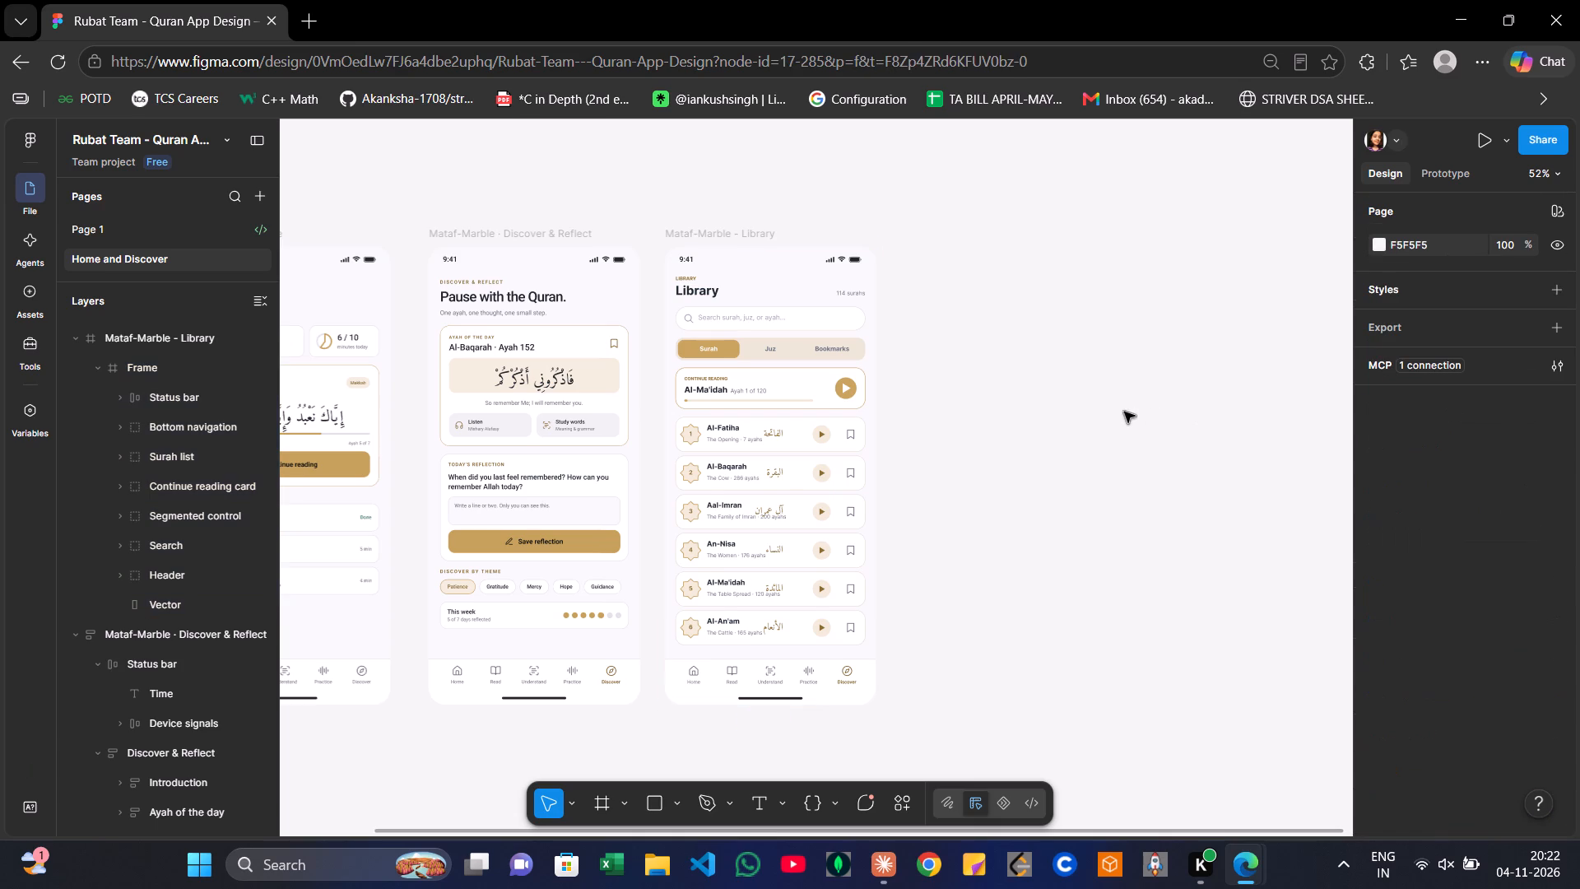
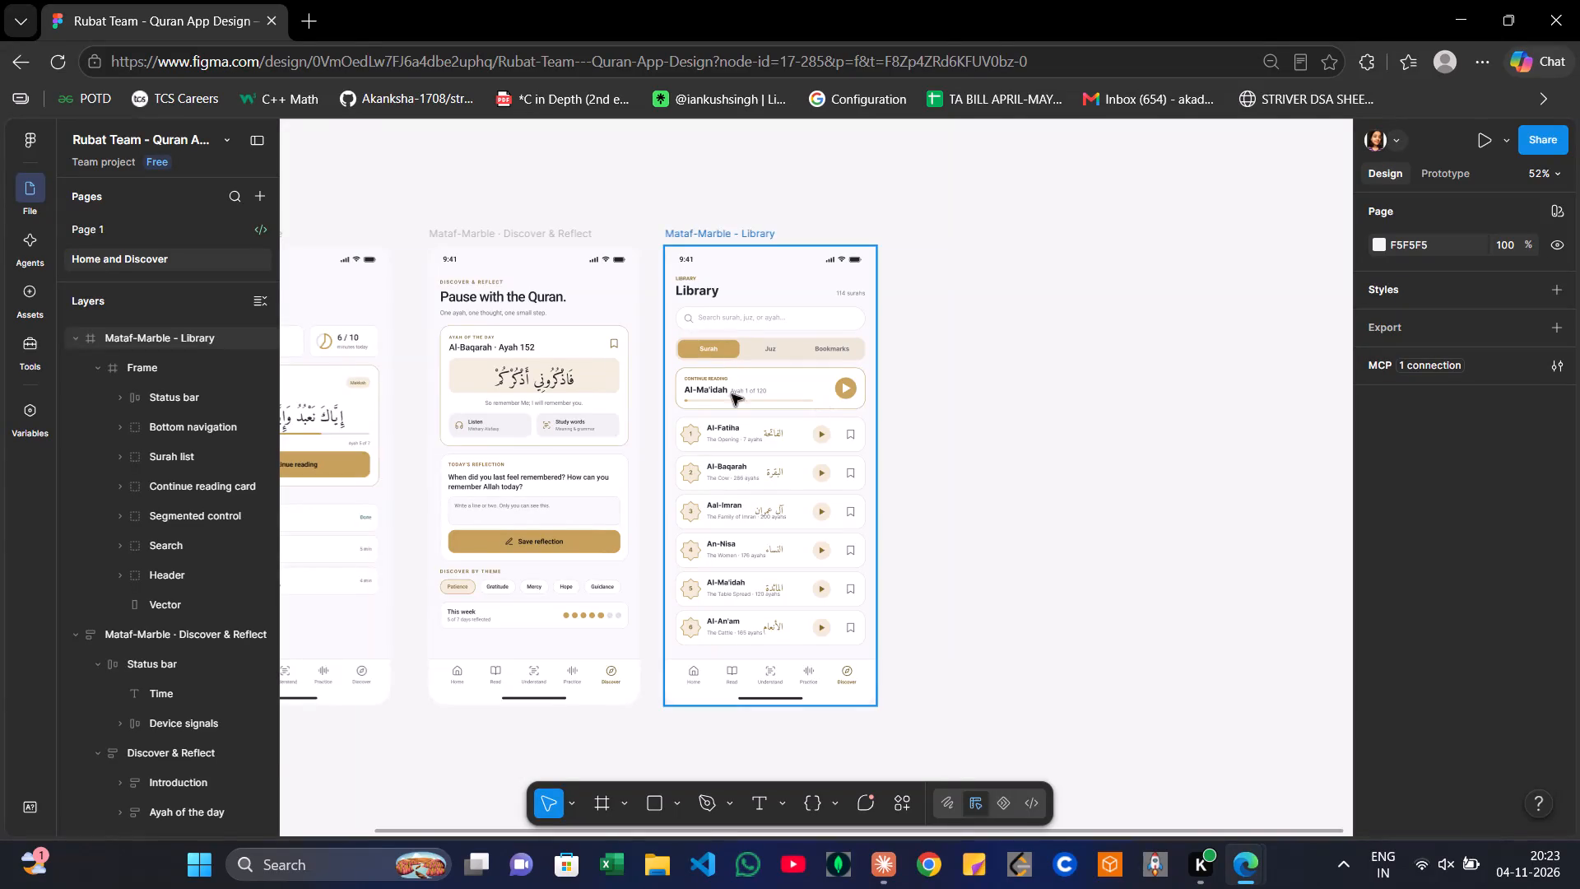
Apply a vertical auto layout to the outer Mataf-Marble - Library frame.
click(91, 339)
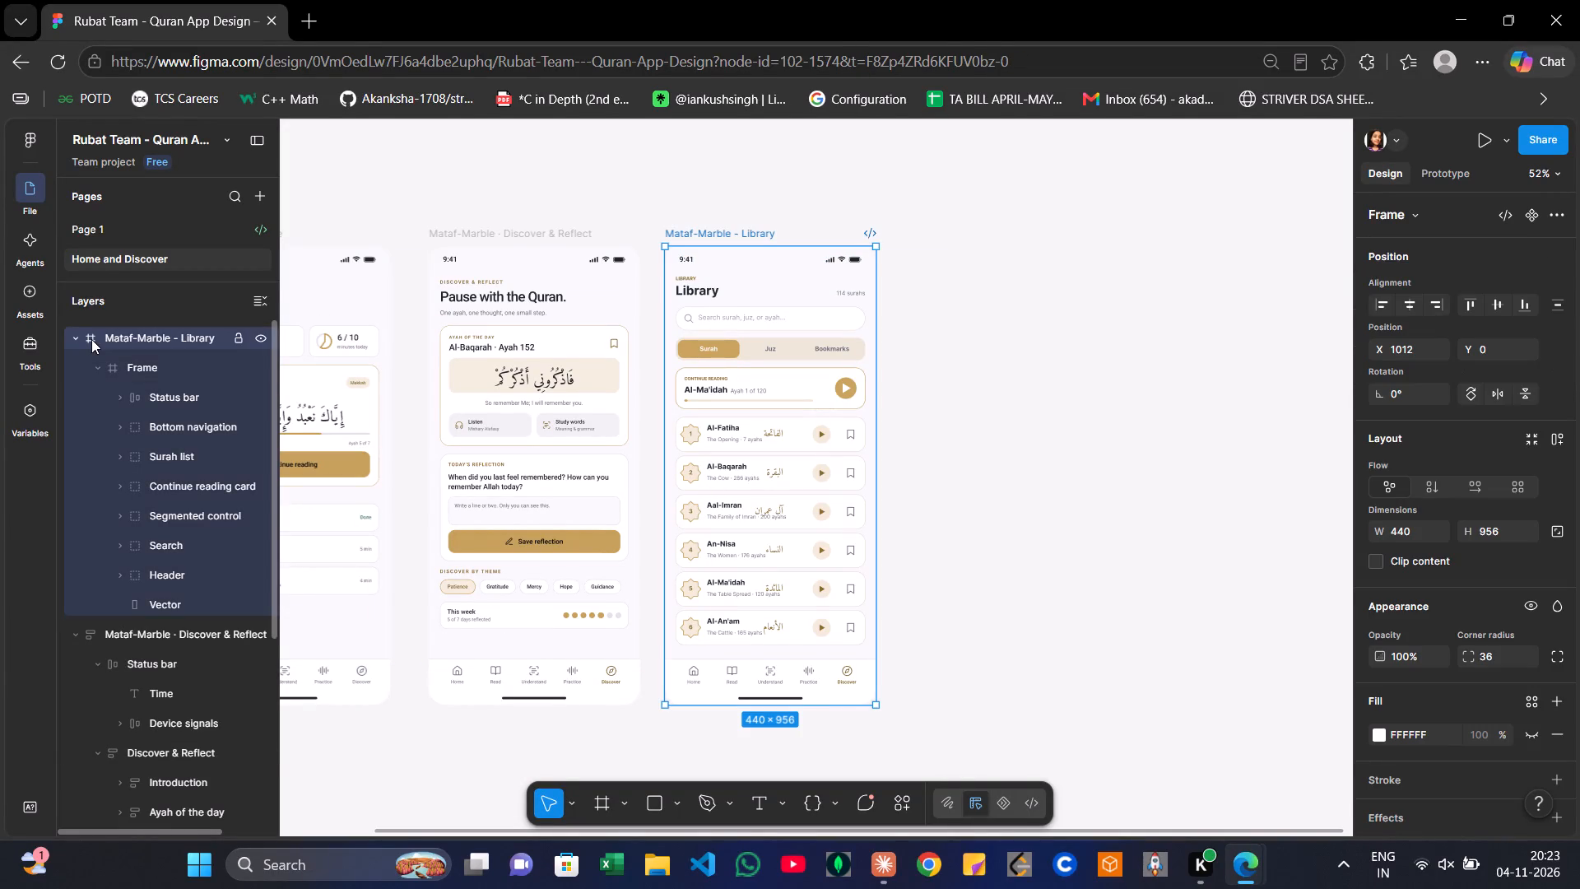
click(1439, 488)
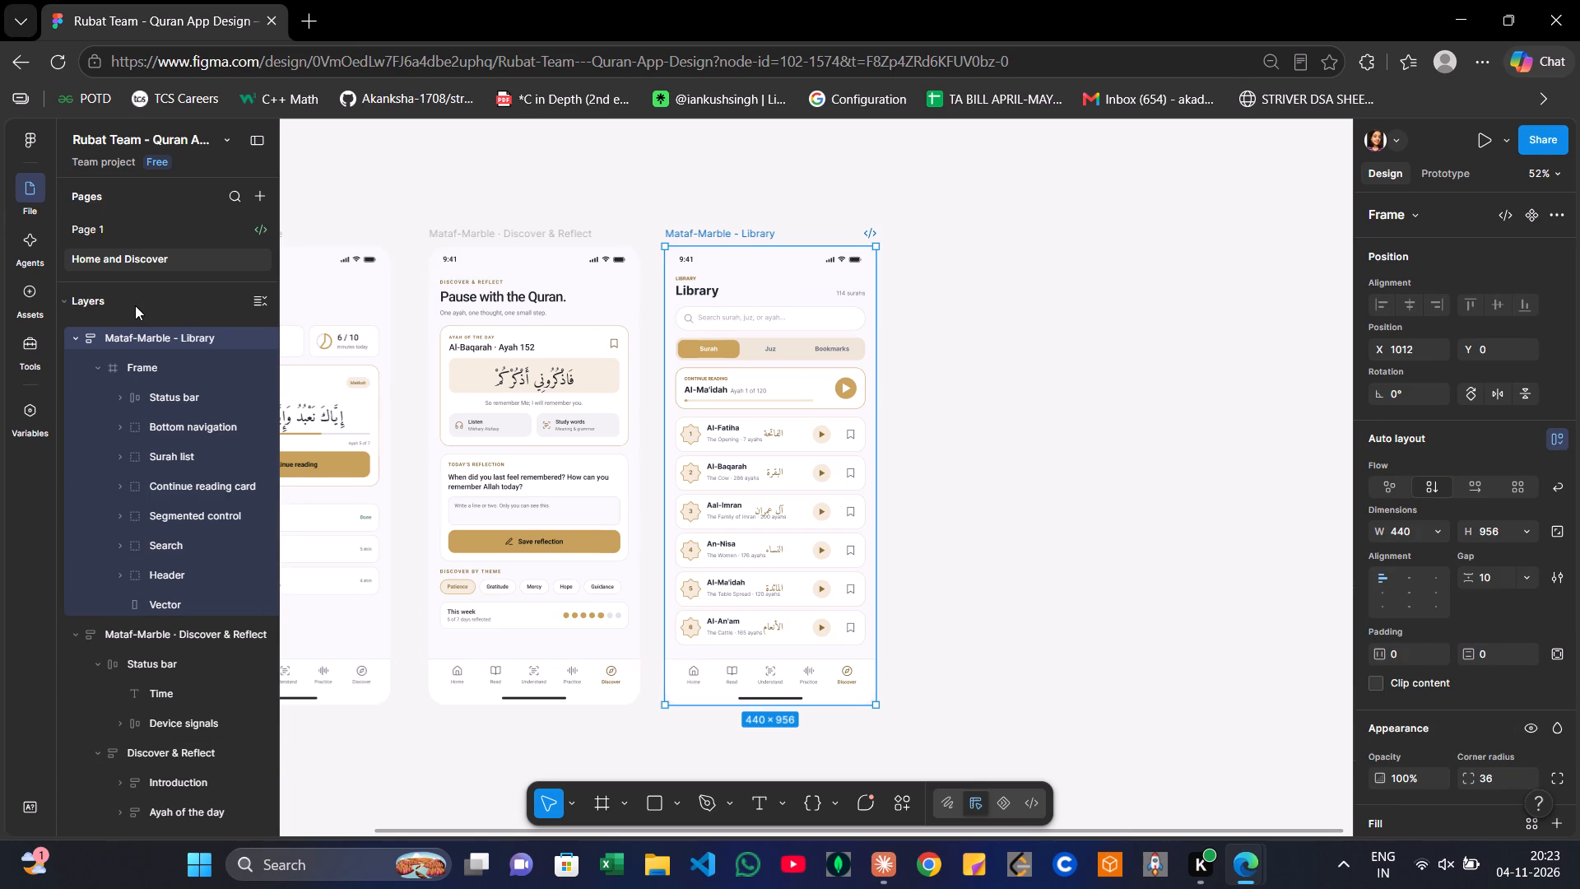
Collapse the Discover & Reflect and Home frames in the layer tree, leaving only the Library frame's layers expanded.
click(72, 337)
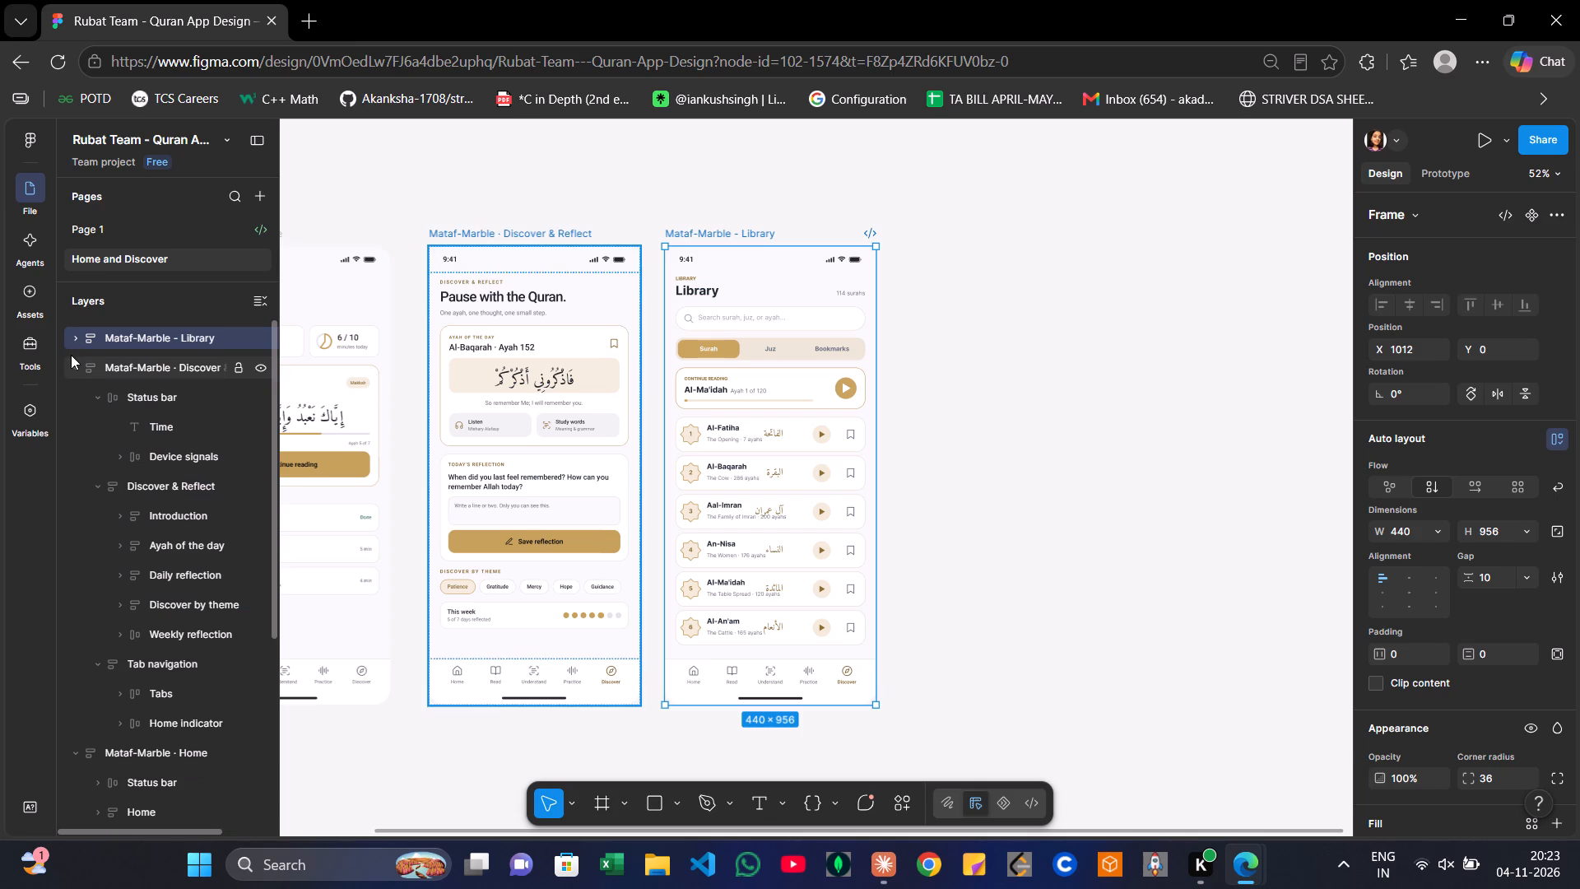
click(70, 364)
click(78, 402)
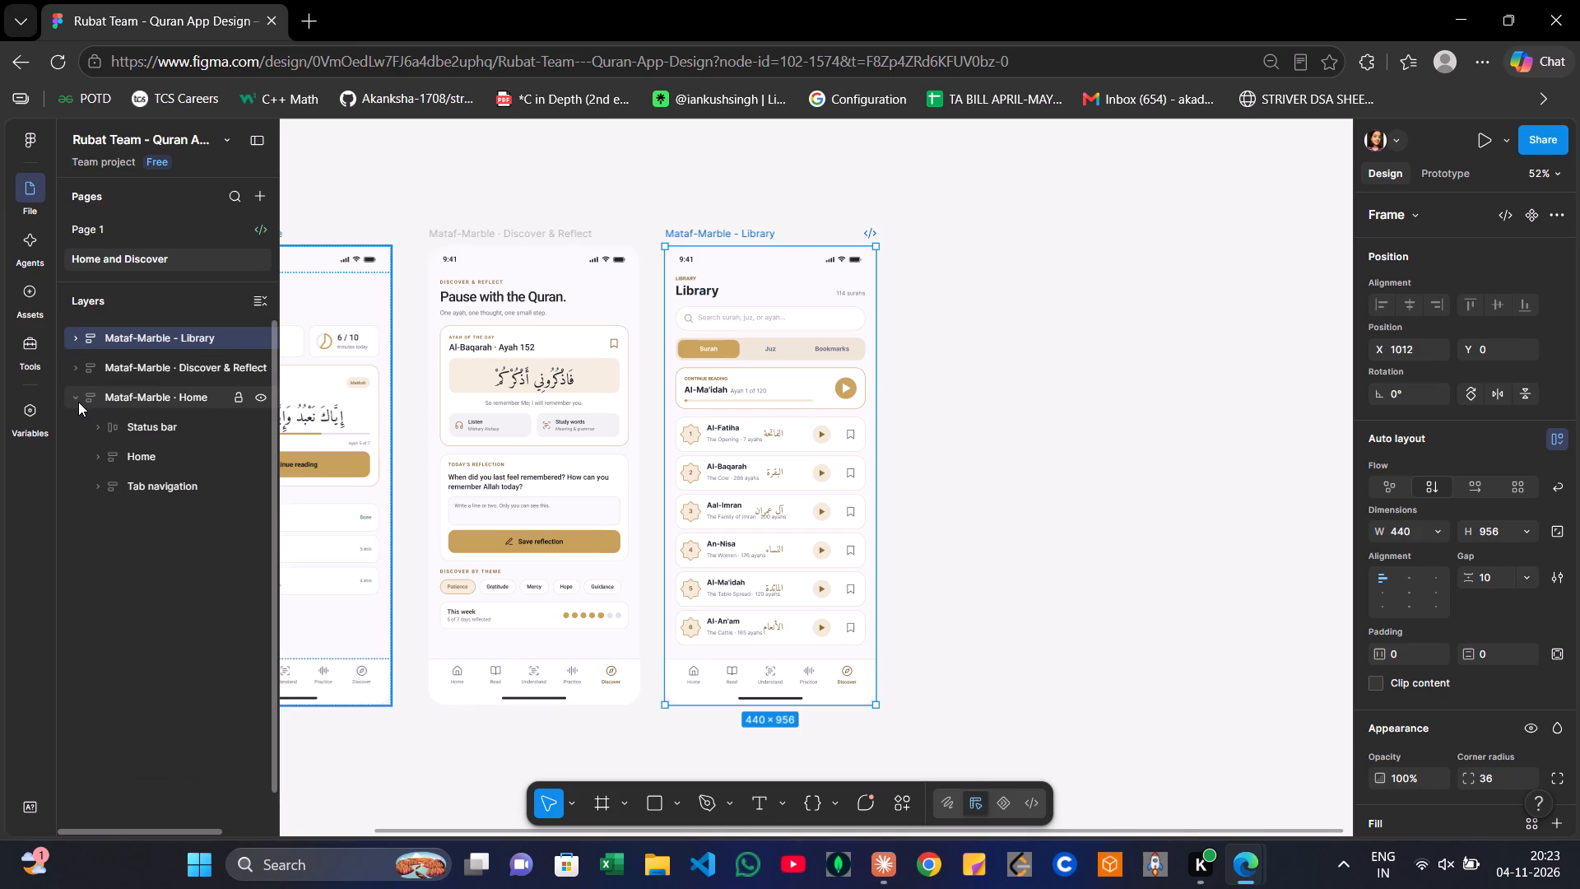
click(67, 336)
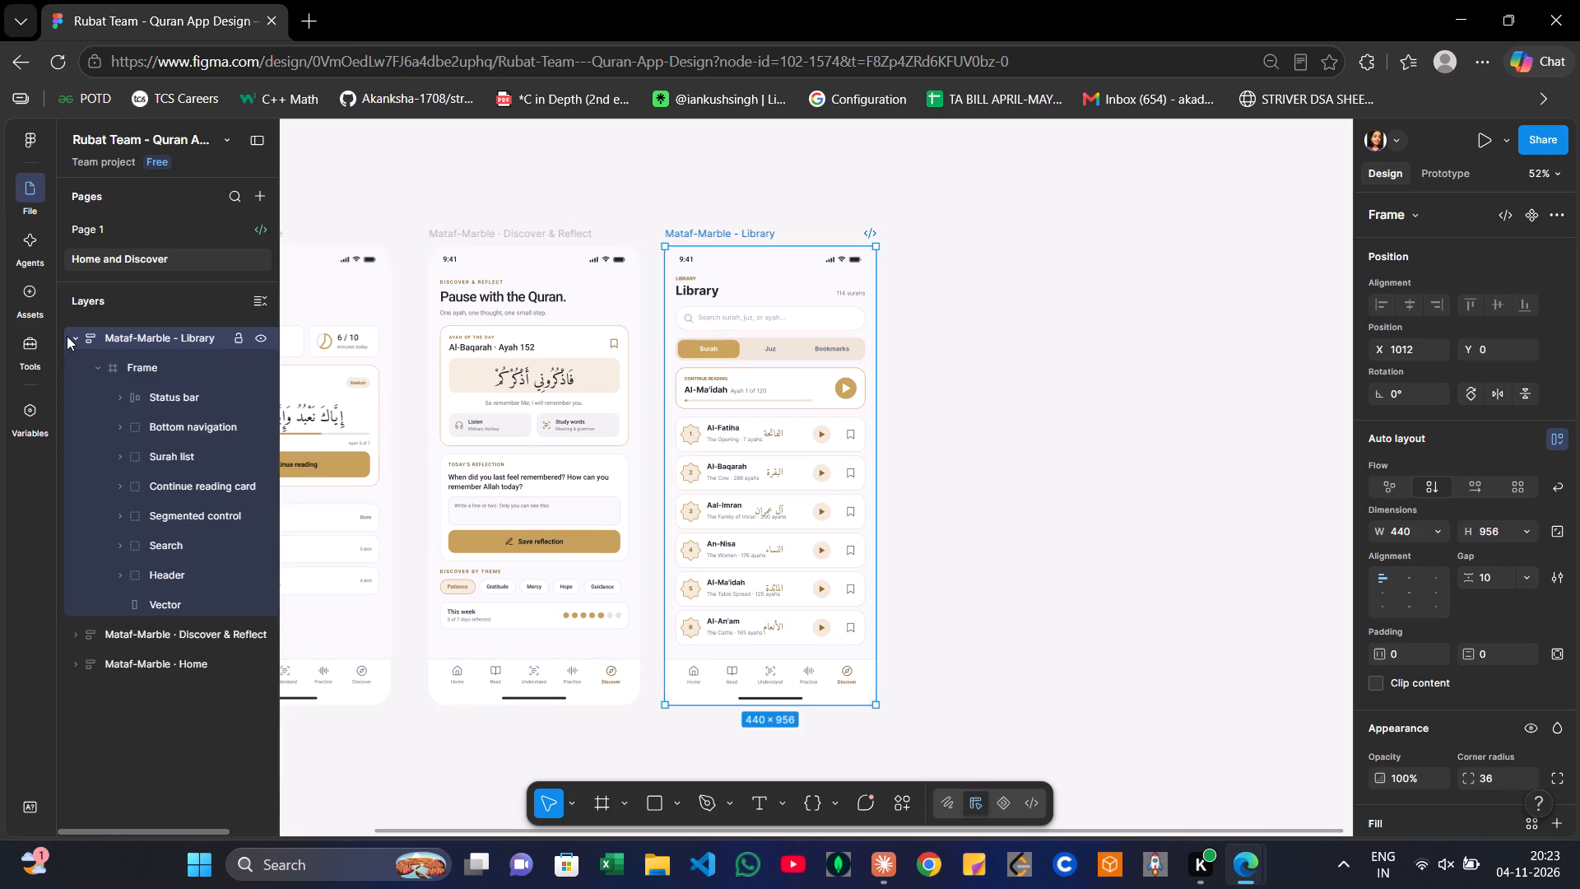
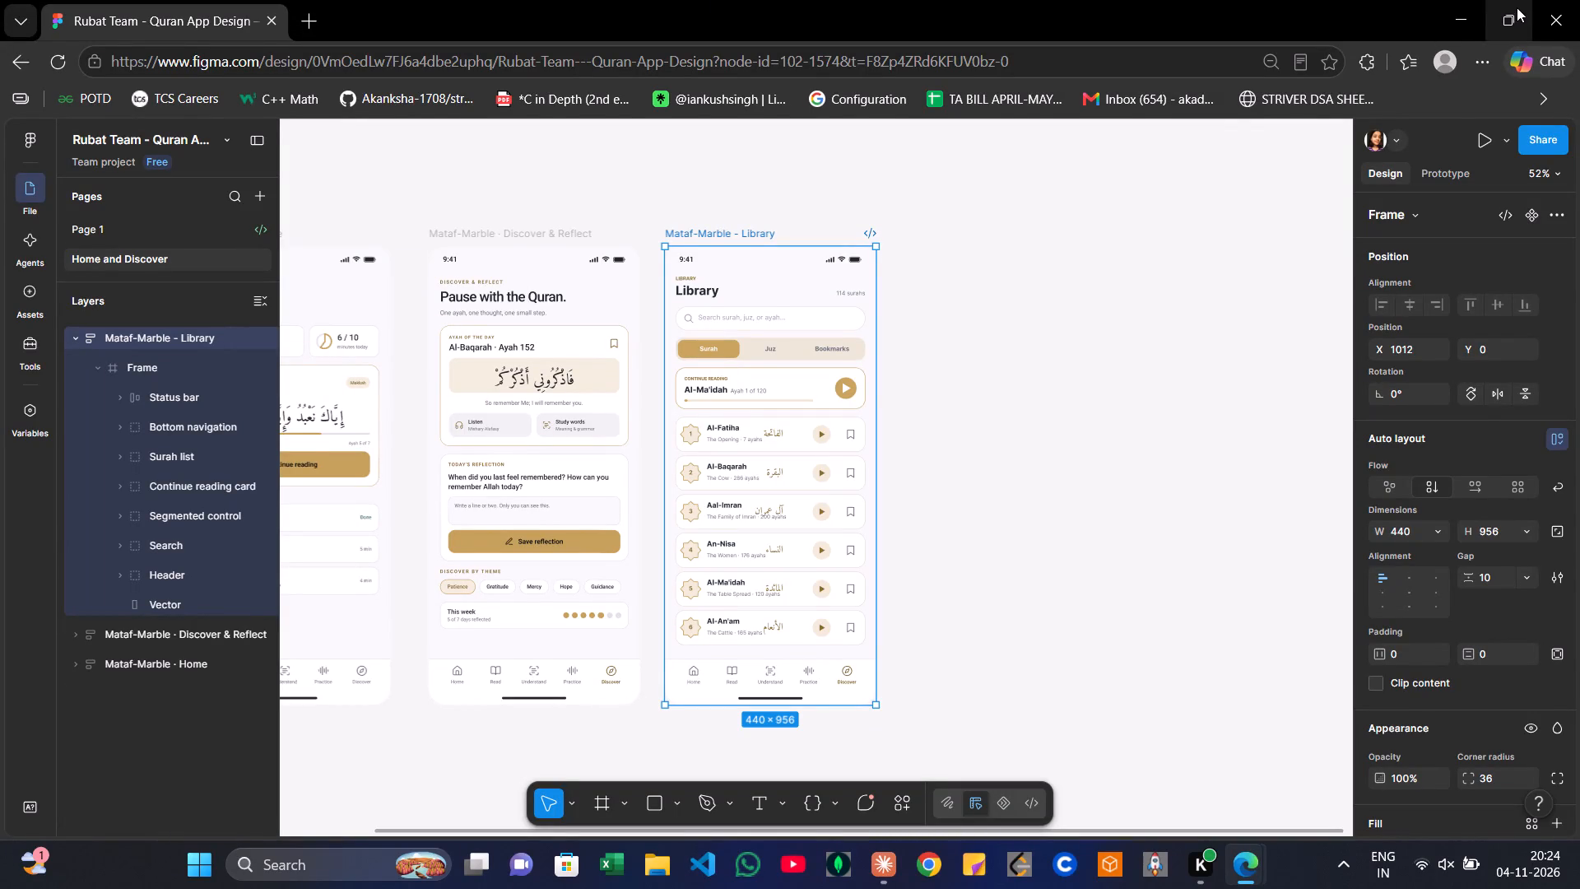
Place the Quran_1 file side by side with the Rubat Team file and collapse its layers sidebar.
click(1415, 135)
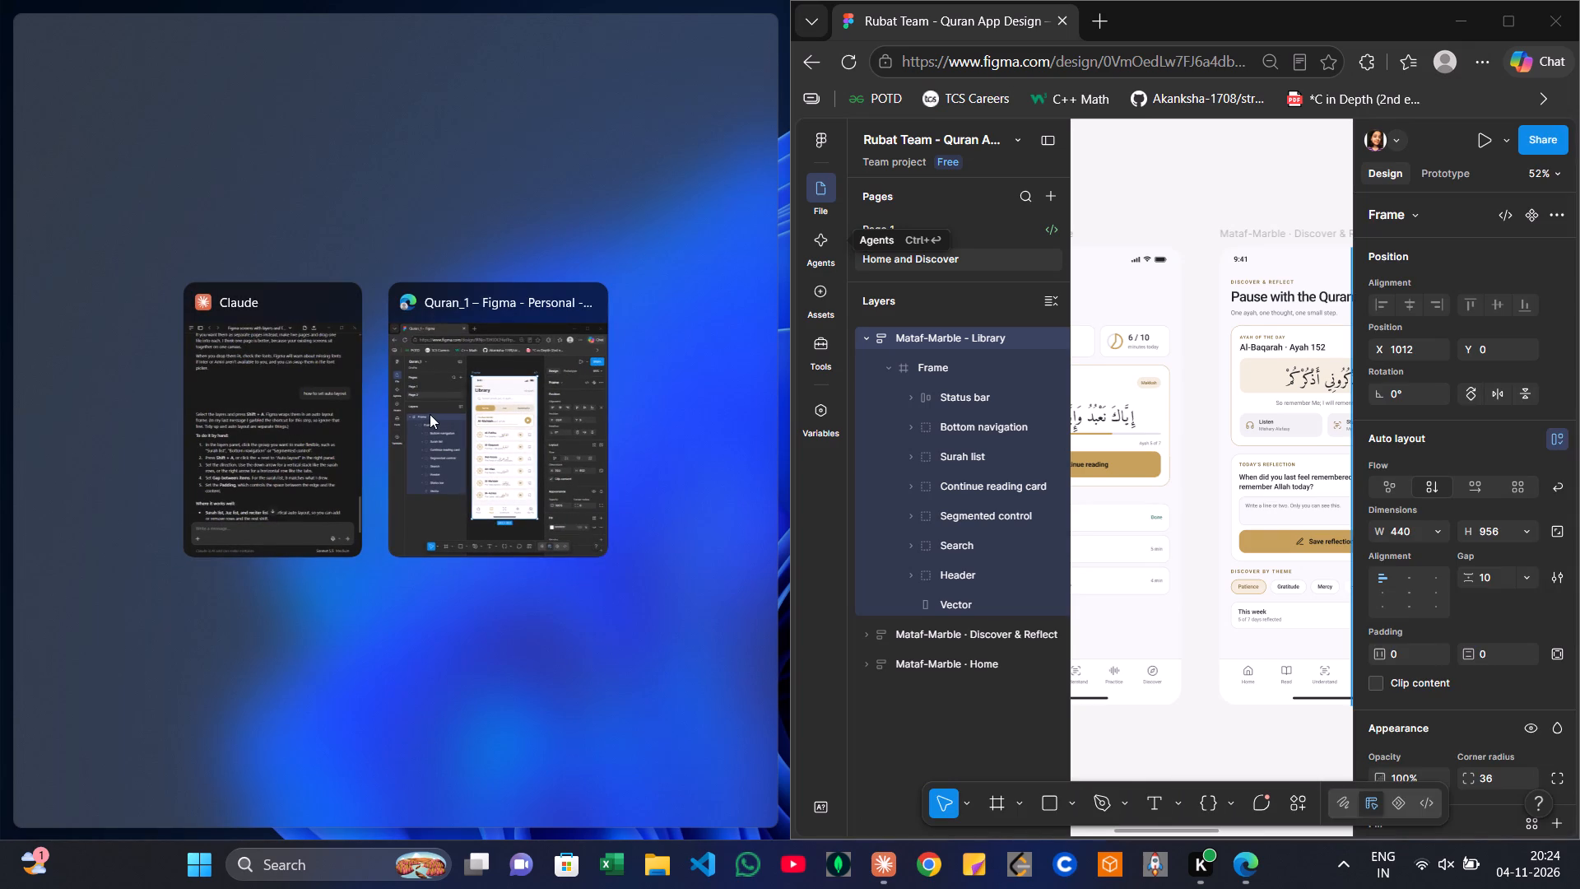
click(426, 398)
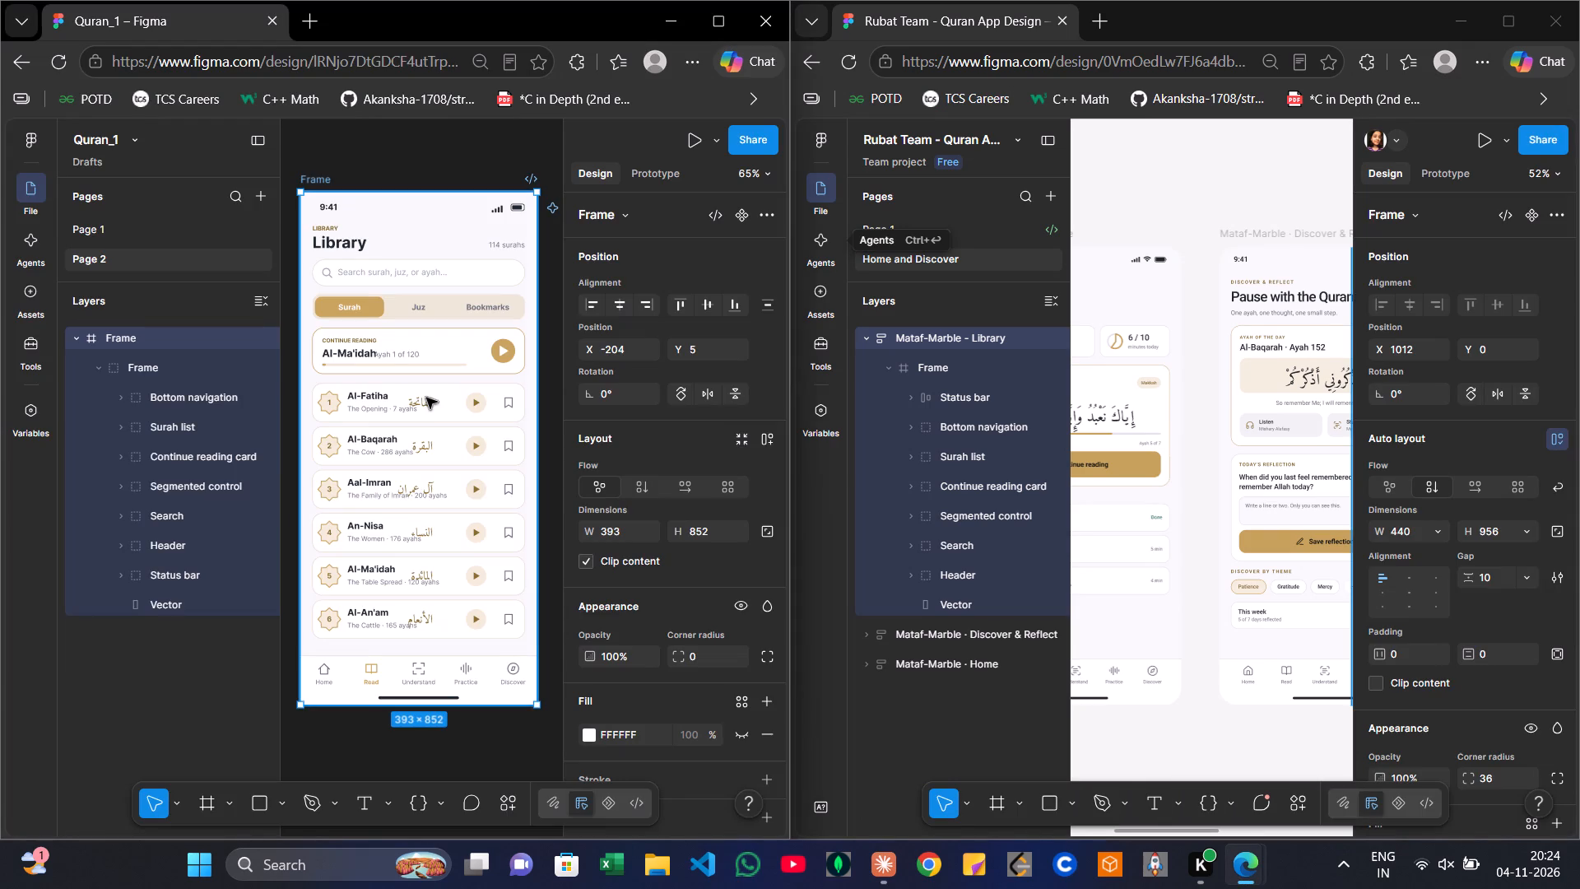
scroll(426, 398, up, 1)
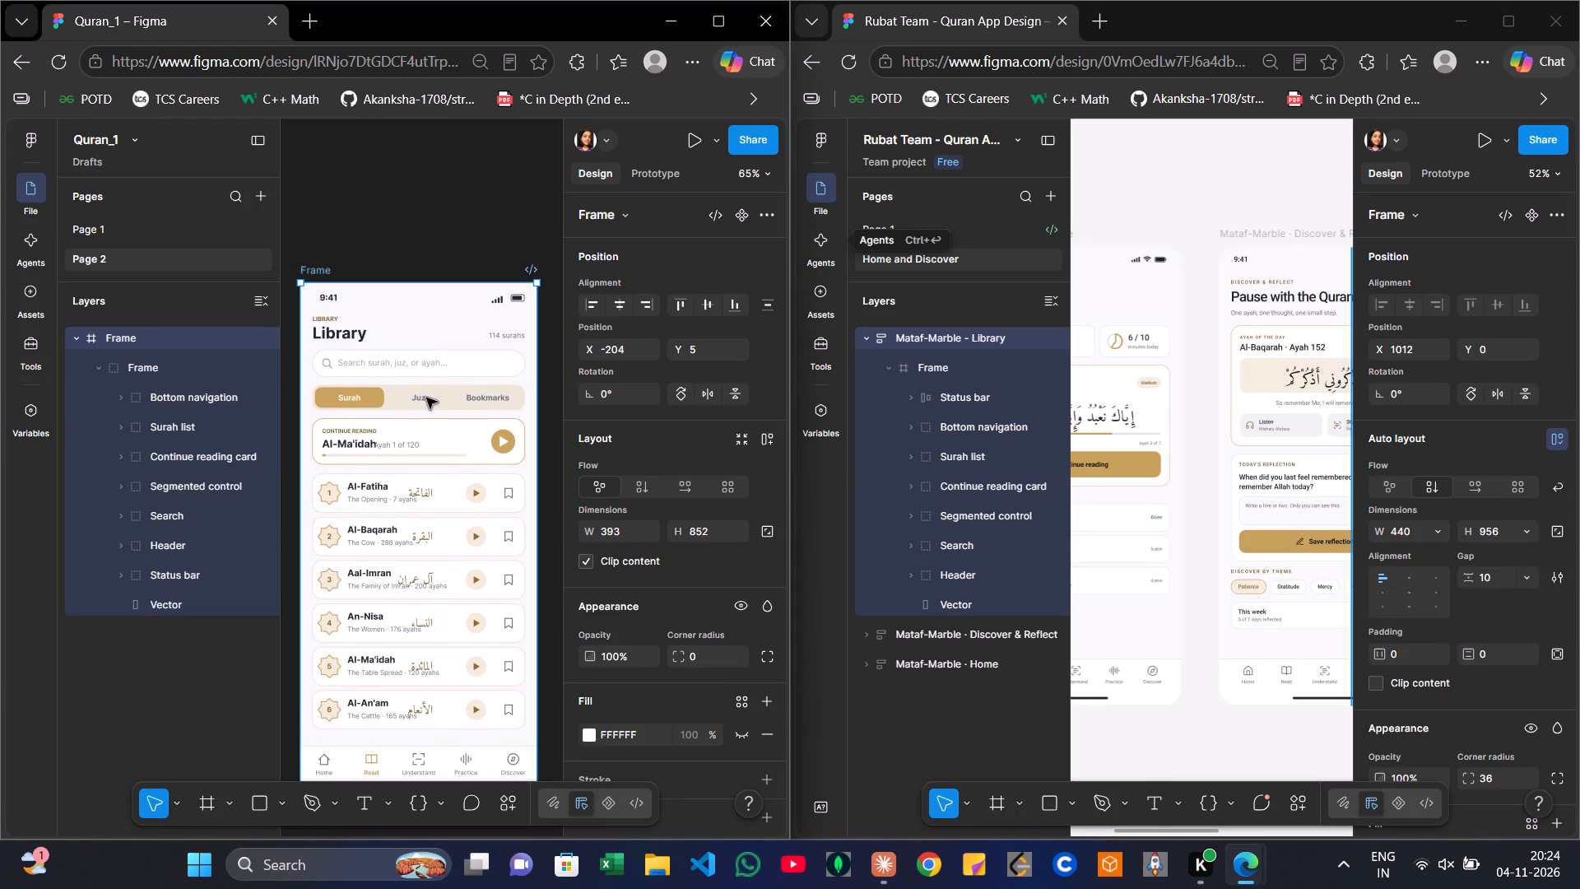
click(265, 146)
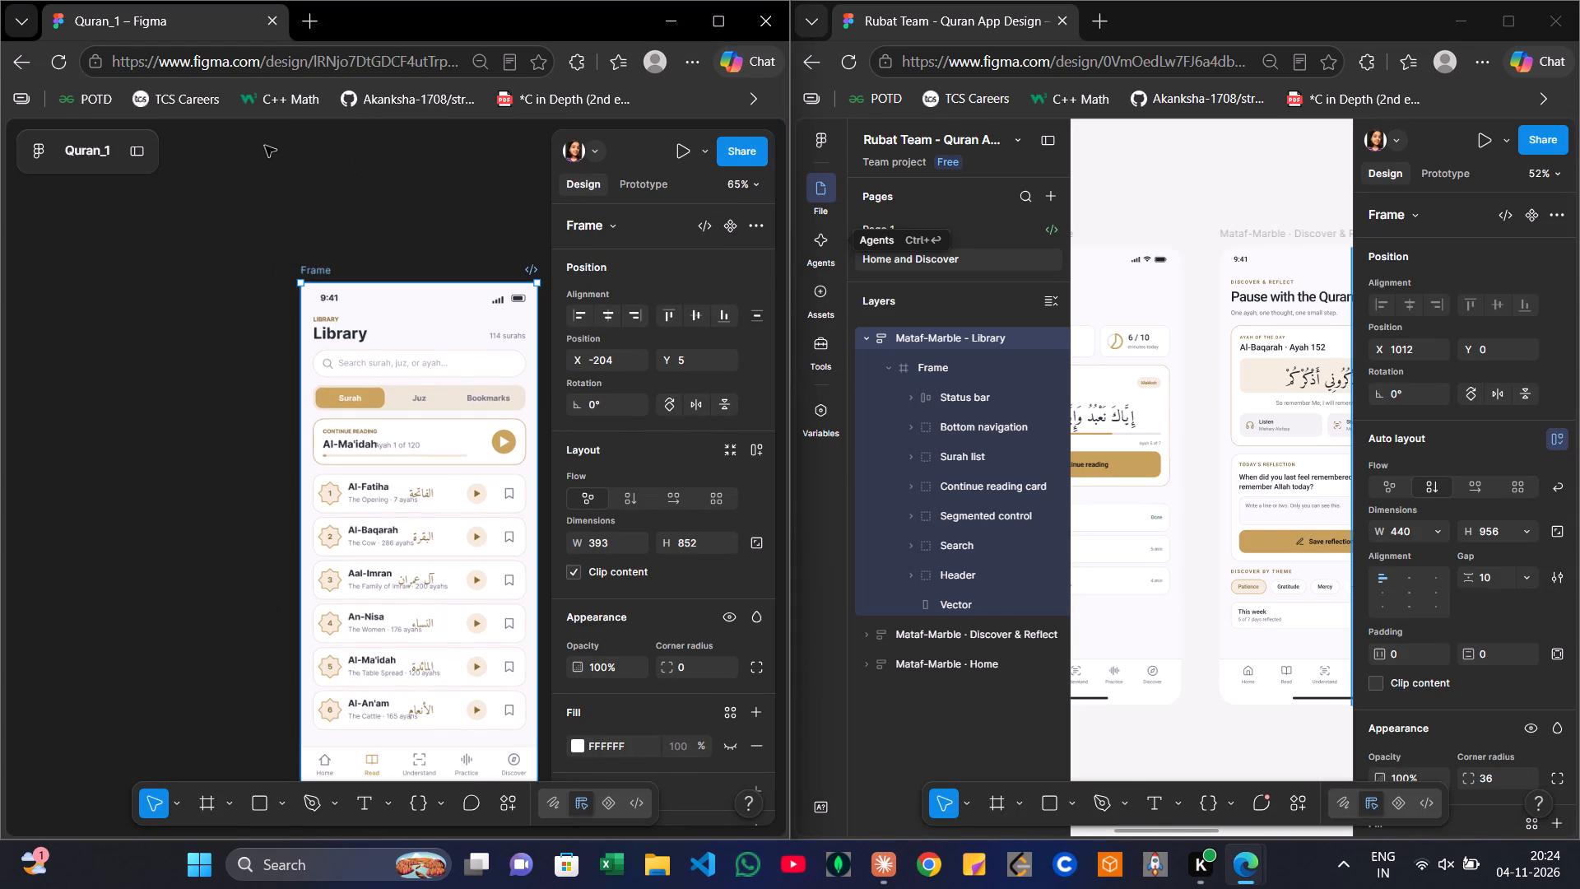
scroll(244, 212, left, 1)
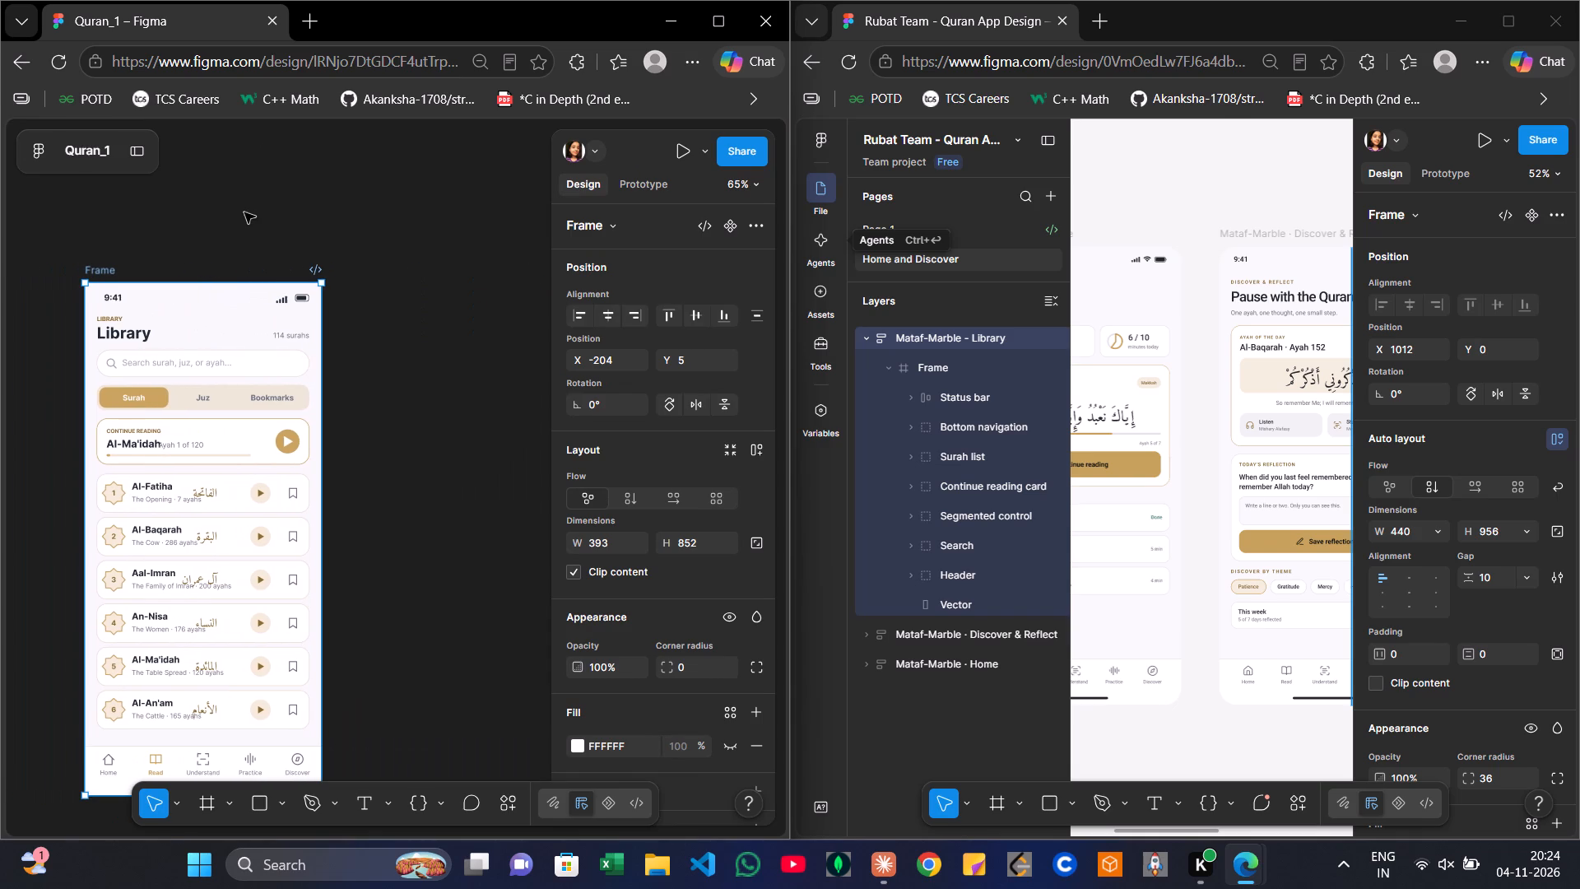
scroll(244, 212, left, 1)
scroll(244, 212, down, 1)
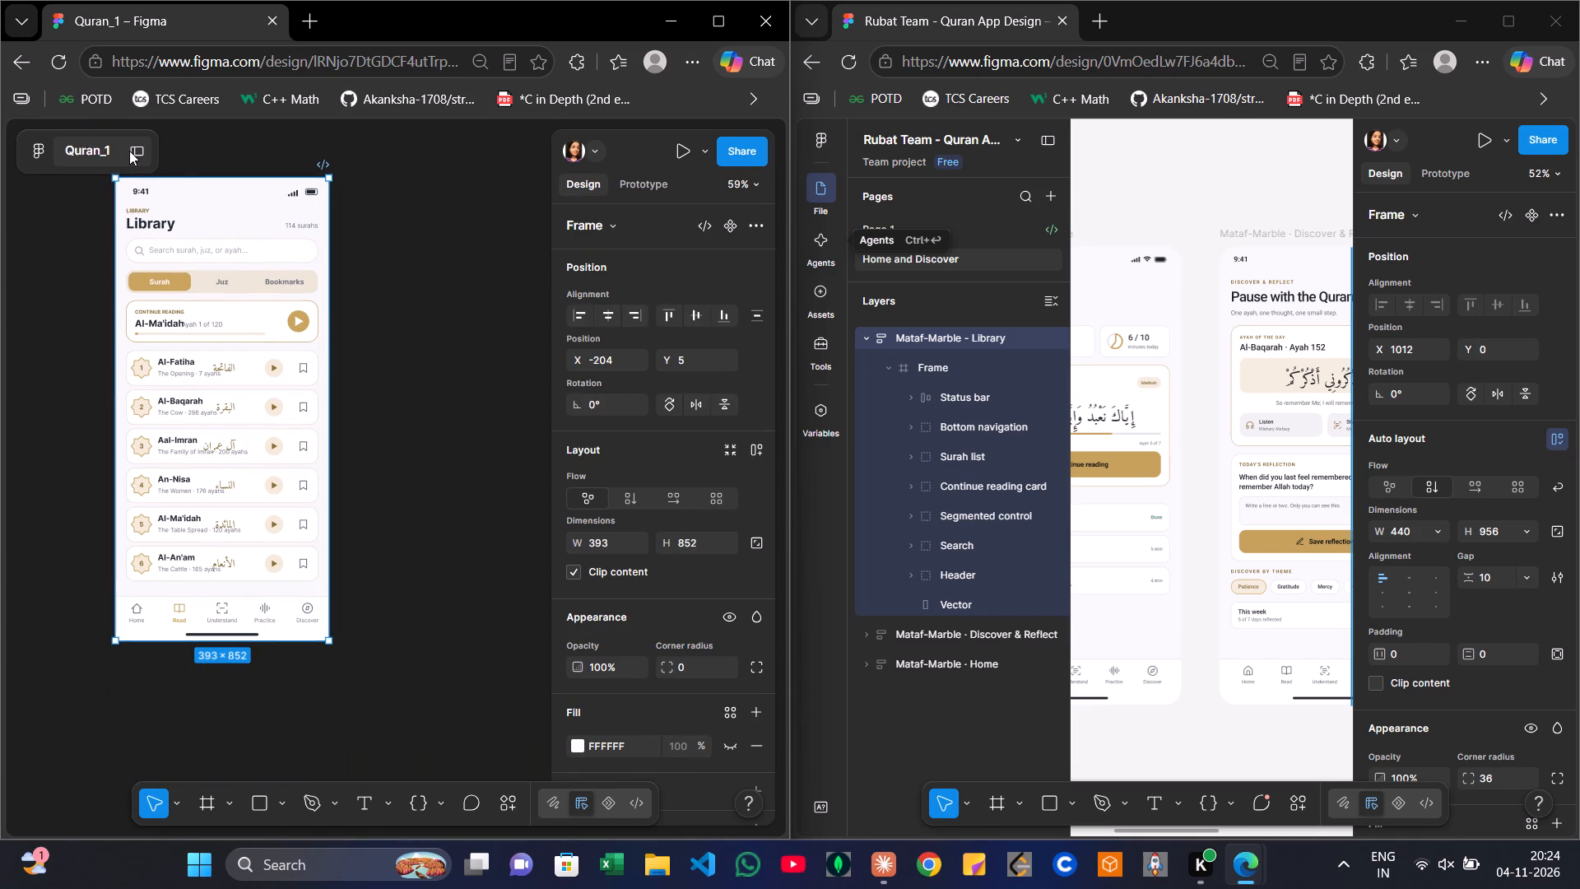
click(682, 21)
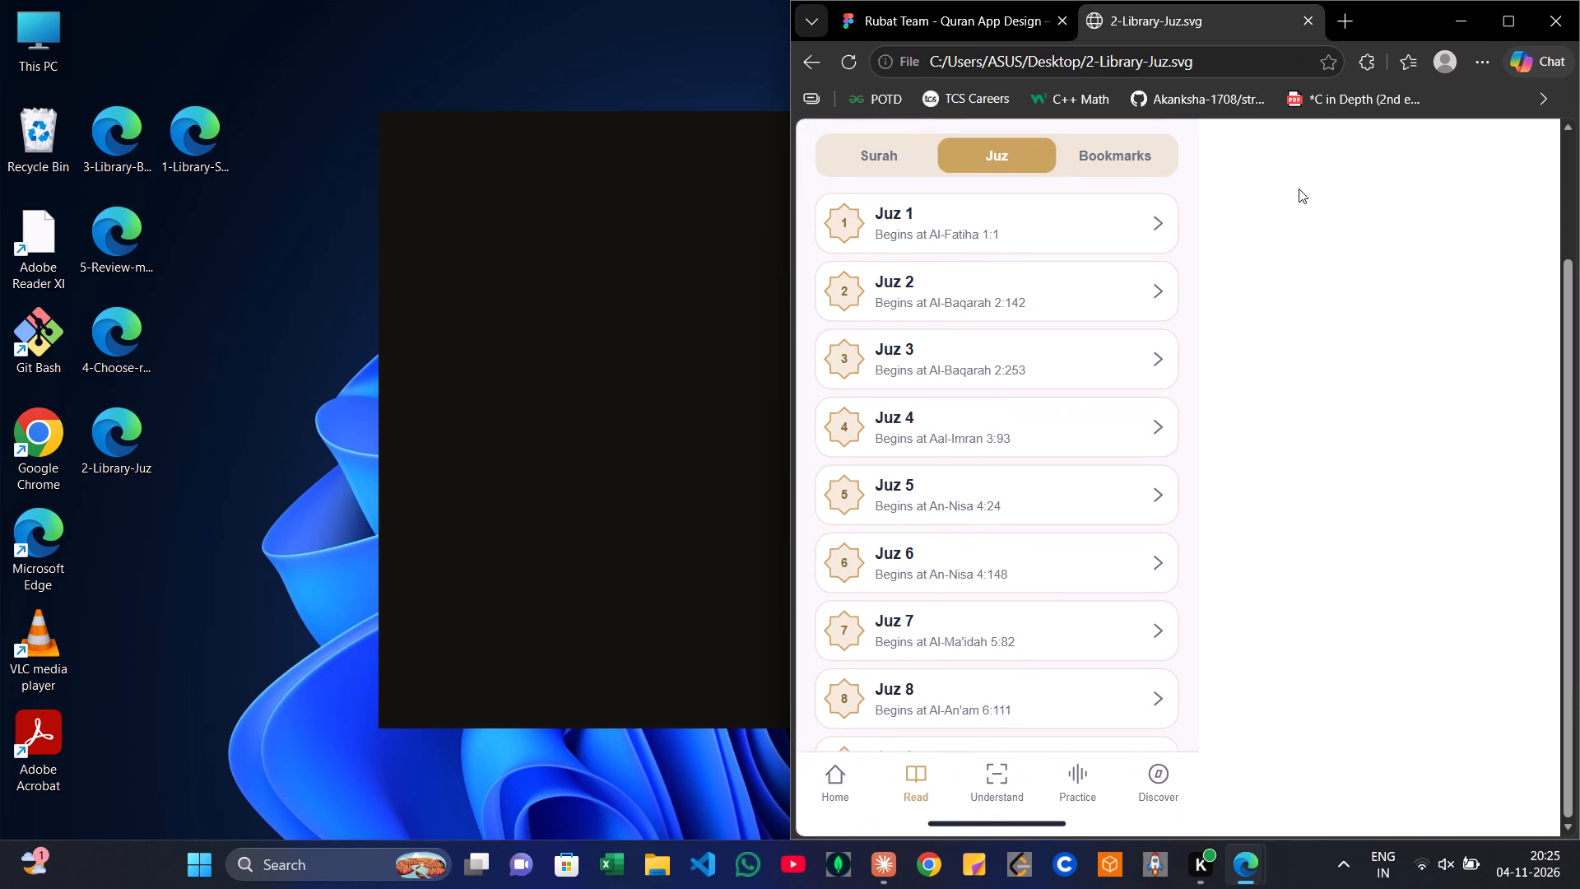
click(1302, 15)
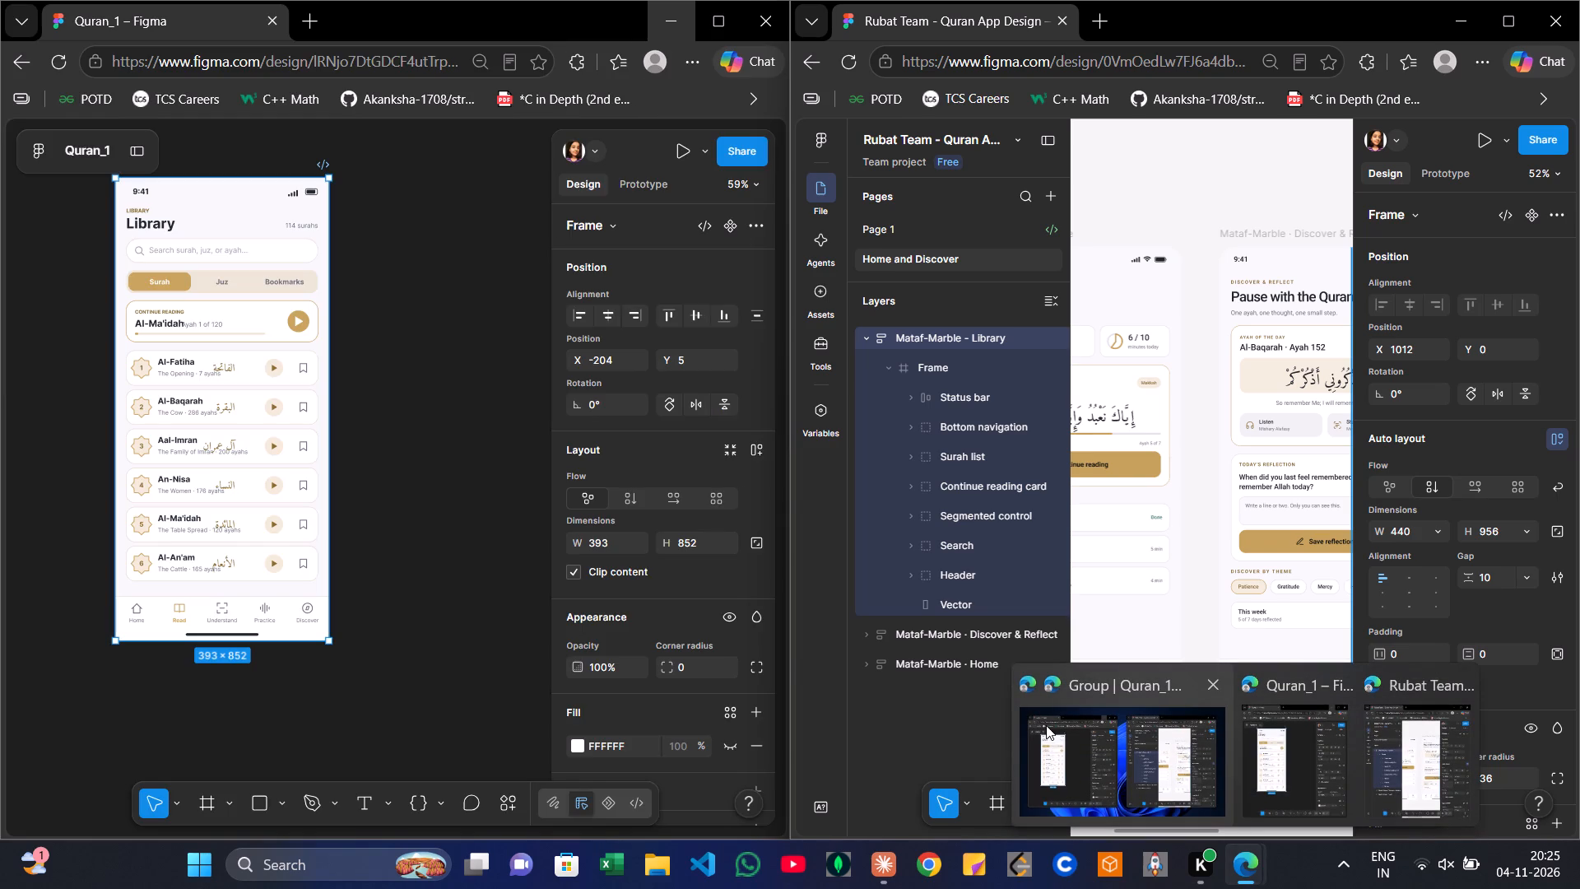
Bring back the side-by-side view of the Quran_1 and Rubat Team files.
click(1046, 725)
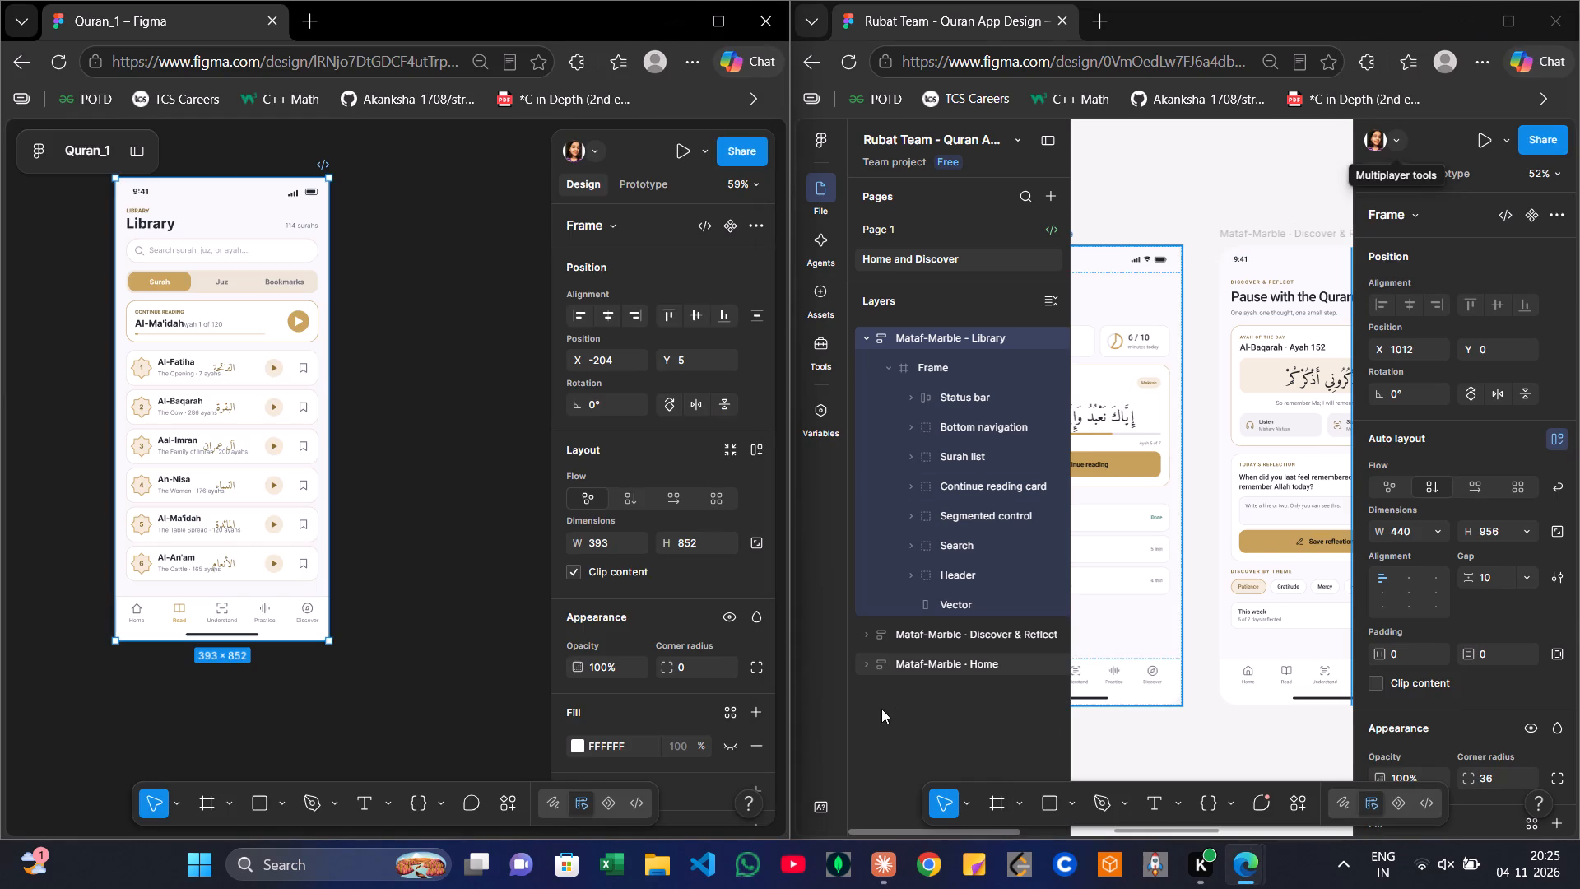
double_click(662, 888)
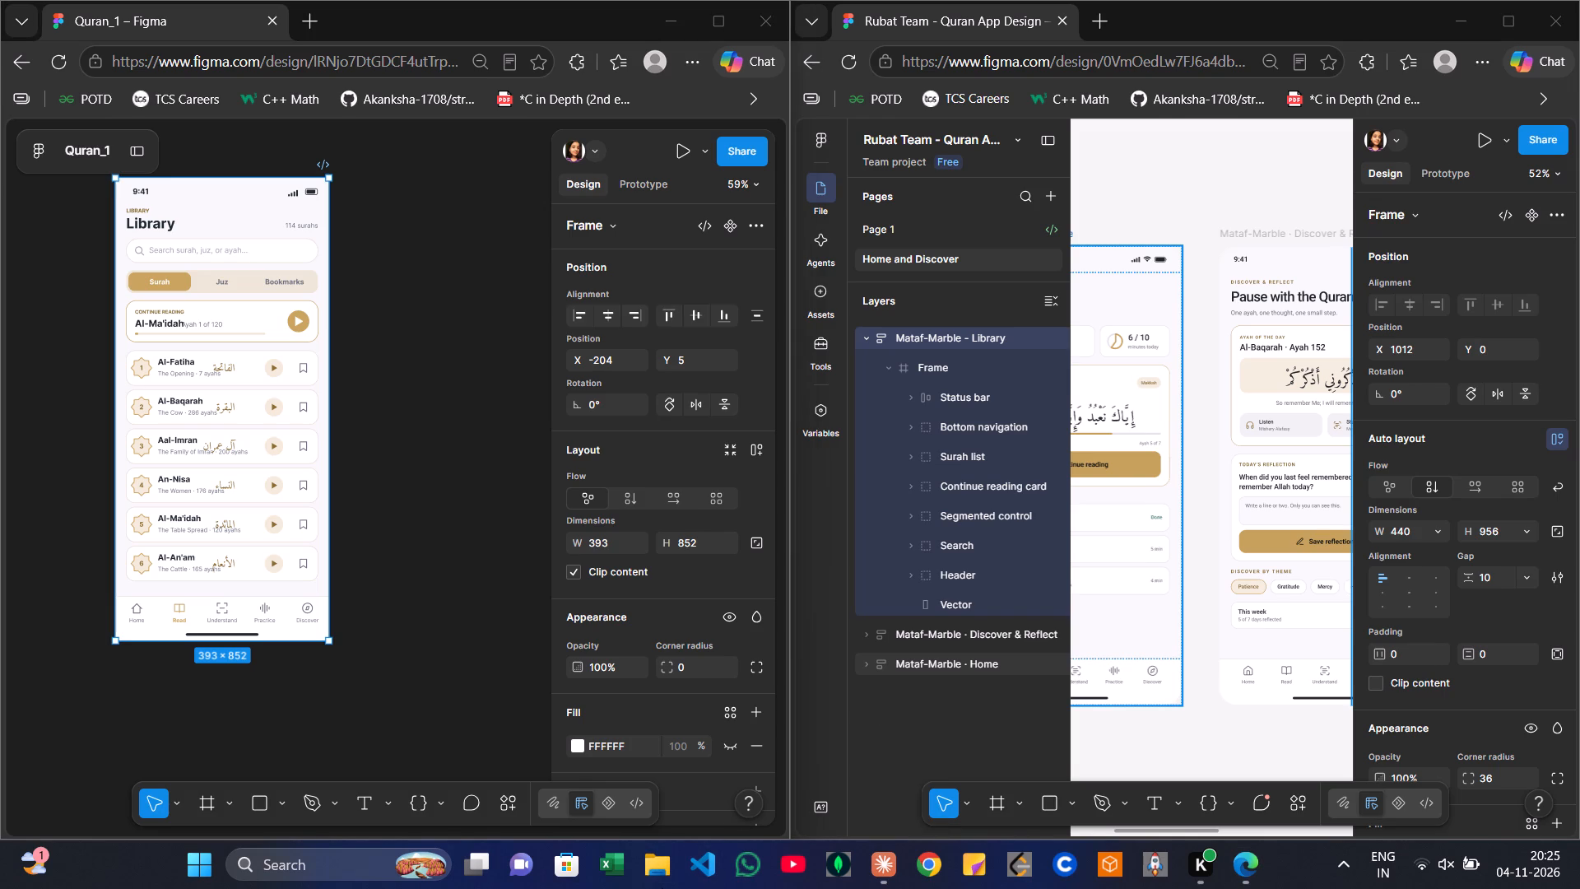
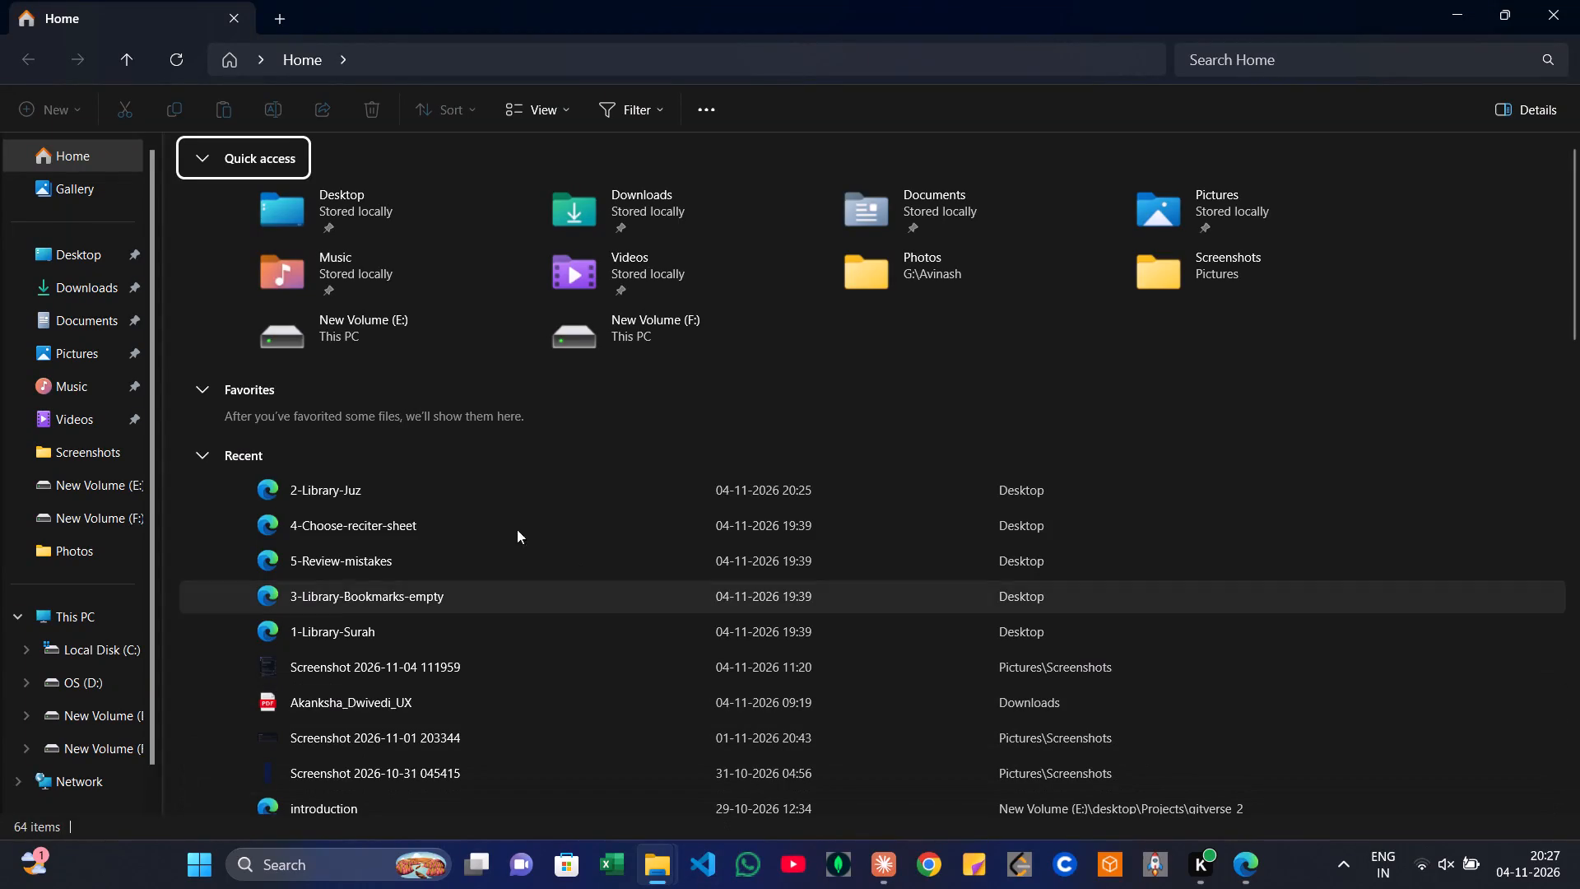
Open the 2-Library-Juz file from File Explorer's recent files in the browser.
right_click(385, 486)
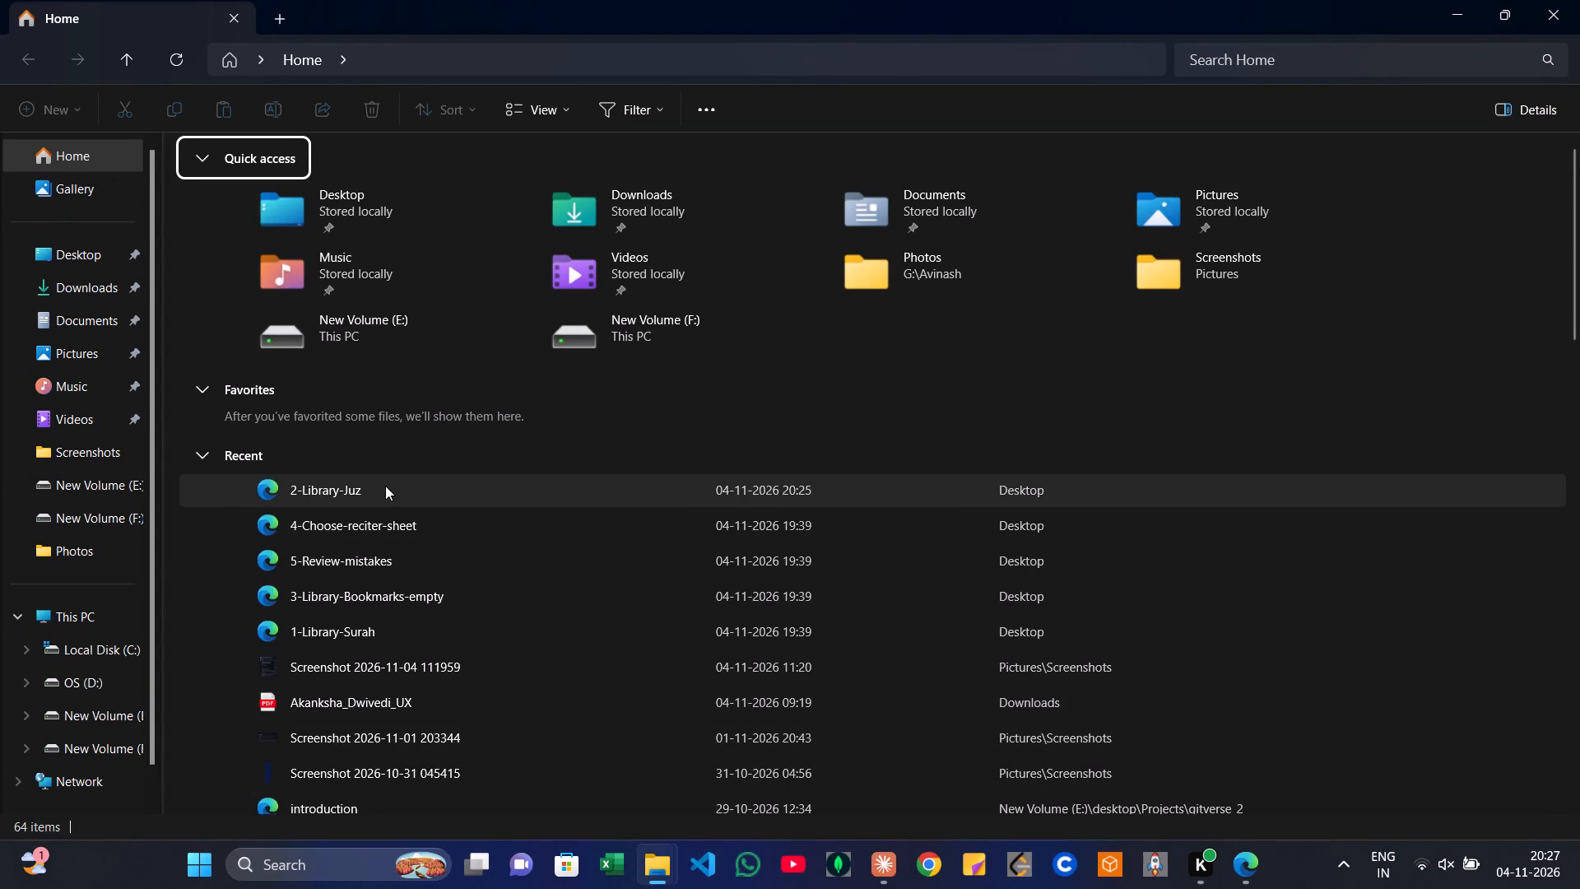
right_click(385, 486)
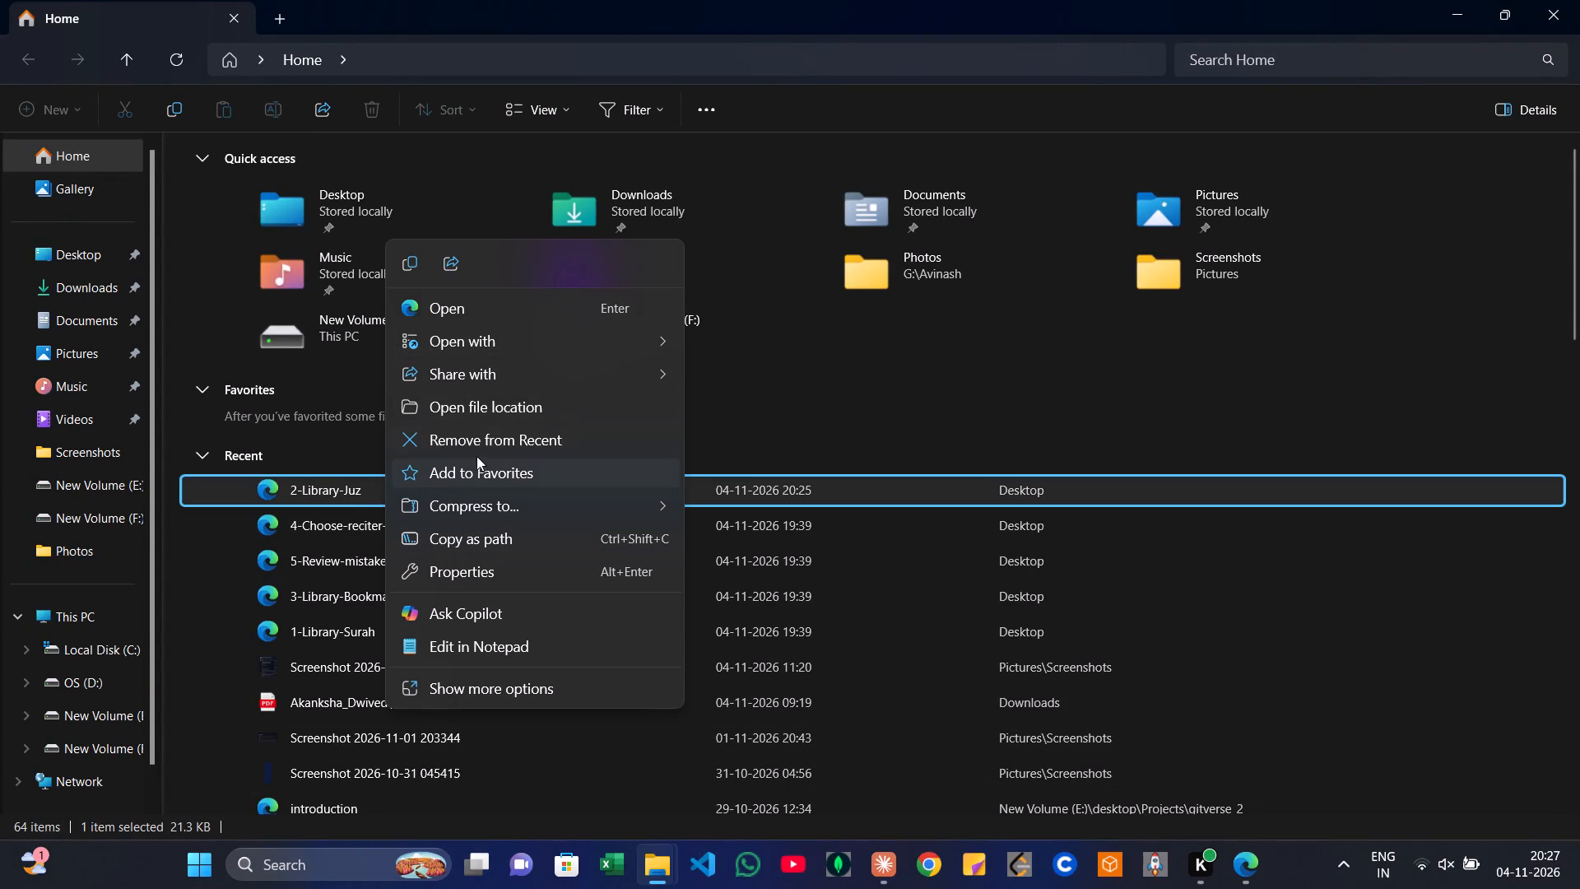
double_click(270, 494)
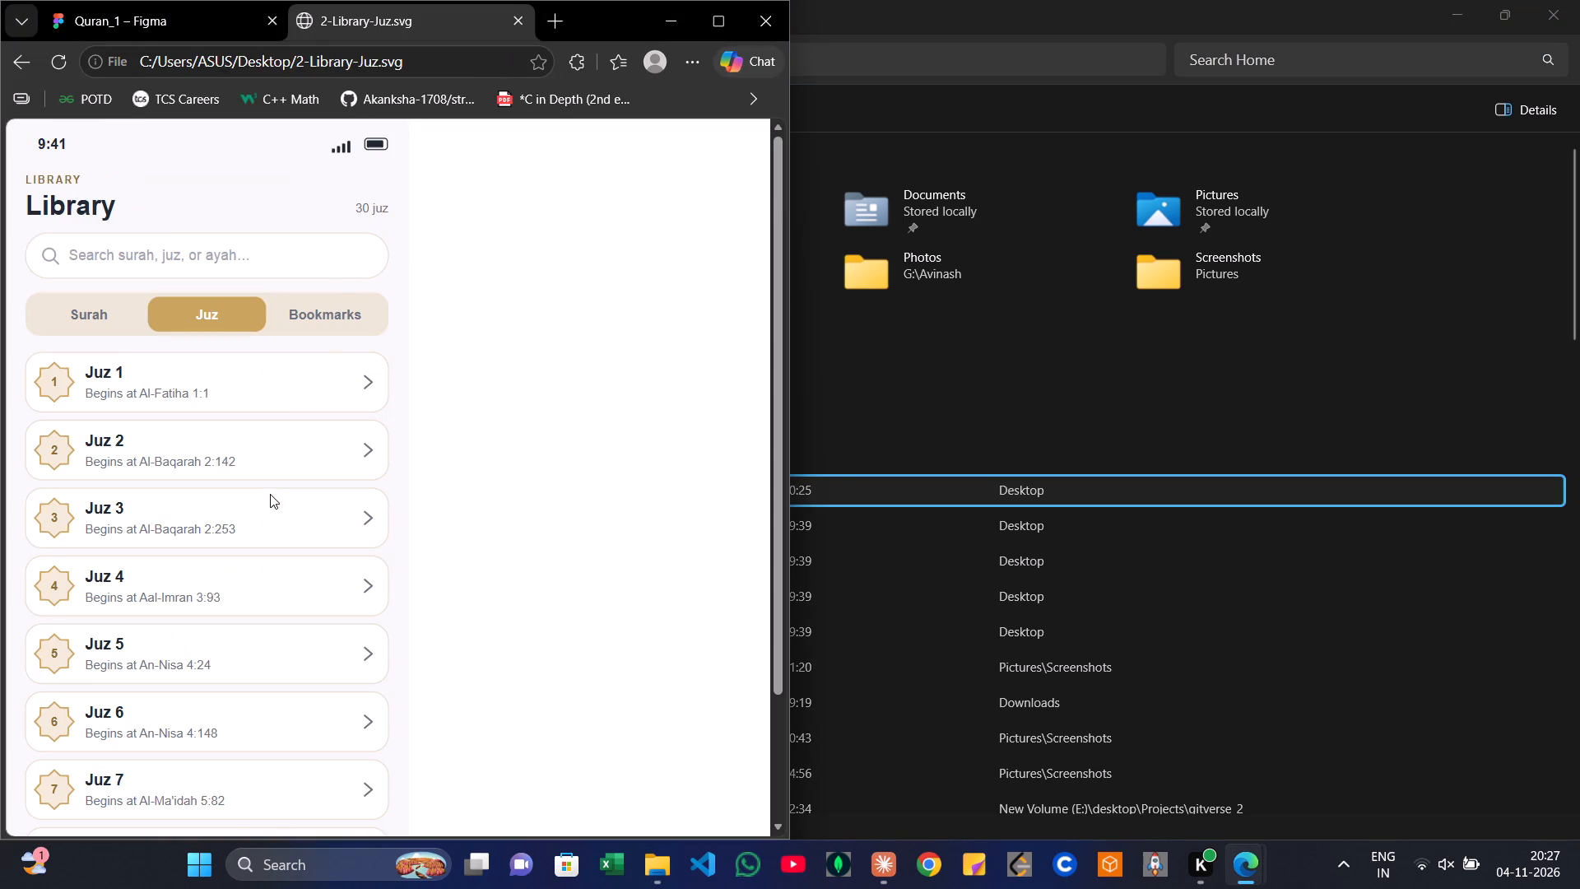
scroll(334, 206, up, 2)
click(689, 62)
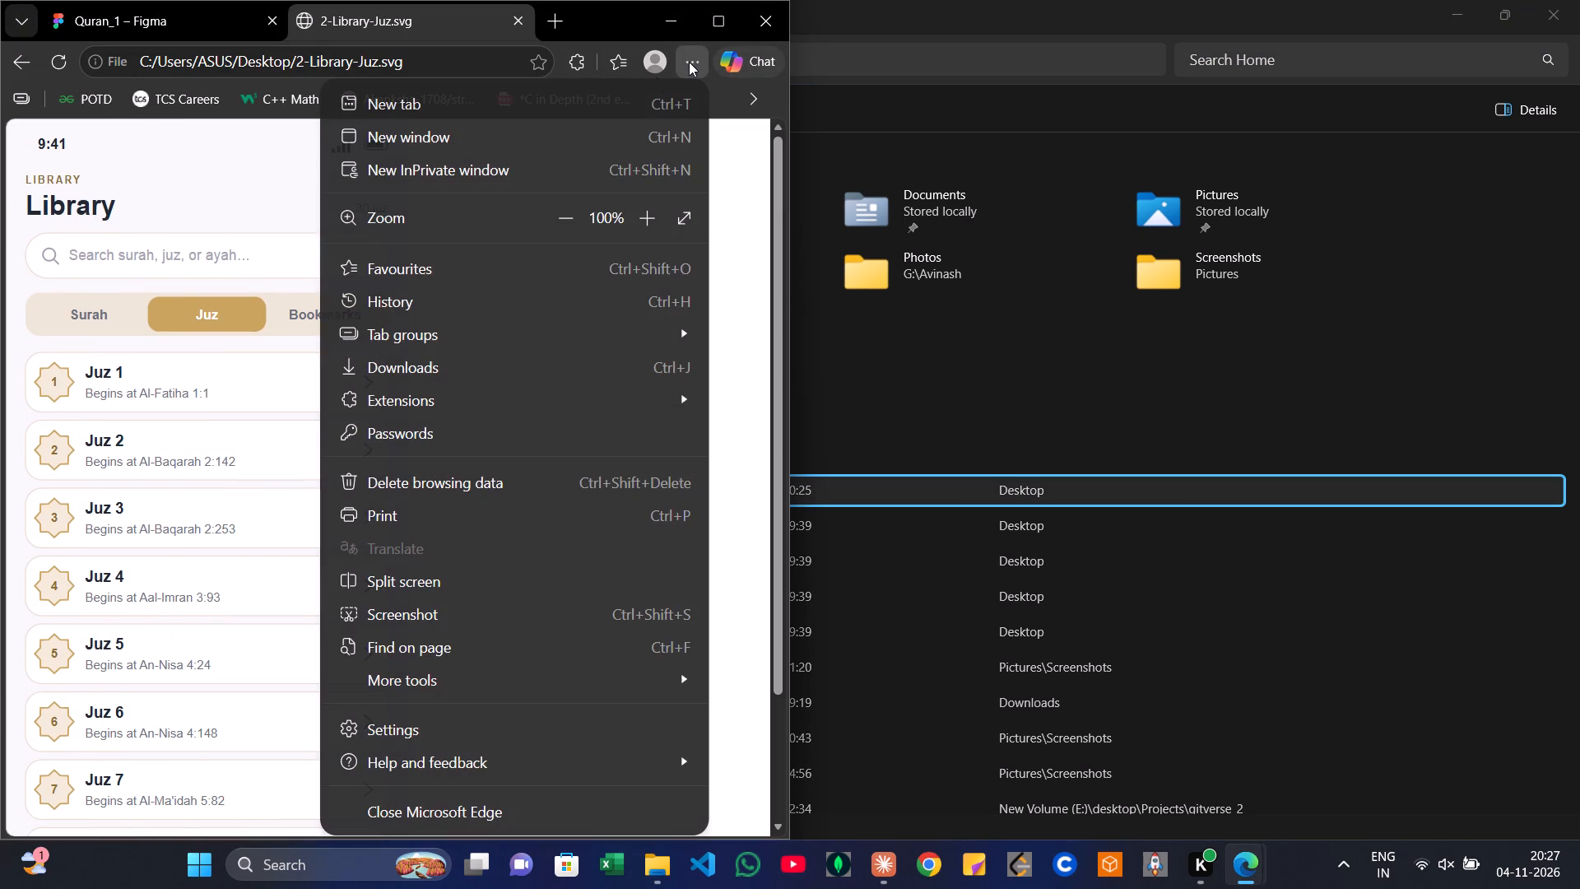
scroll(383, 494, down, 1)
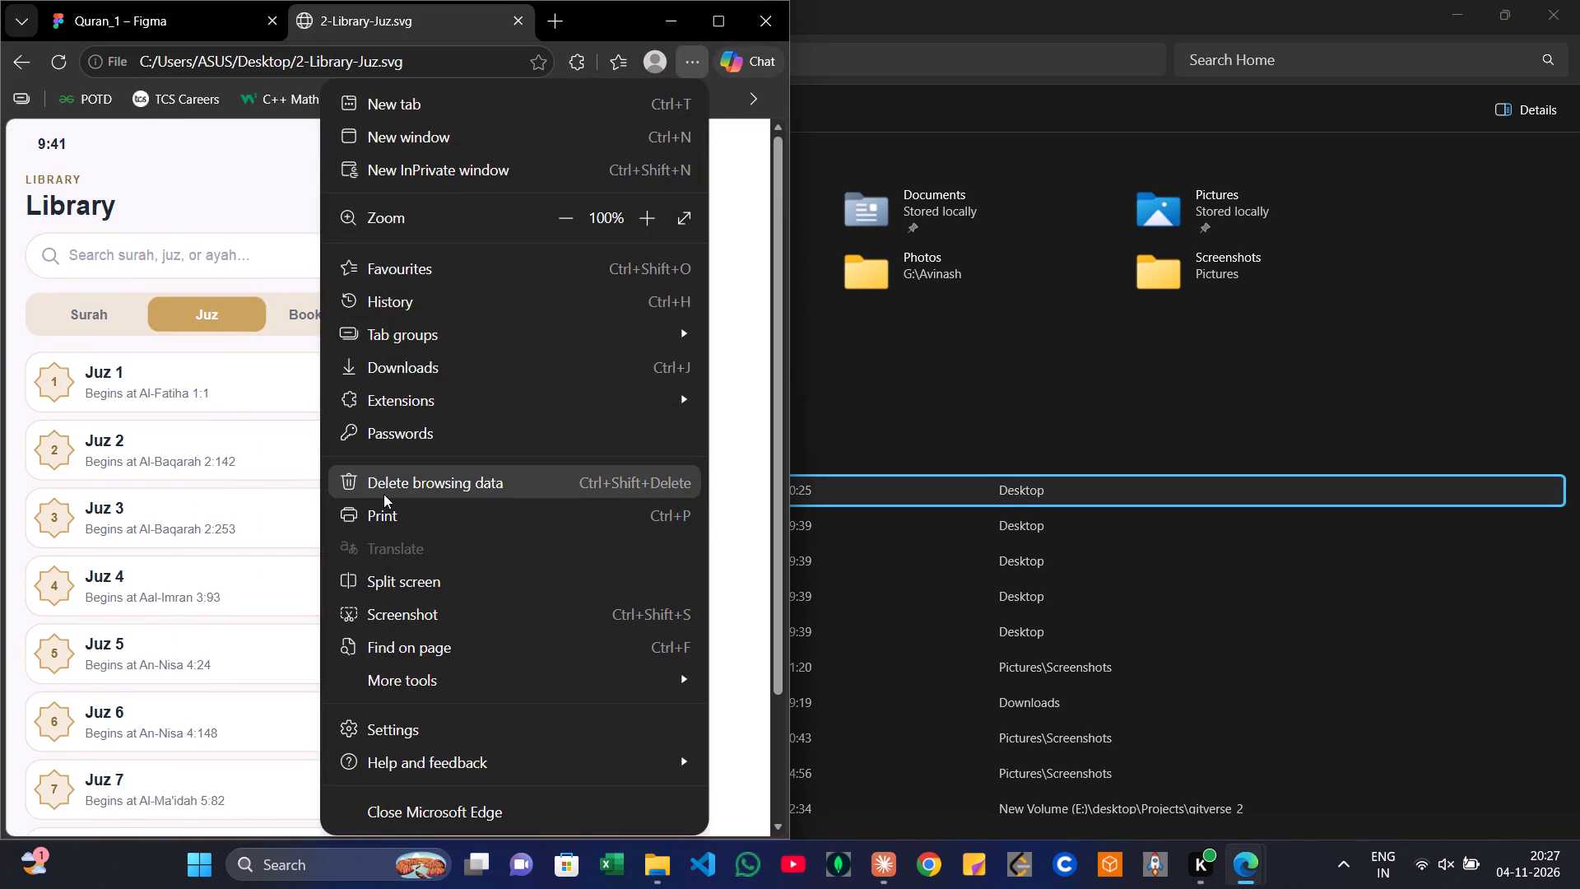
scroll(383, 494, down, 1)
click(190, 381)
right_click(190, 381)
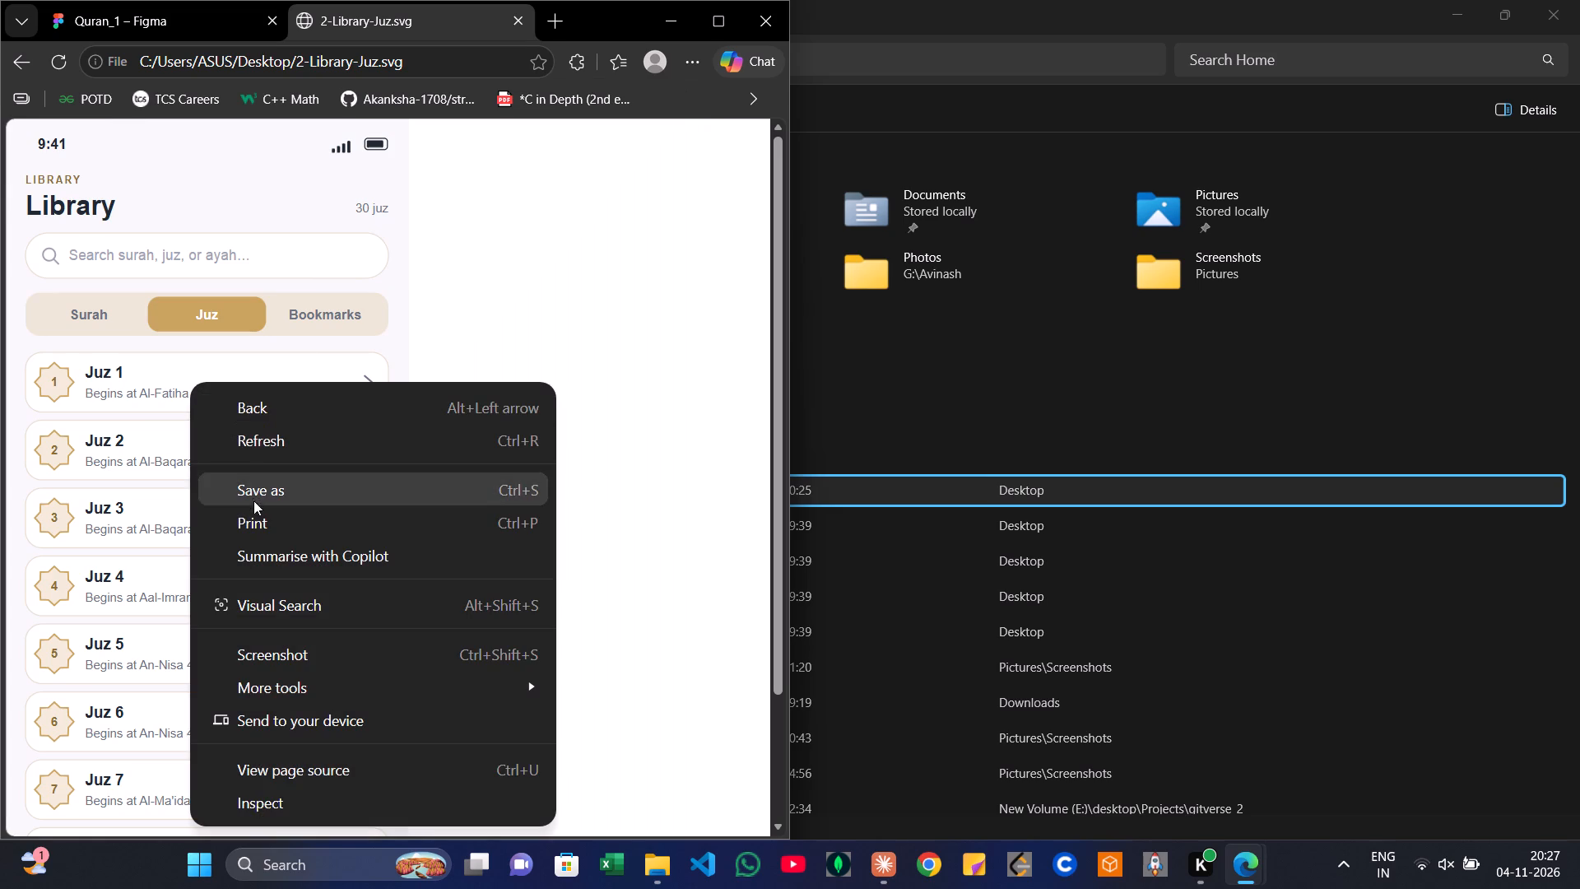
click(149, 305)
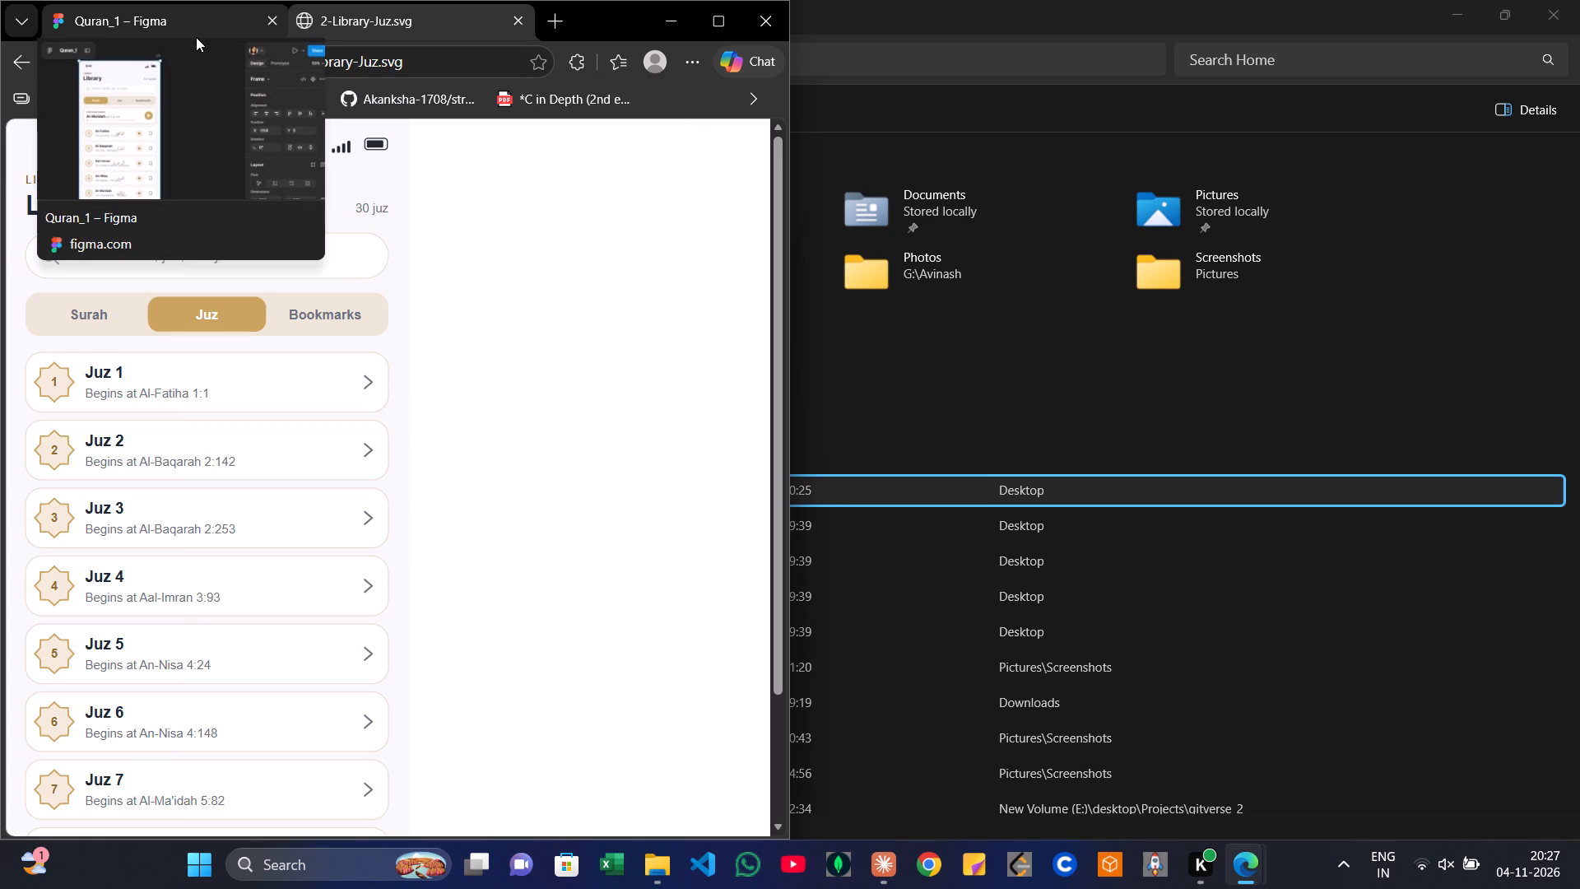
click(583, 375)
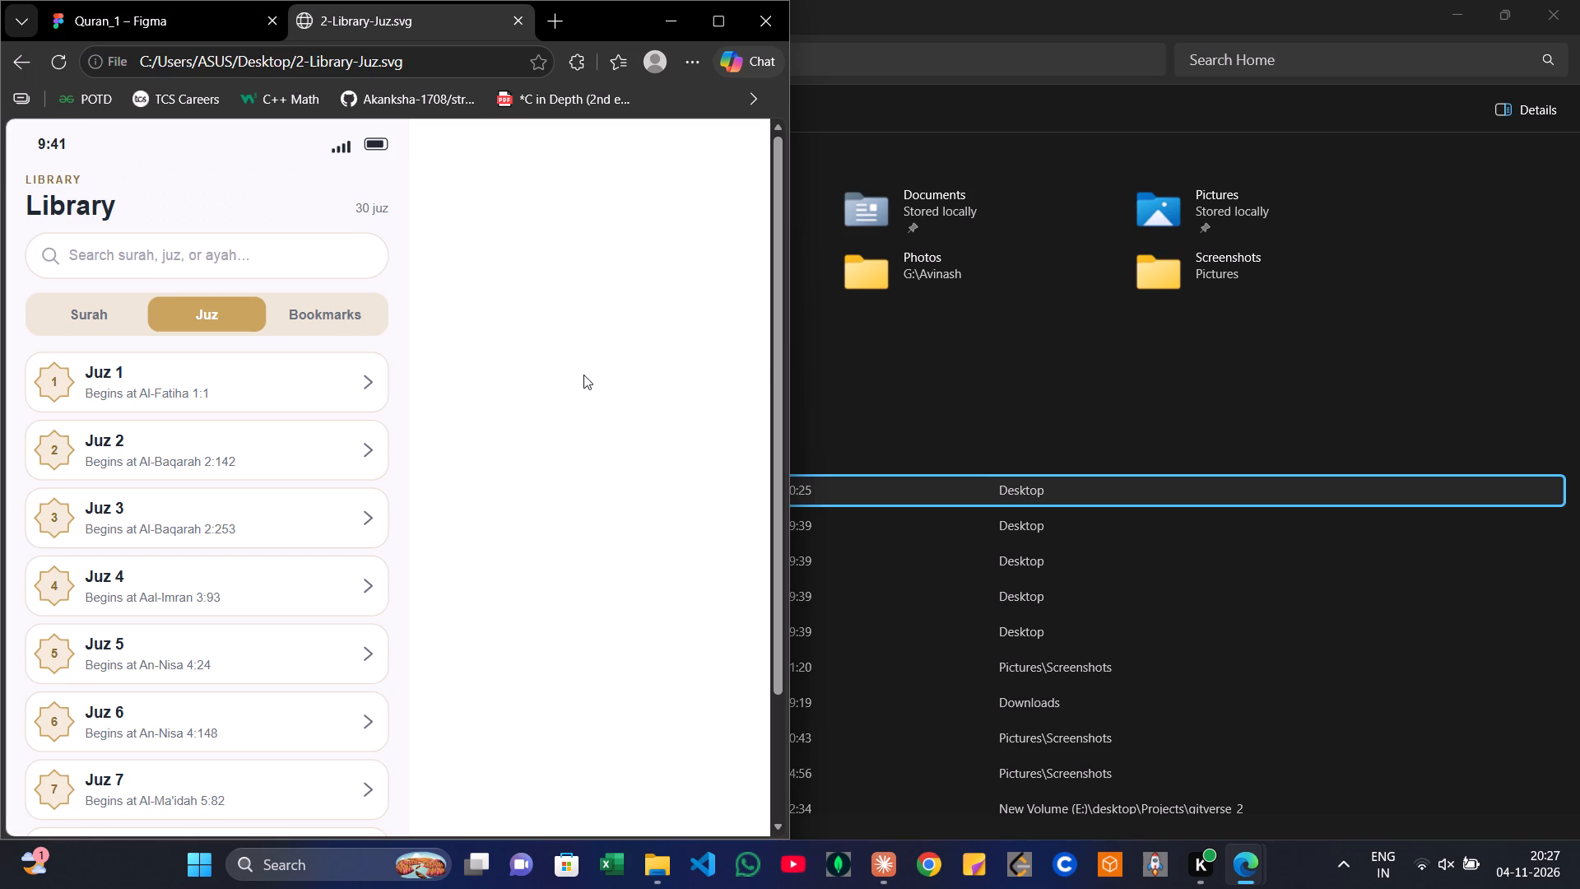
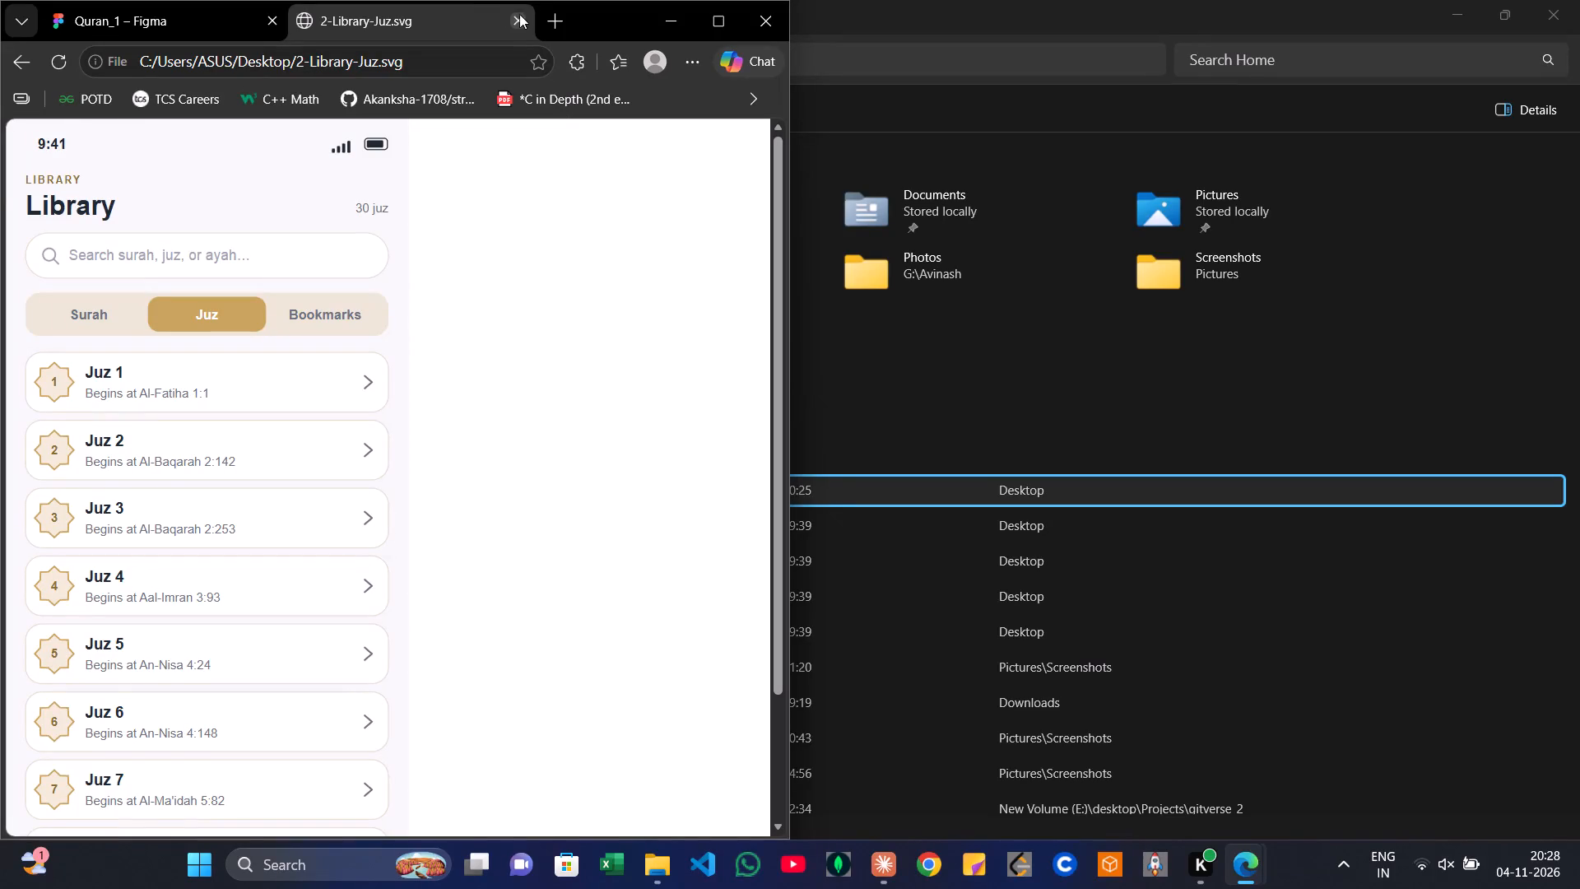
Close the 2-Library-Juz.svg preview and move the Quran_1 Figma window aside so File Explorer's recent files are accessible beside the canvas.
click(527, 21)
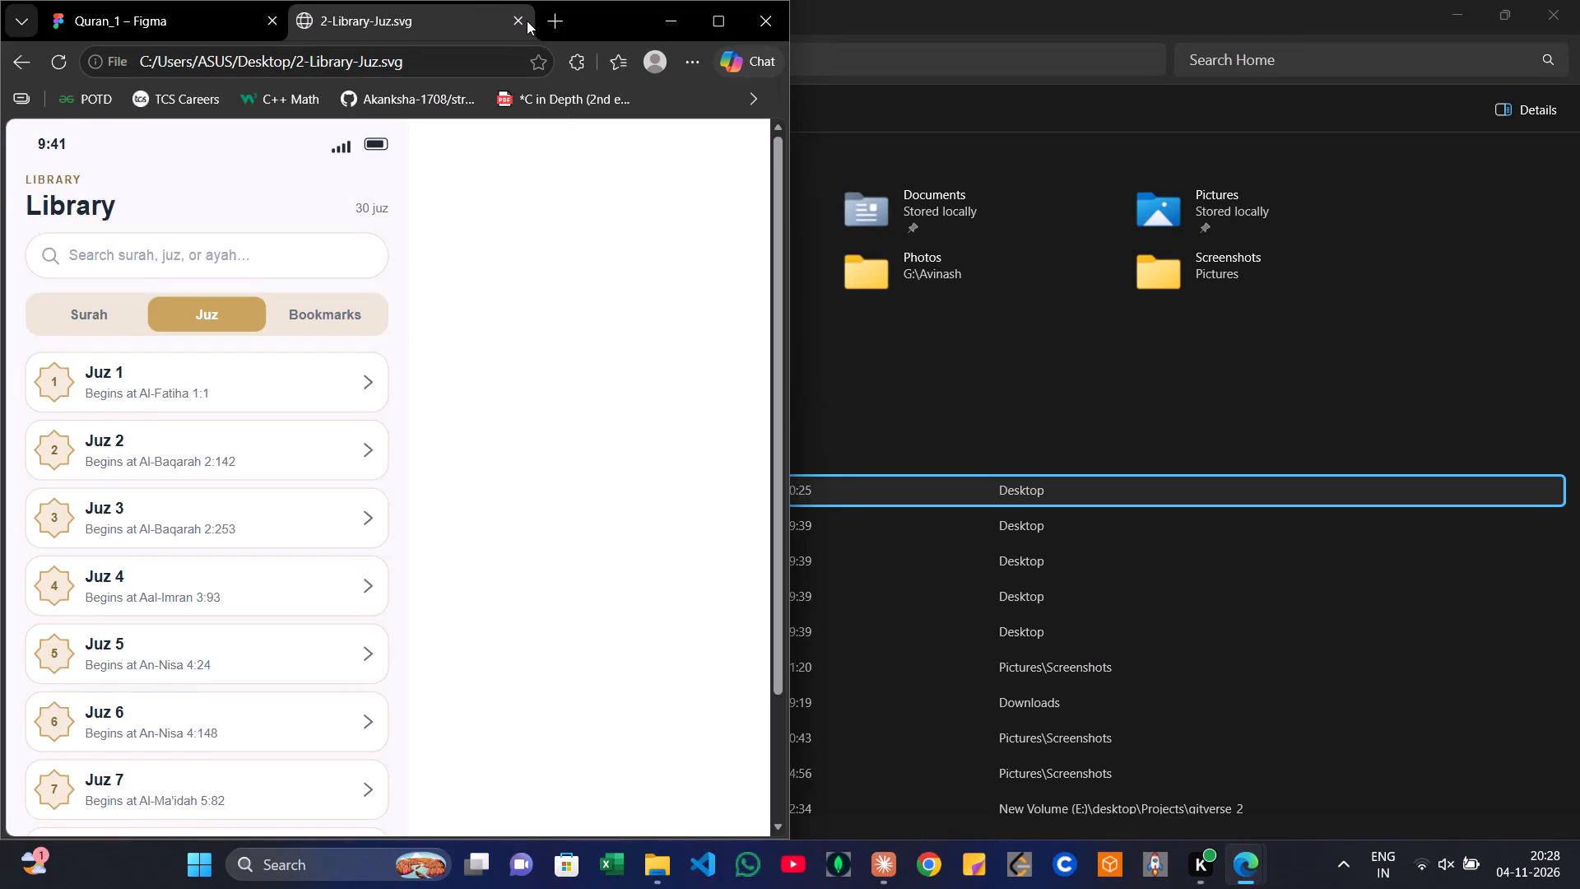
click(523, 21)
drag(597, 14, 731, 16)
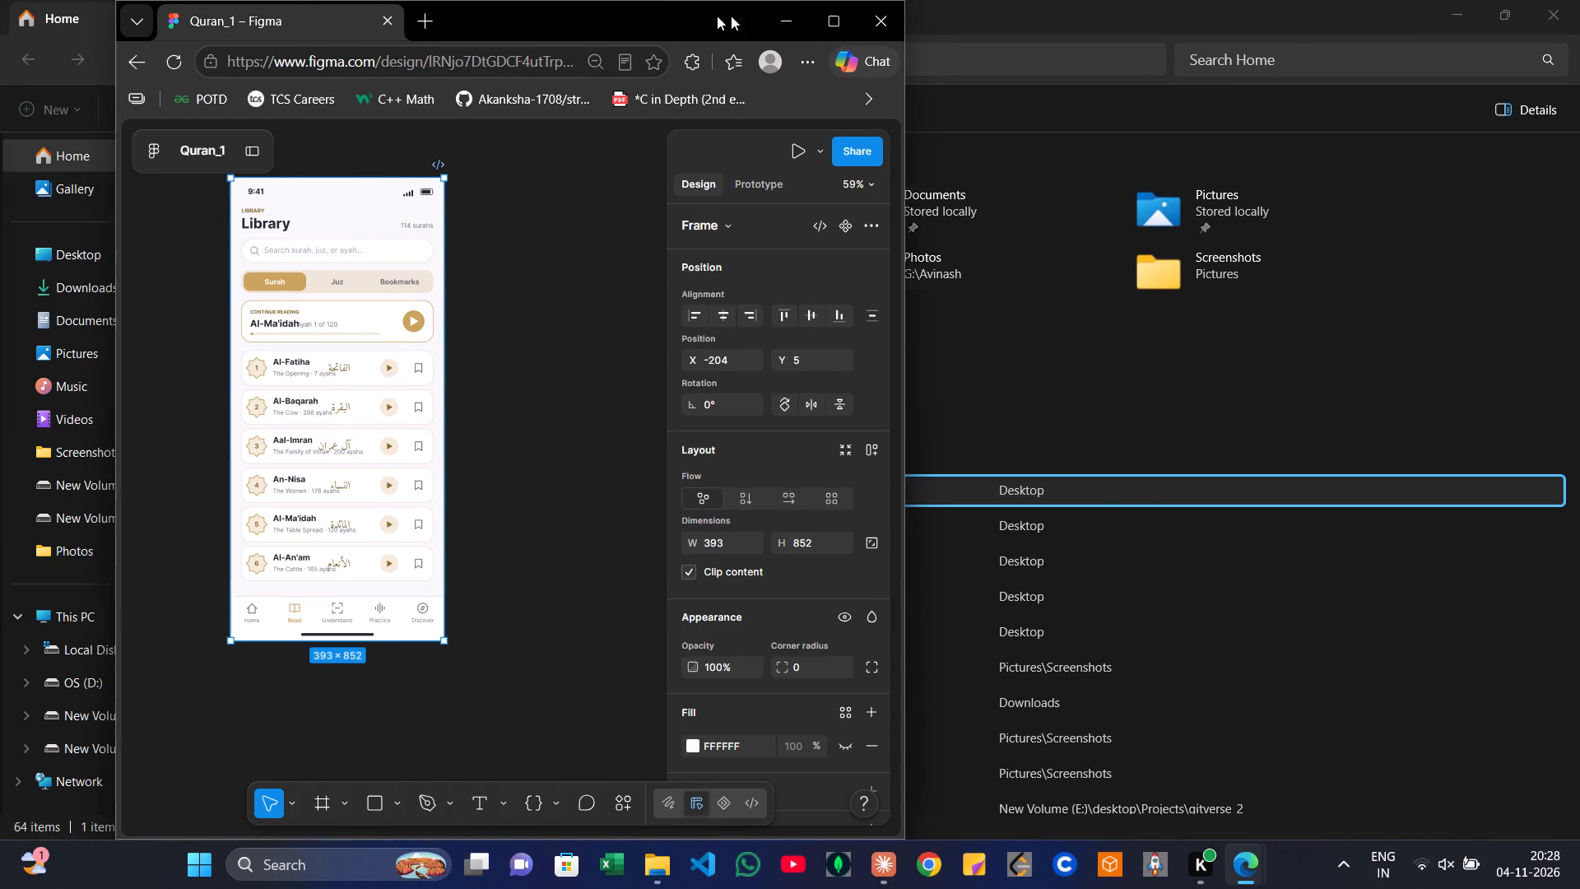
drag(731, 16, 1081, 42)
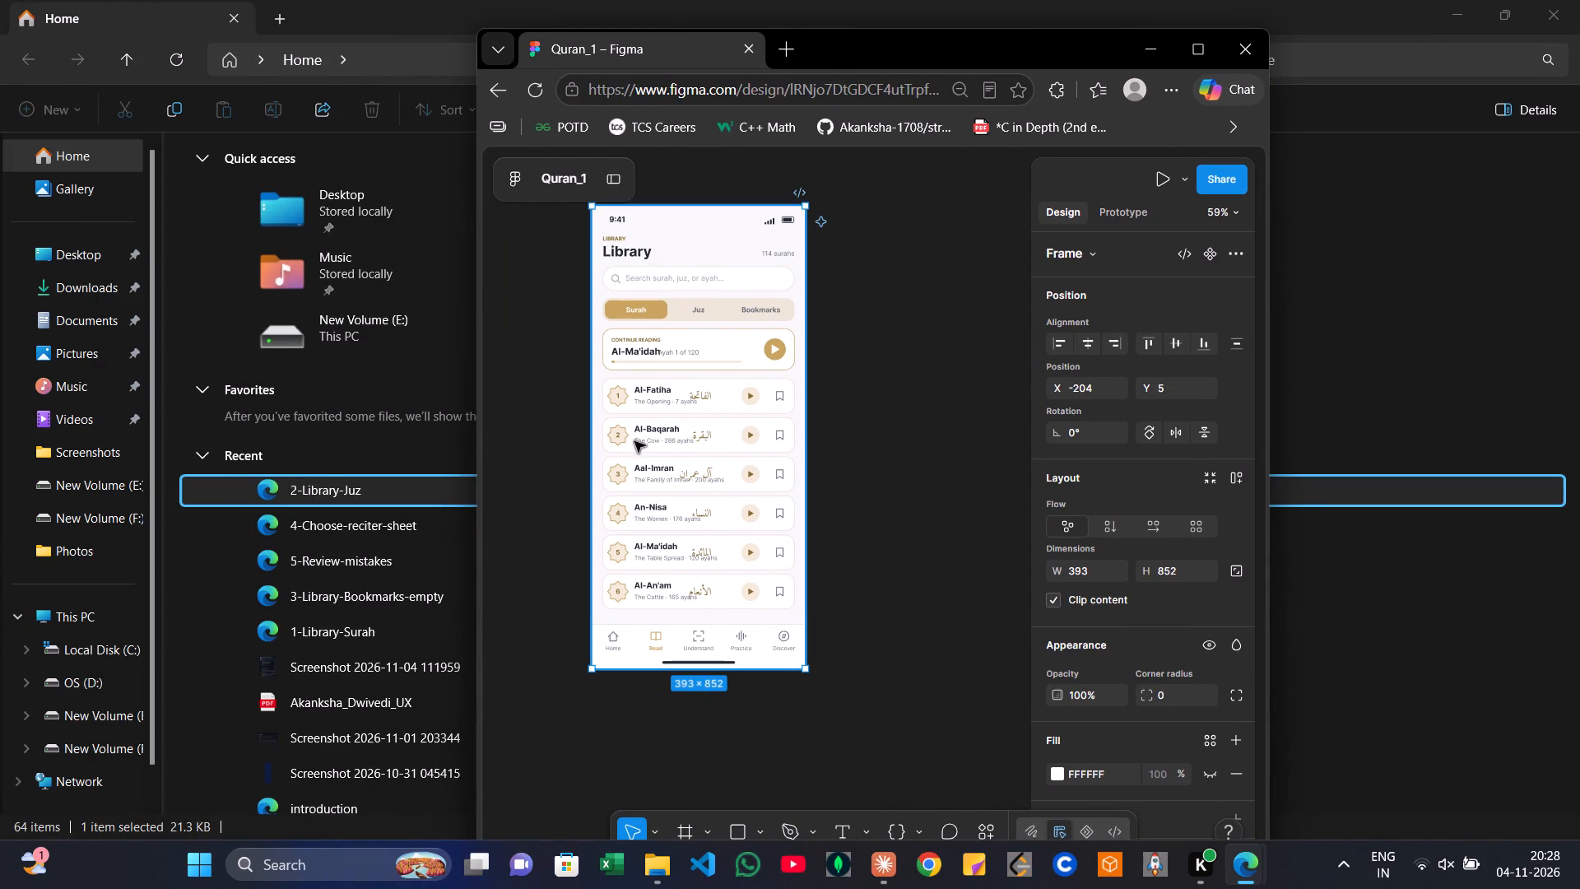
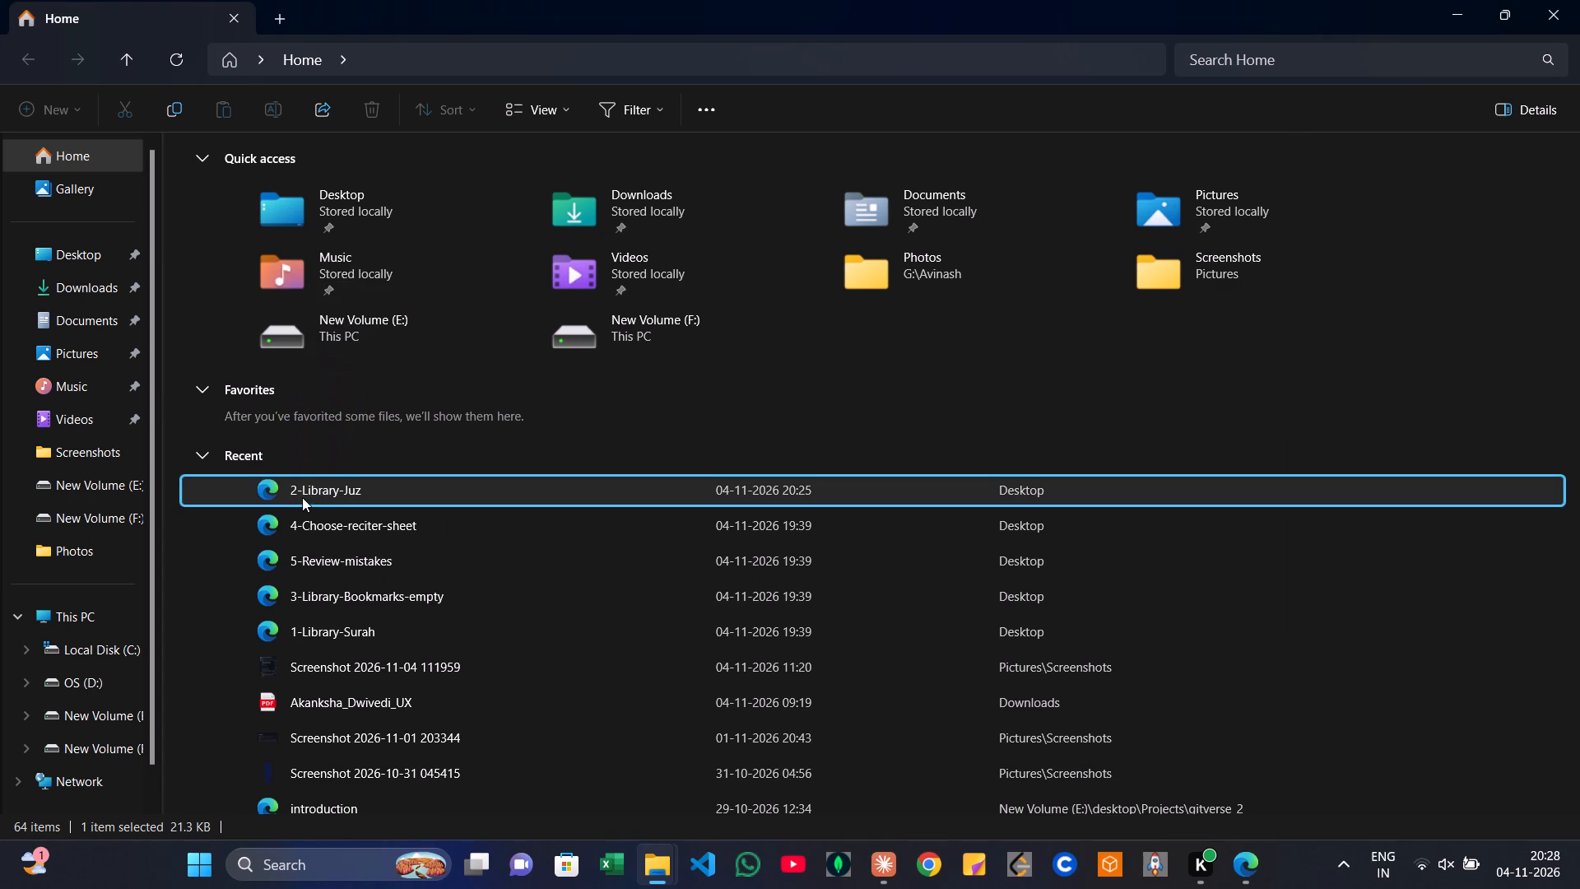
Arrange File Explorer's recent files and the Quran_1 Figma window side by side.
double_click(1285, 1)
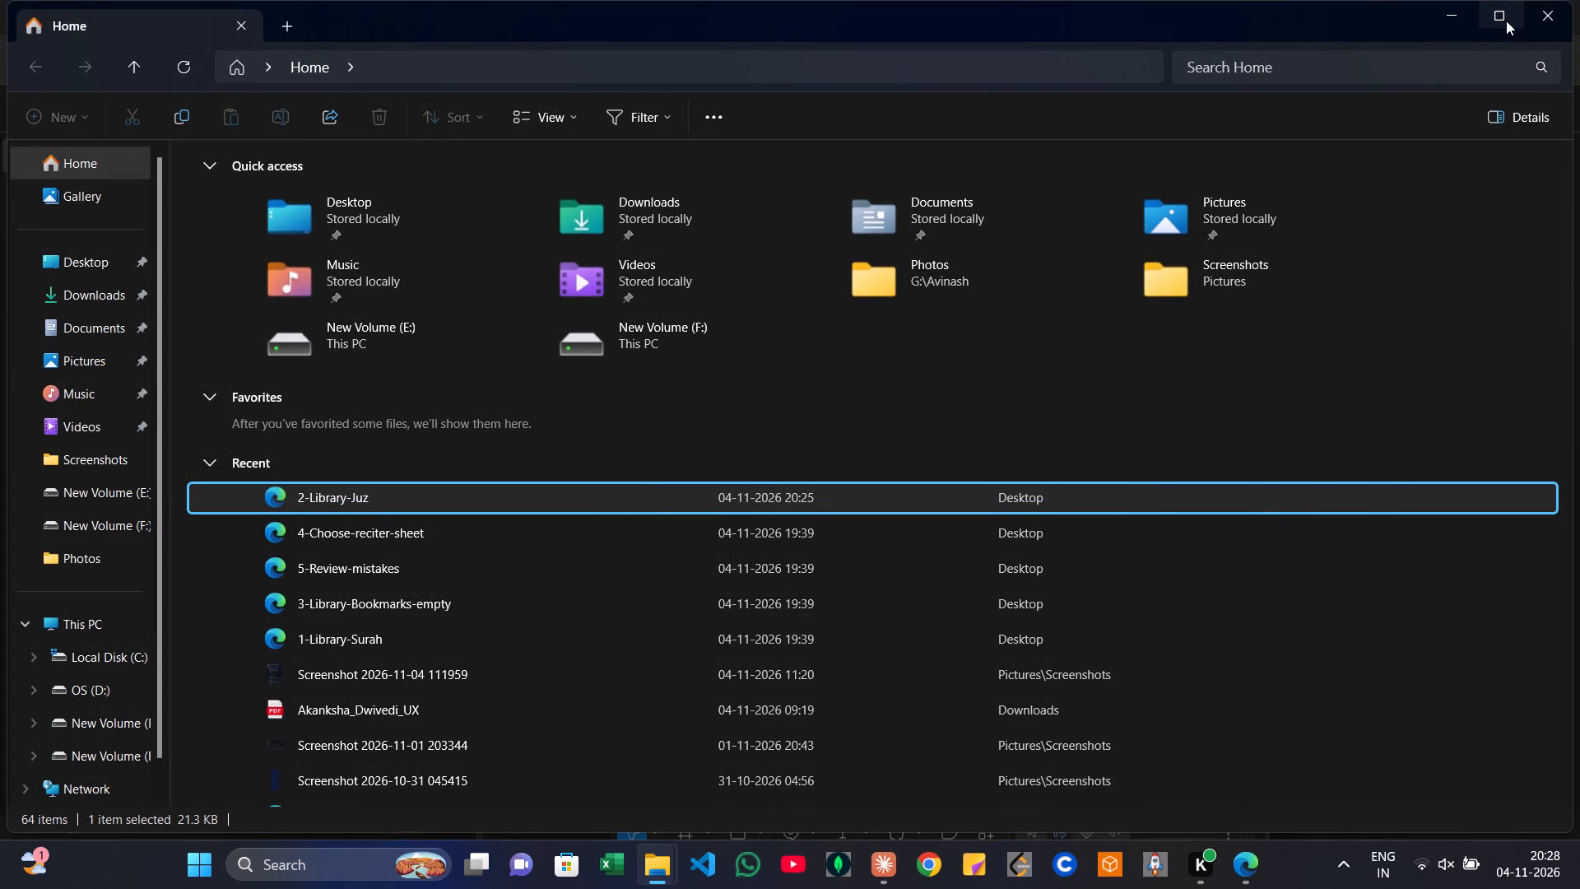
click(1391, 146)
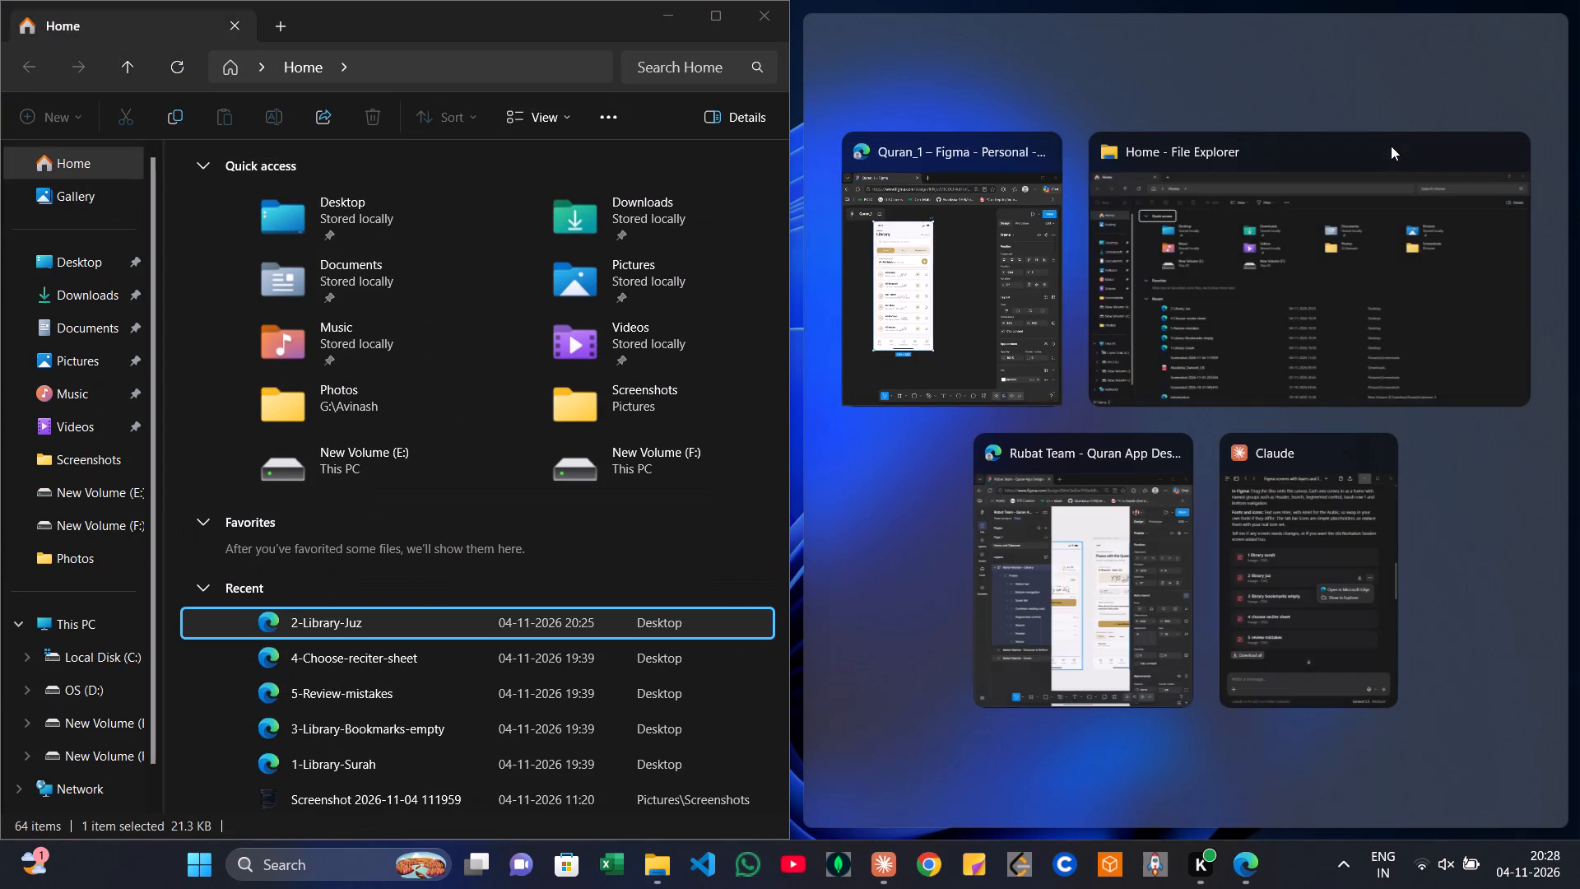
click(1031, 289)
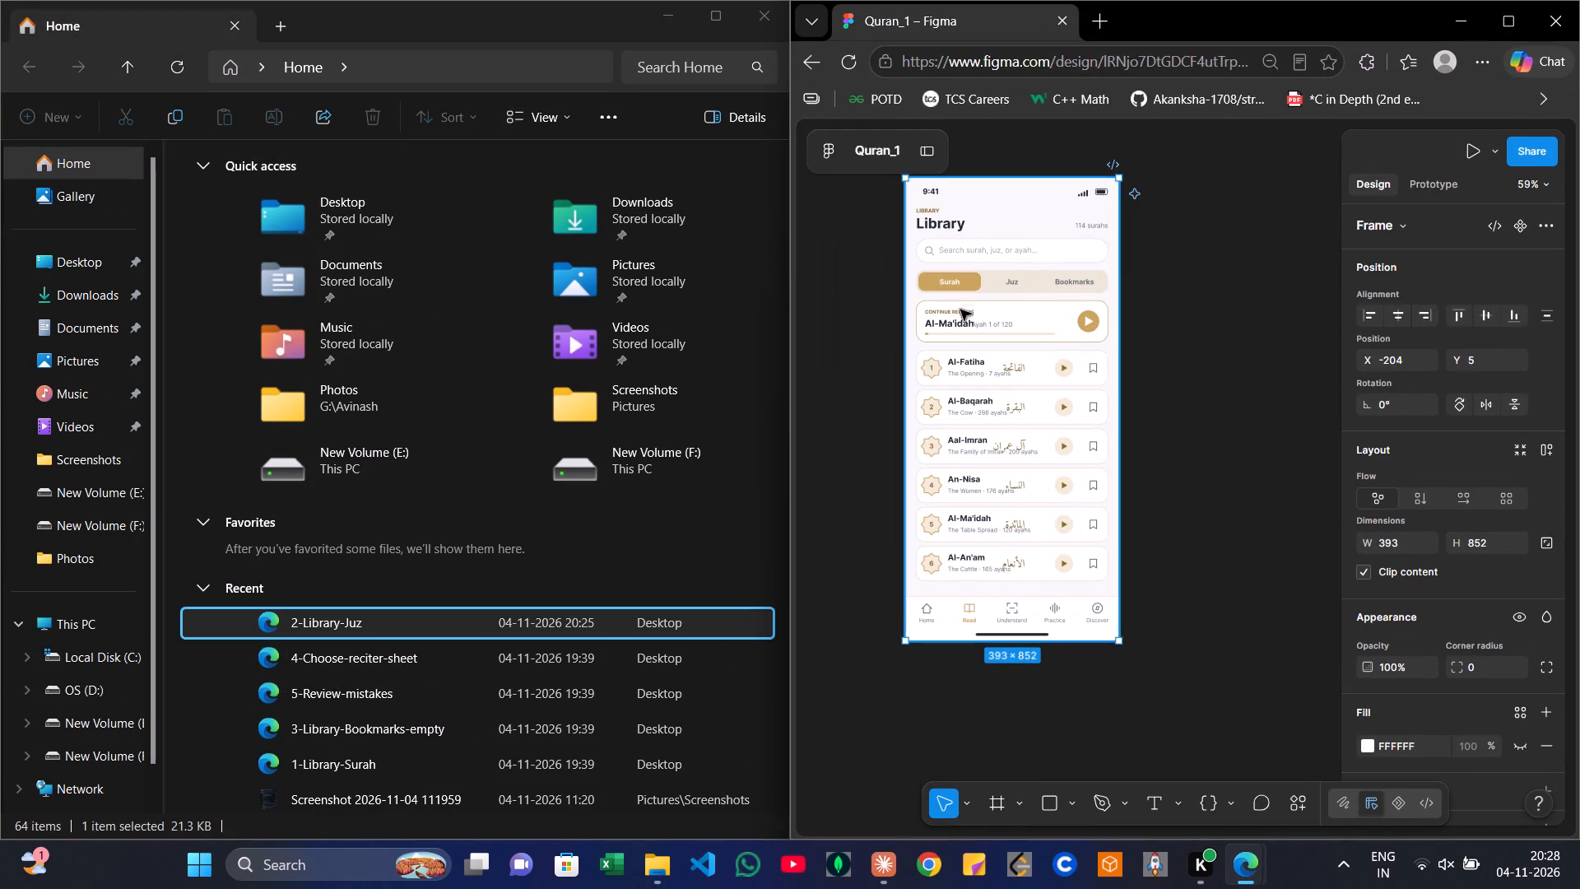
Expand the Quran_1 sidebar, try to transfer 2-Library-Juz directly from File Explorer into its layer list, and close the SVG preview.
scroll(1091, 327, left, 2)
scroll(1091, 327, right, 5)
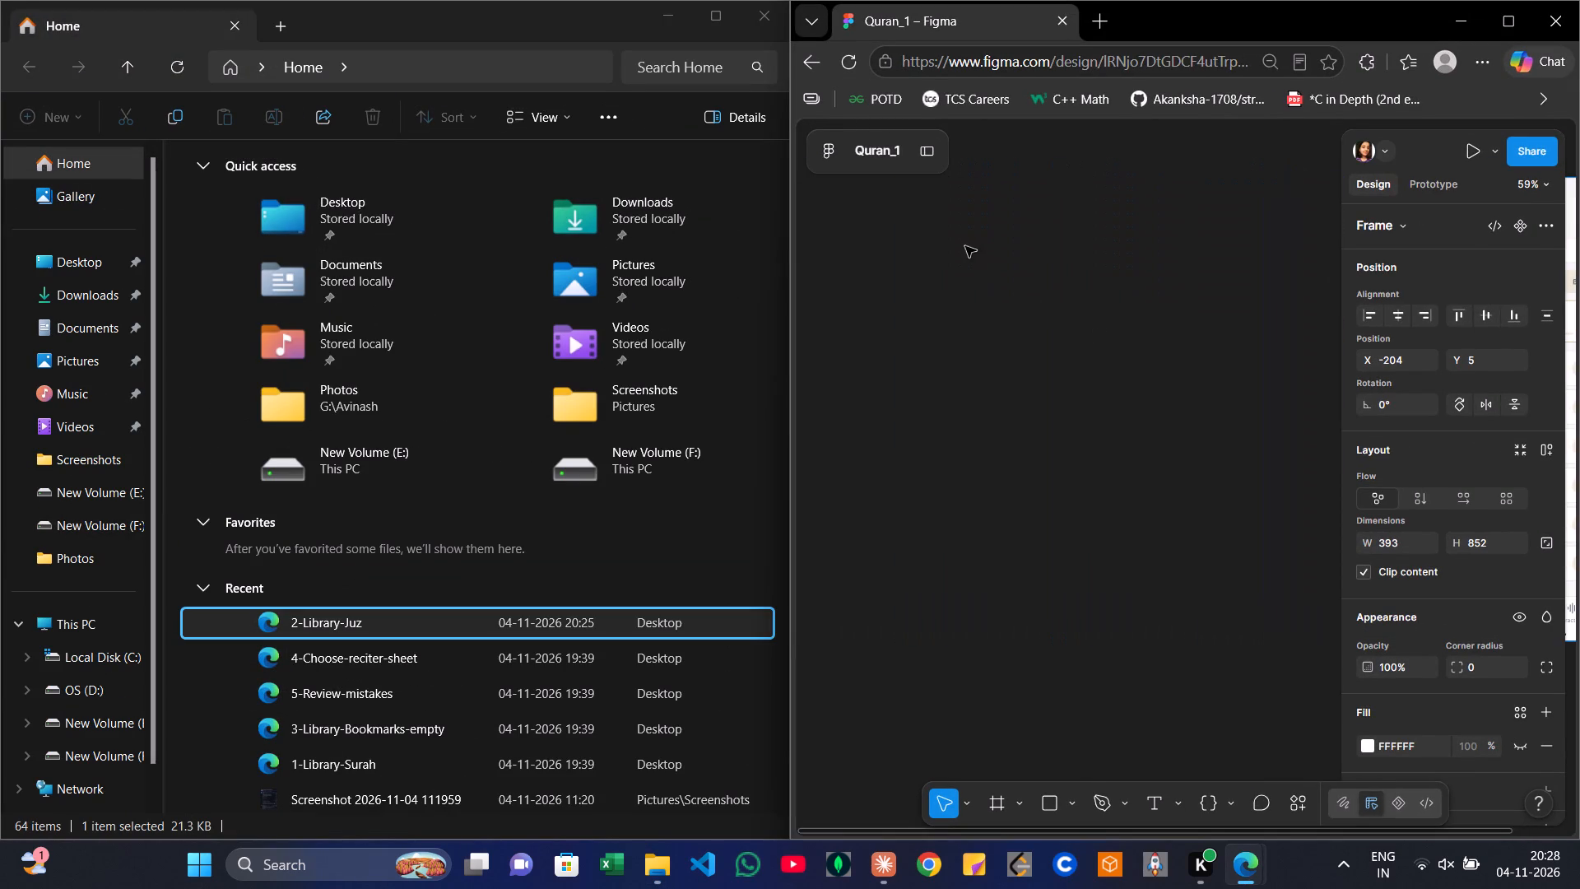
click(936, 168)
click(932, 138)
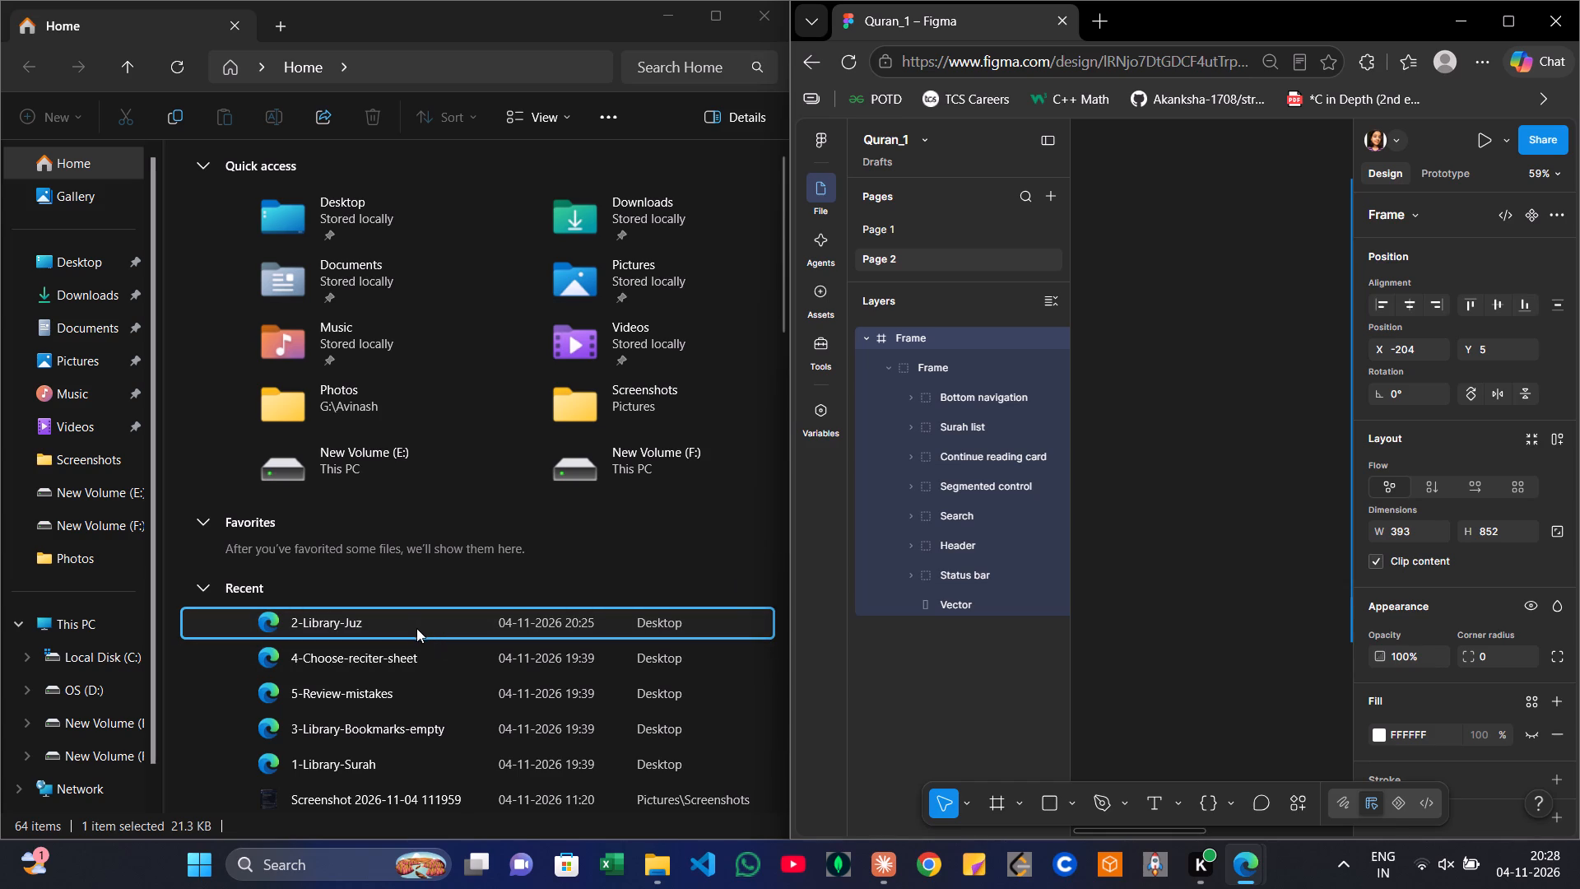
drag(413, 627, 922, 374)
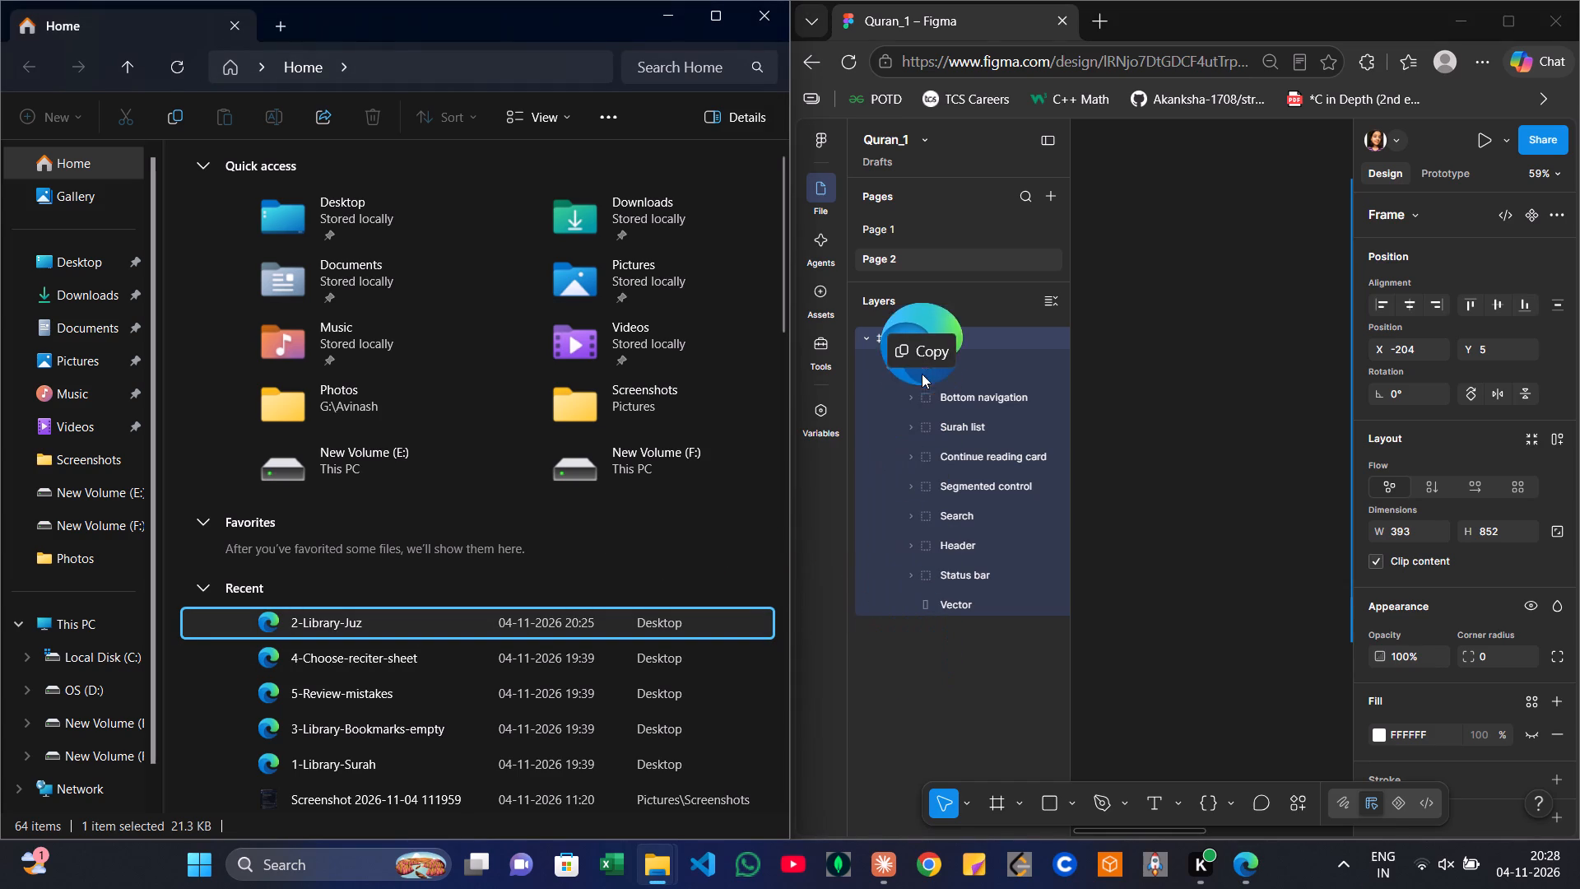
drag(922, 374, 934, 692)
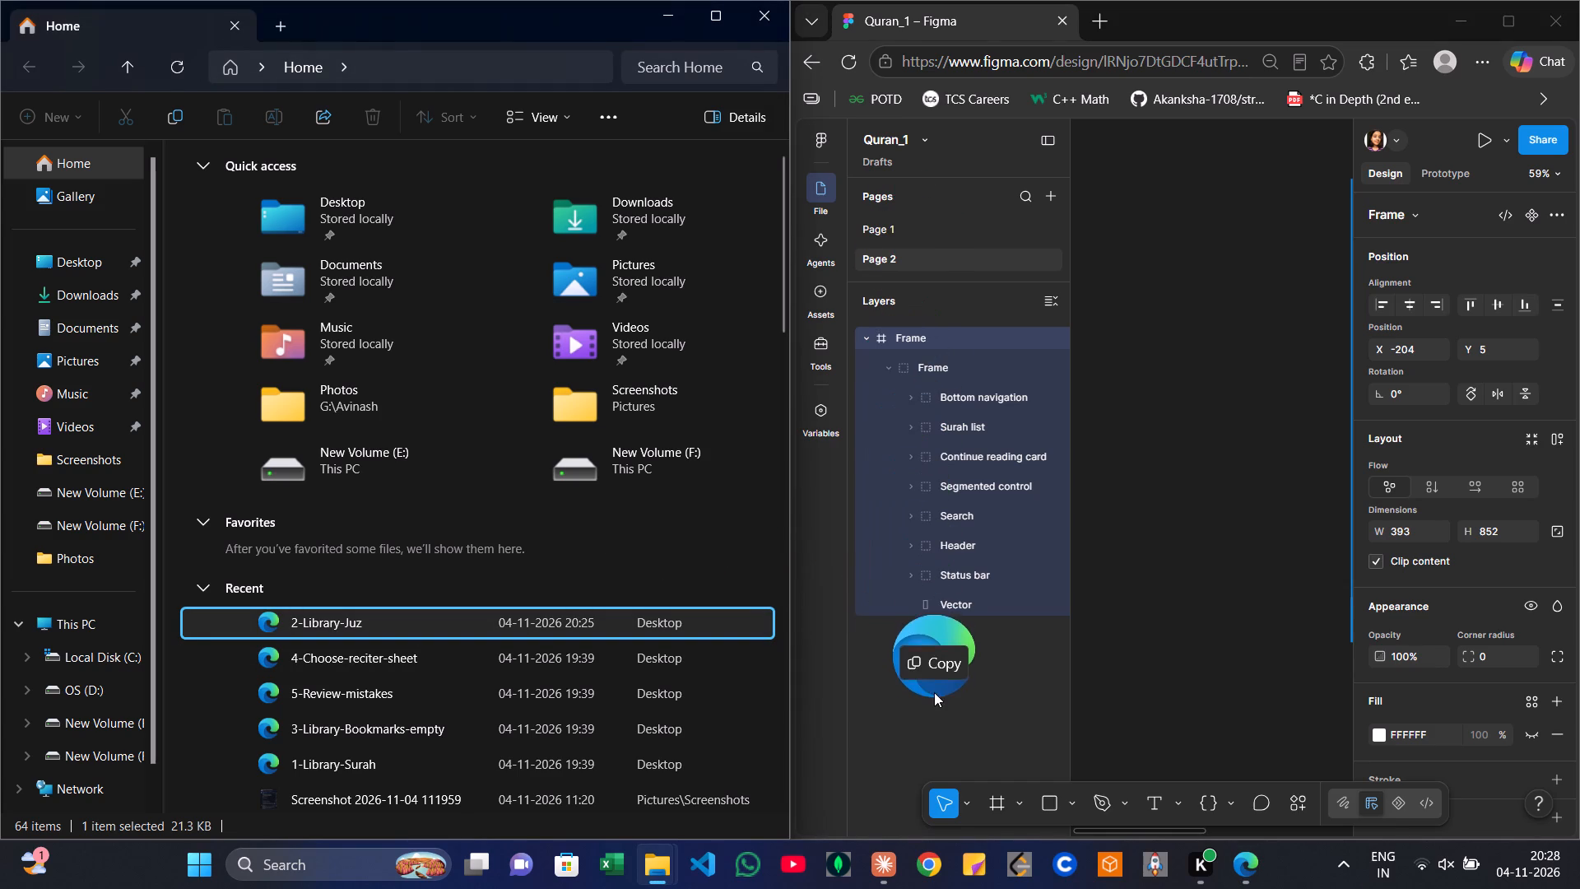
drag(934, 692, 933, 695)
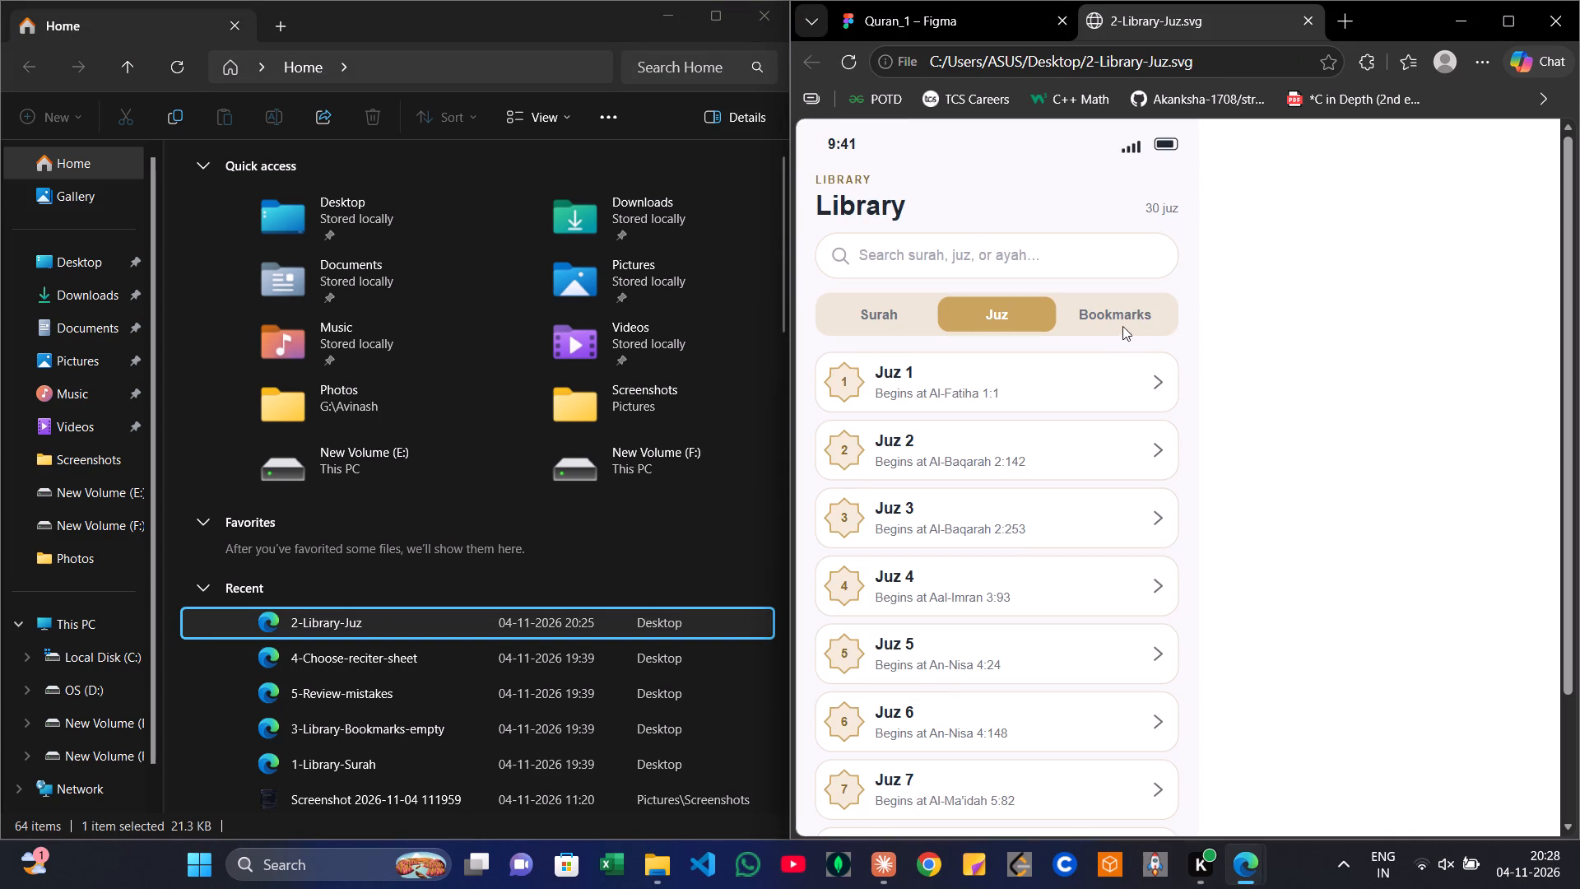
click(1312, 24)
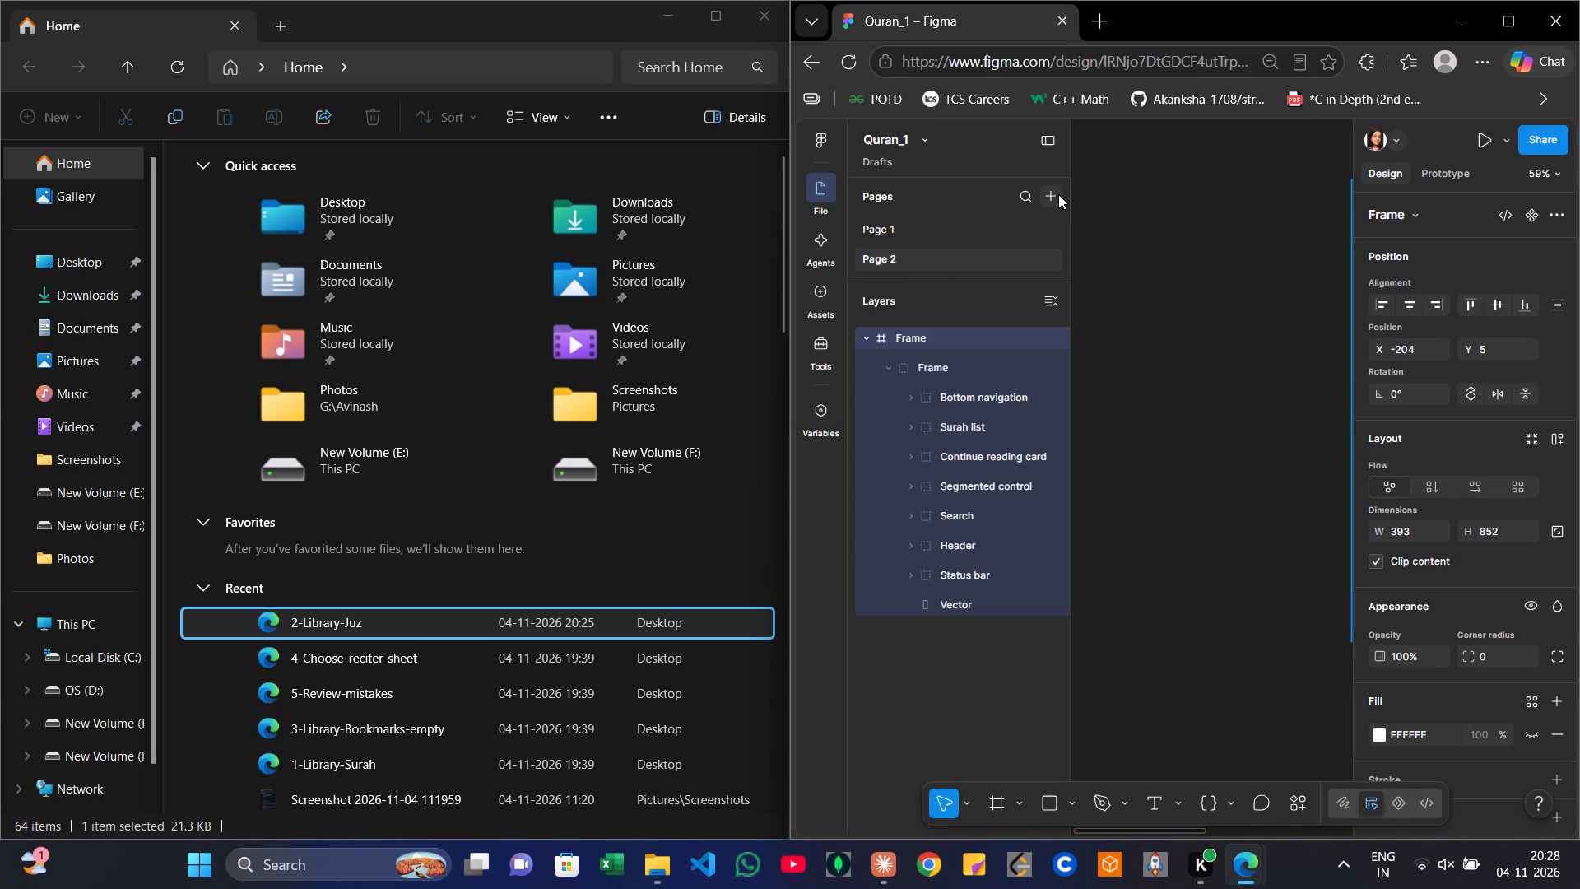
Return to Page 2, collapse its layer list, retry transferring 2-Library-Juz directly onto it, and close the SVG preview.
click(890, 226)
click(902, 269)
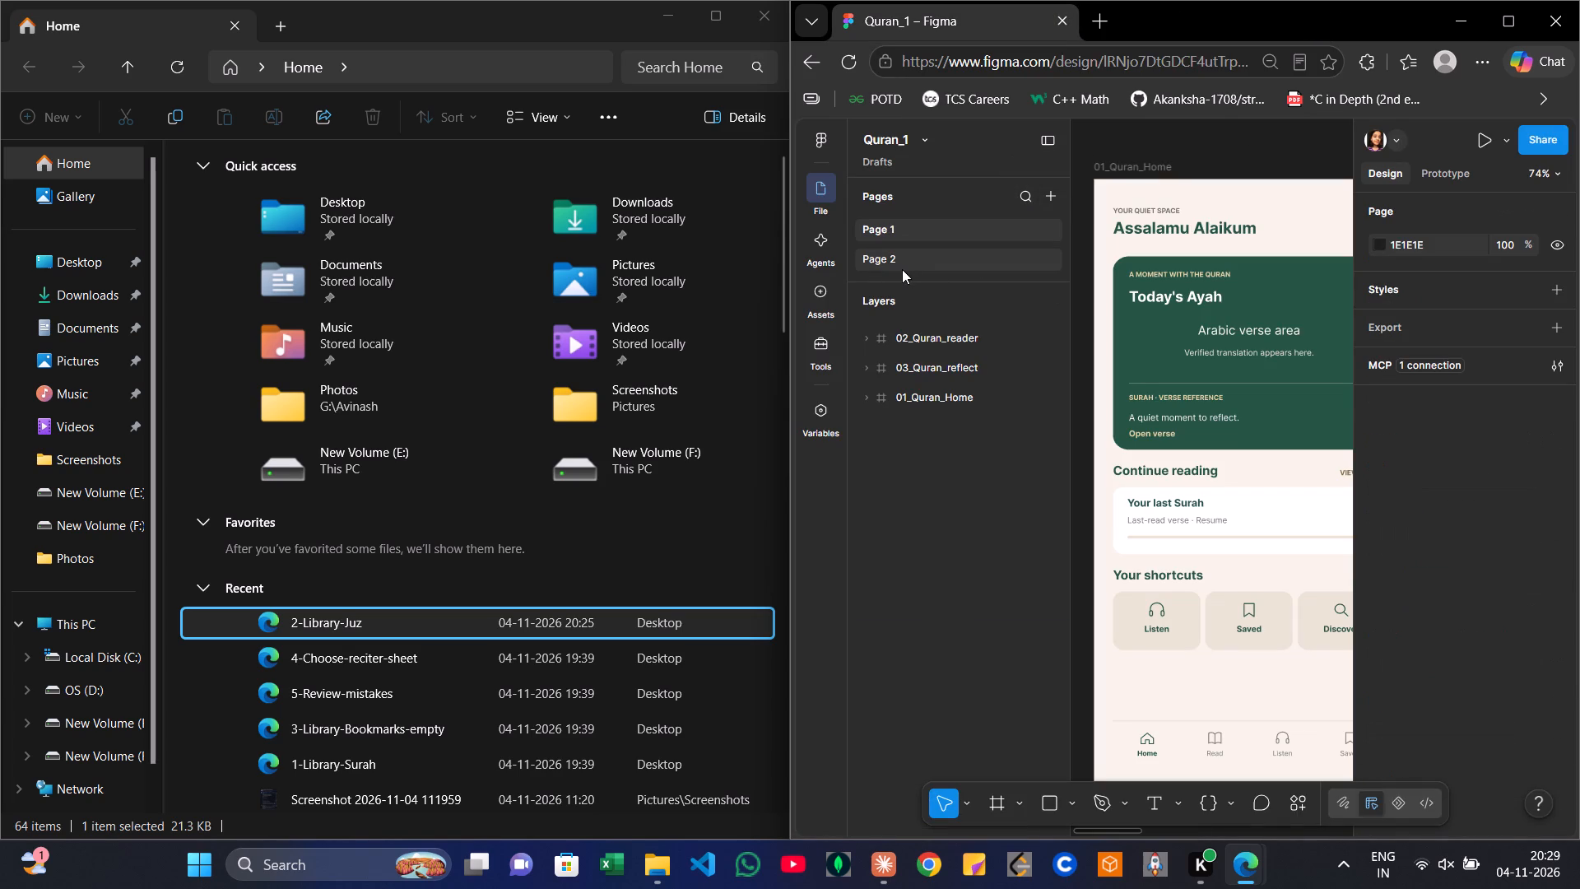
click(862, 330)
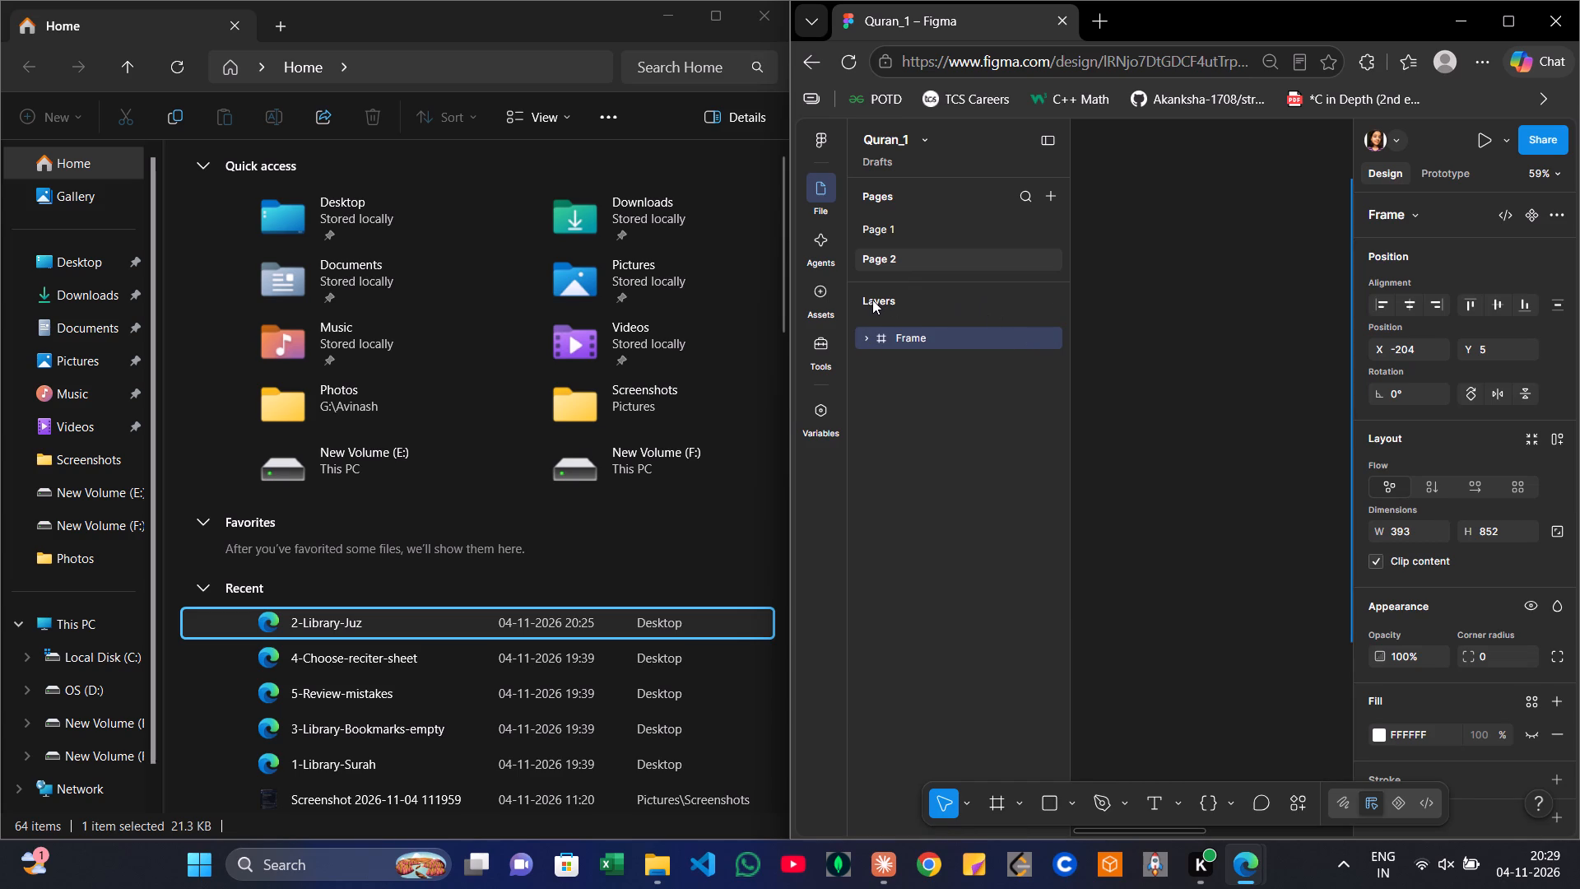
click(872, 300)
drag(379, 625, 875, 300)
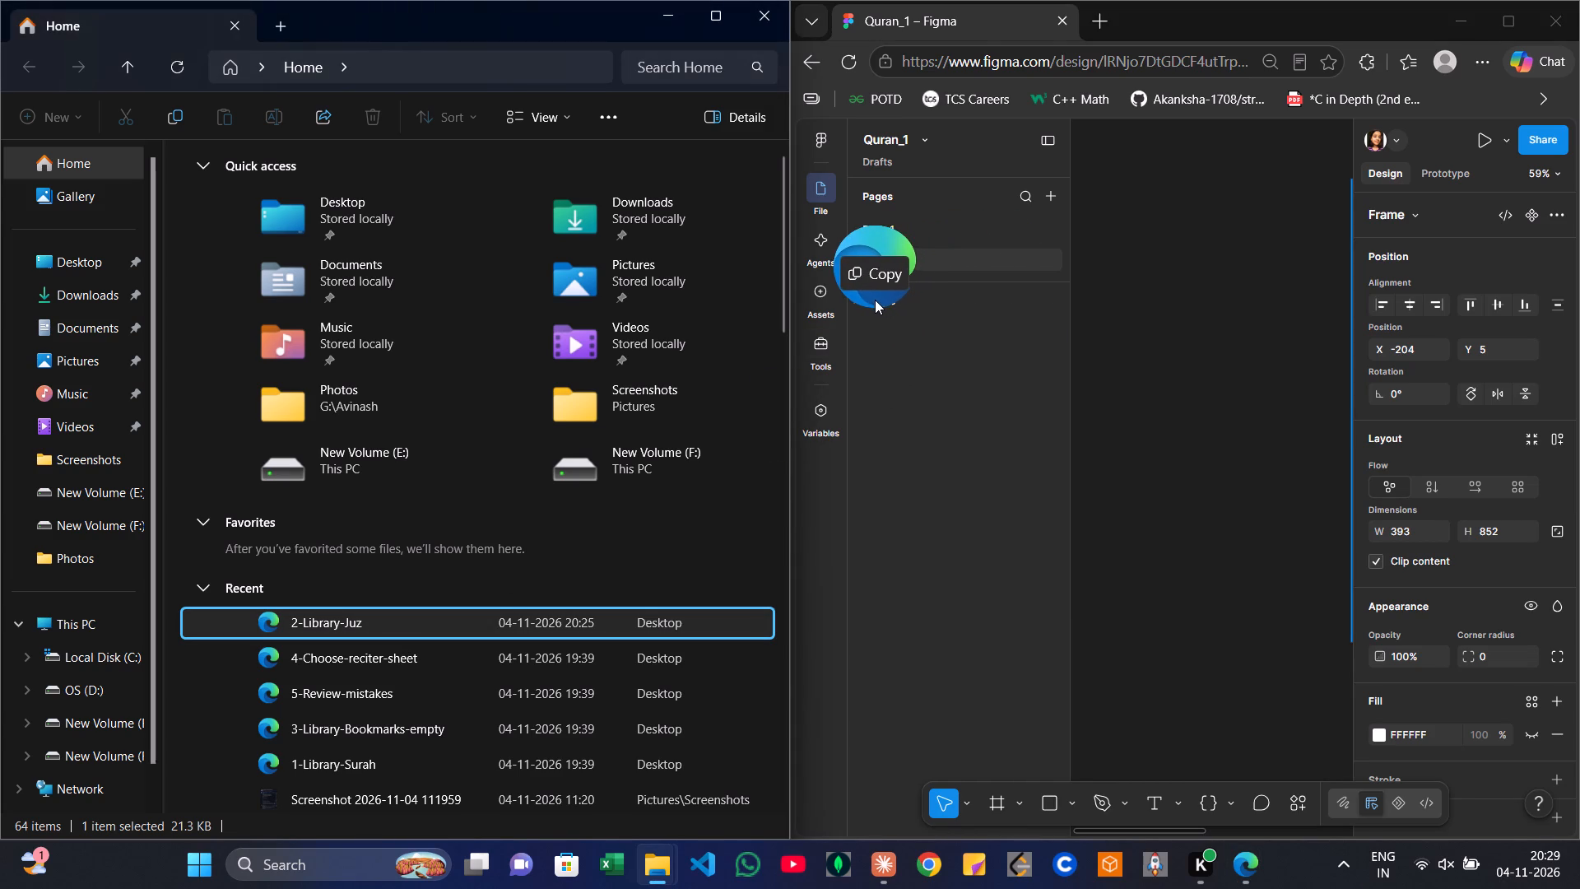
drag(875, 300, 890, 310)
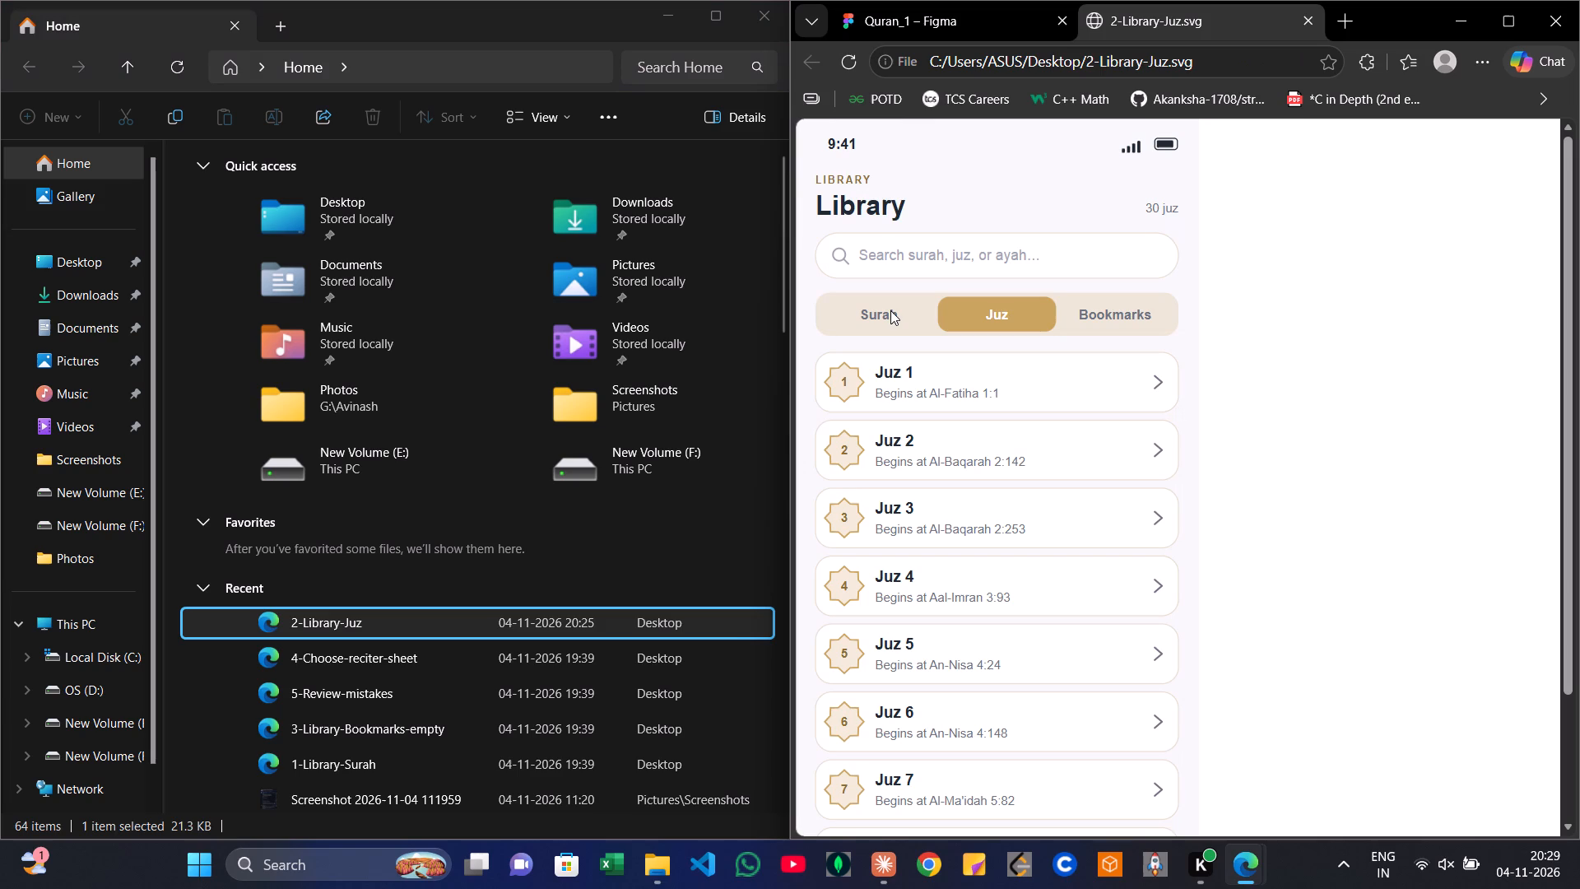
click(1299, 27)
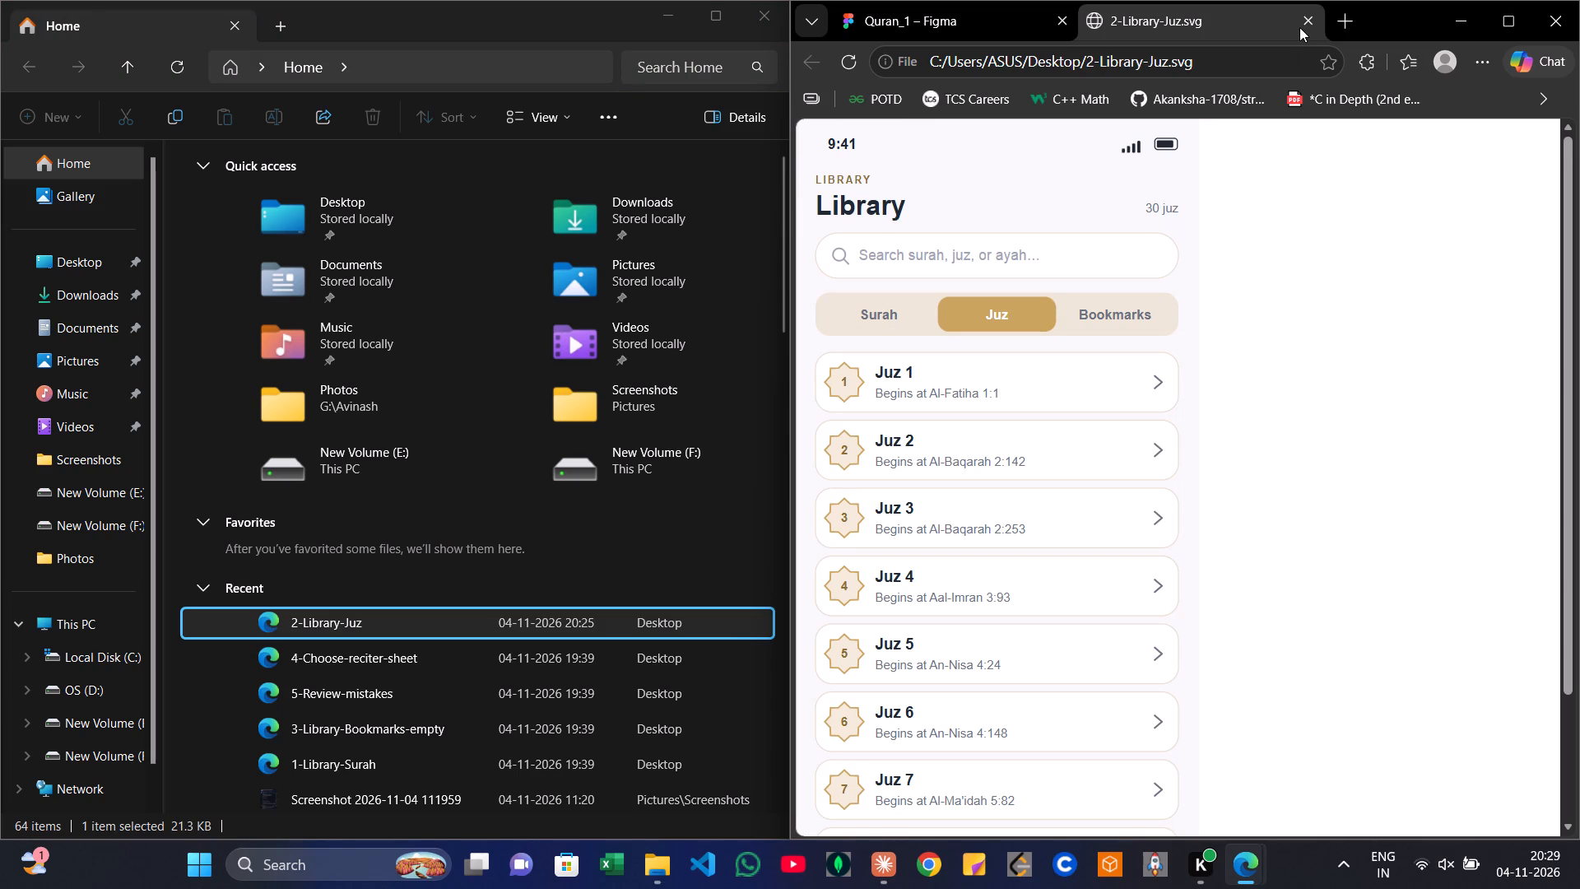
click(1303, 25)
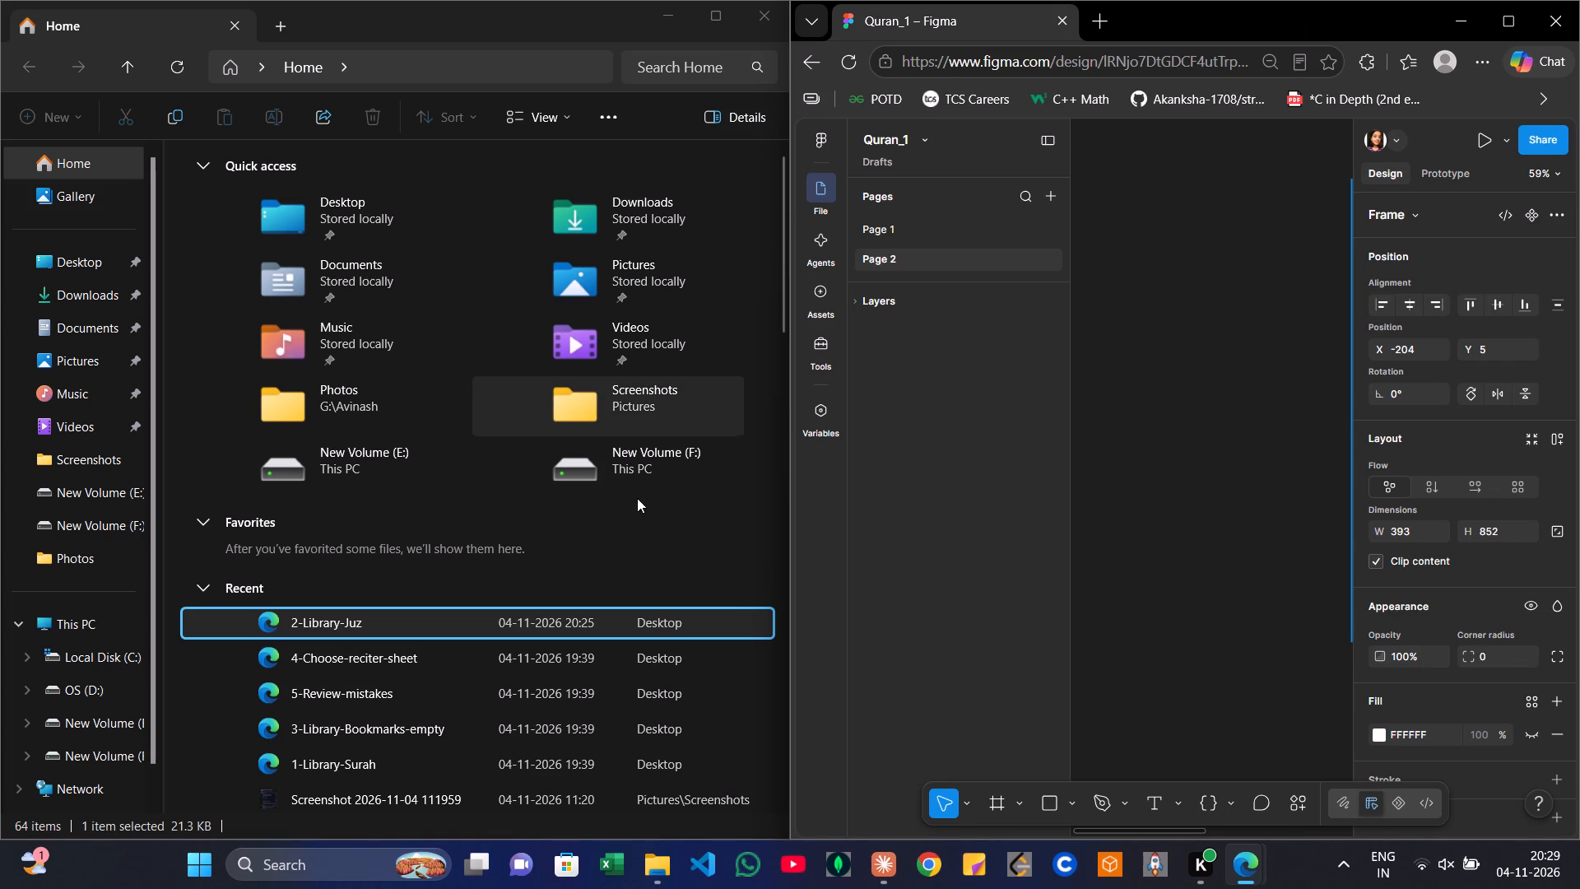
Copy the 2-Library-Juz file from the recent files and paste it into Page 2 of Quran_1, allowing Figma clipboard access.
right_click(403, 625)
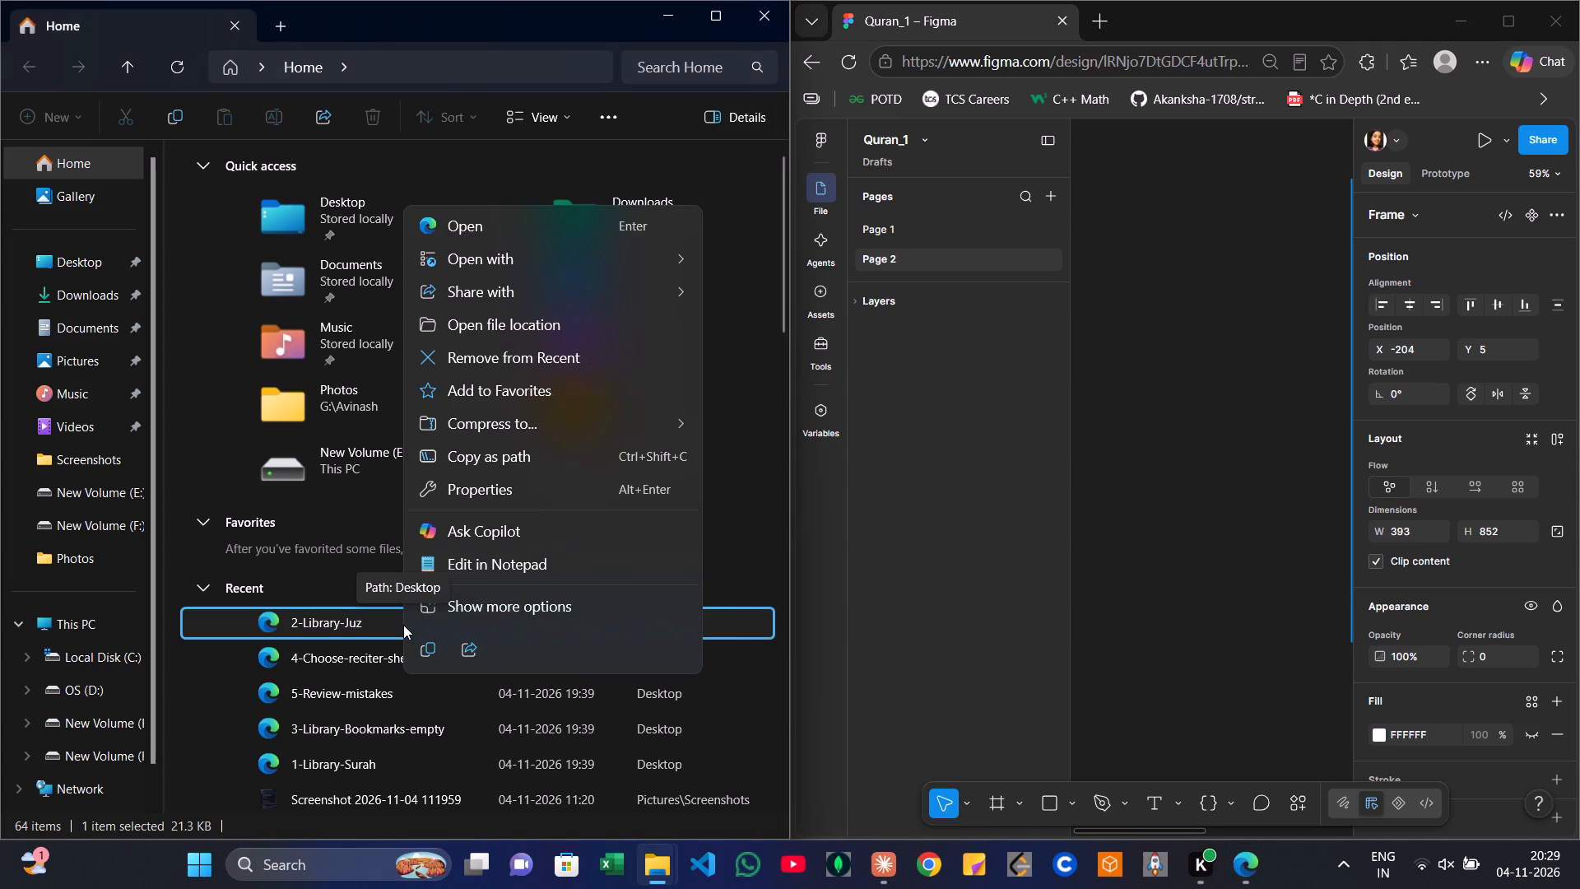
click(431, 645)
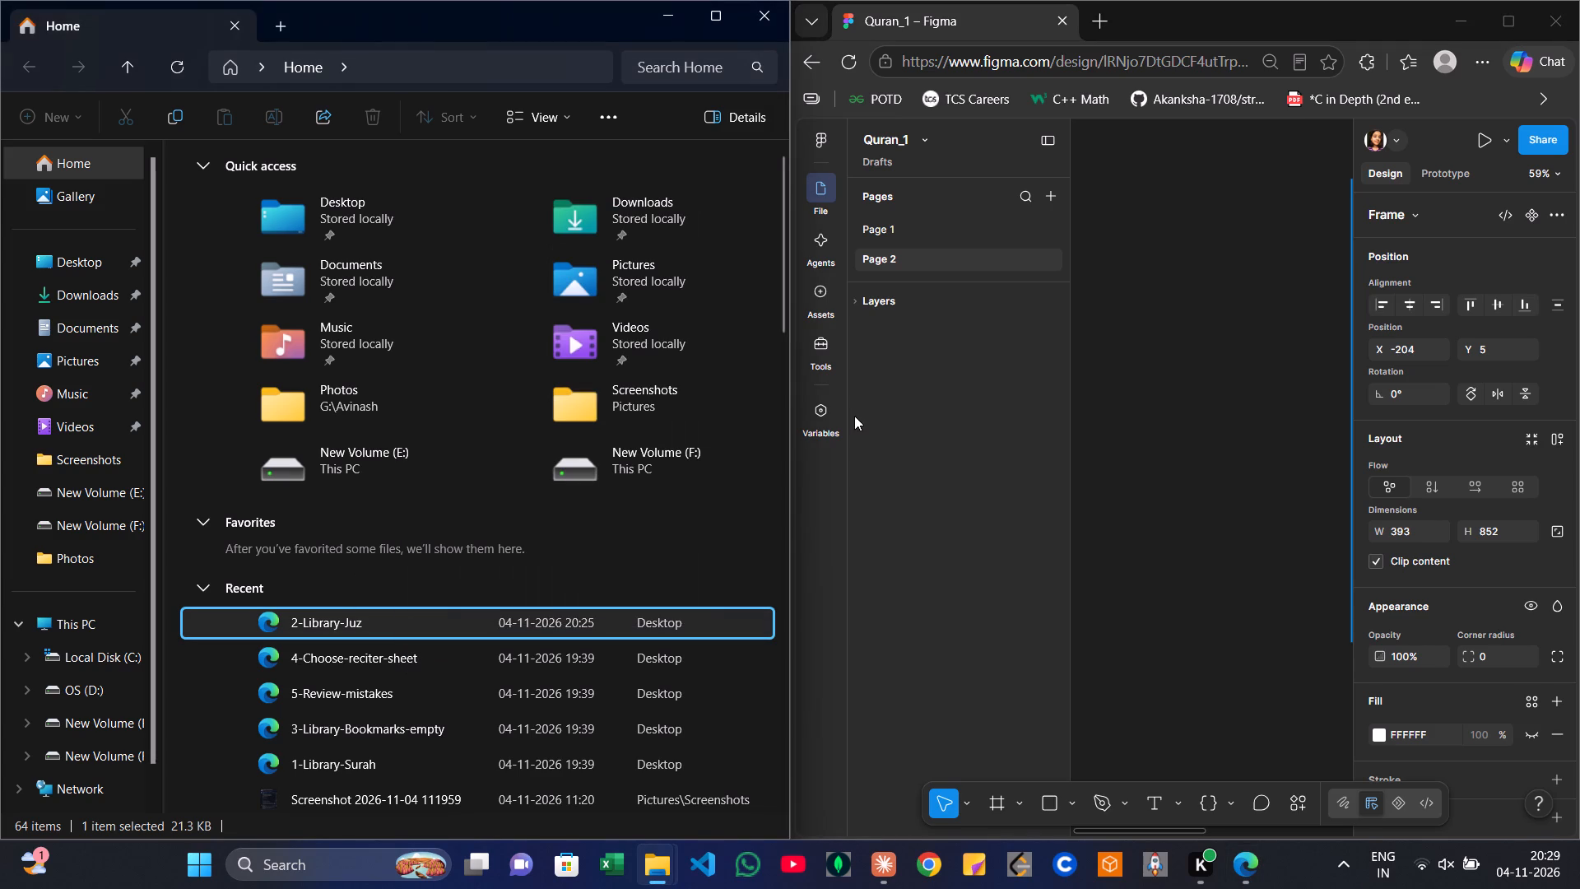
click(918, 412)
key(ctrl+v)
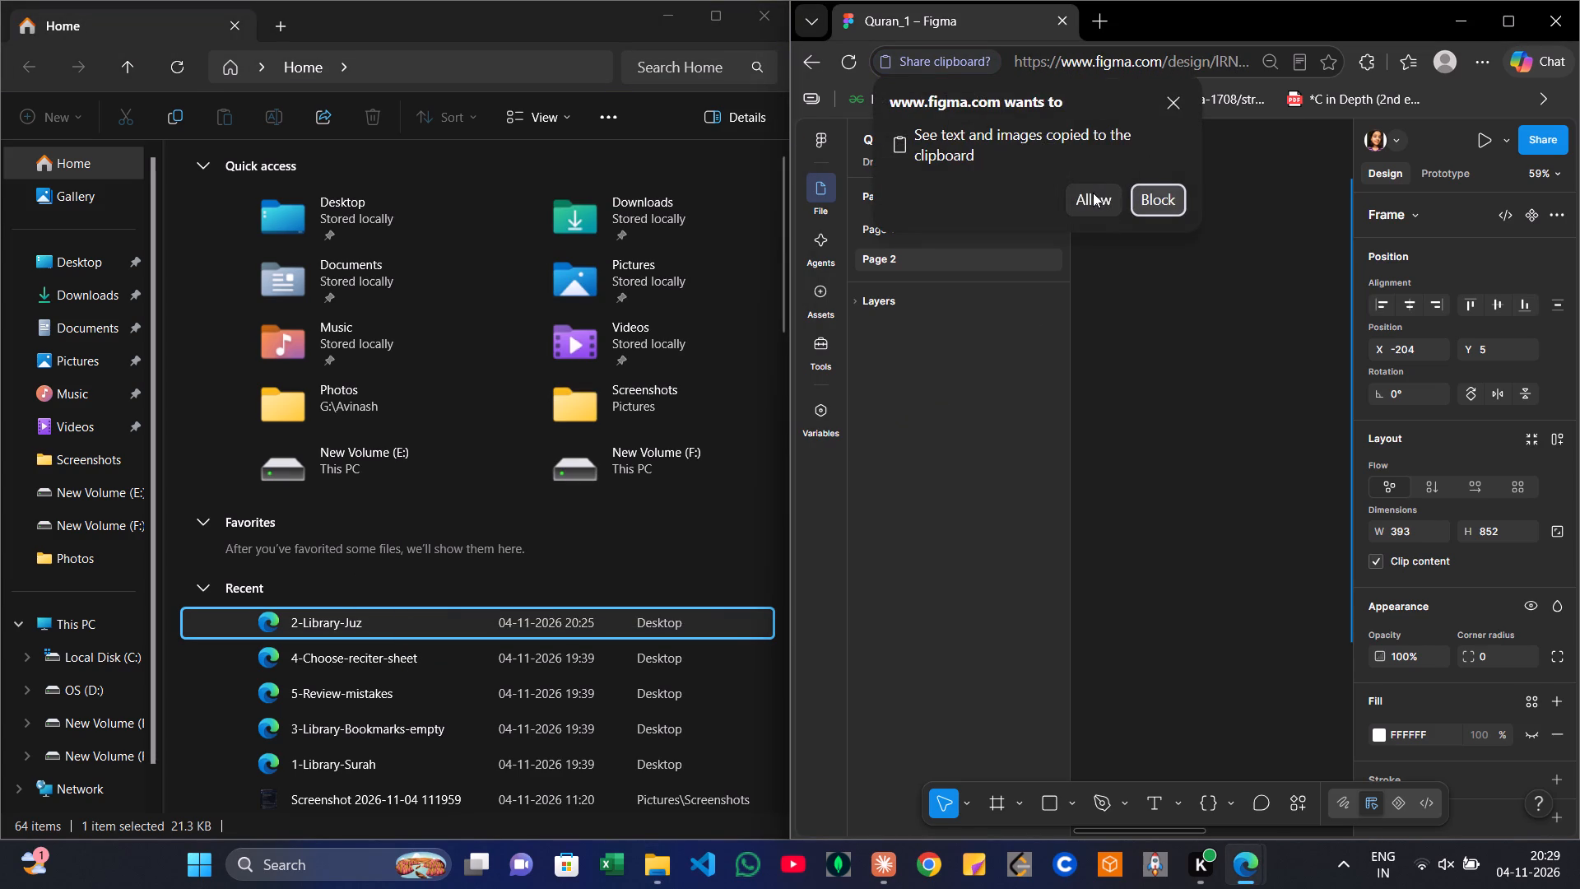
click(1093, 193)
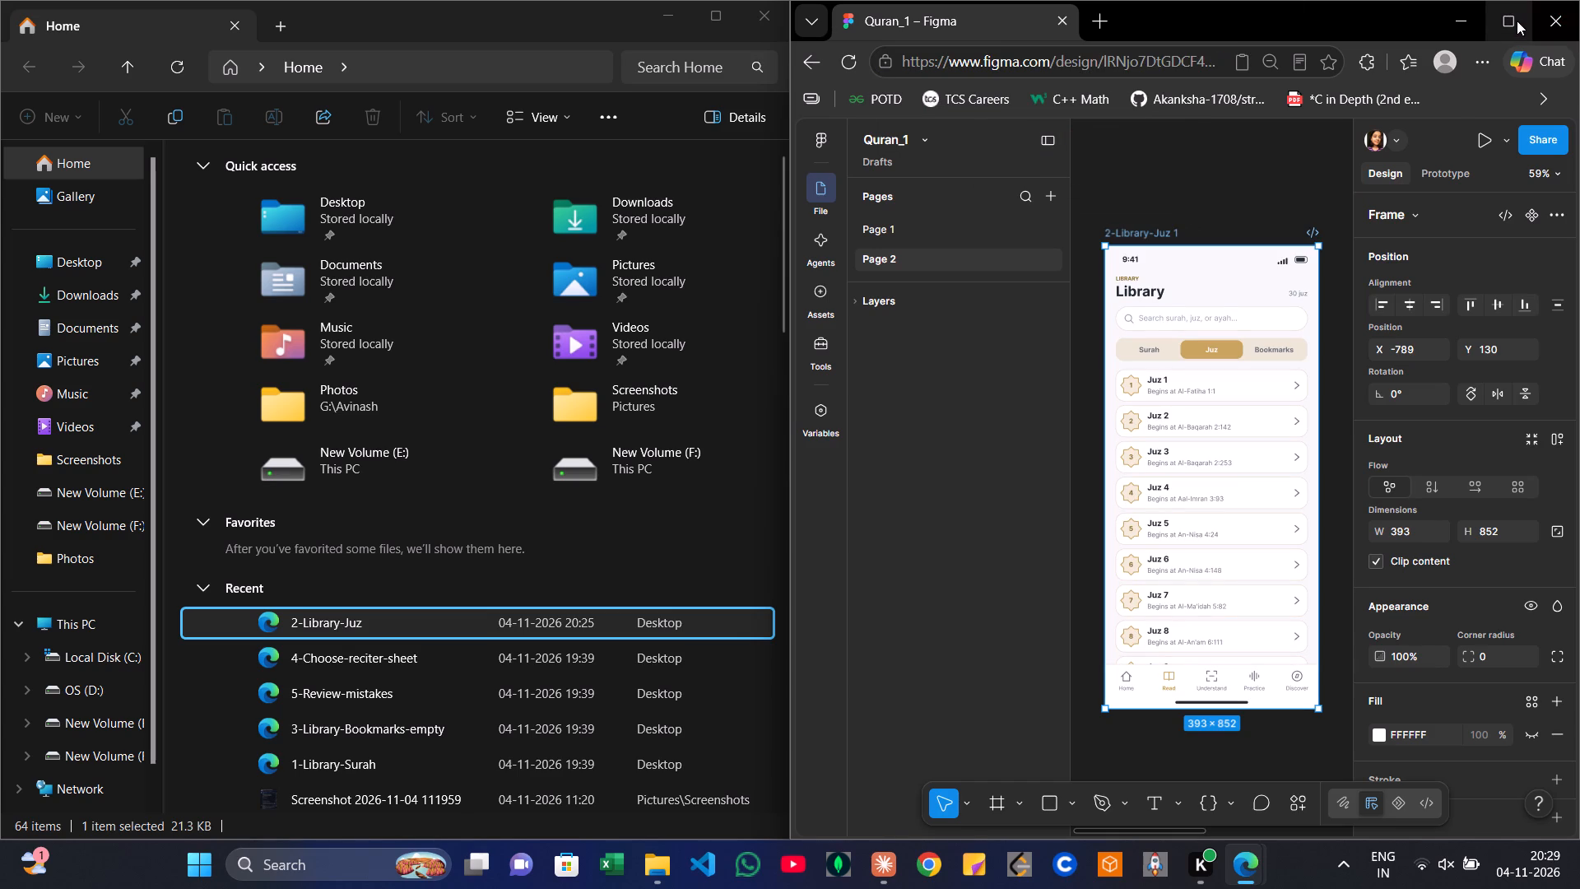
Arrange the Quran_1 window and the Rubat Team Quran App Design Figma window side by side.
click(1374, 148)
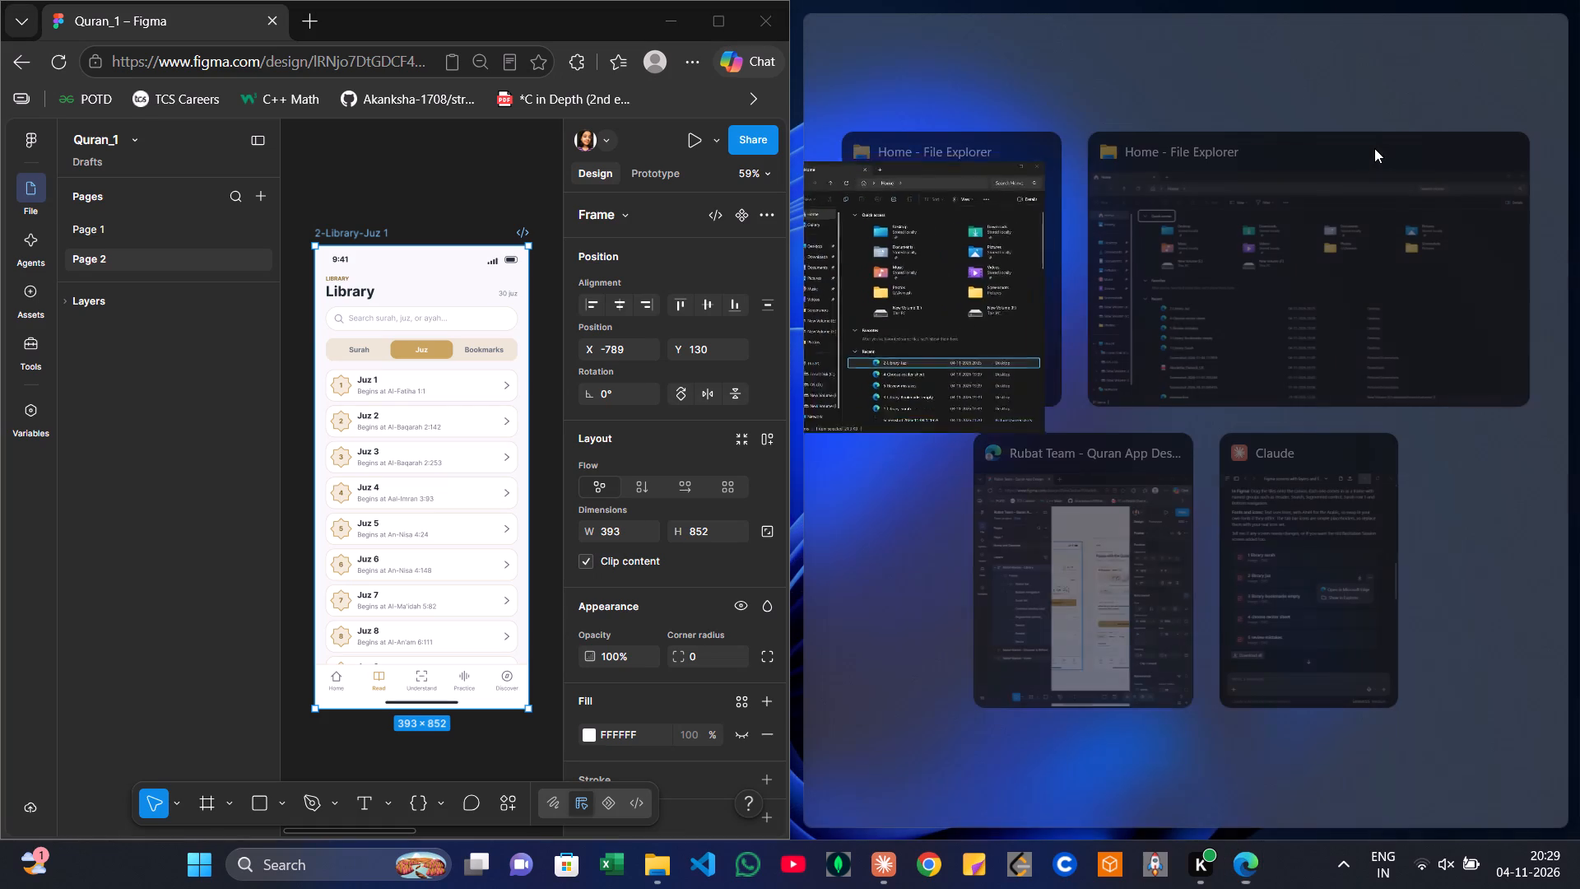
click(1149, 532)
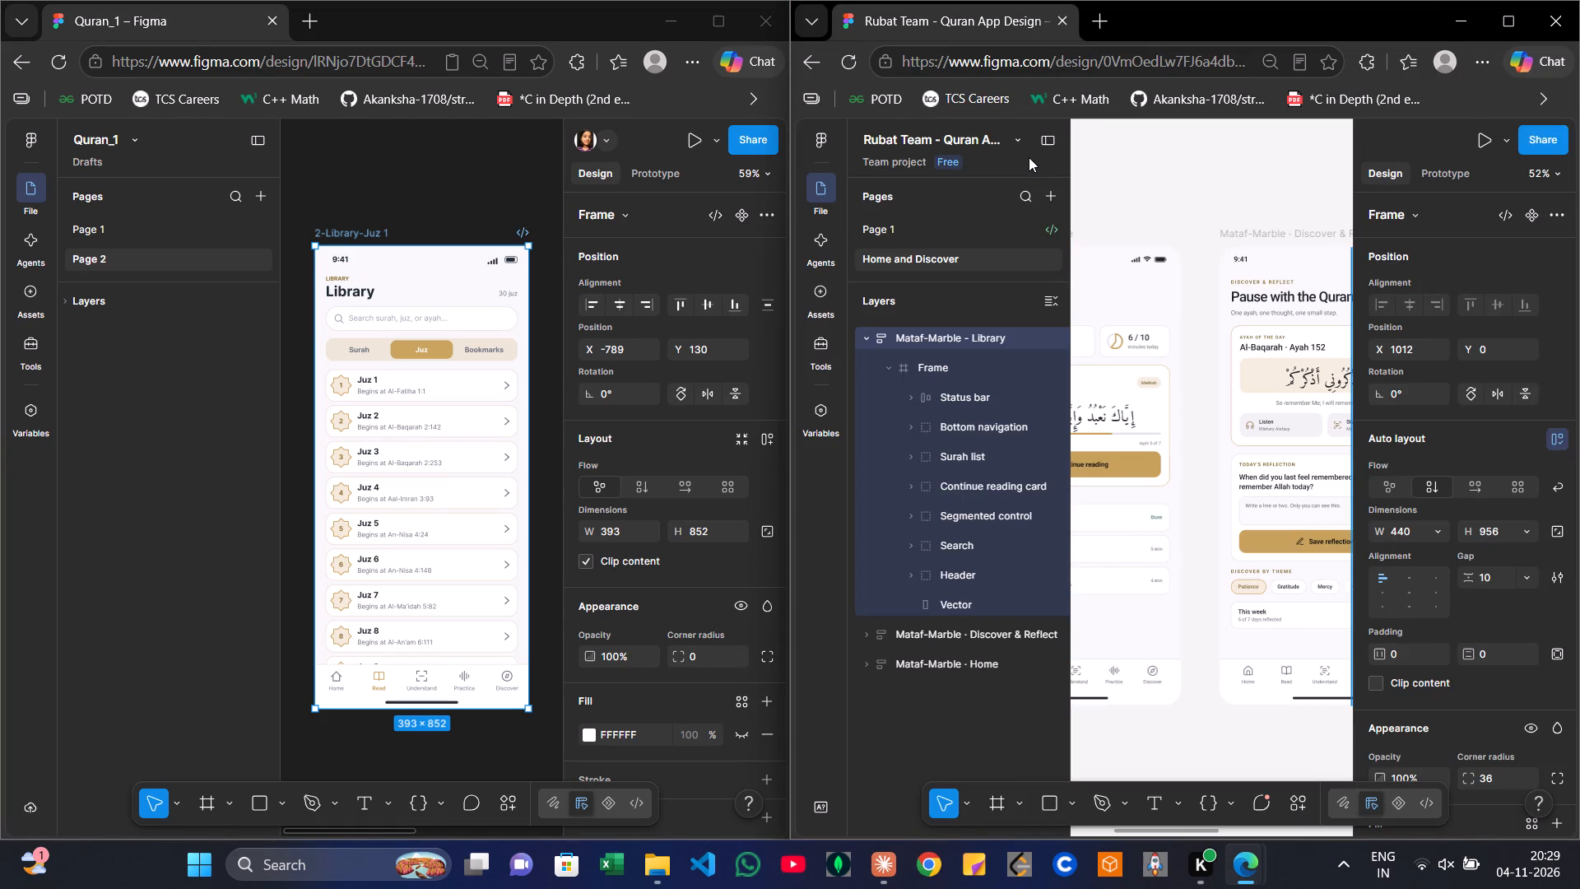
Locate the Mataf-Marble – Library frame in the Rubat Team file and select the Surah list group inside it.
click(862, 334)
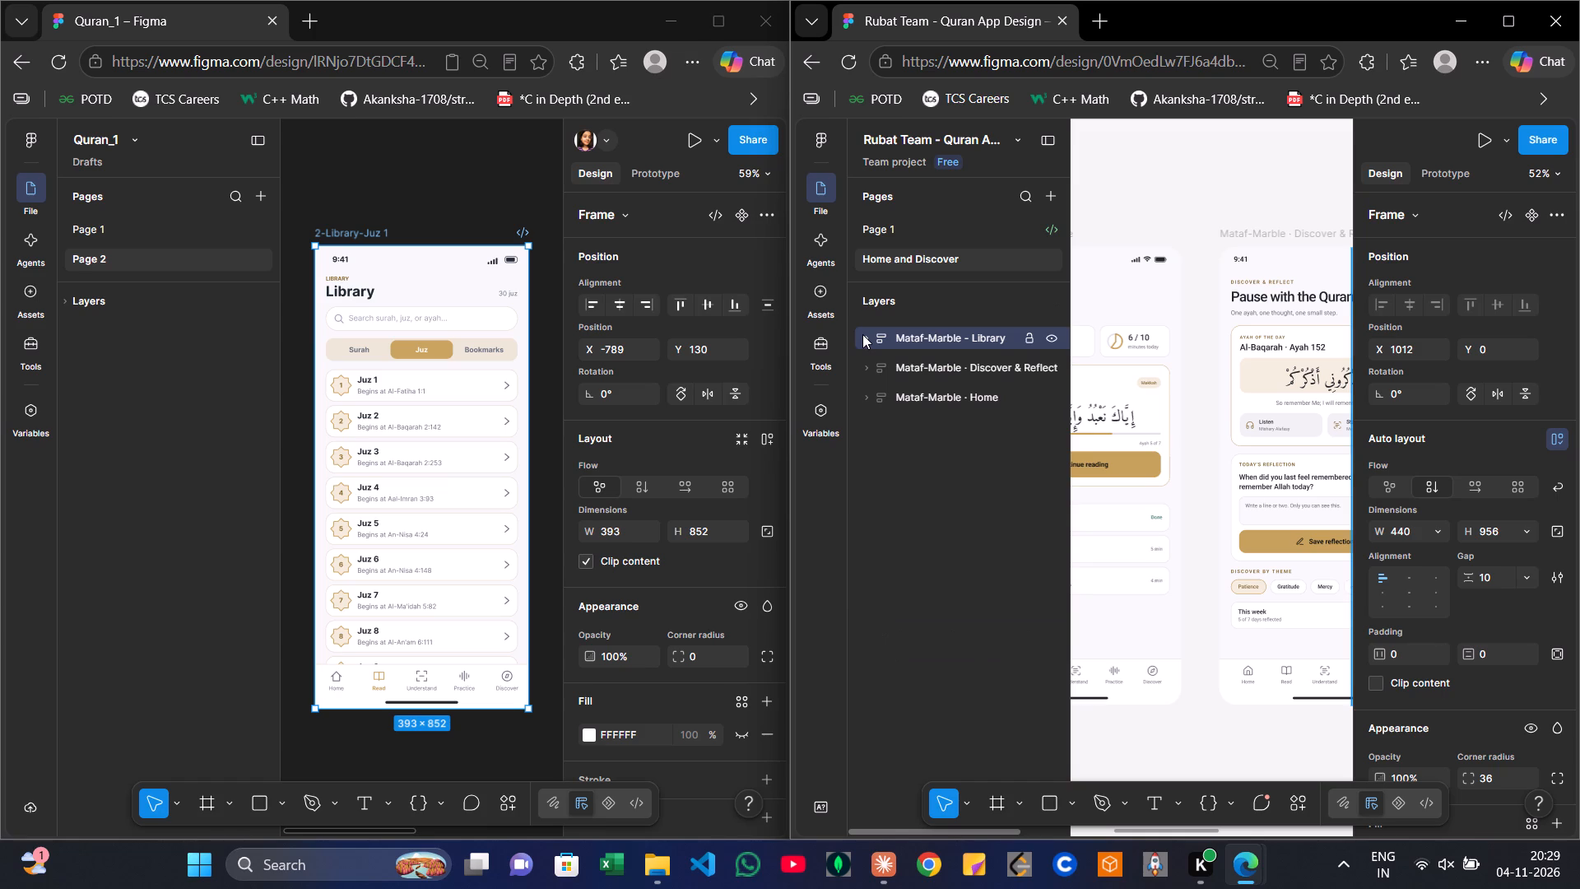
click(896, 468)
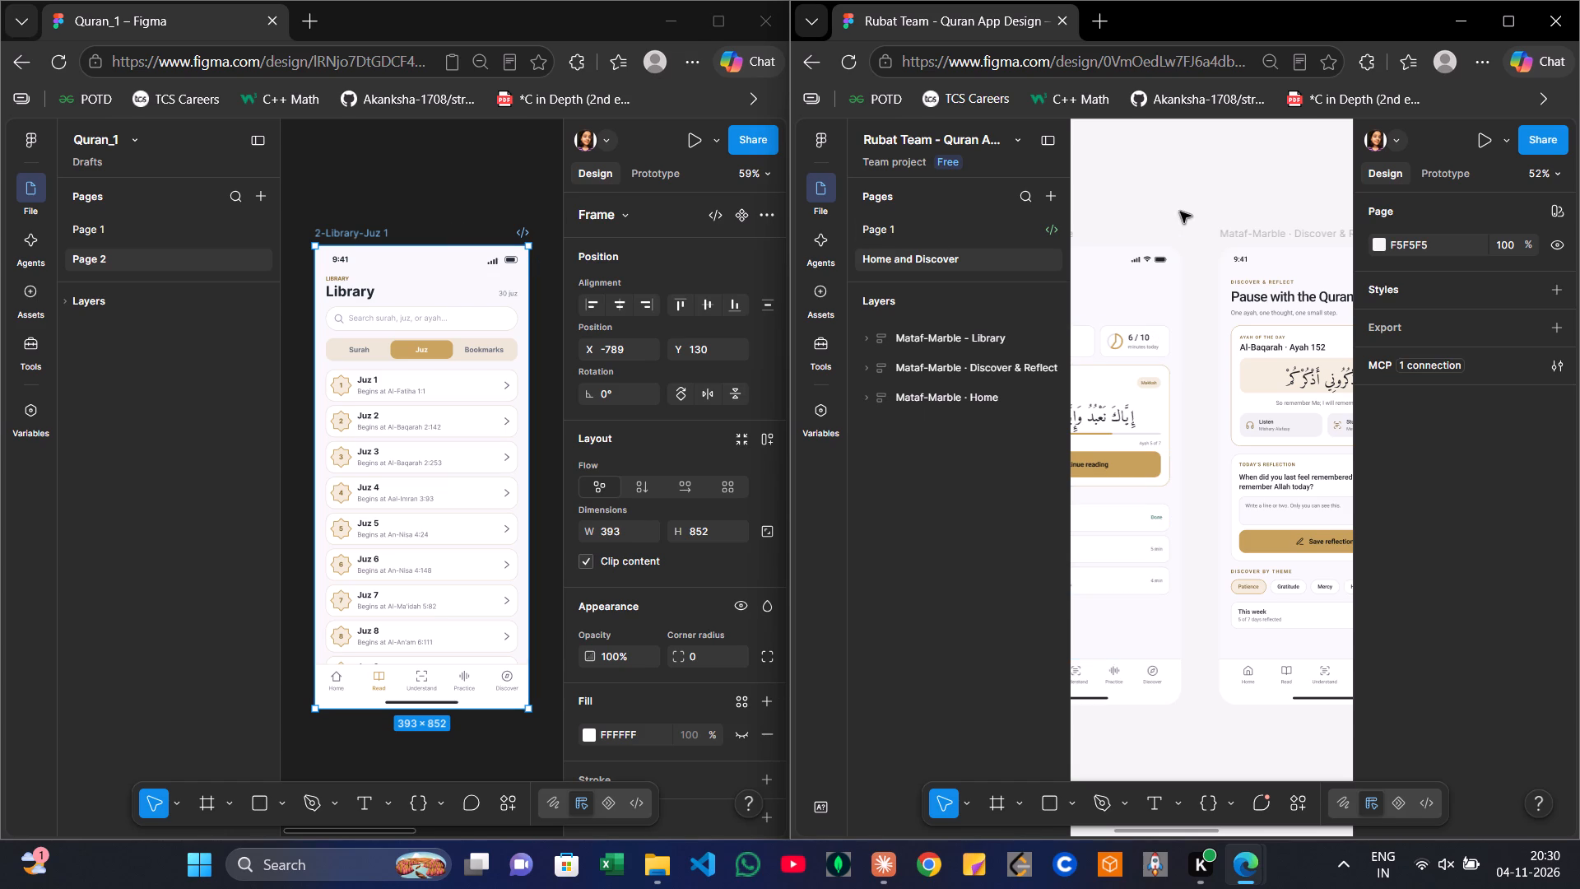
scroll(1180, 212, left, 2)
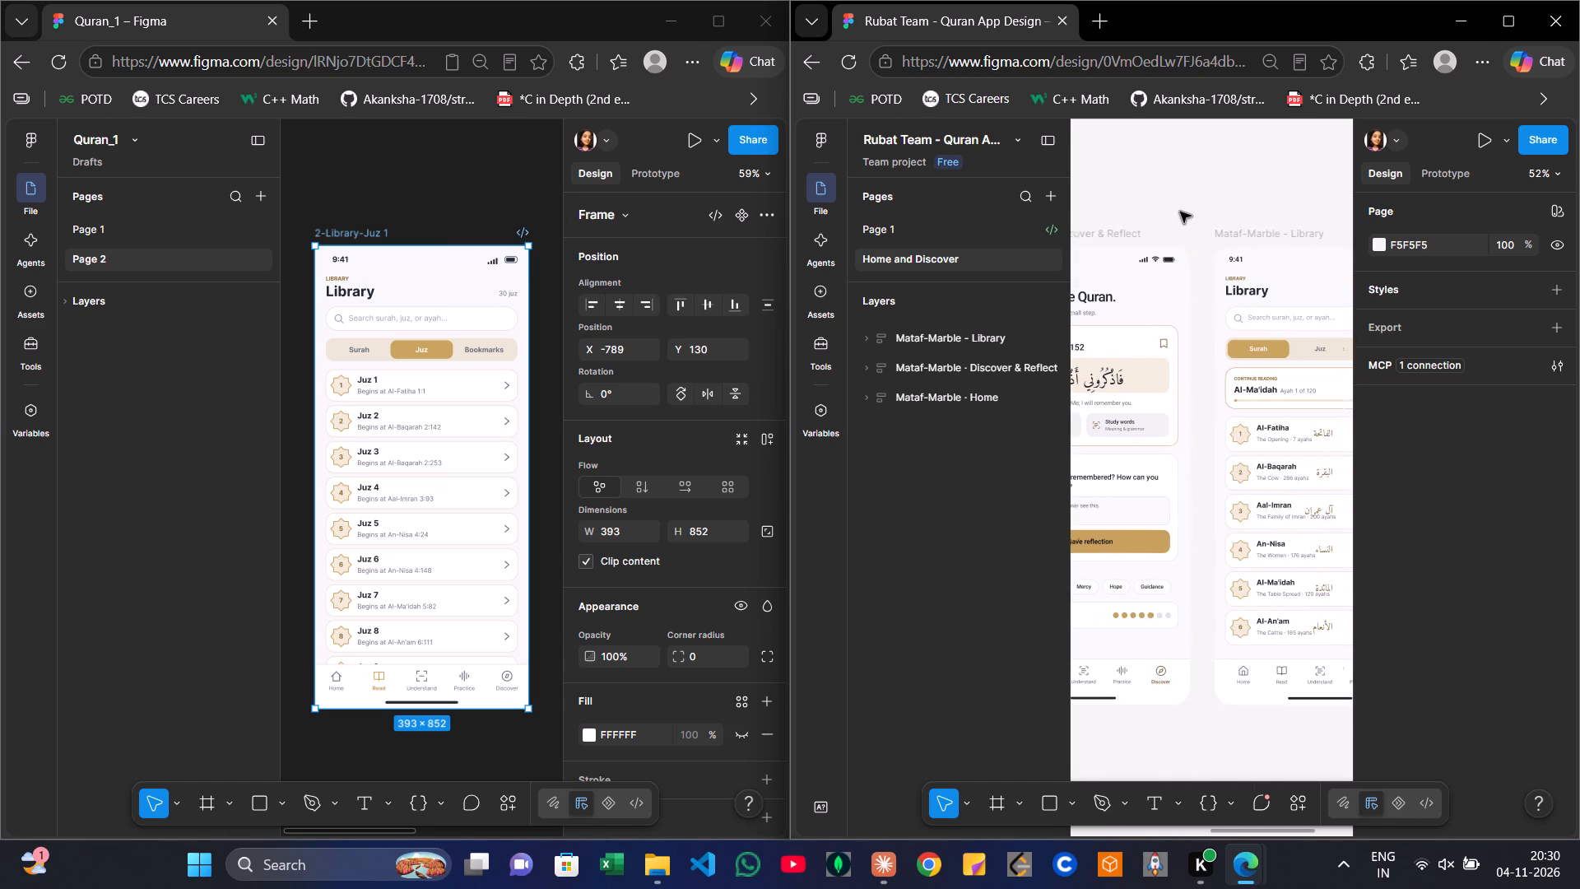
scroll(1180, 212, left, 2)
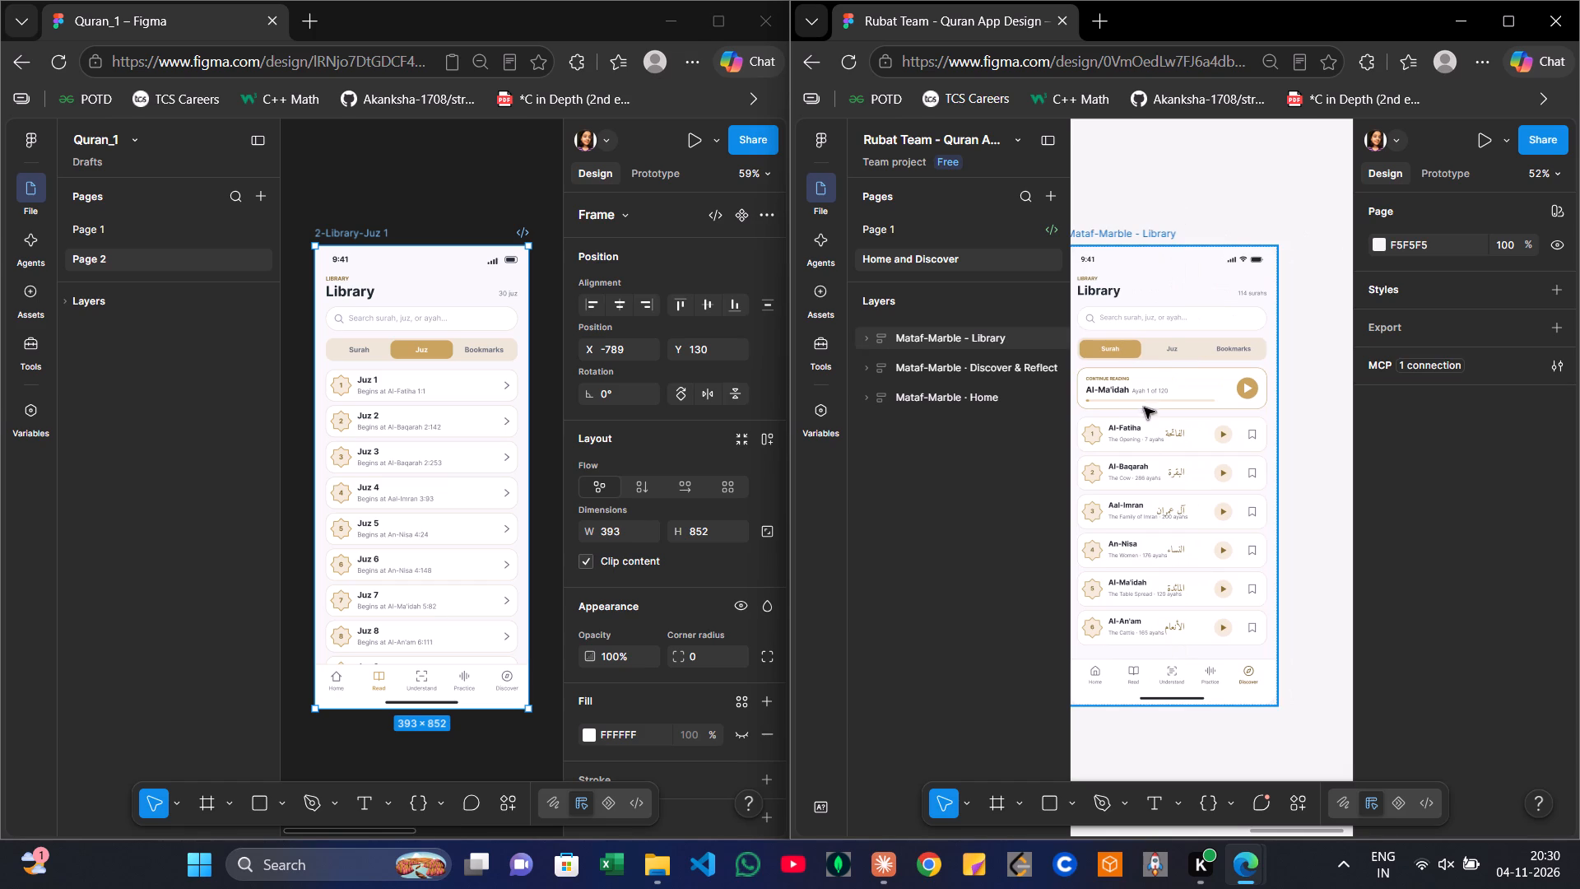
click(1153, 445)
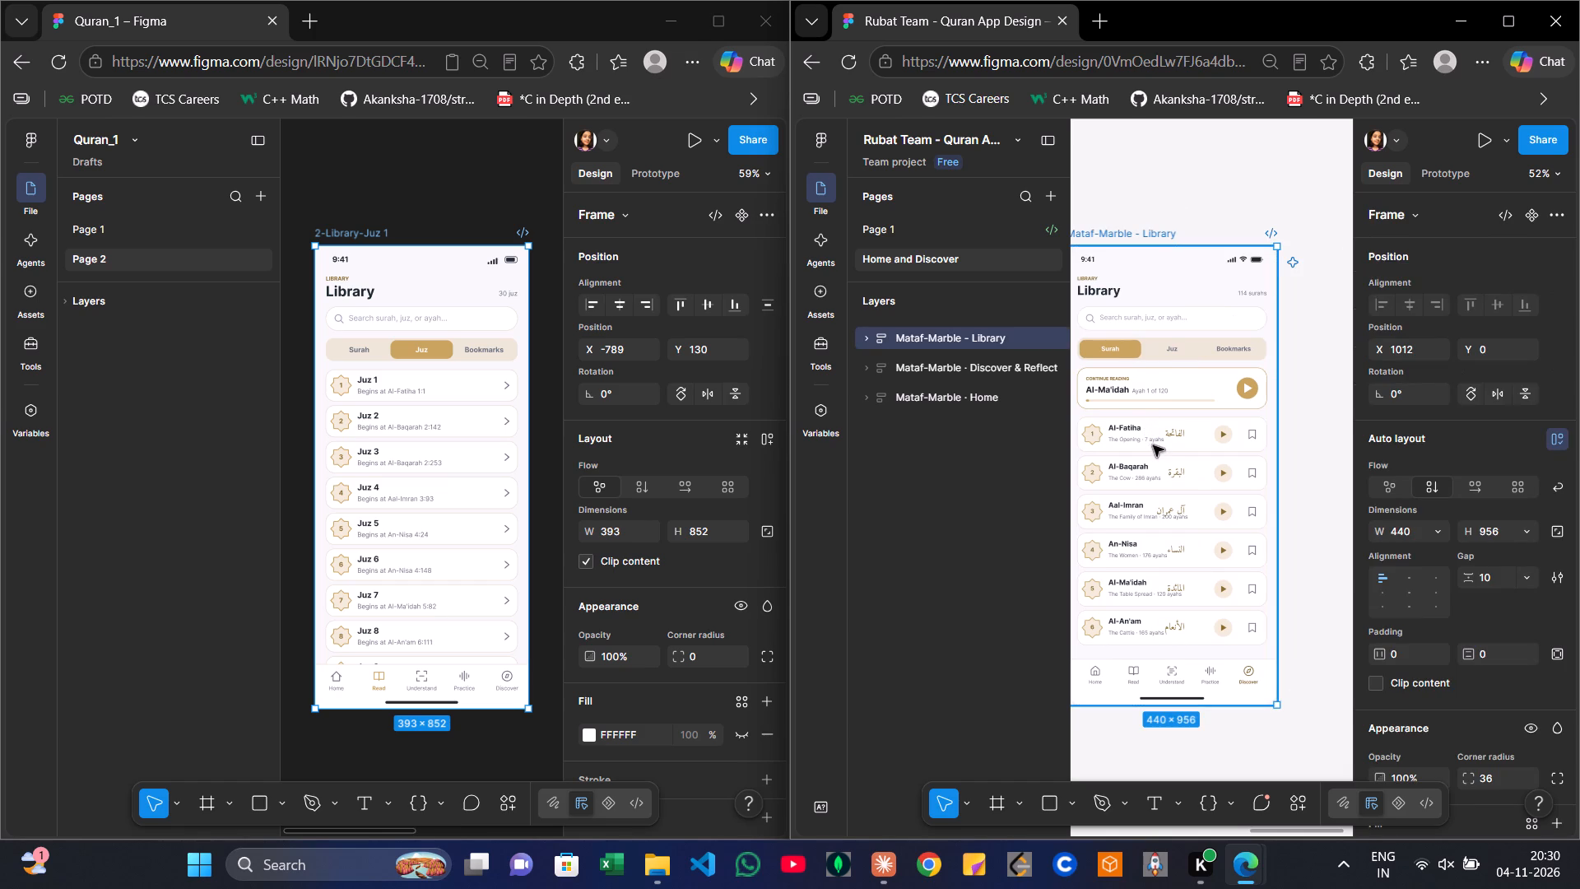
double_click(1189, 358)
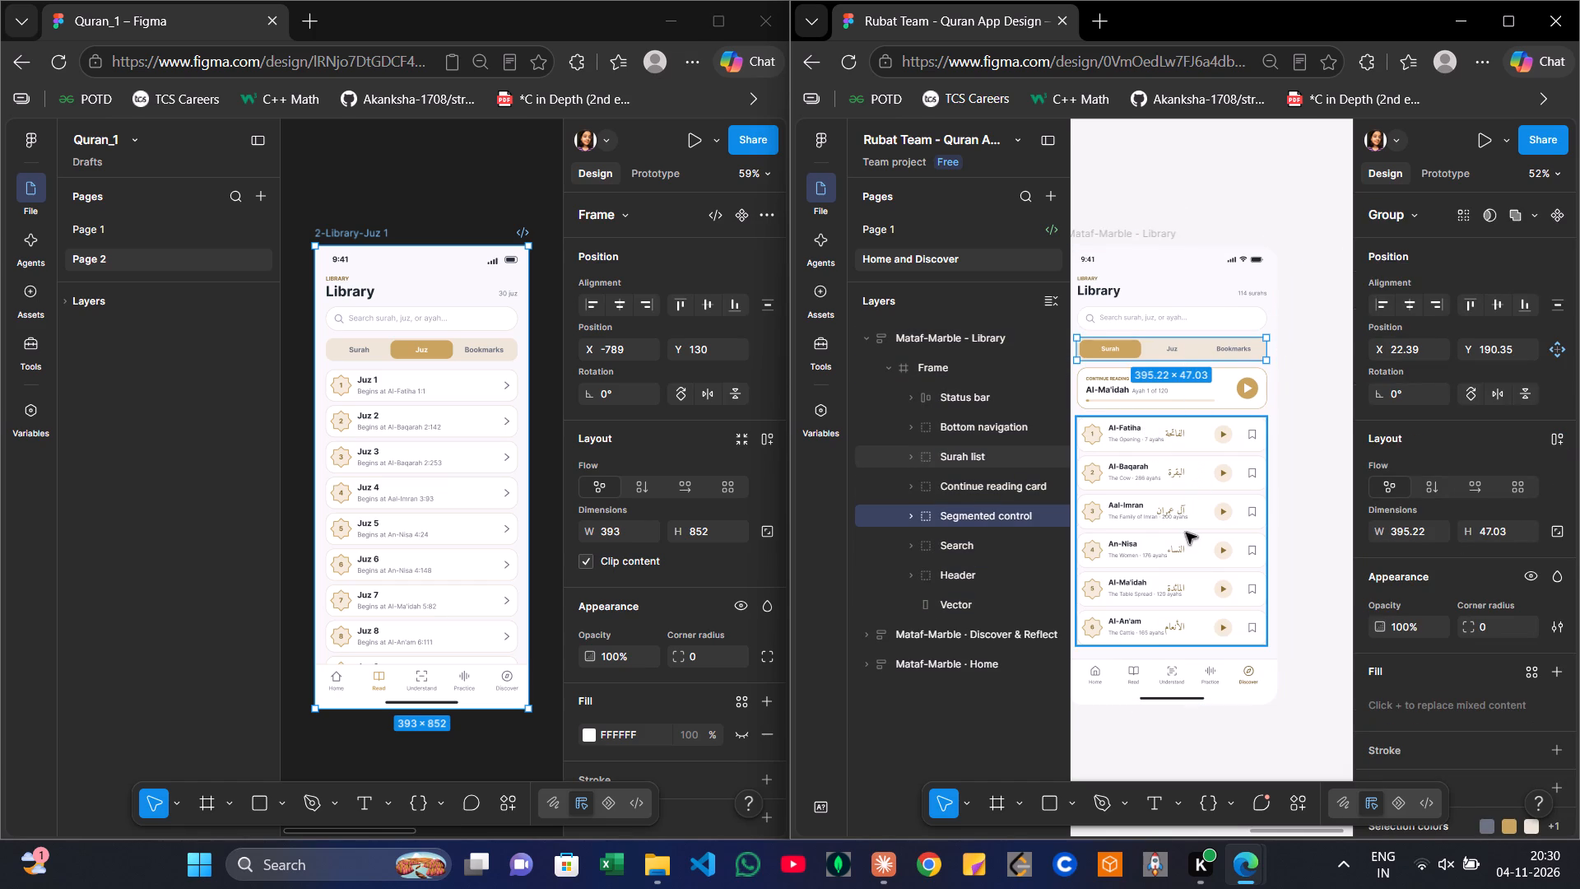
click(1186, 440)
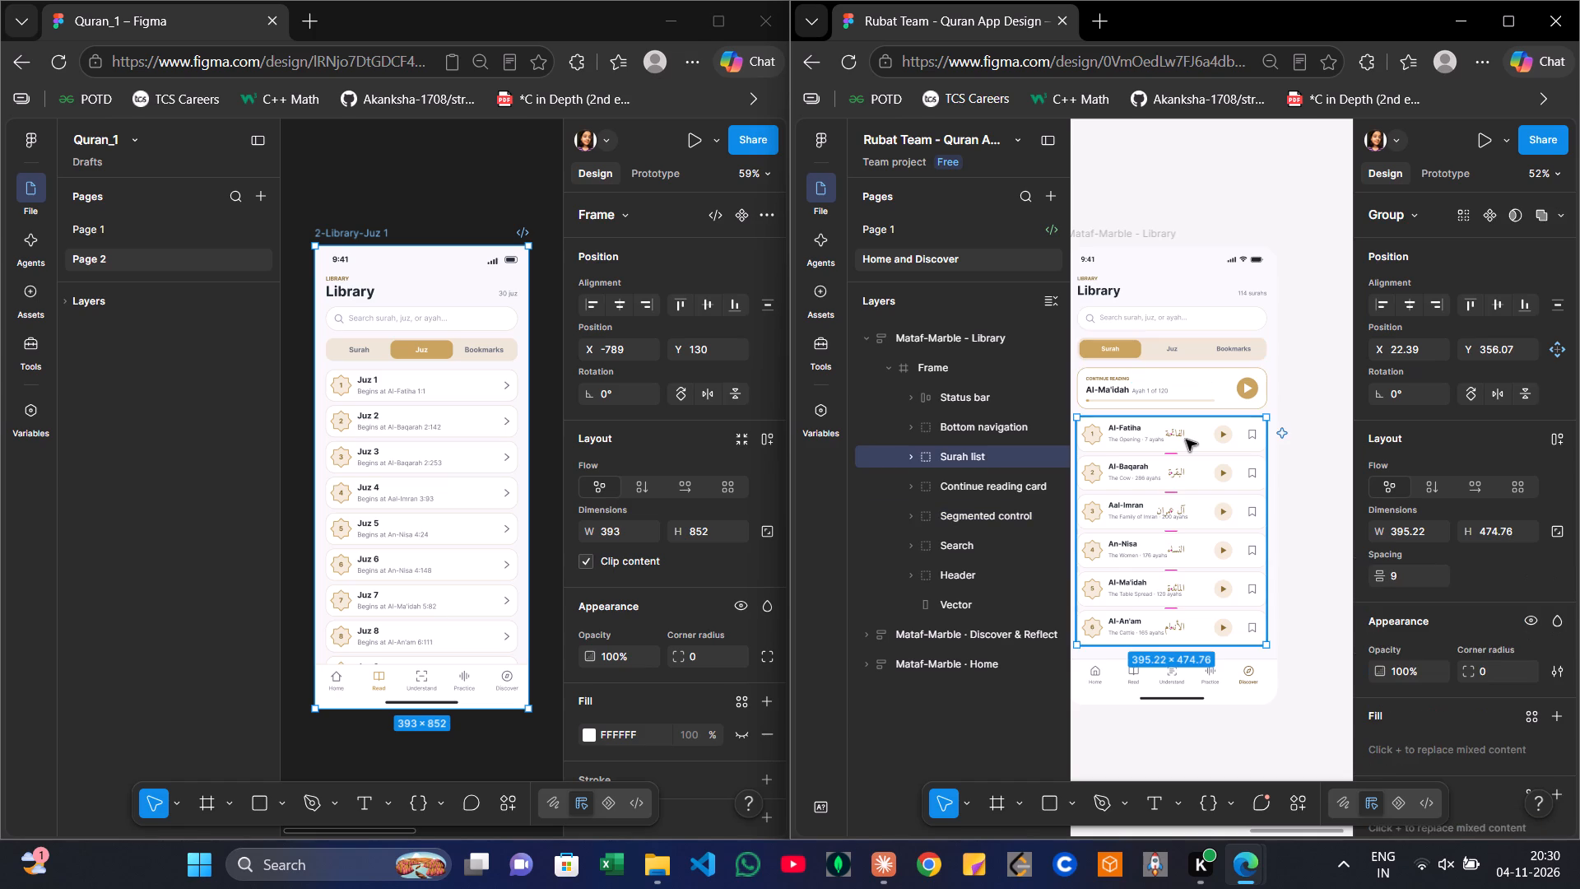
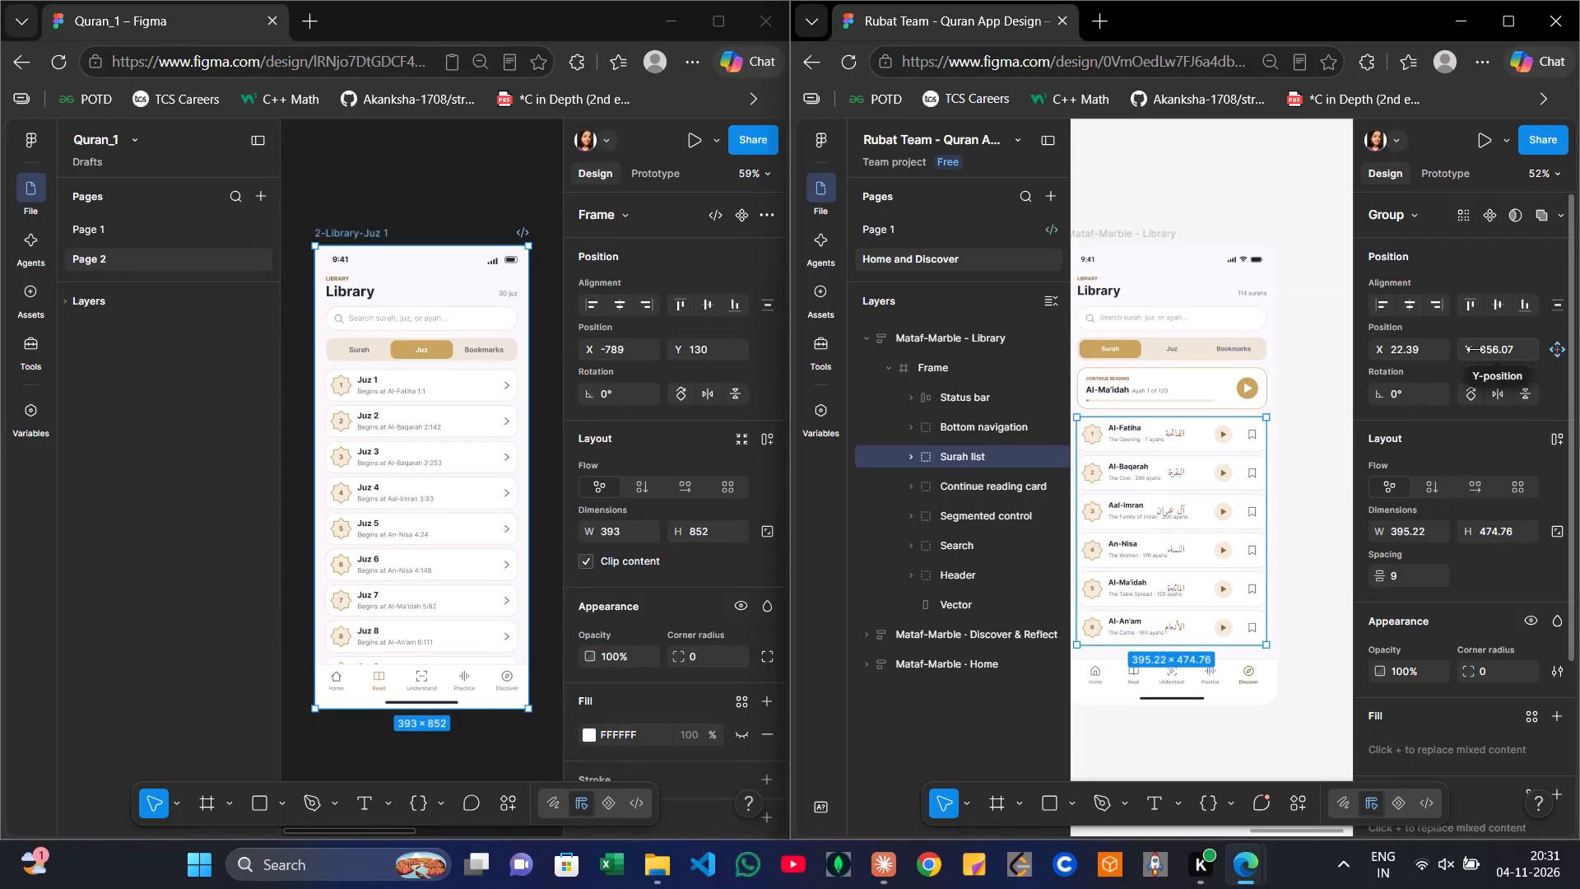
Widen the Rubat Team Quran App Design window by shifting the split between the two side-by-side windows toward Quran_1.
scroll(1231, 189, left, 1)
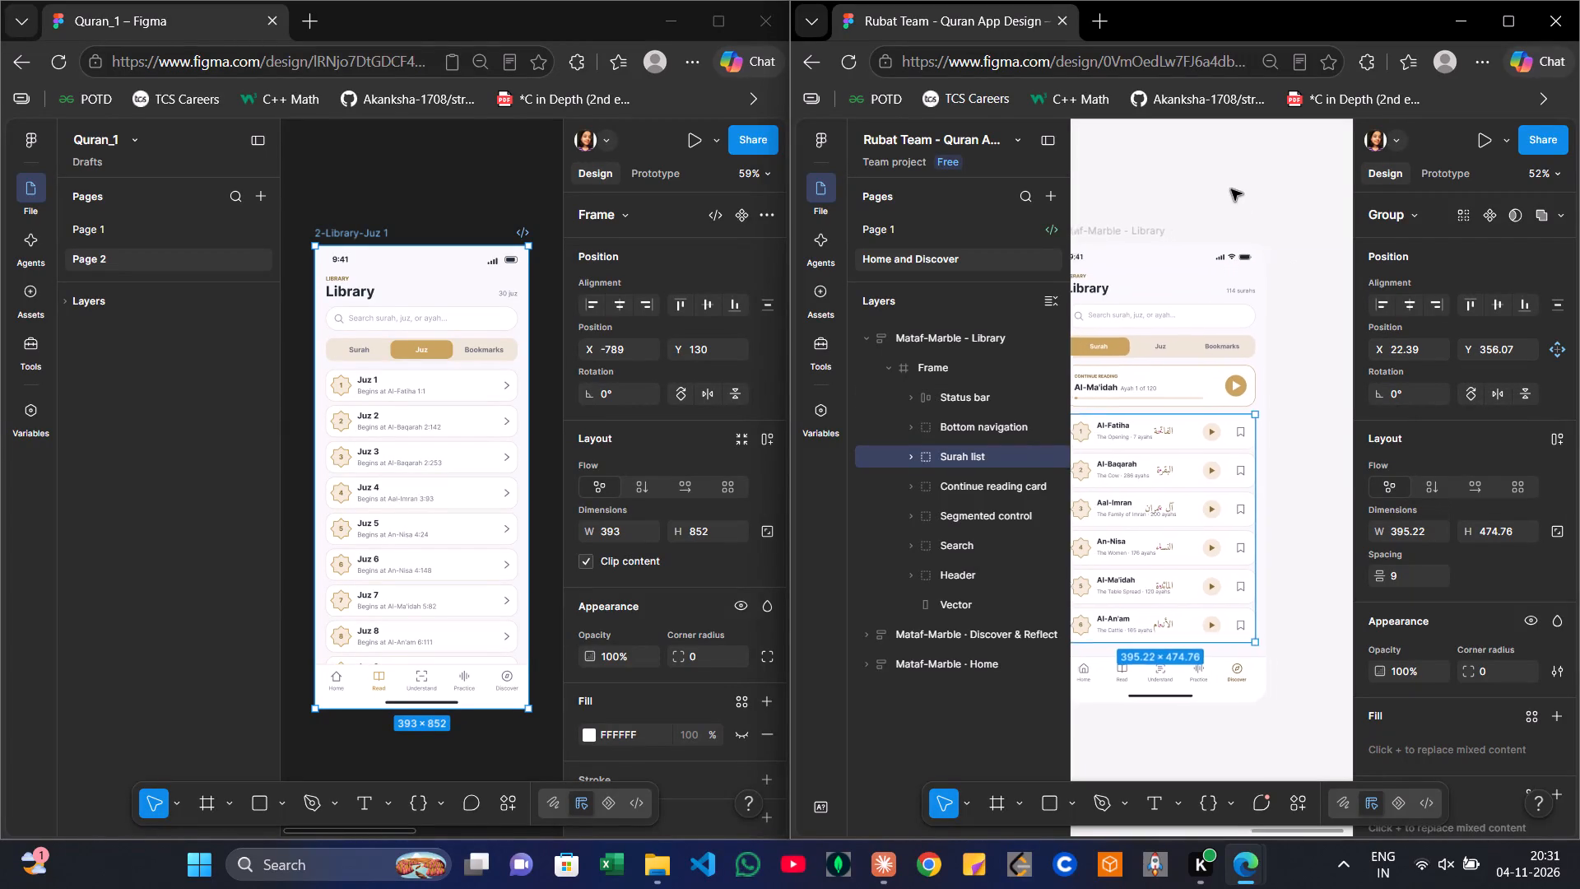
scroll(1231, 189, left, 1)
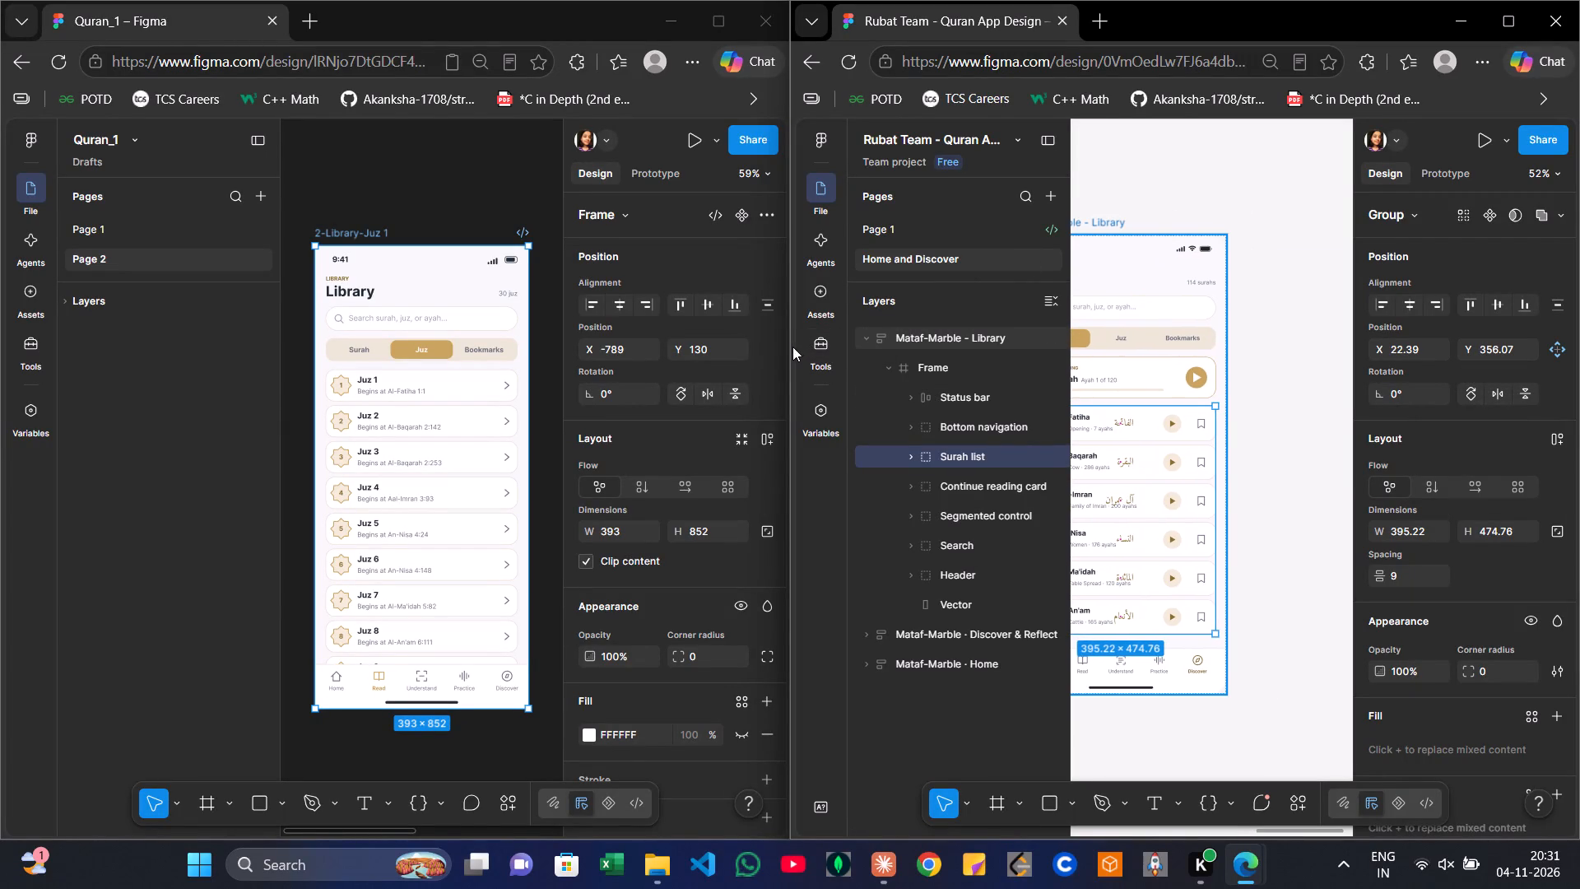
drag(790, 348, 616, 384)
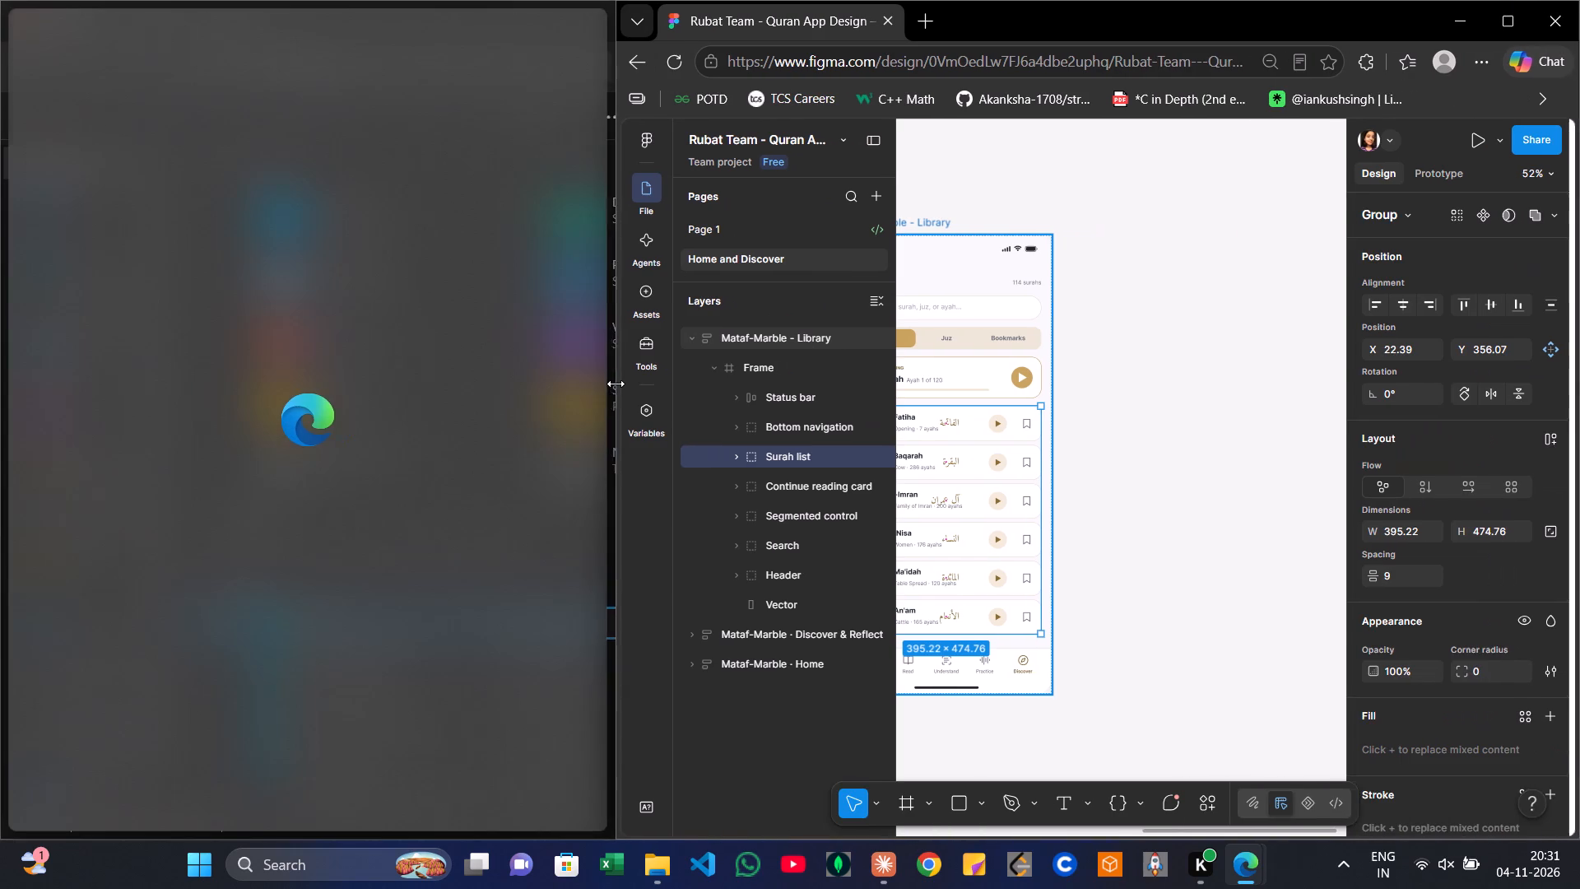